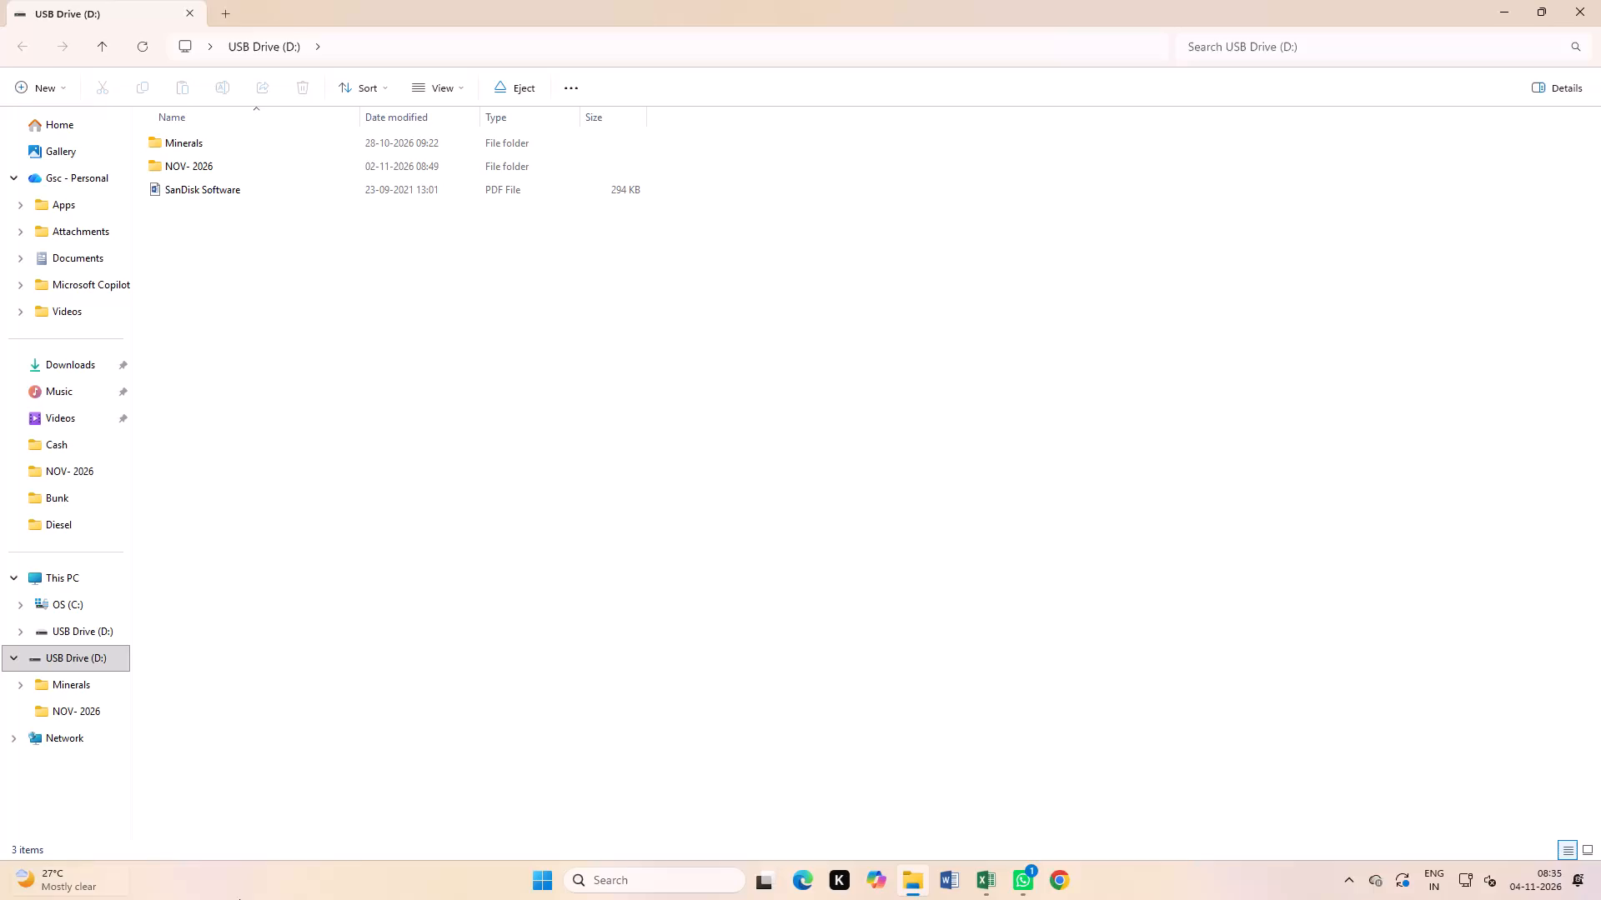
# Open the DLM SALE REPORT workbook from the DLM folder inside Minerals on the USB drive.
pyautogui.doubleClick(187, 140)
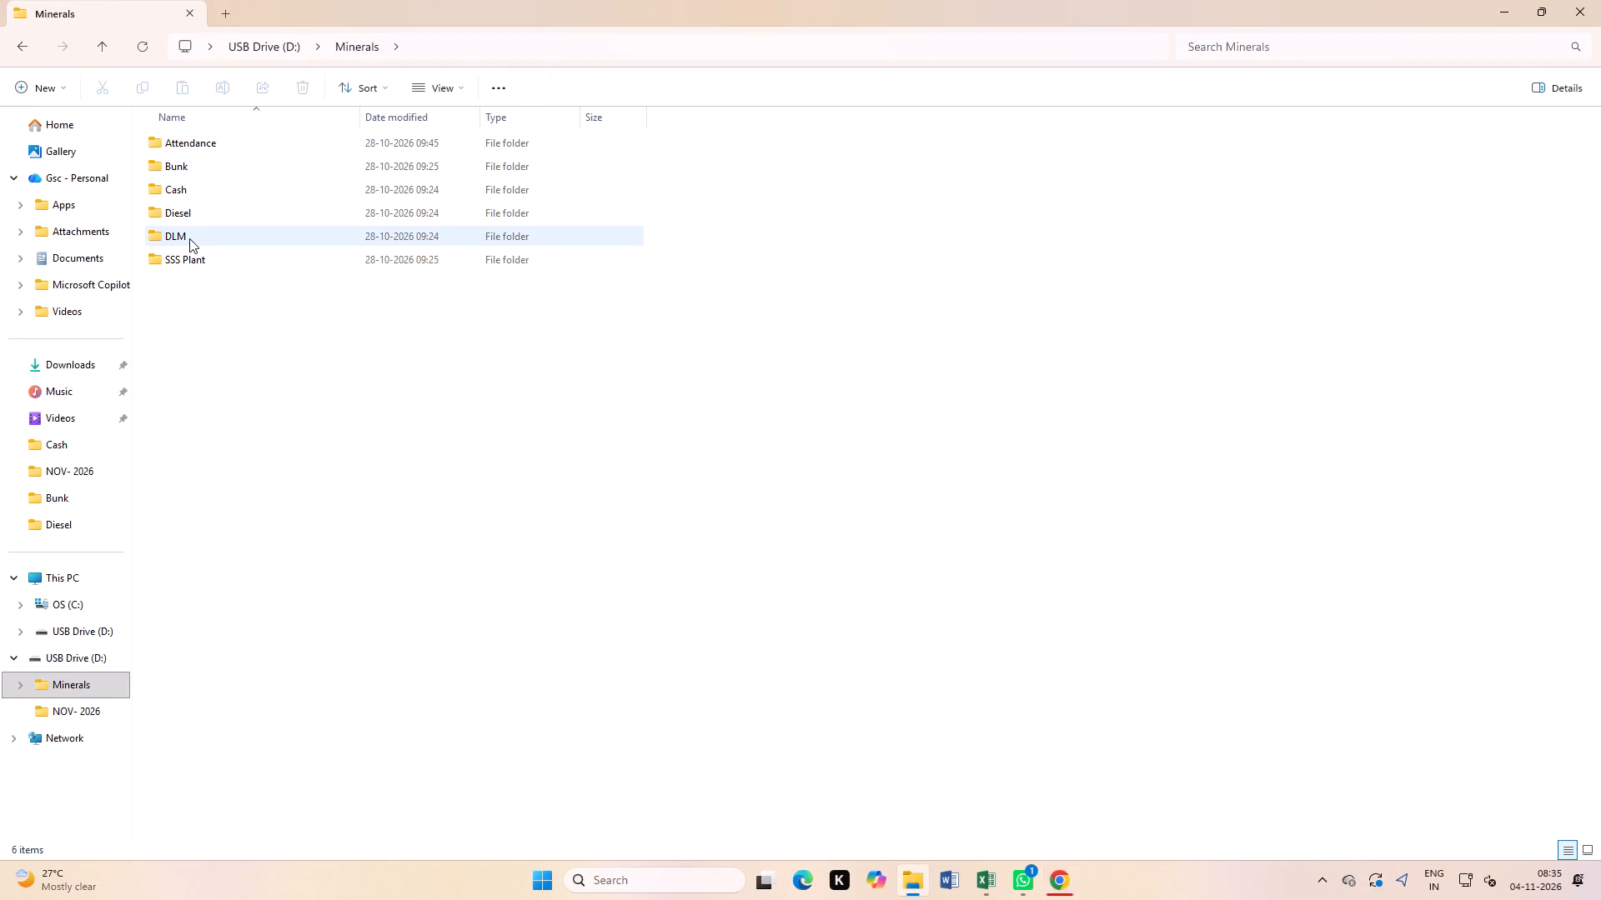
pyautogui.doubleClick(189, 238)
pyautogui.doubleClick(217, 144)
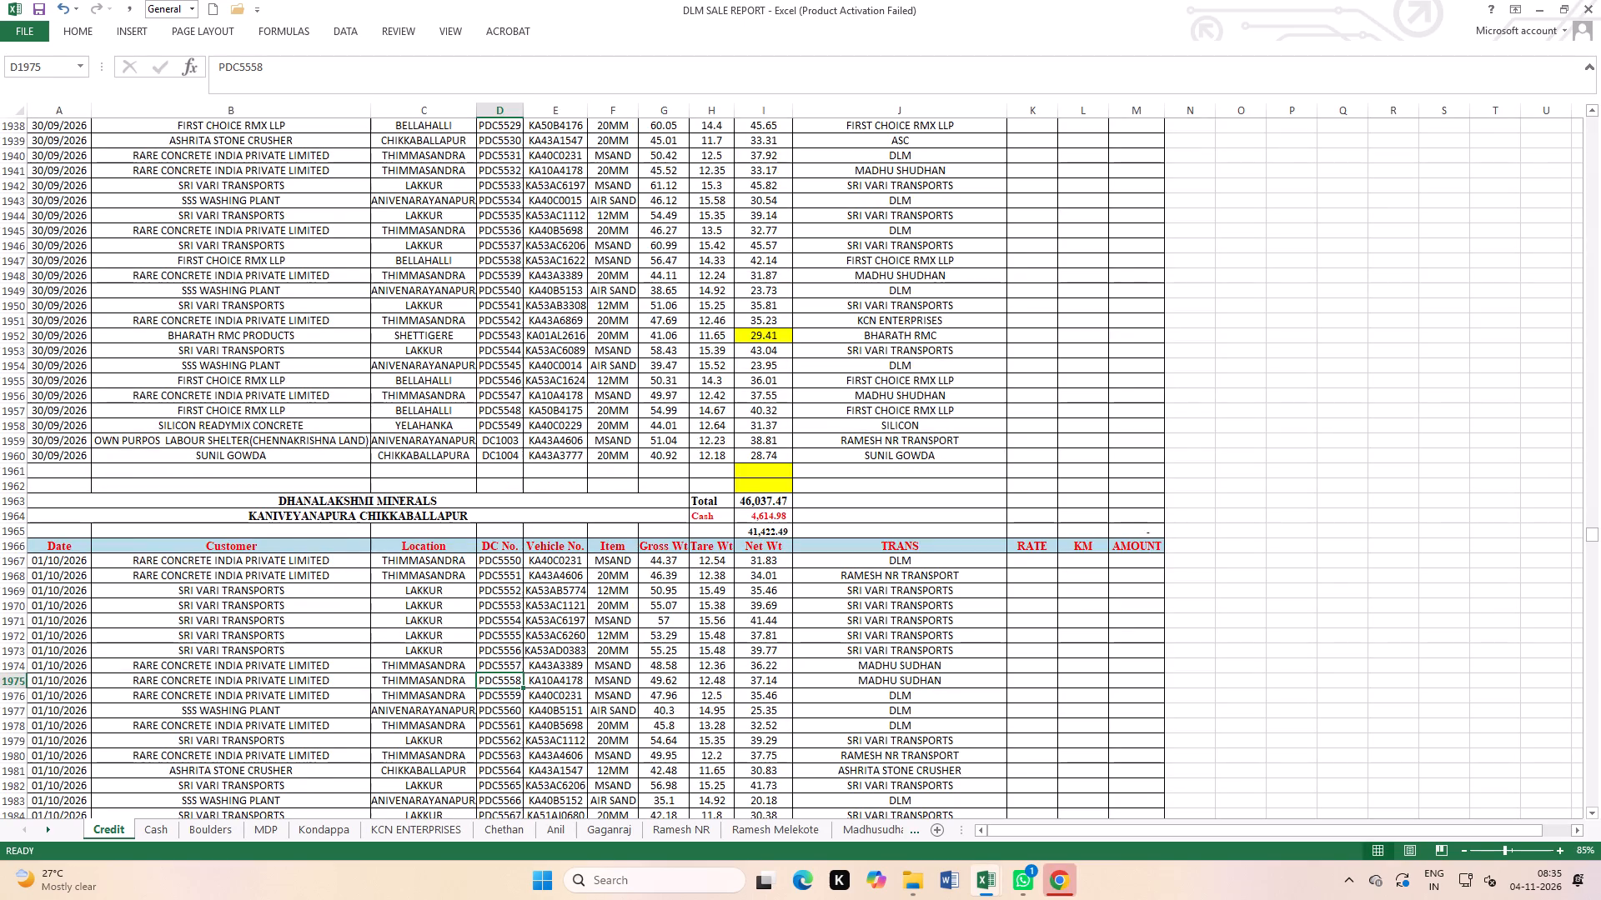
# Review the transport summary blocks on the Kondappa, KCN ENTERPRISES, Chethan, Anil and Gaganraj sheets, checking their month labels.
pyautogui.scroll(-1, 659, 662)
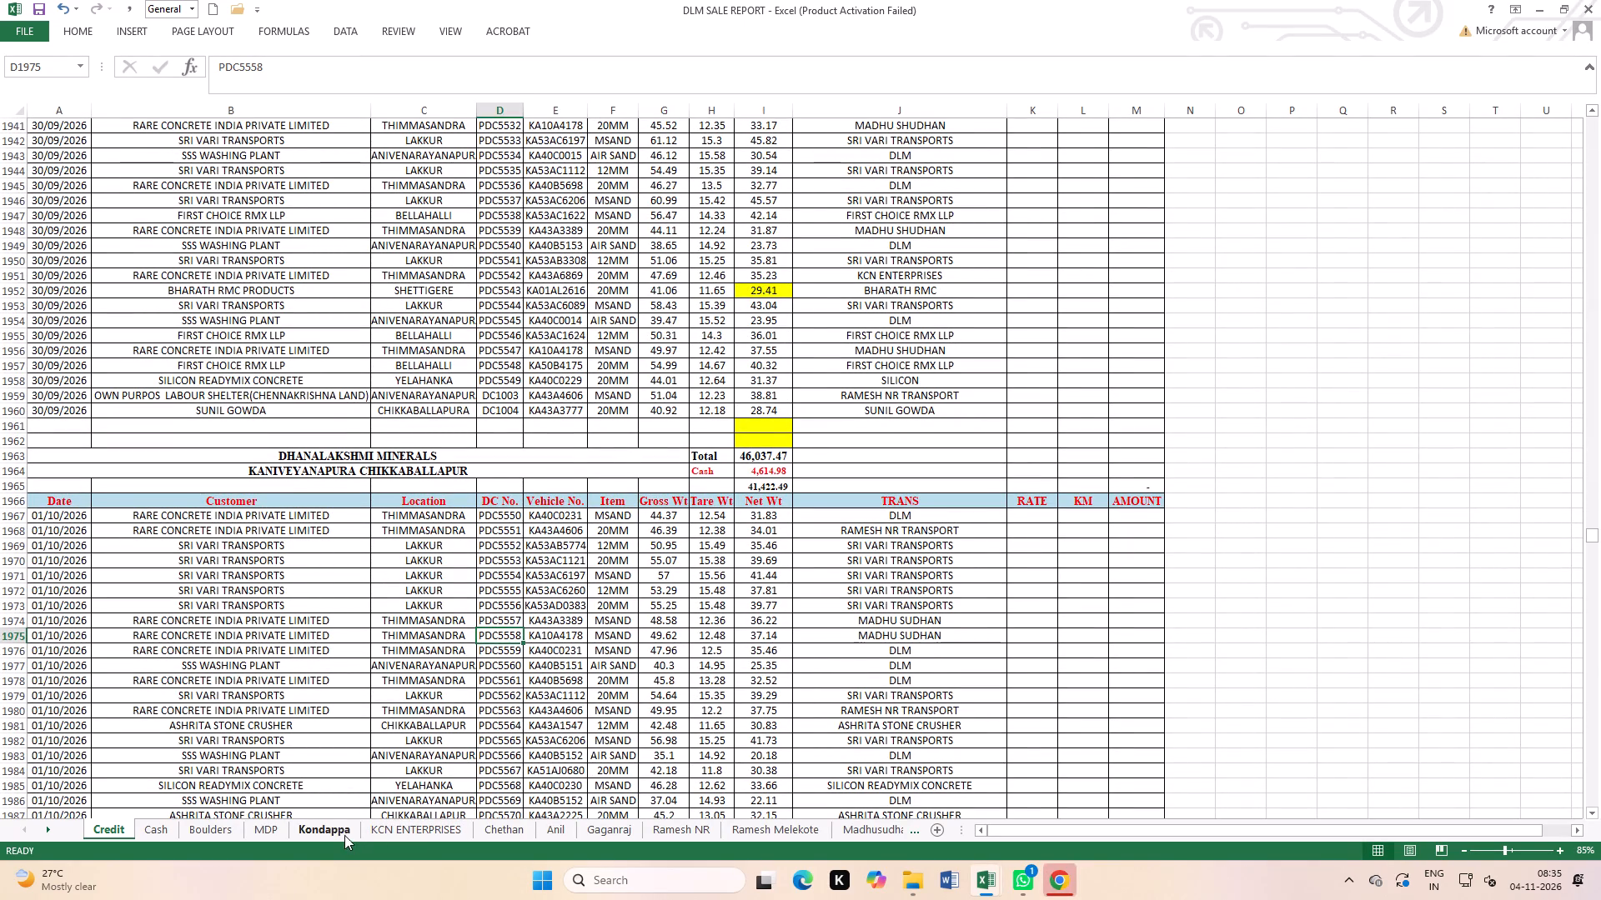
pyautogui.click(339, 823)
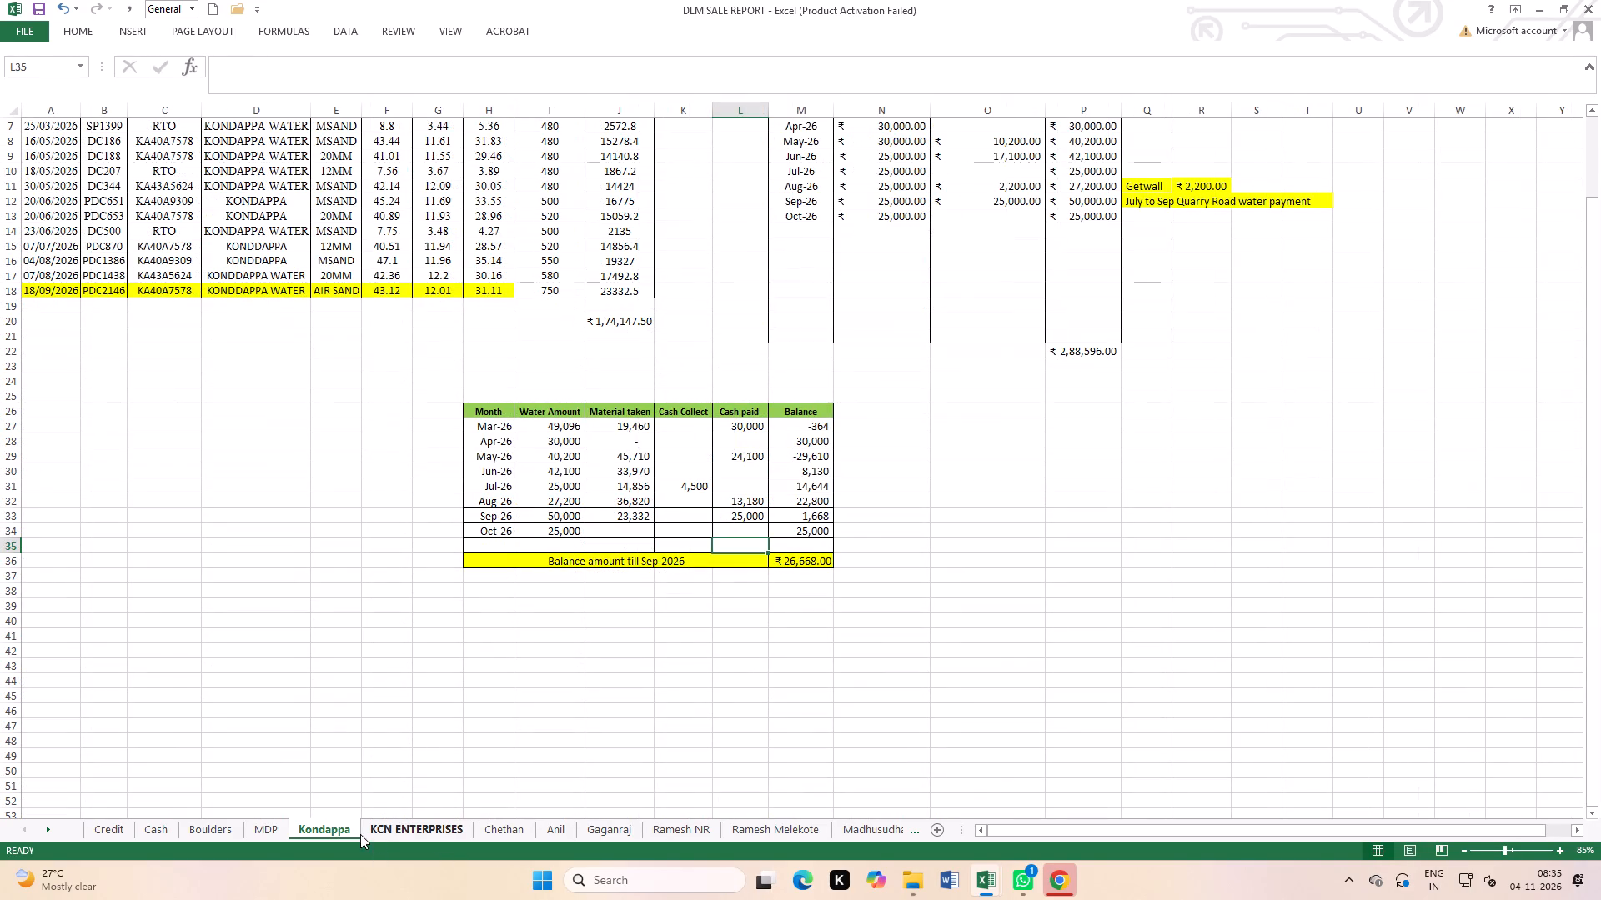
pyautogui.click(379, 837)
pyautogui.scroll(5, 504, 749)
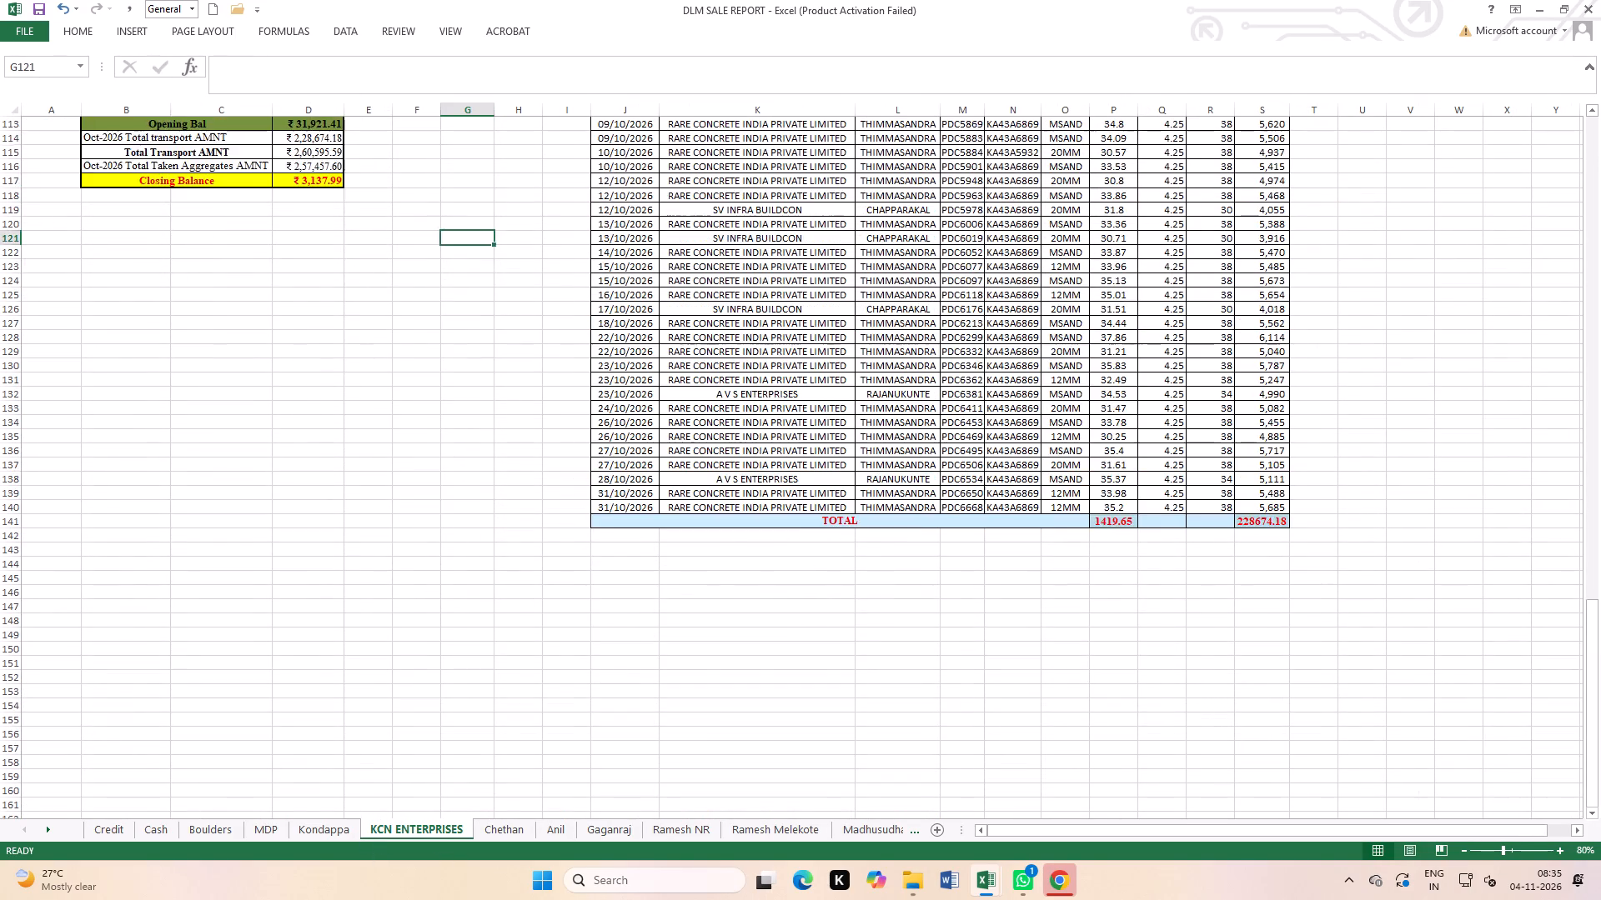
pyautogui.scroll(3, 510, 732)
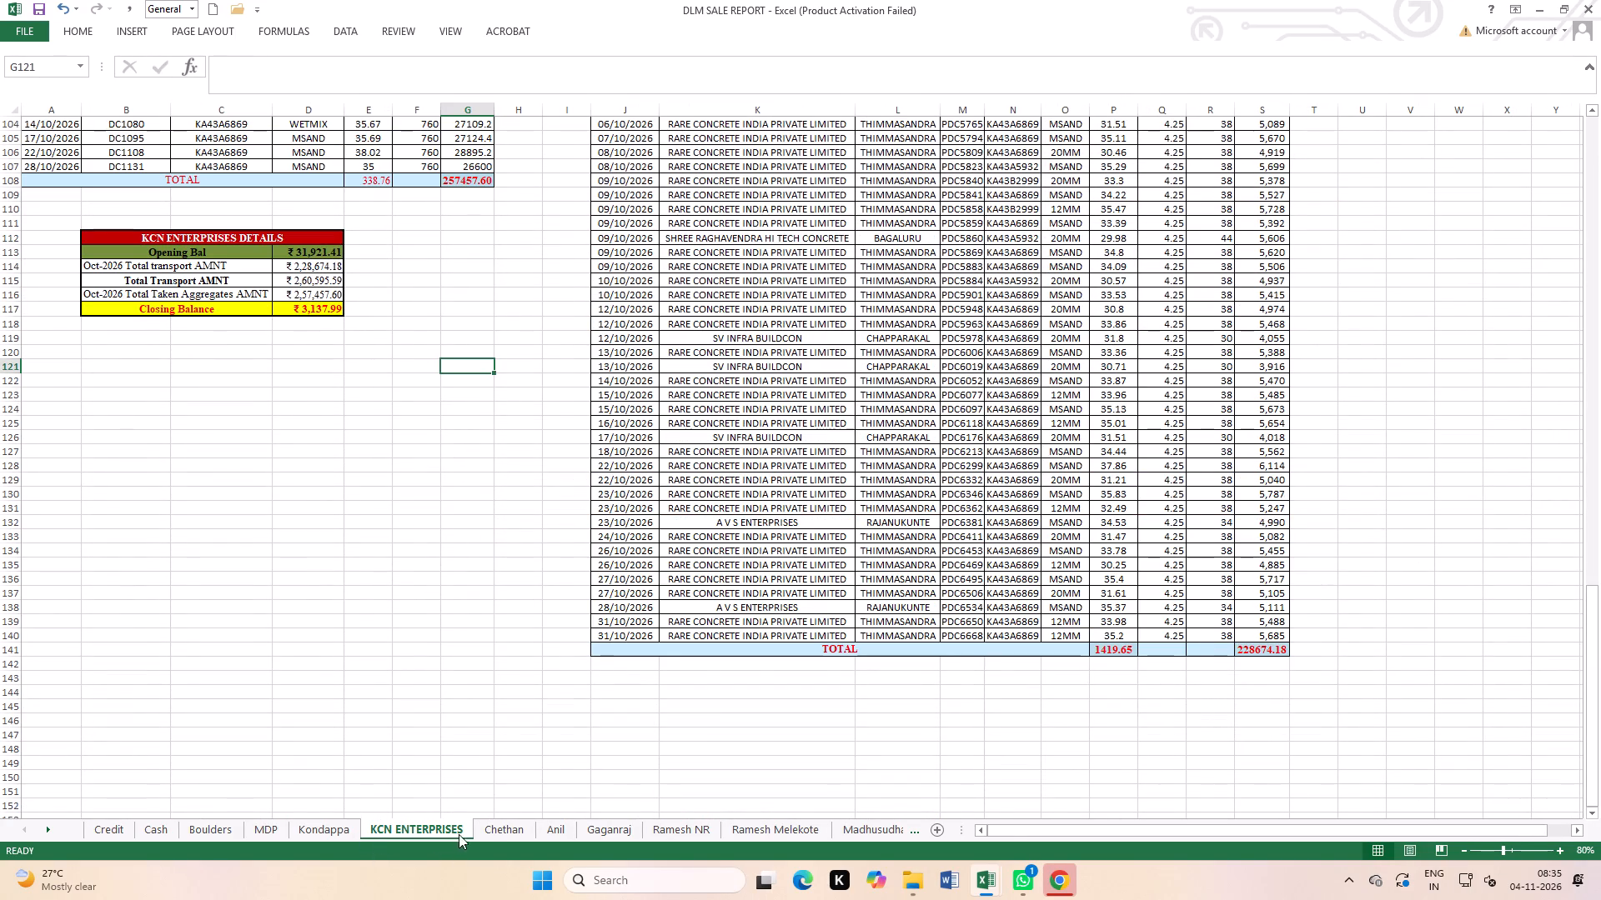
pyautogui.click(484, 832)
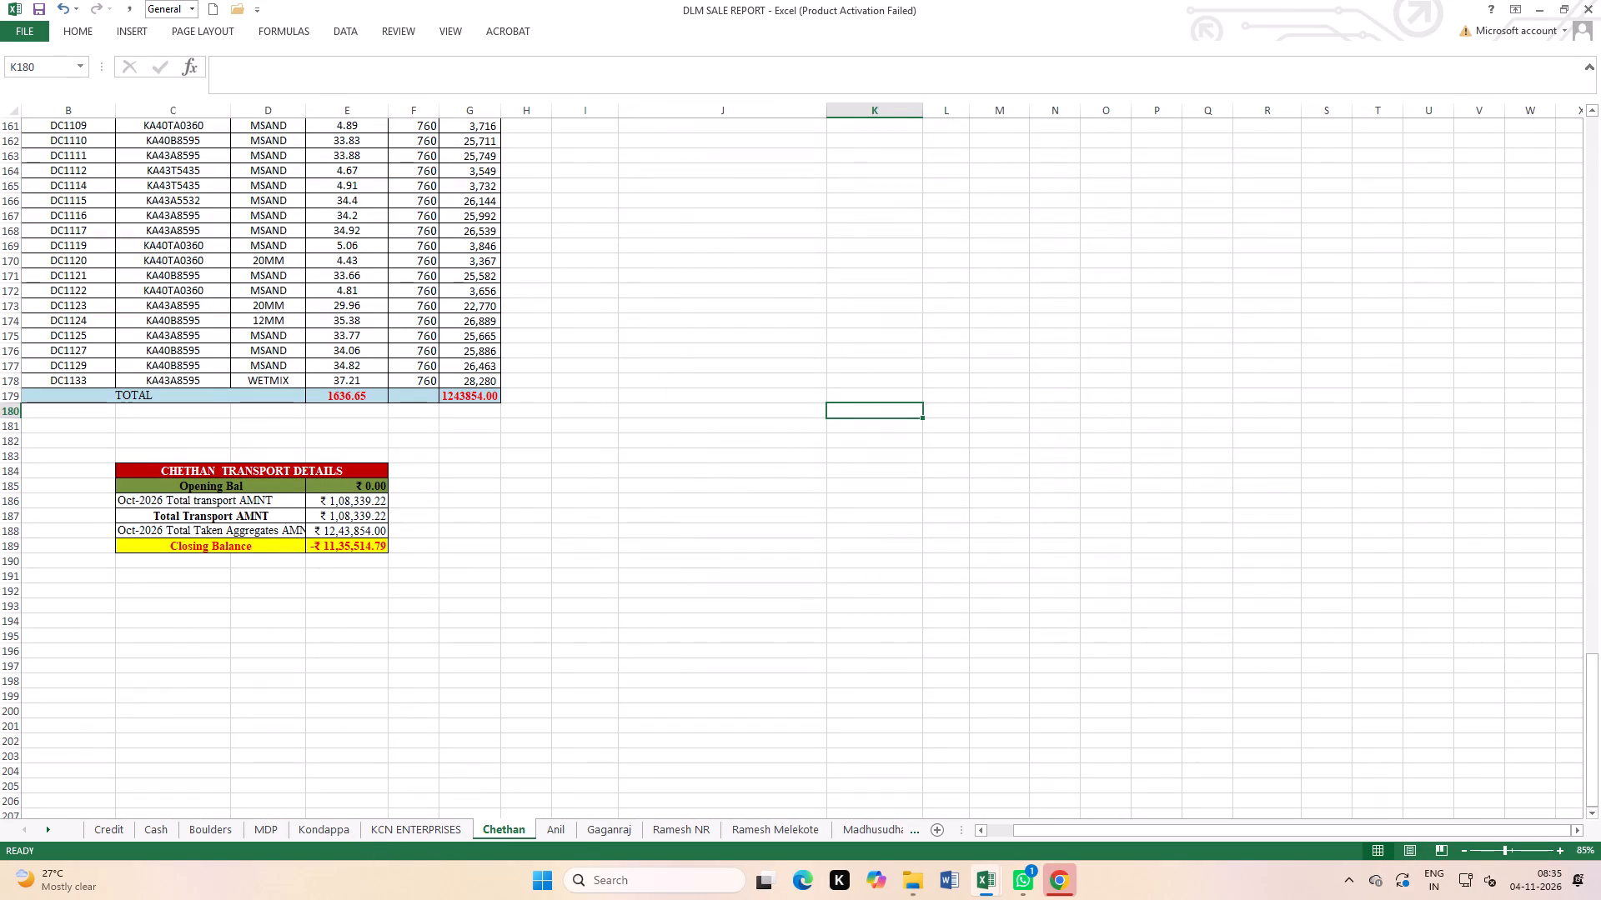
pyautogui.click(566, 834)
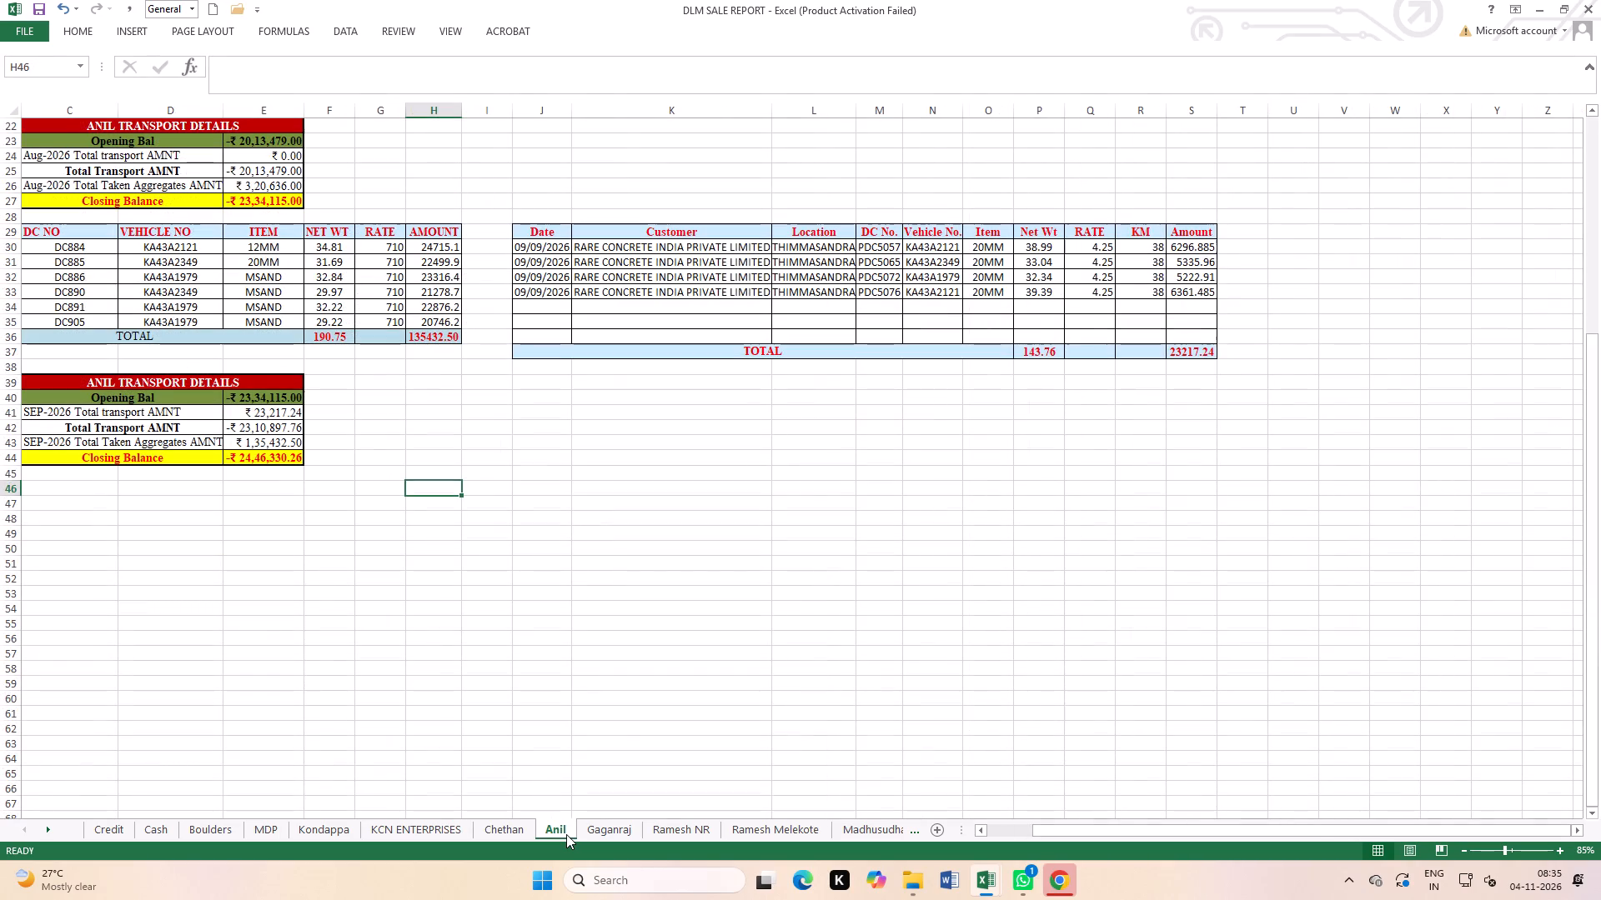
pyautogui.scroll(1, 97, 447)
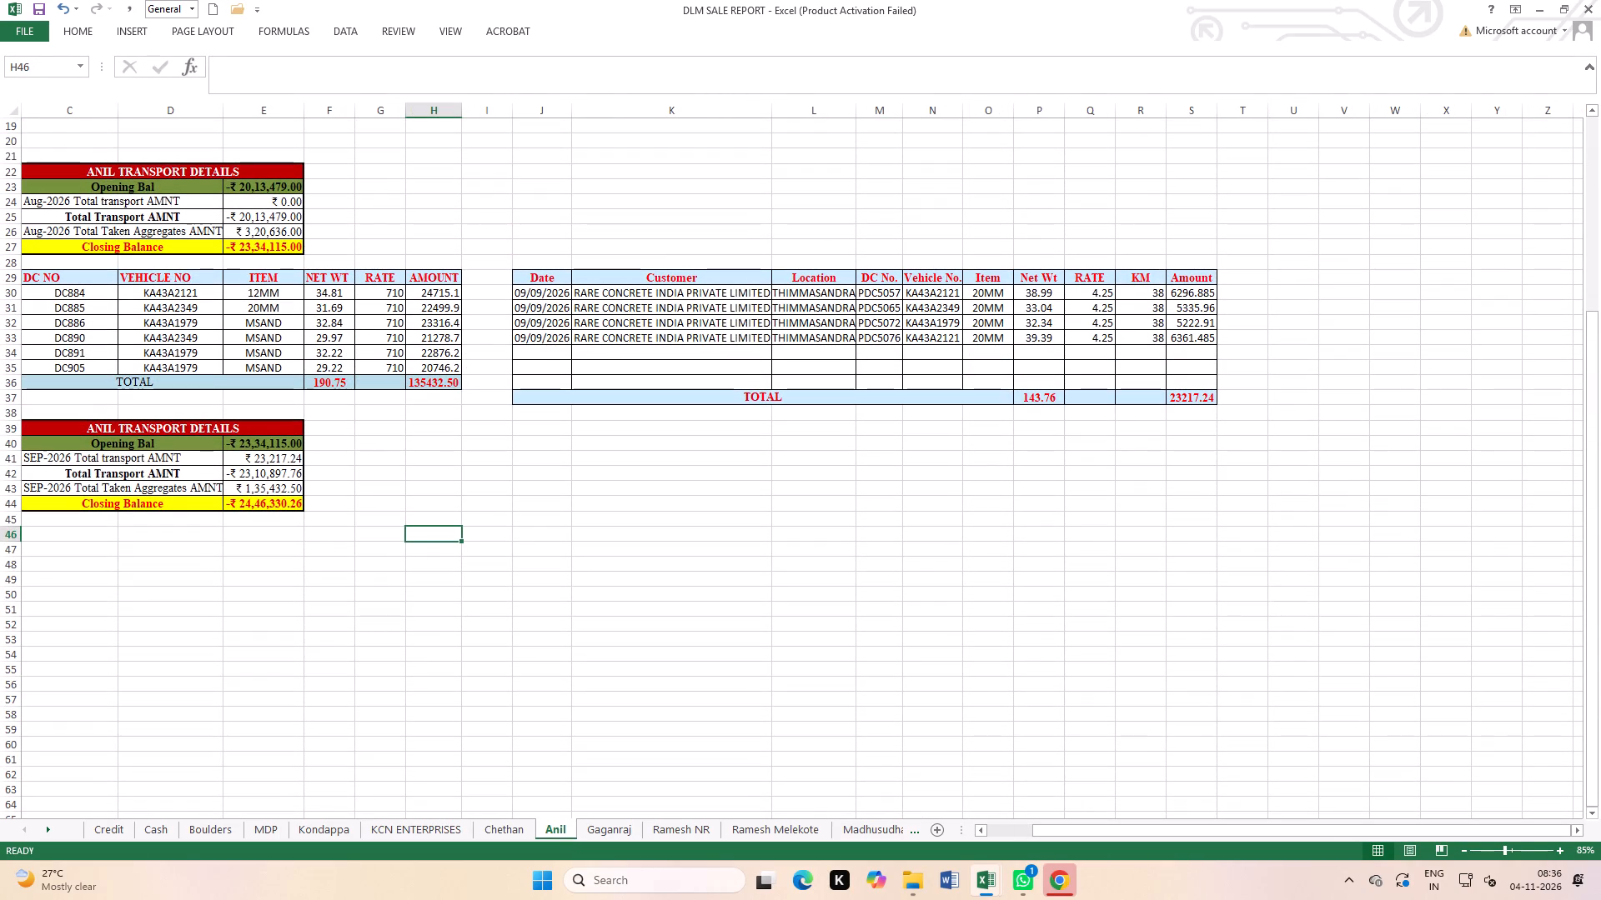
pyautogui.click(623, 827)
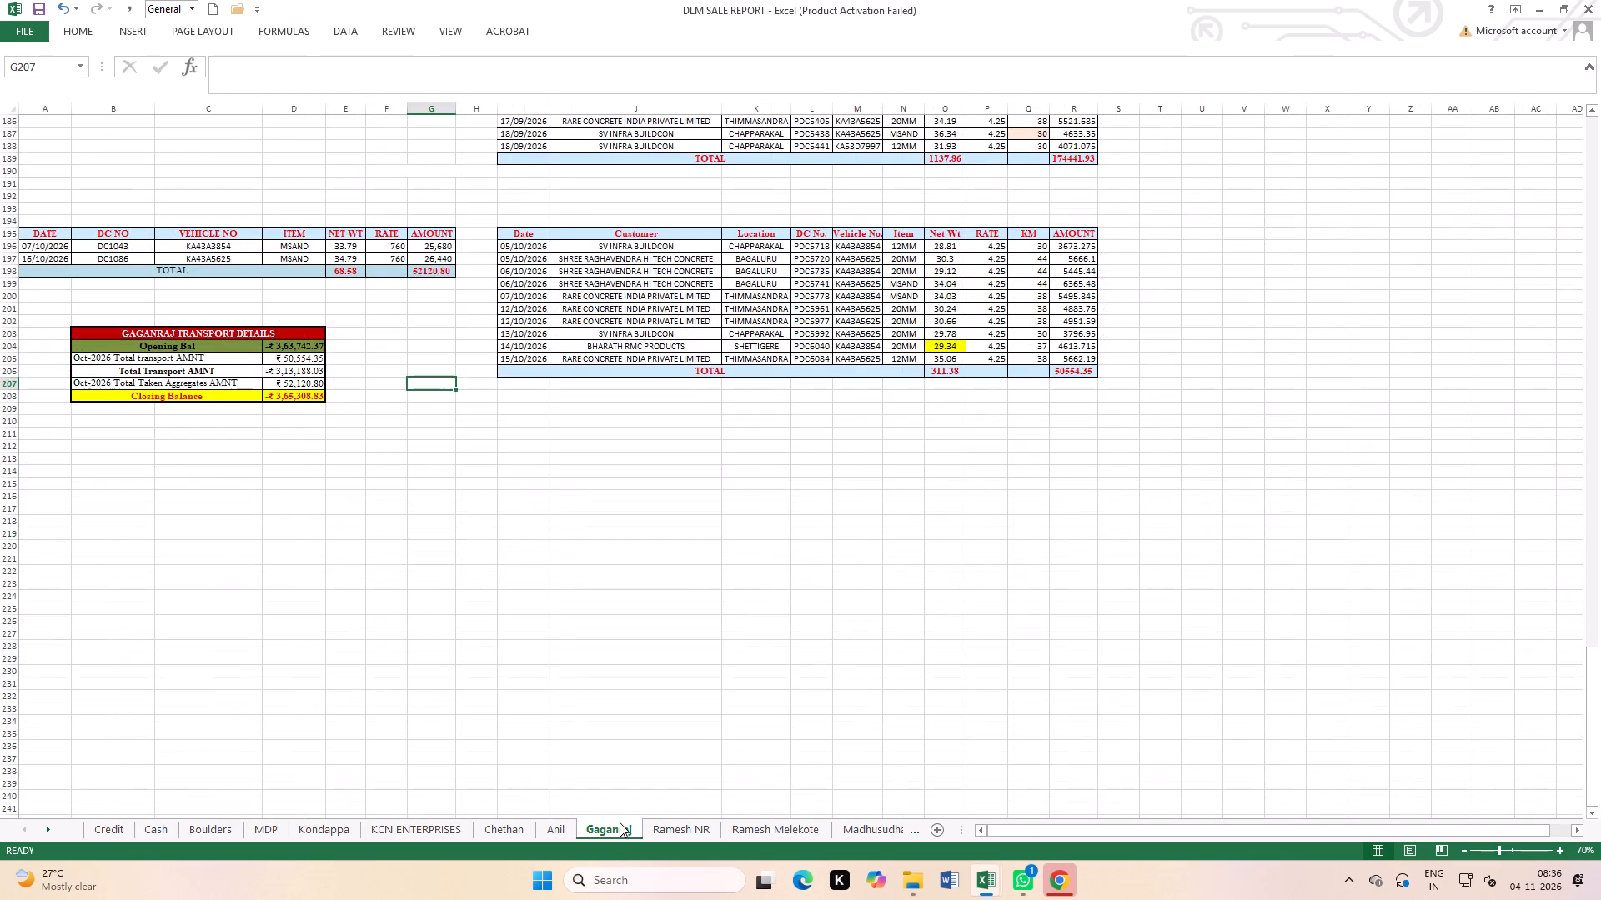
pyautogui.click(683, 832)
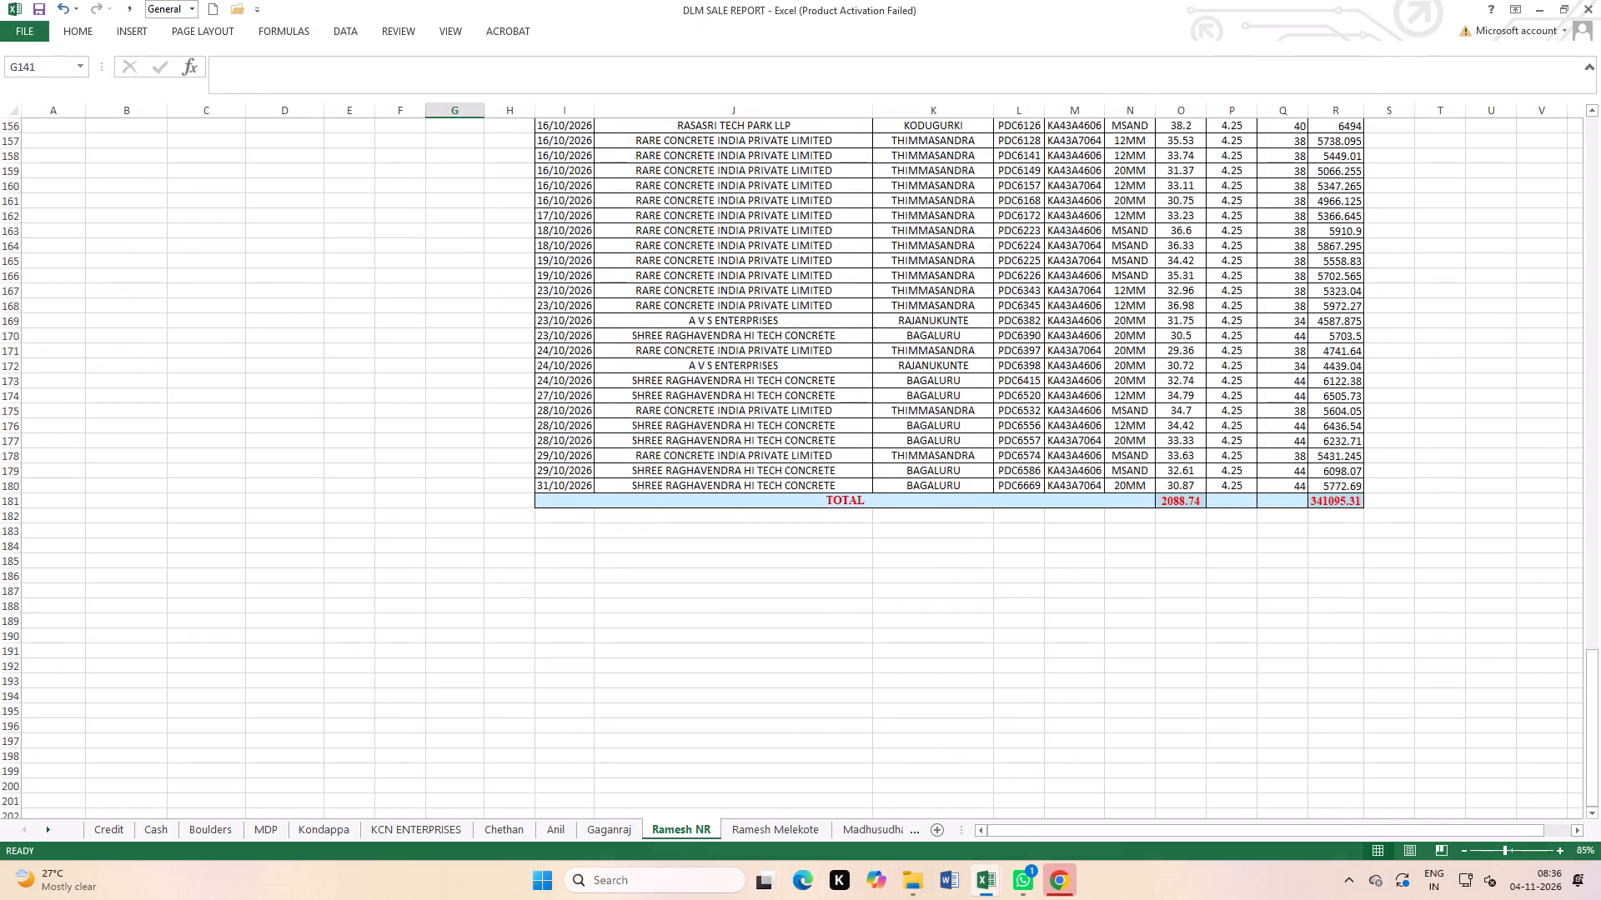
pyautogui.scroll(10, 523, 690)
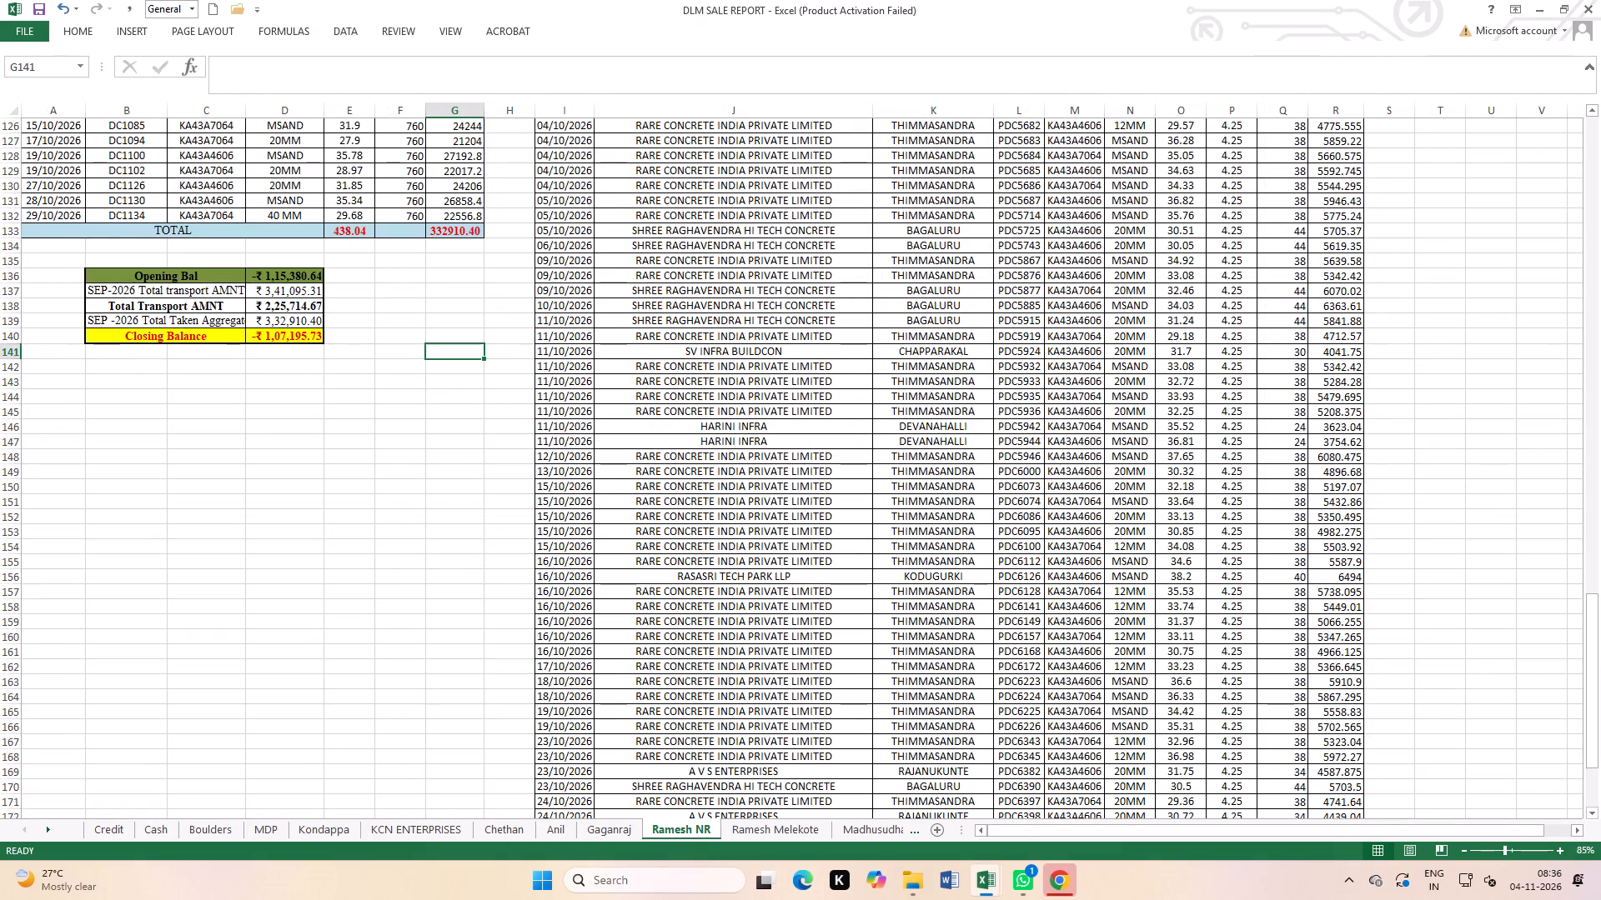
pyautogui.scroll(3, 275, 552)
pyautogui.click(103, 417)
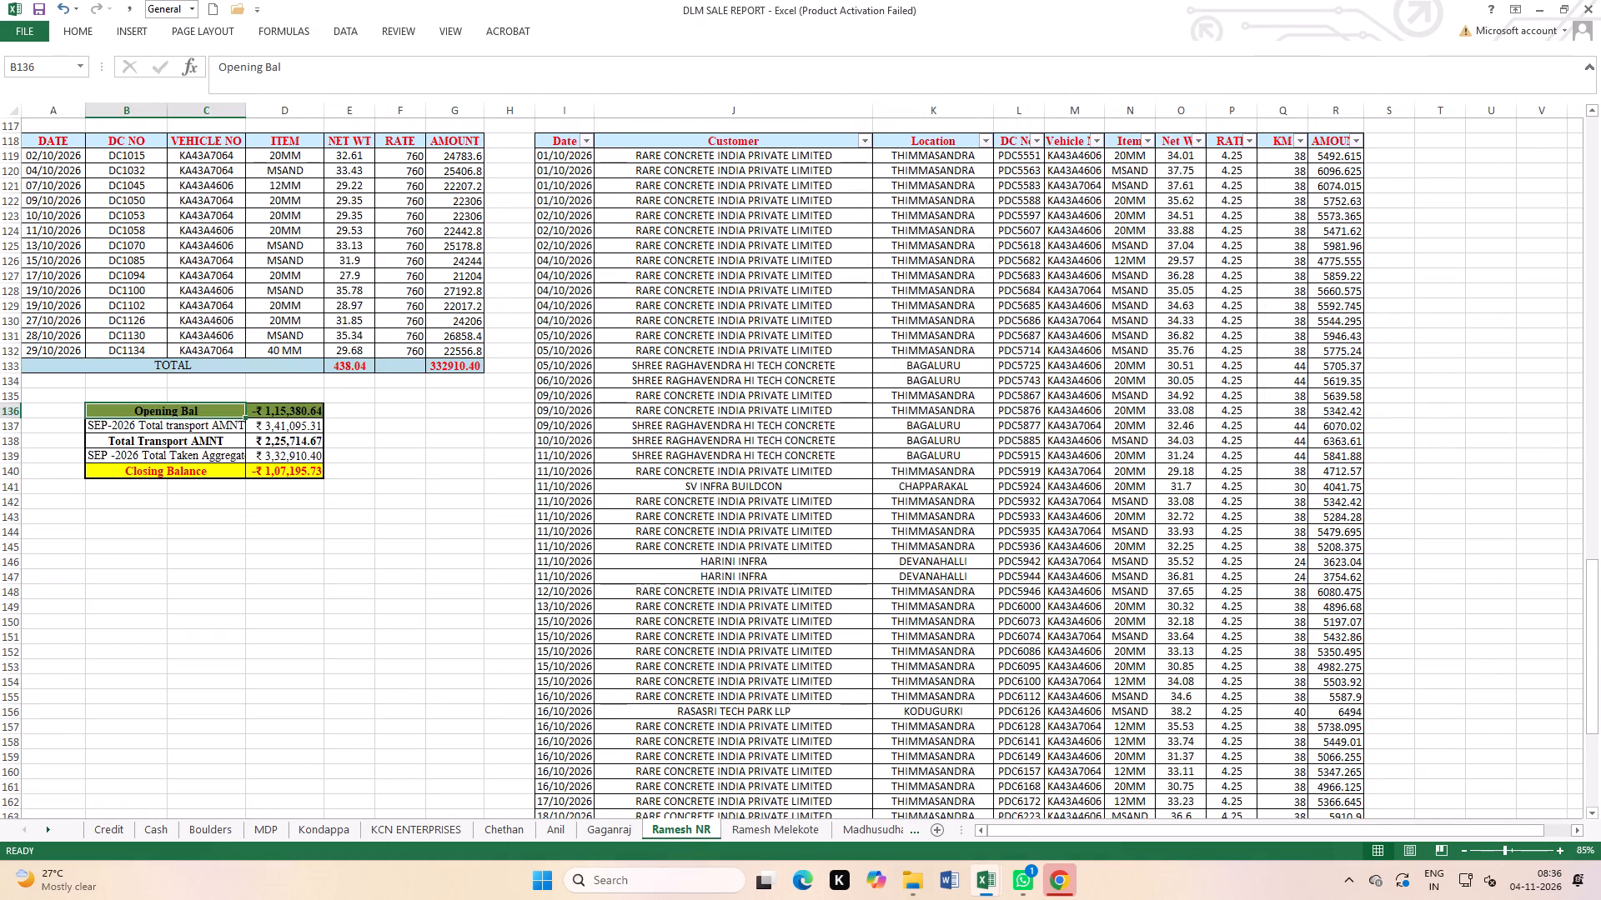
pyautogui.click(106, 428)
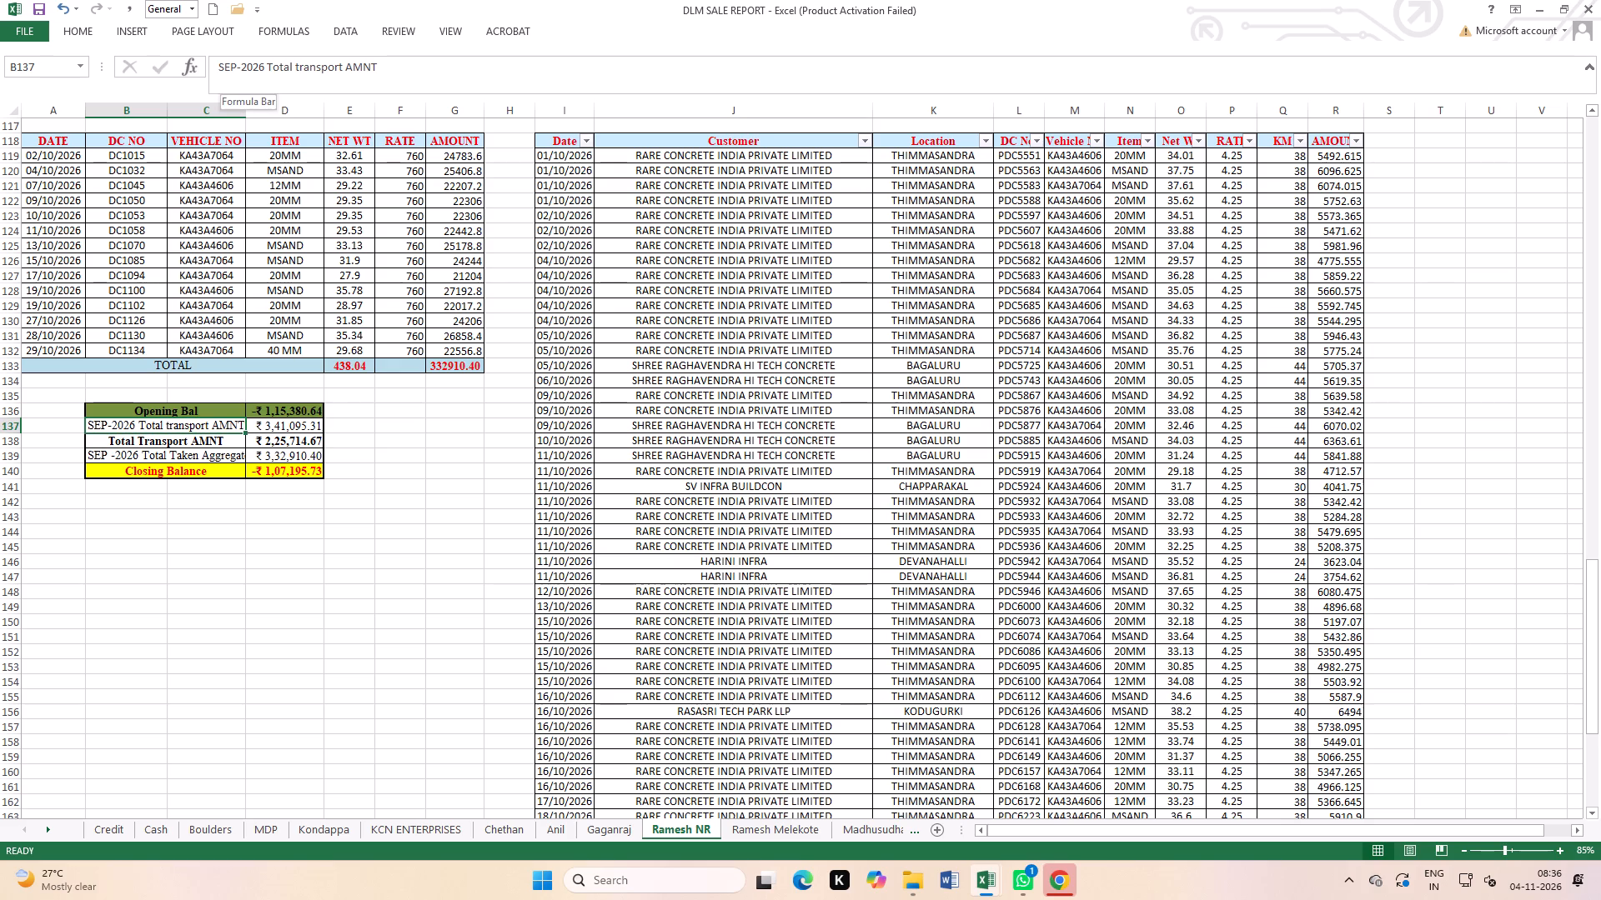
pyautogui.click(235, 68)
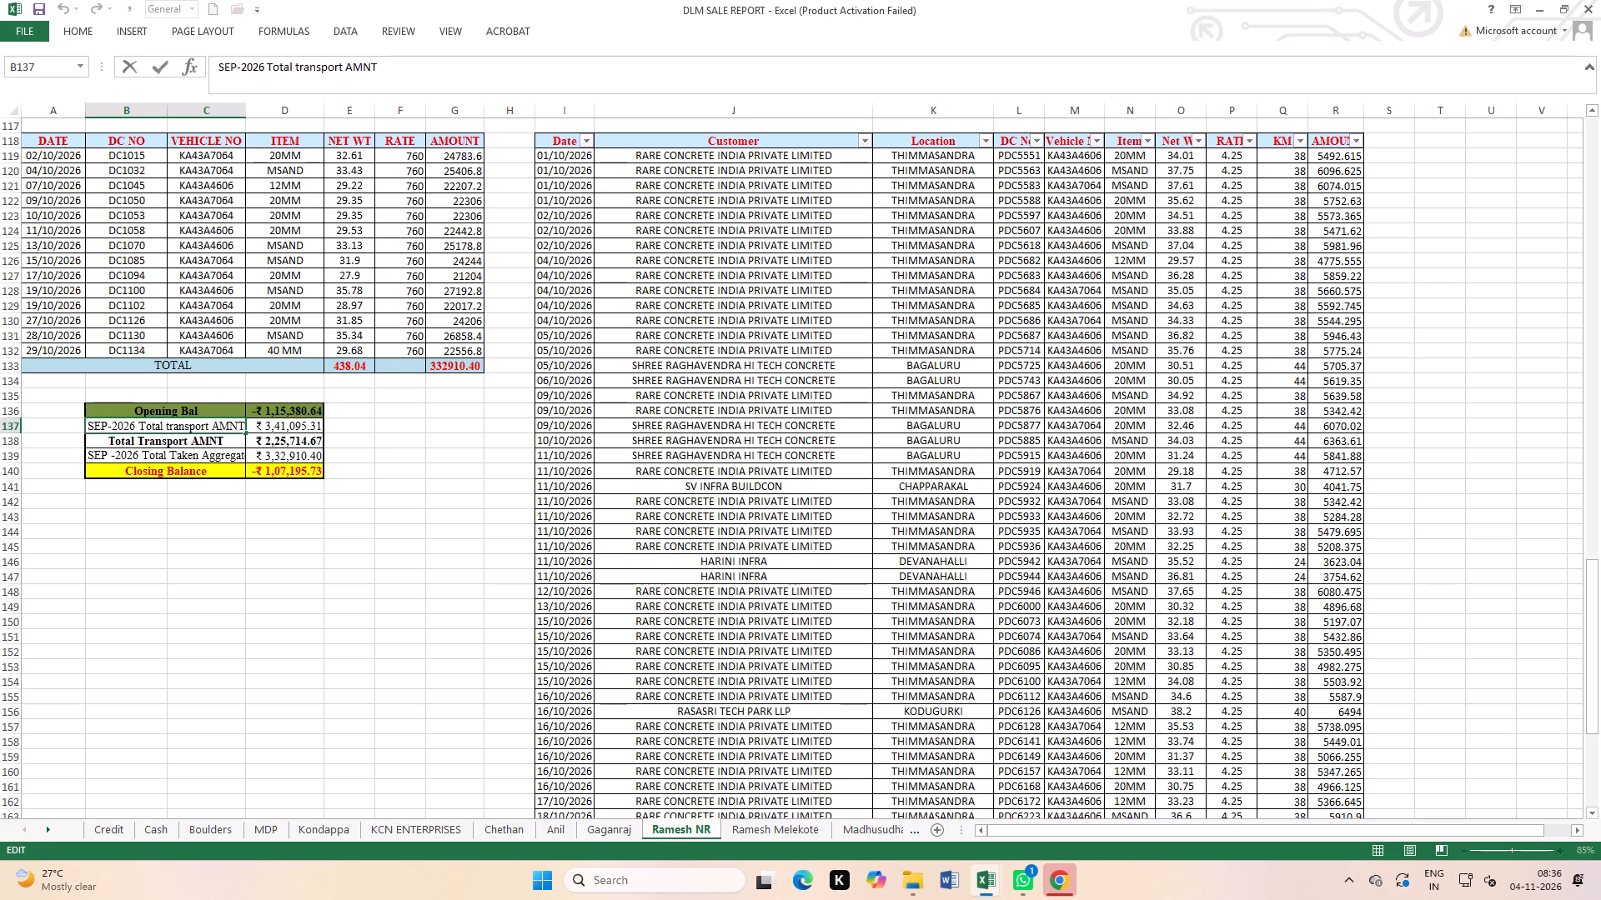
pyautogui.press('BackSpace')
pyautogui.press('BackSpace')
pyautogui.press('BackSpace')
pyautogui.press('BackSpace')
pyautogui.press('BackSpace')
pyautogui.press('BackSpace')
pyautogui.press('BackSpace')
pyautogui.press('BackSpace')
pyautogui.press('BackSpace')
pyautogui.press('BackSpace')
pyautogui.press('BackSpace')
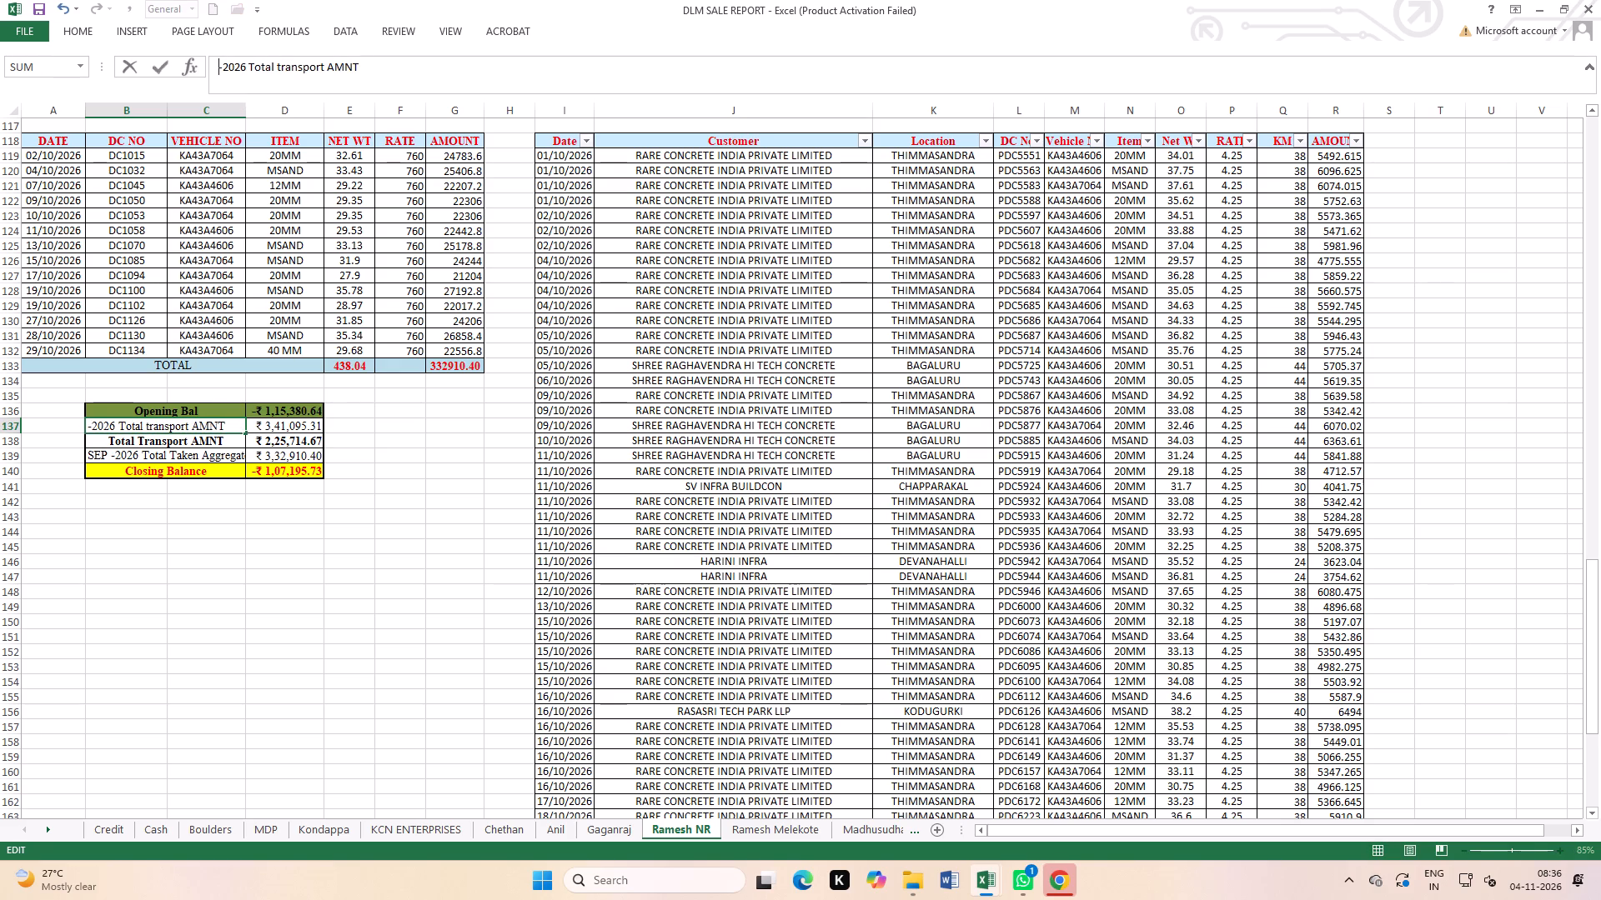
pyautogui.write('ct')
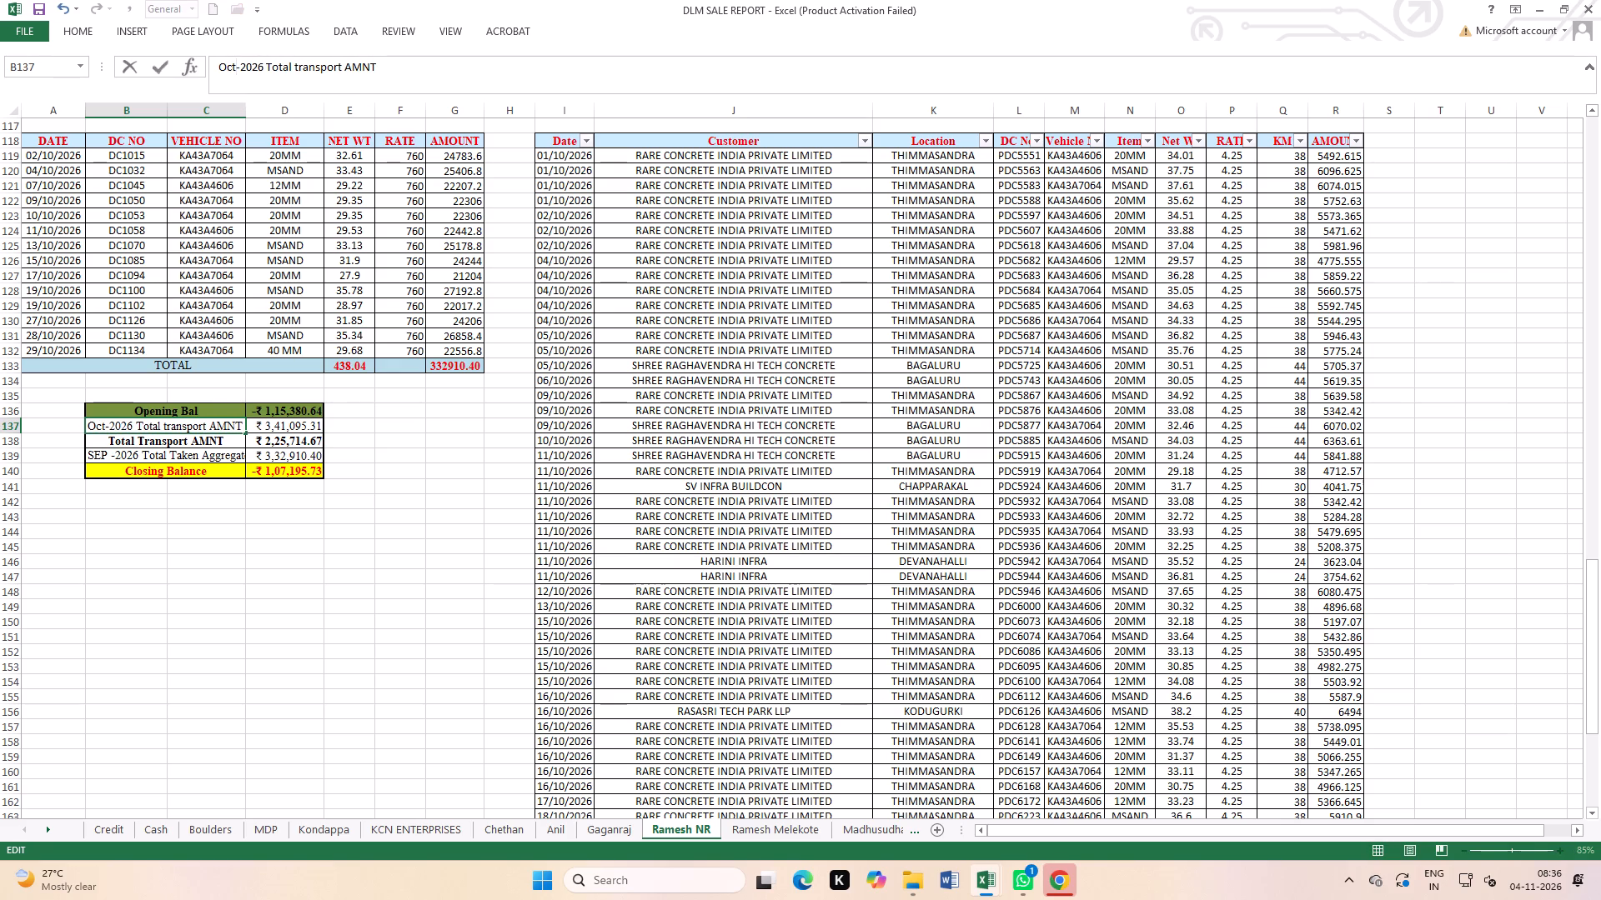
# Change the month in summary label B139 so it reads "Oct -2026 Total Taken Aggregates AMNT".
pyautogui.click(120, 454)
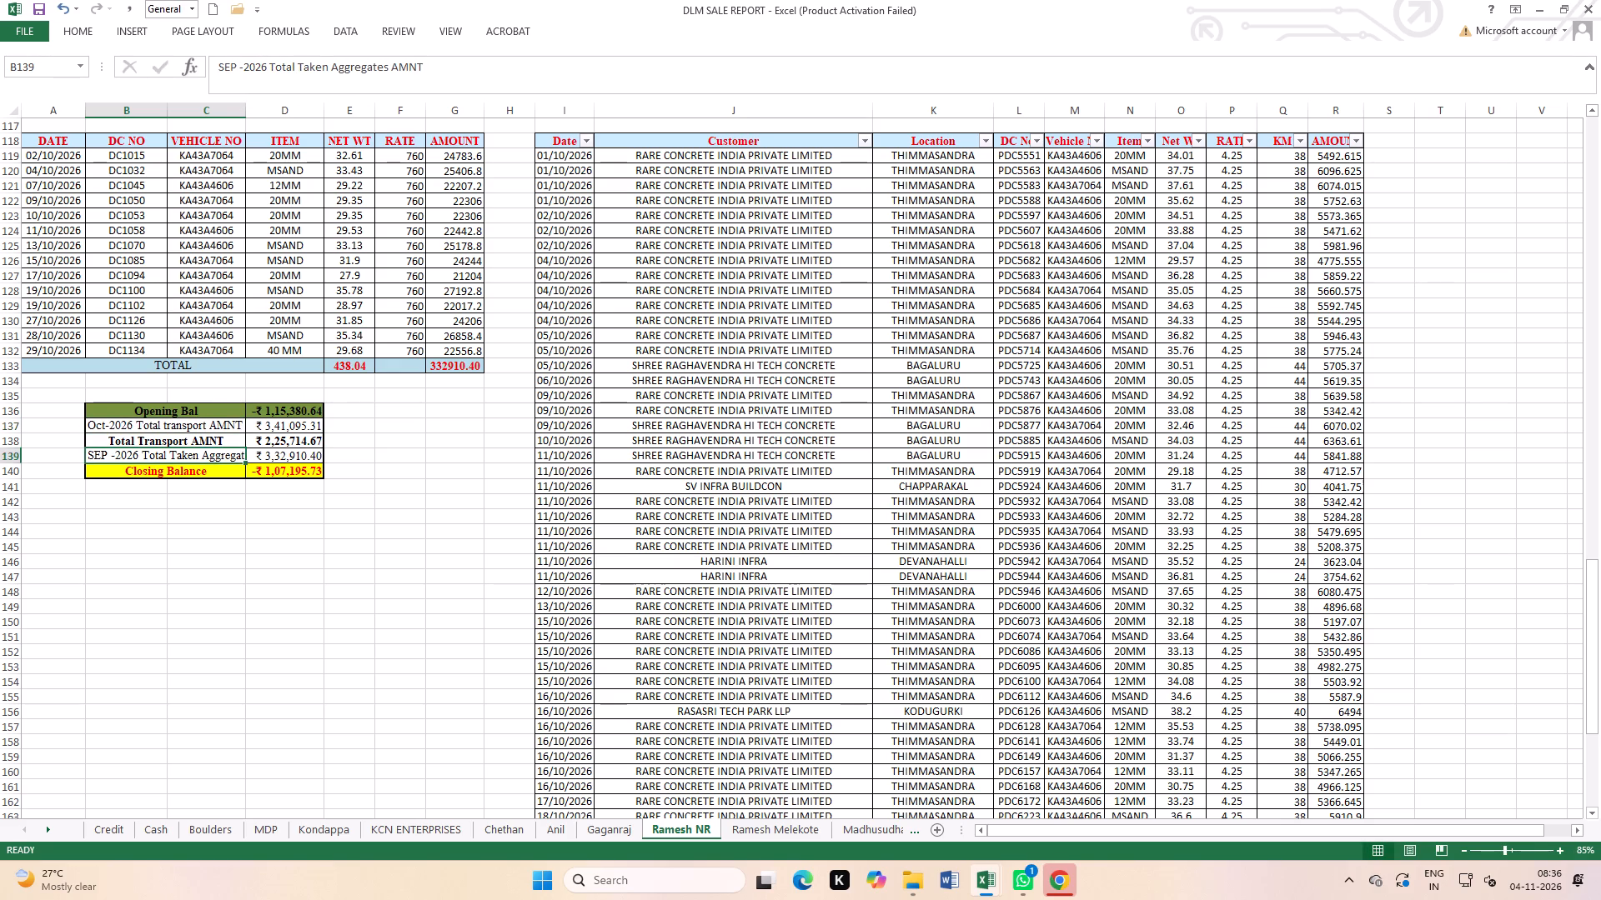
pyautogui.click(235, 65)
pyautogui.press('BackSpace')
pyautogui.press('BackSpace')
pyautogui.press('BackSpace')
pyautogui.press('BackSpace')
pyautogui.press('BackSpace')
pyautogui.press('BackSpace')
pyautogui.press('BackSpace')
pyautogui.press('BackSpace')
pyautogui.press('BackSpace')
pyautogui.press('BackSpace')
pyautogui.press('BackSpace')
pyautogui.press('BackSpace')
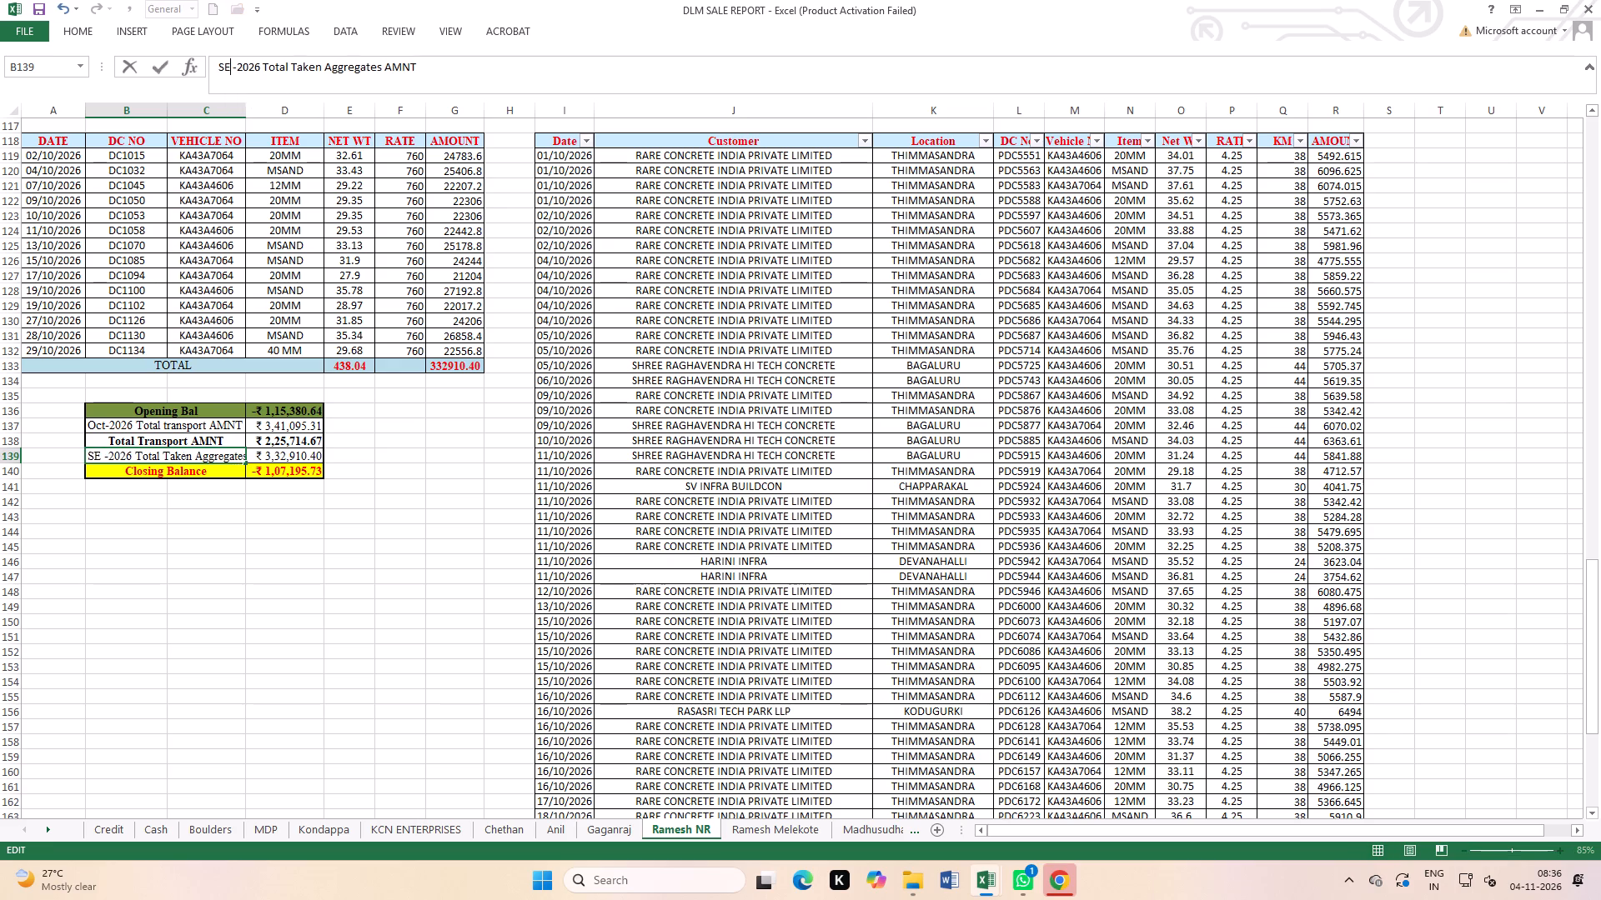
pyautogui.press('o')
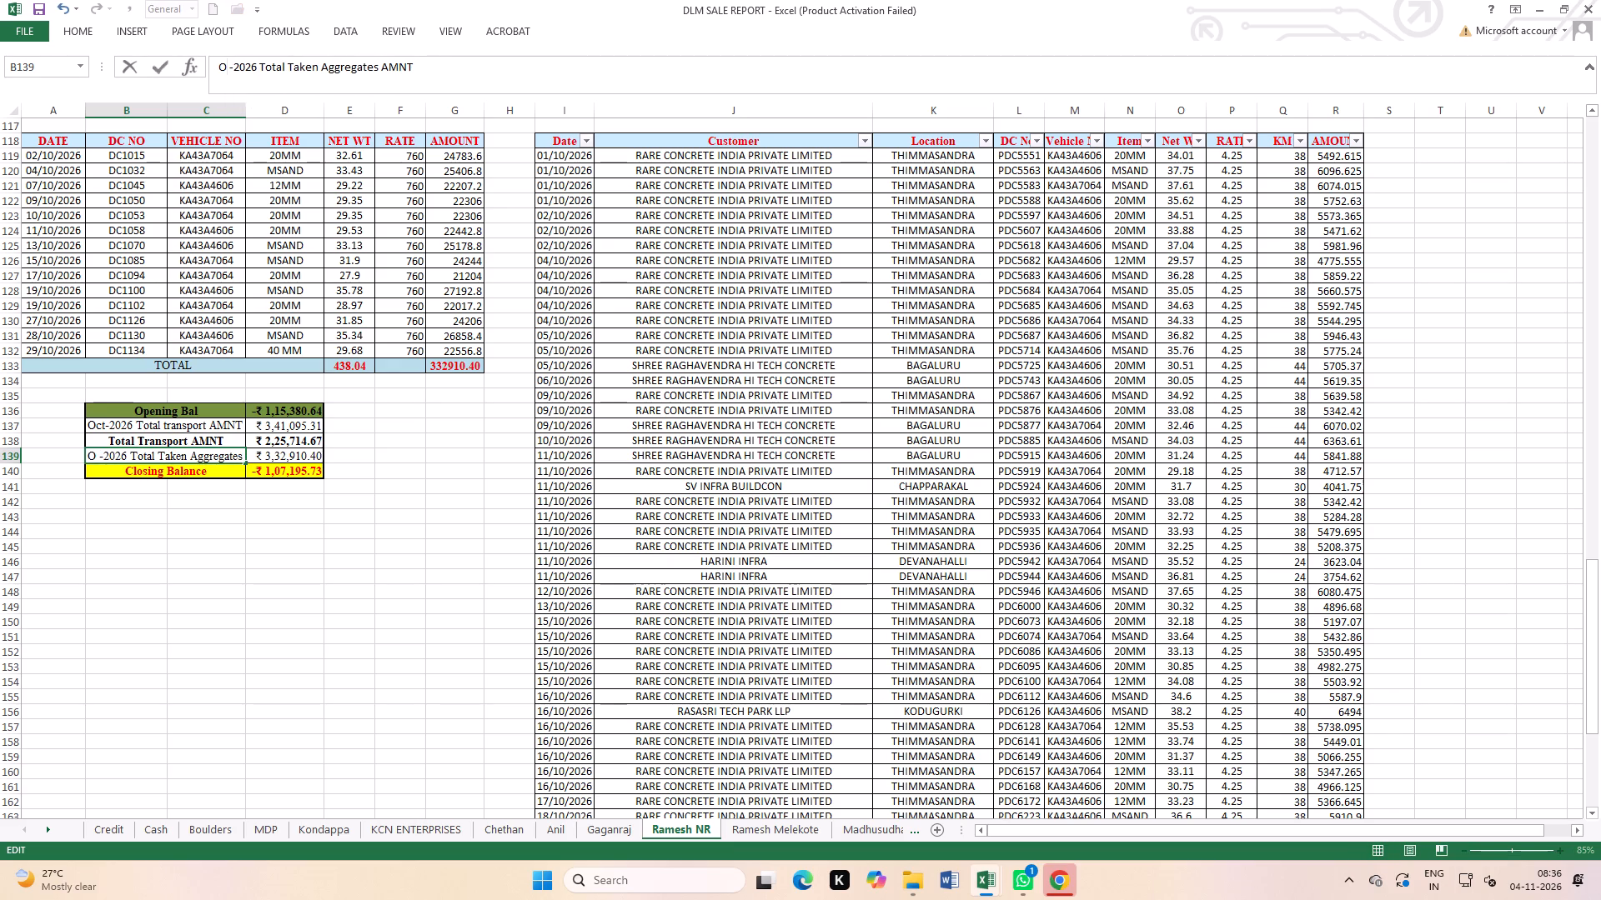
pyautogui.write('ct')
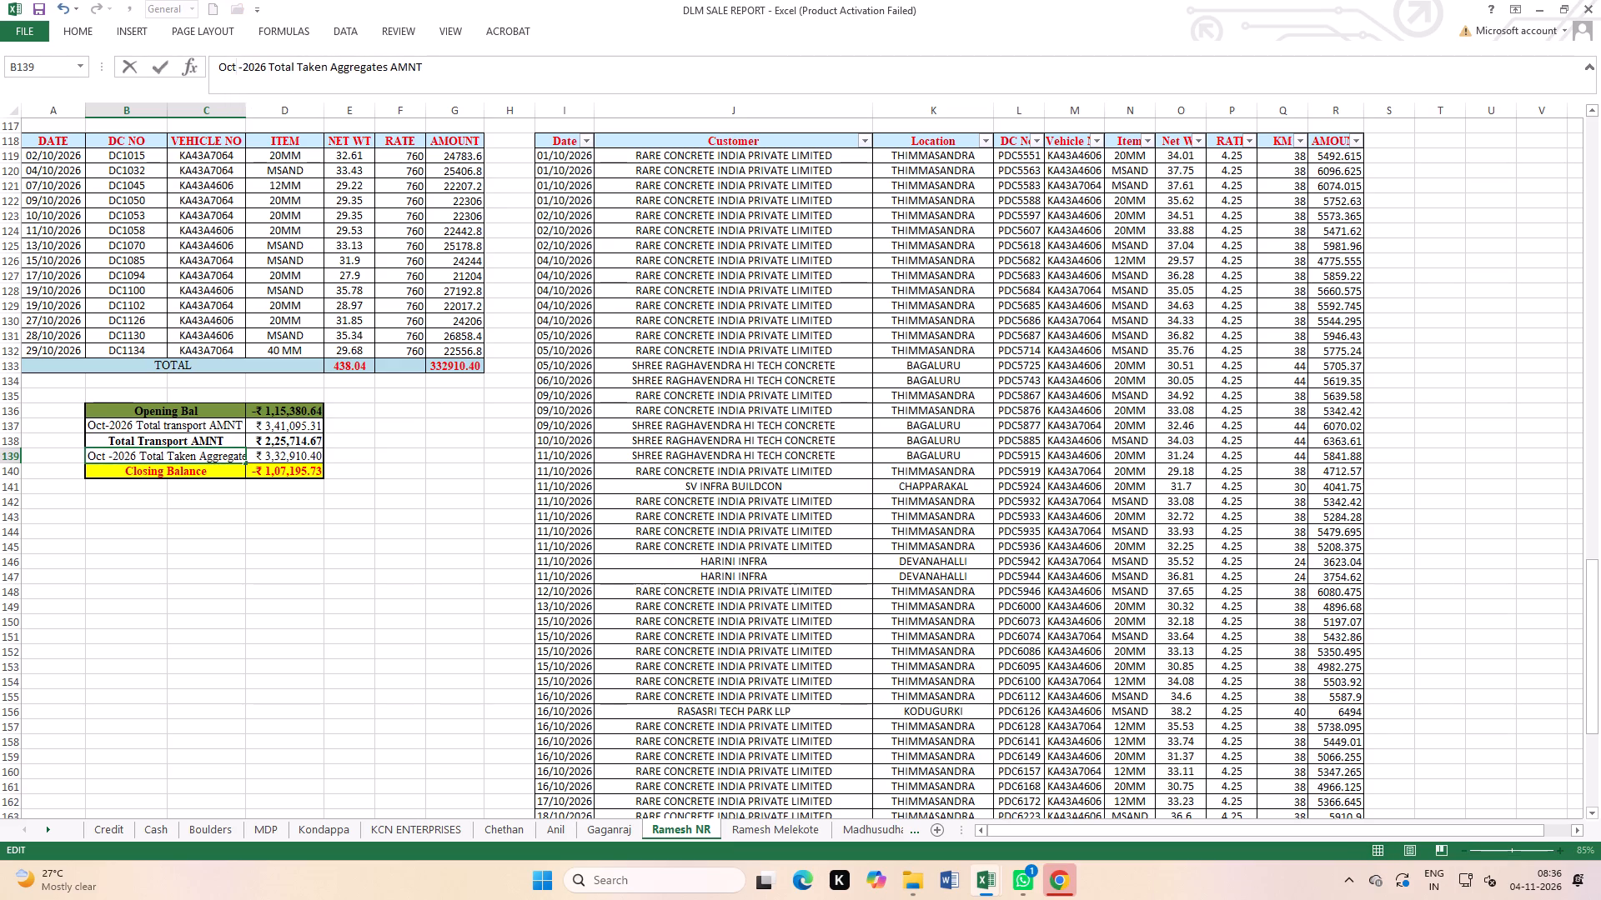
pyautogui.click(458, 716)
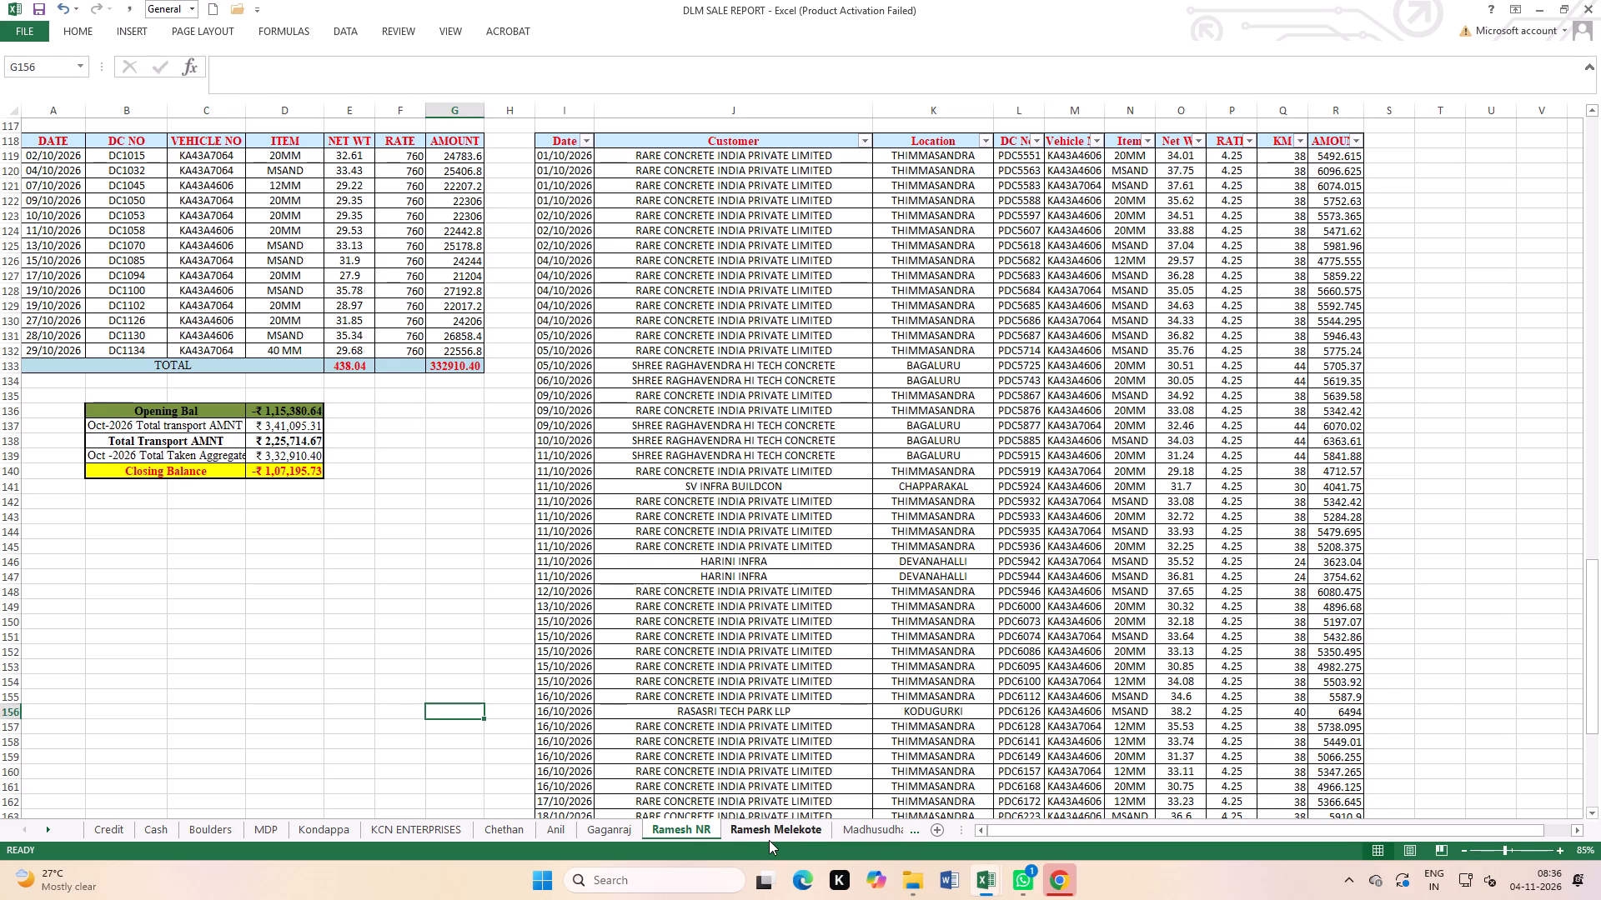
pyautogui.click(774, 833)
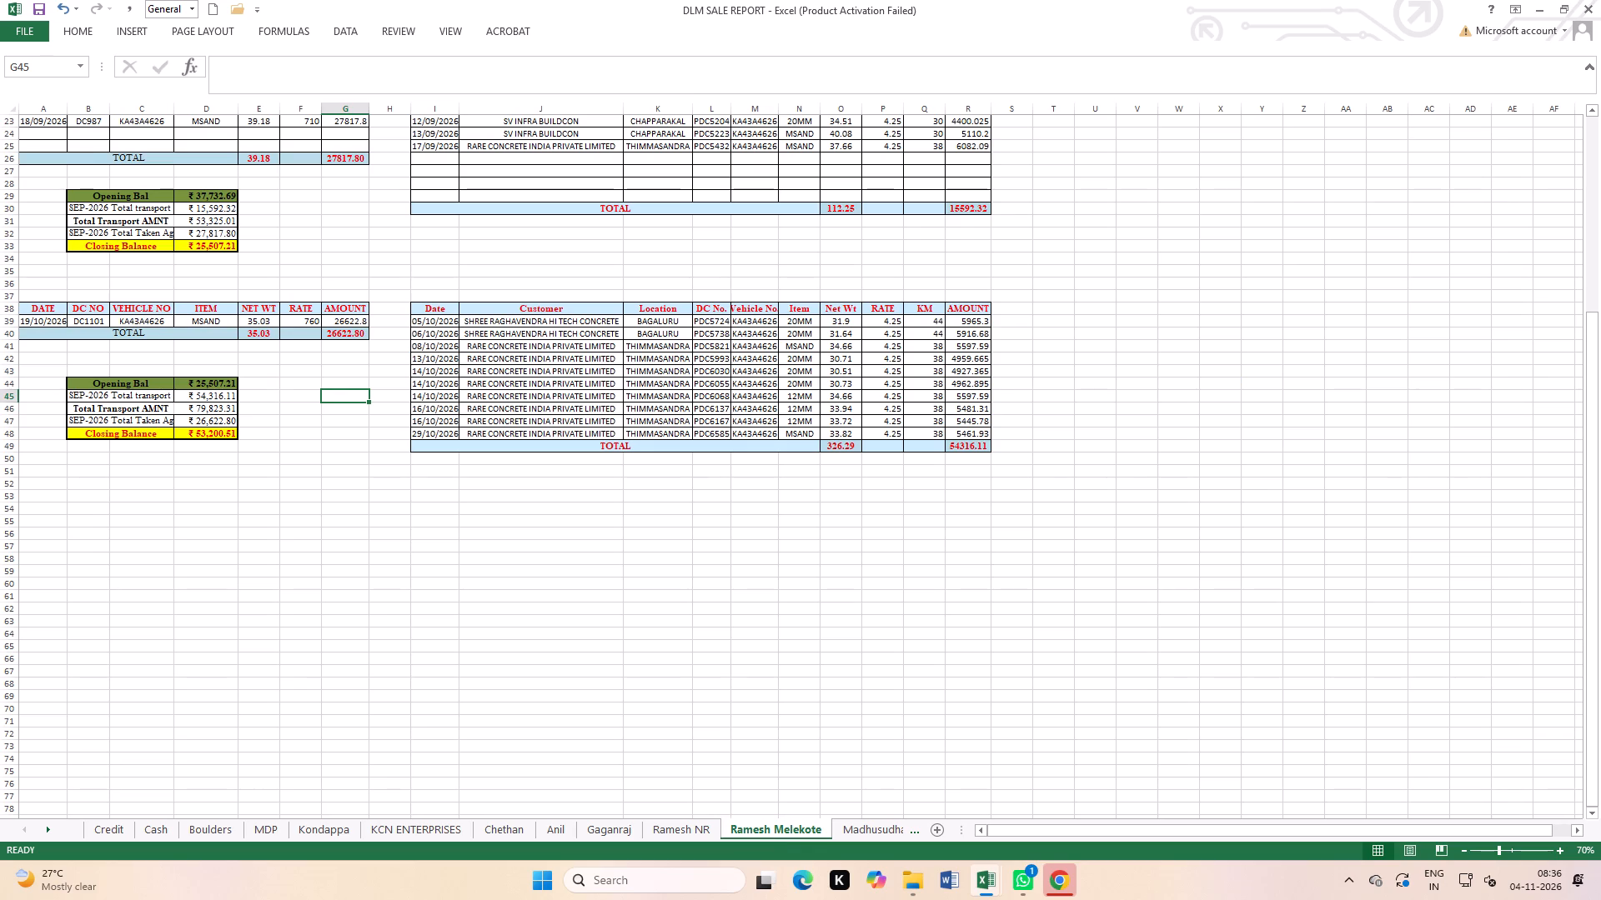
pyautogui.click(97, 392)
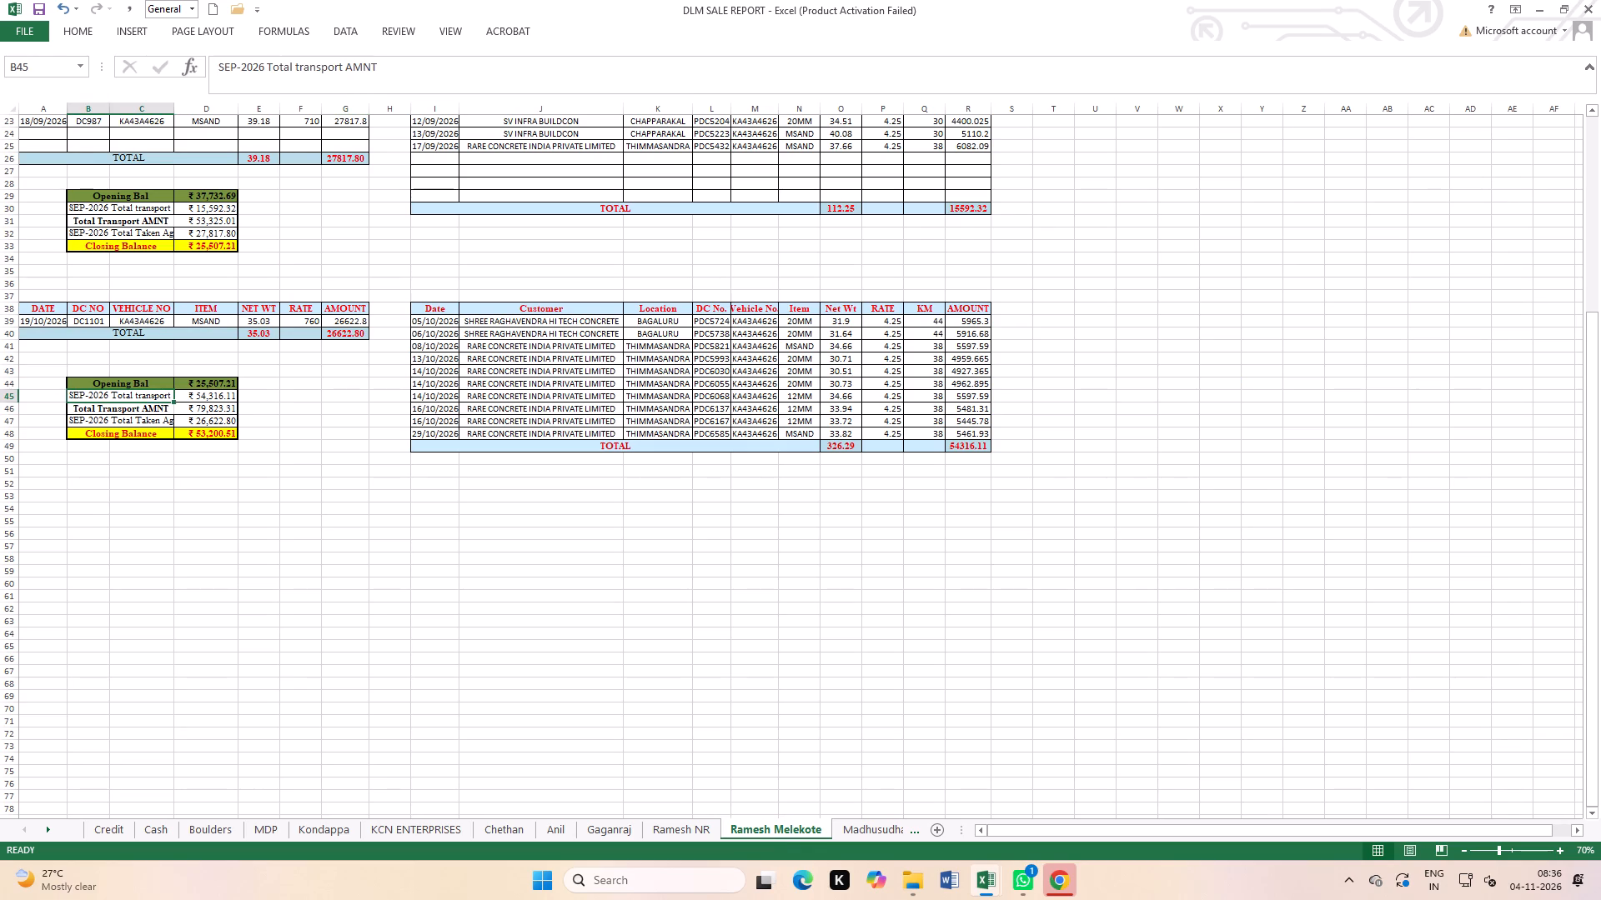
pyautogui.click(233, 66)
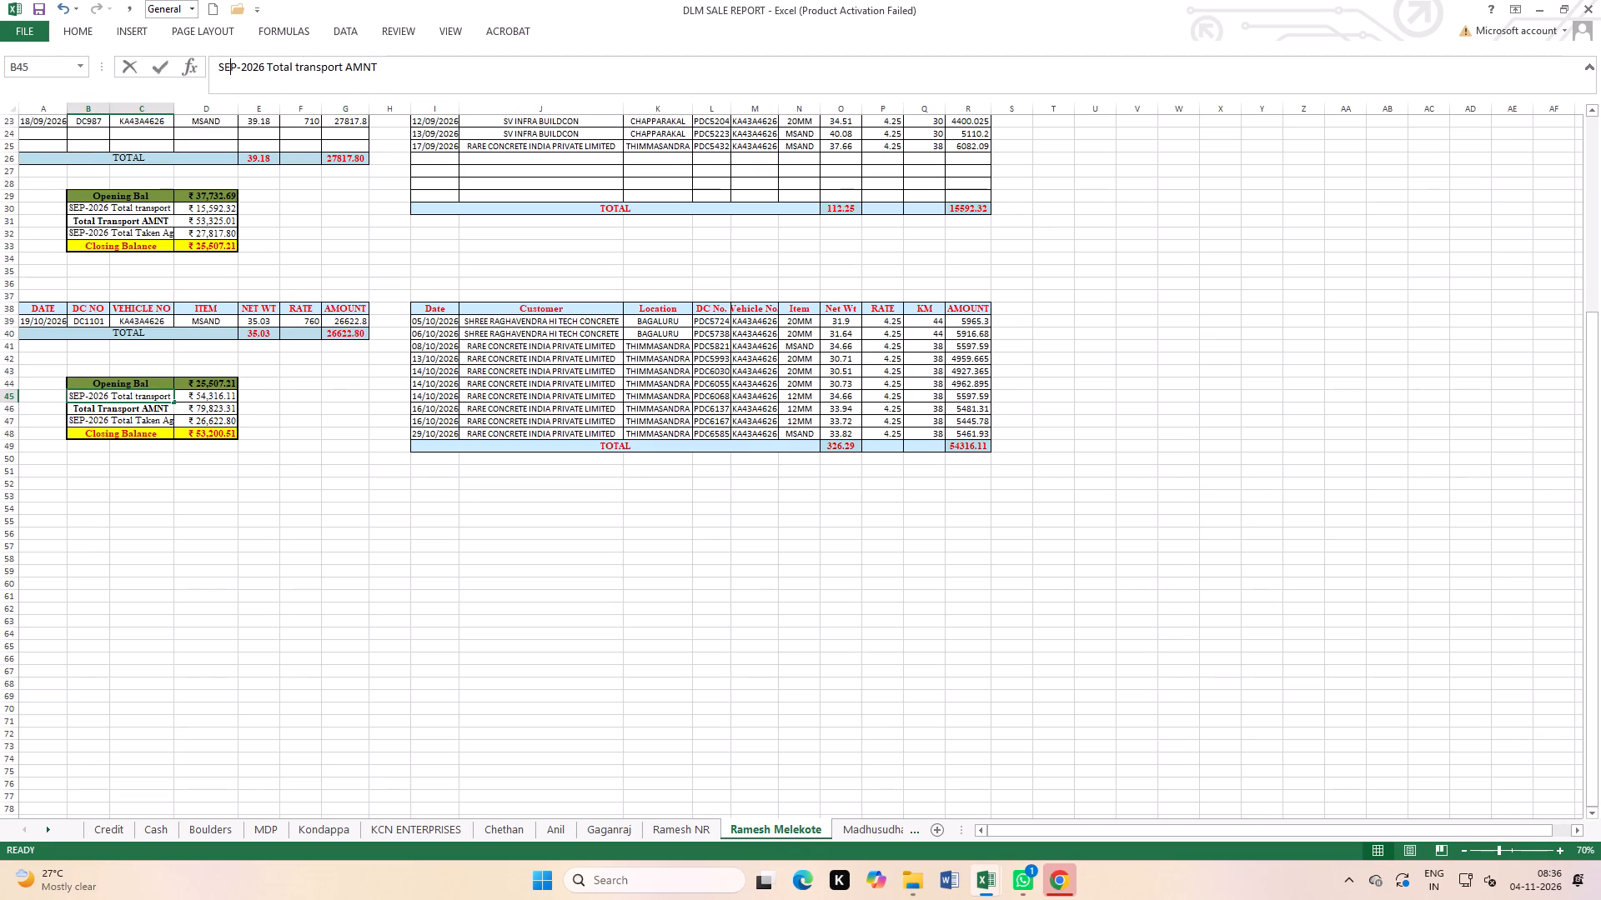
pyautogui.press('Right')
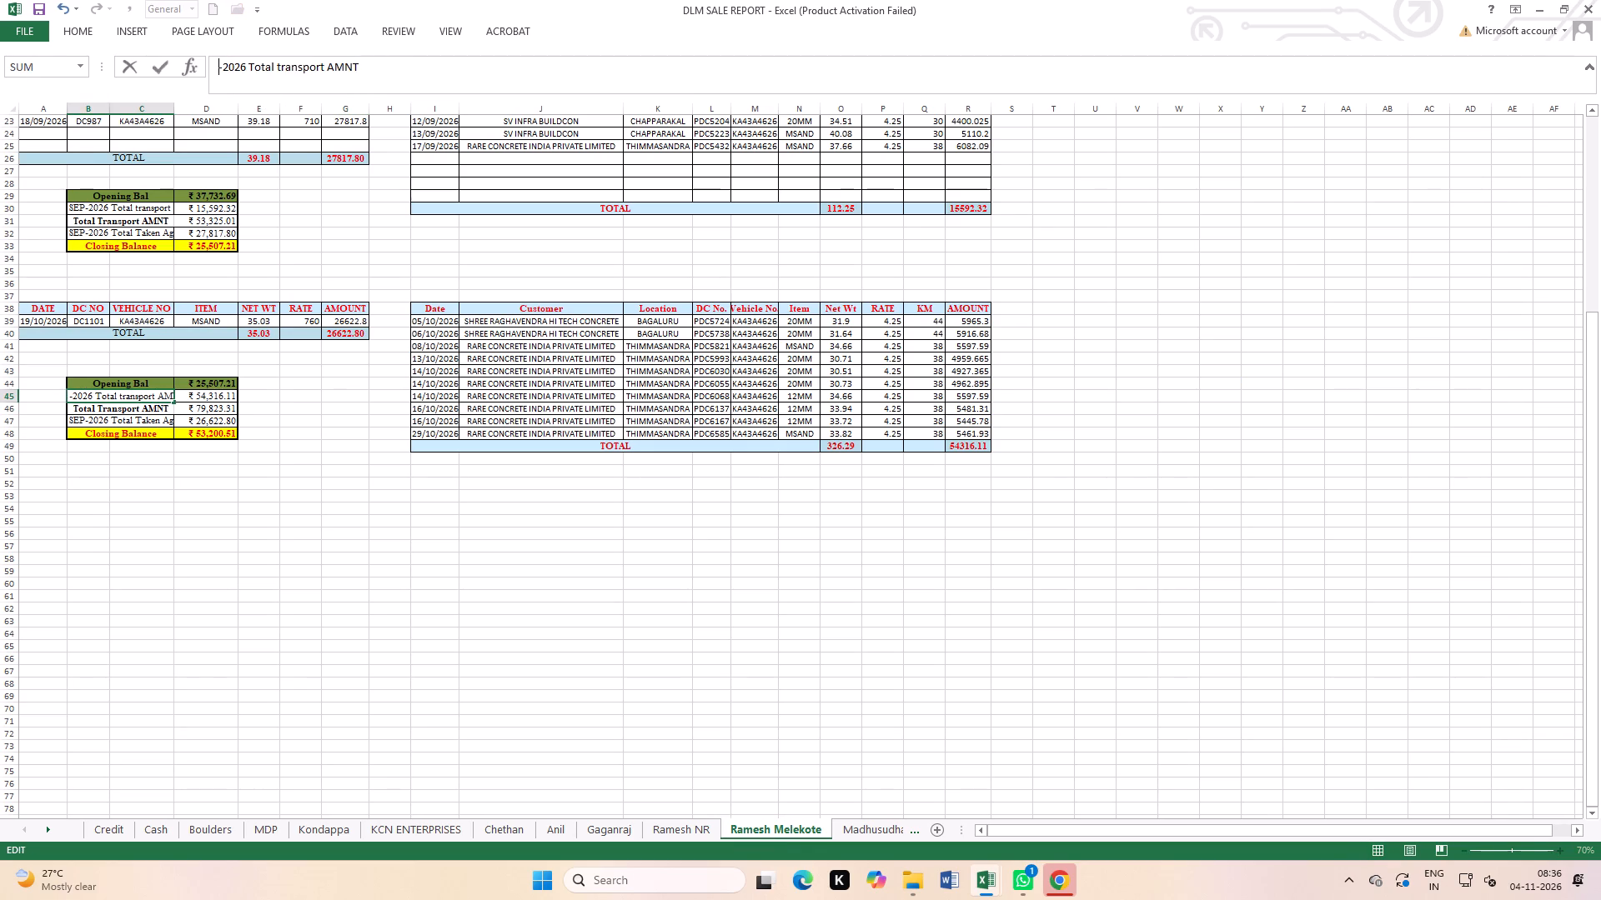
pyautogui.write('ct')
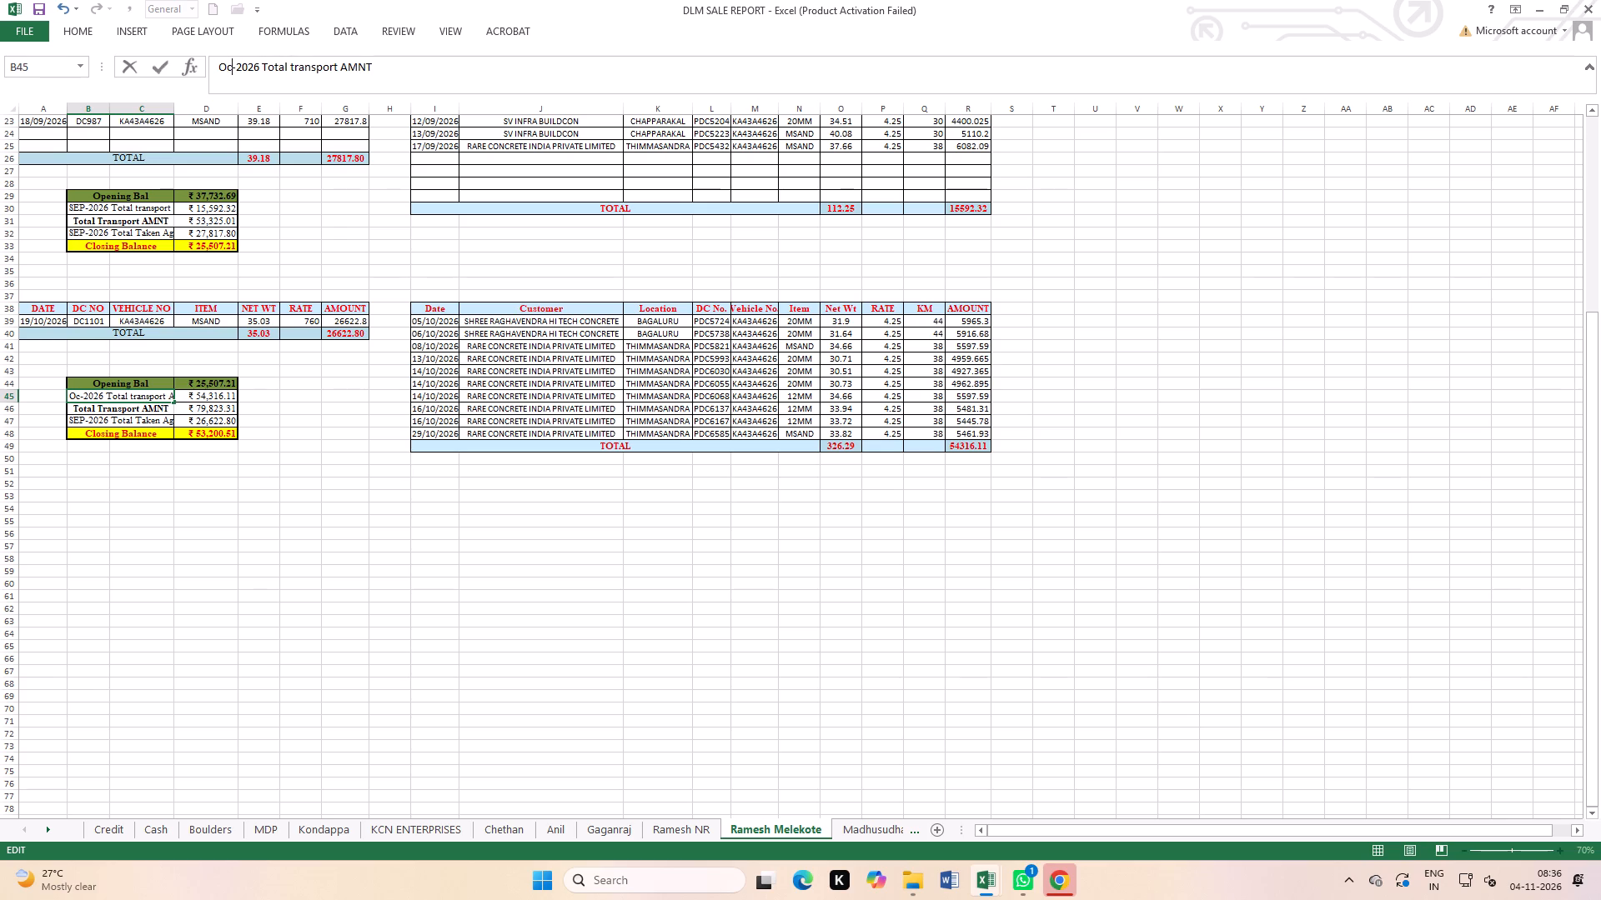
# Change summary label B47 to "Oct-2026 Total Taken Aggregates AMNT".
pyautogui.click(113, 423)
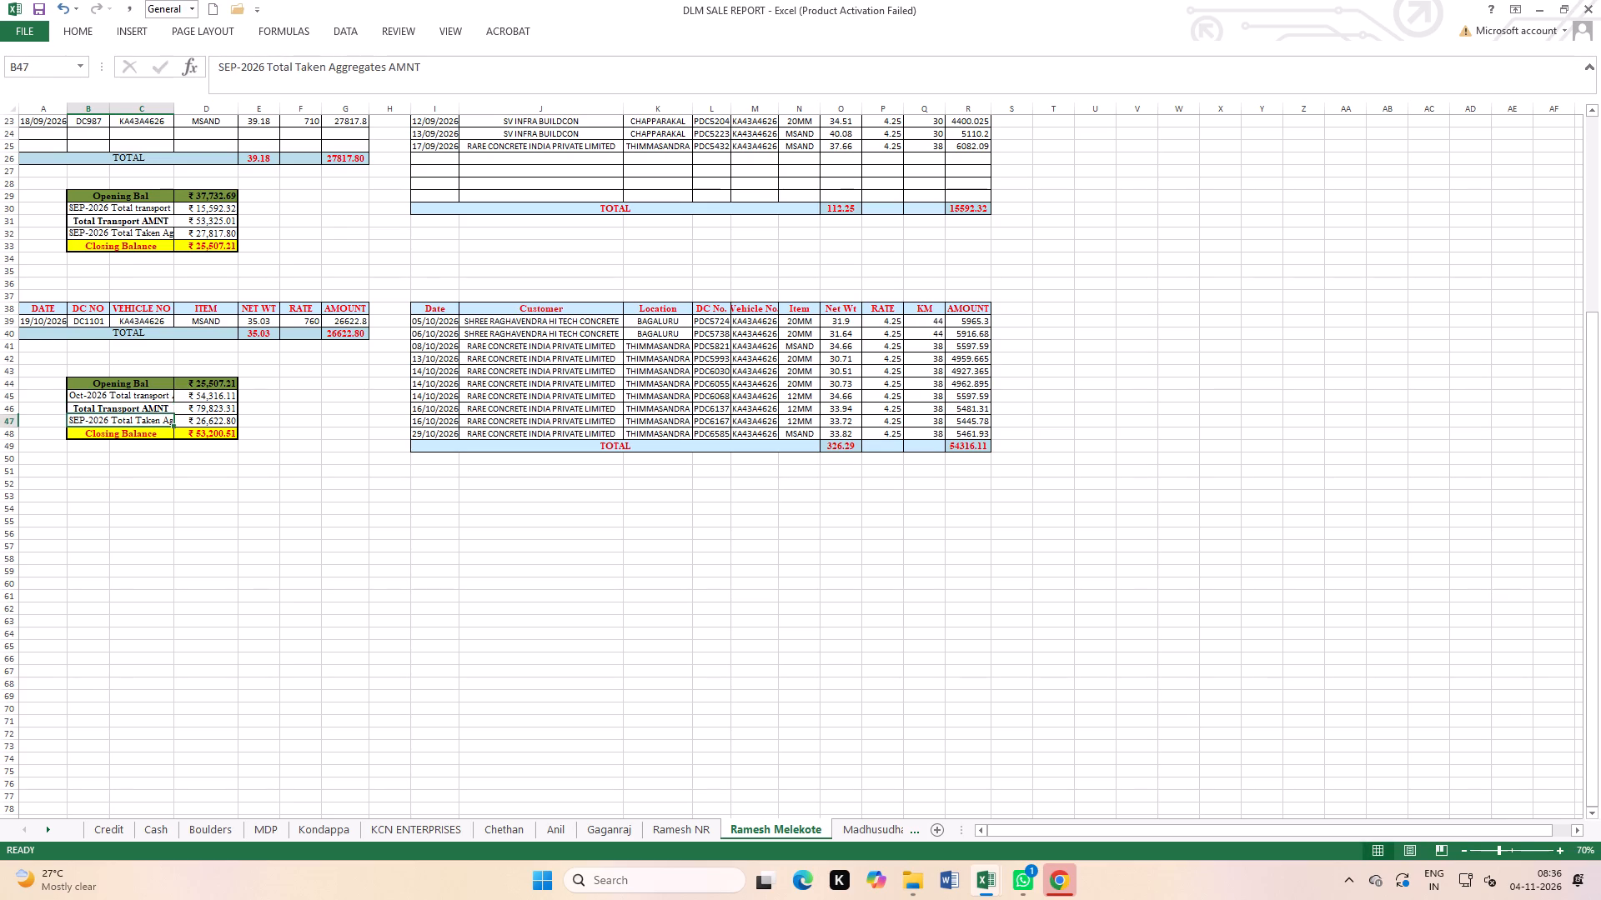
pyautogui.click(238, 64)
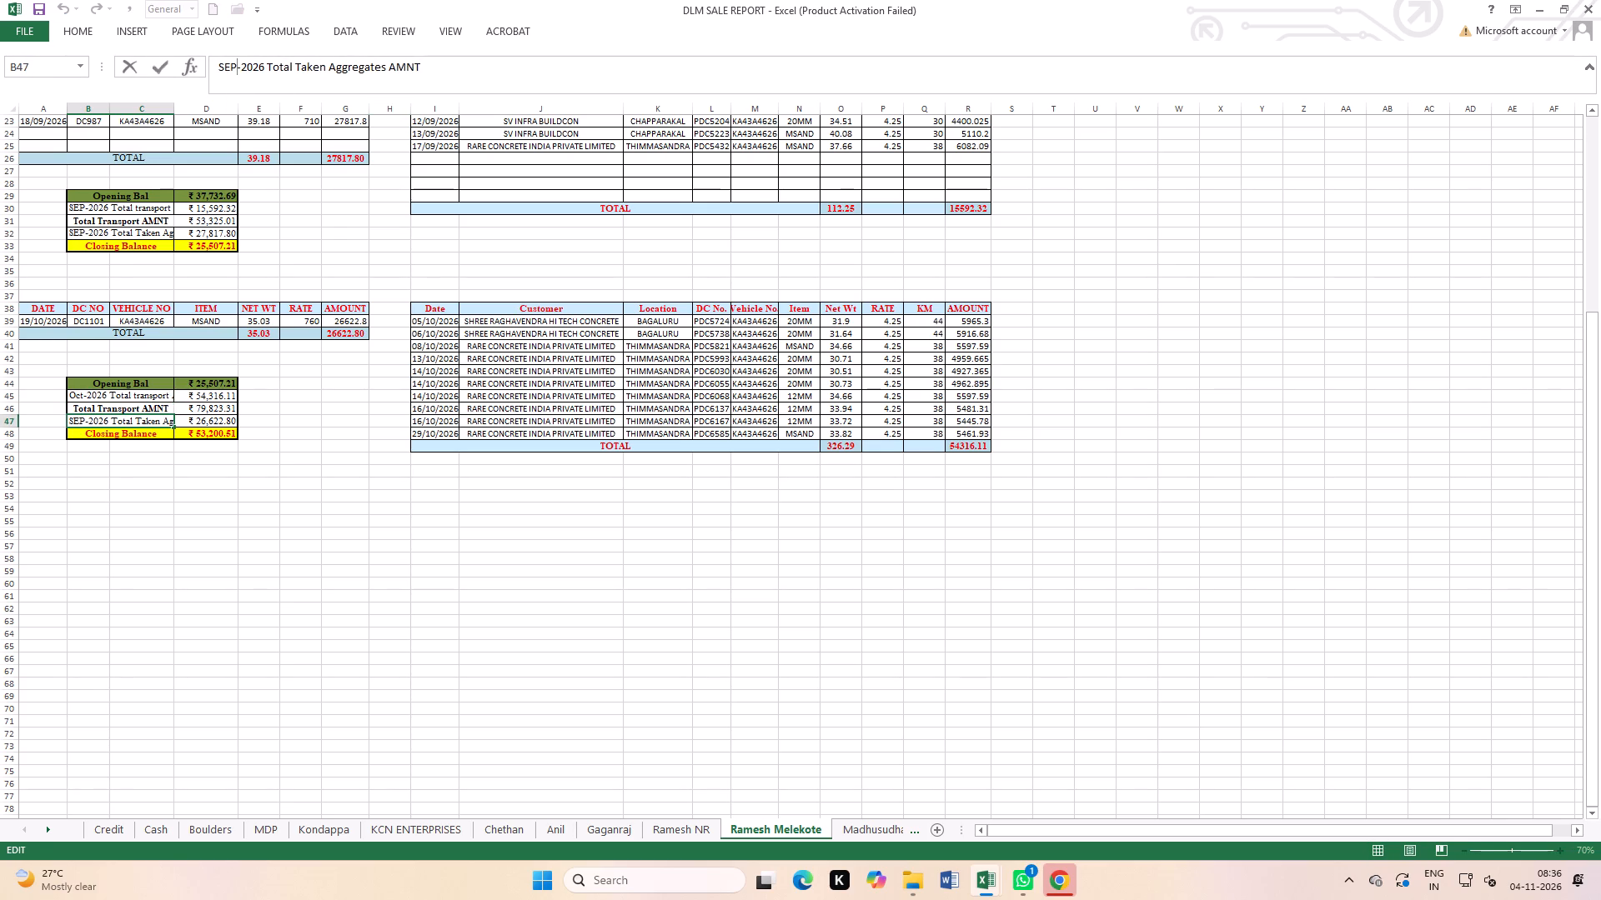
pyautogui.press('BackSpace')
pyautogui.press('BackSpace')
pyautogui.press('BackSpace')
pyautogui.press('BackSpace')
pyautogui.press('BackSpace')
pyautogui.press('BackSpace')
pyautogui.press('BackSpace')
pyautogui.press('BackSpace')
pyautogui.press('BackSpace')
pyautogui.press('BackSpace')
pyautogui.press('BackSpace')
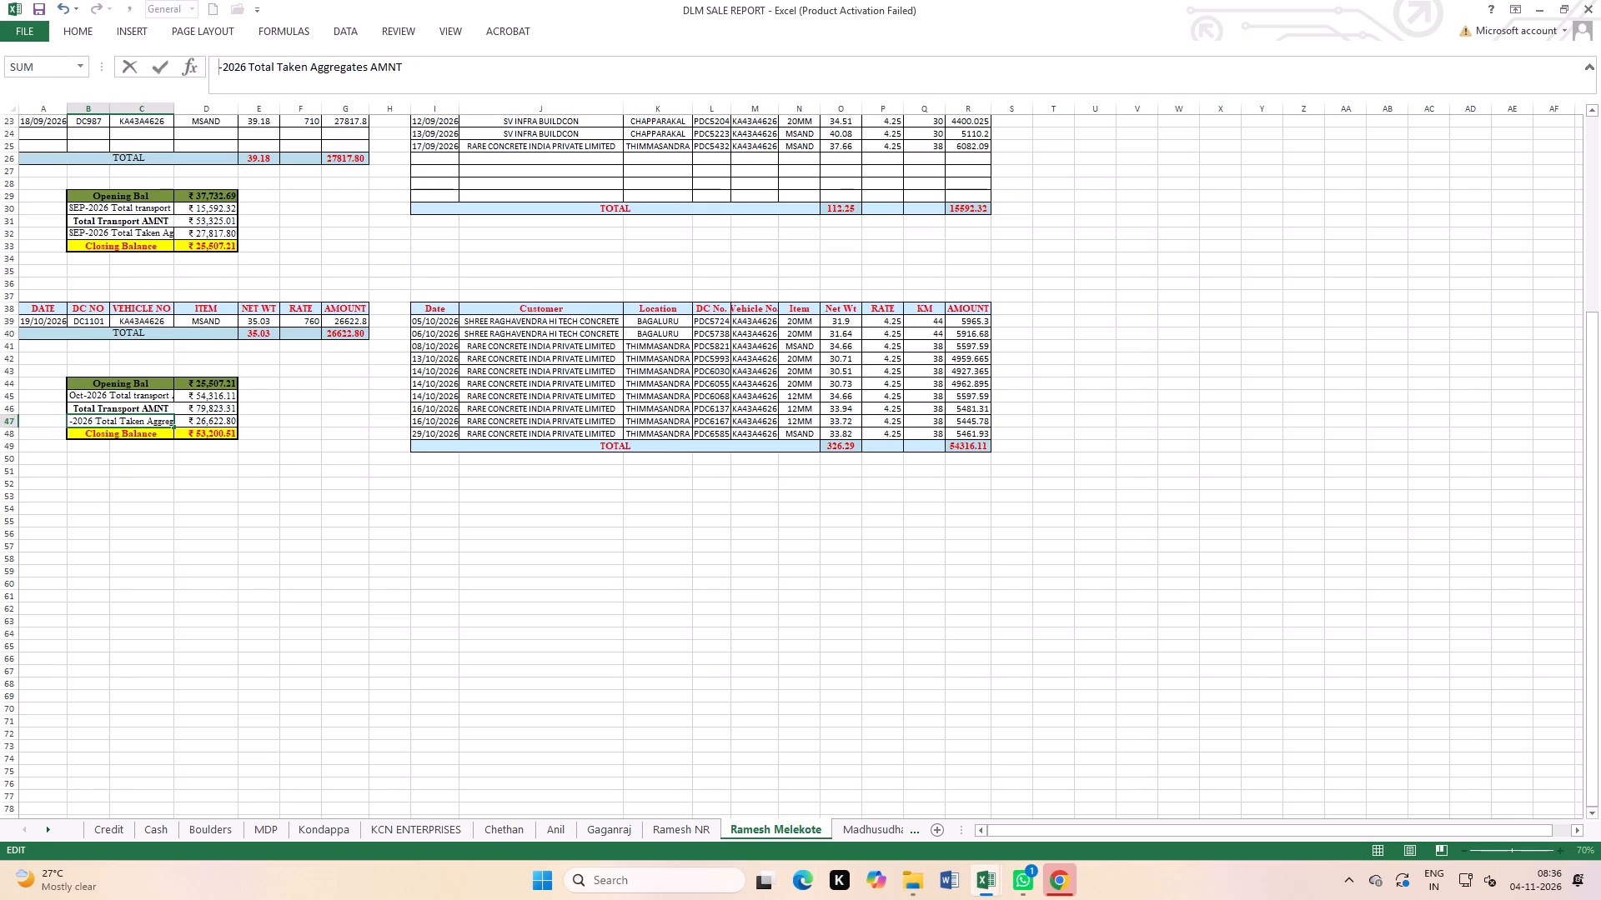
pyautogui.write('ct')
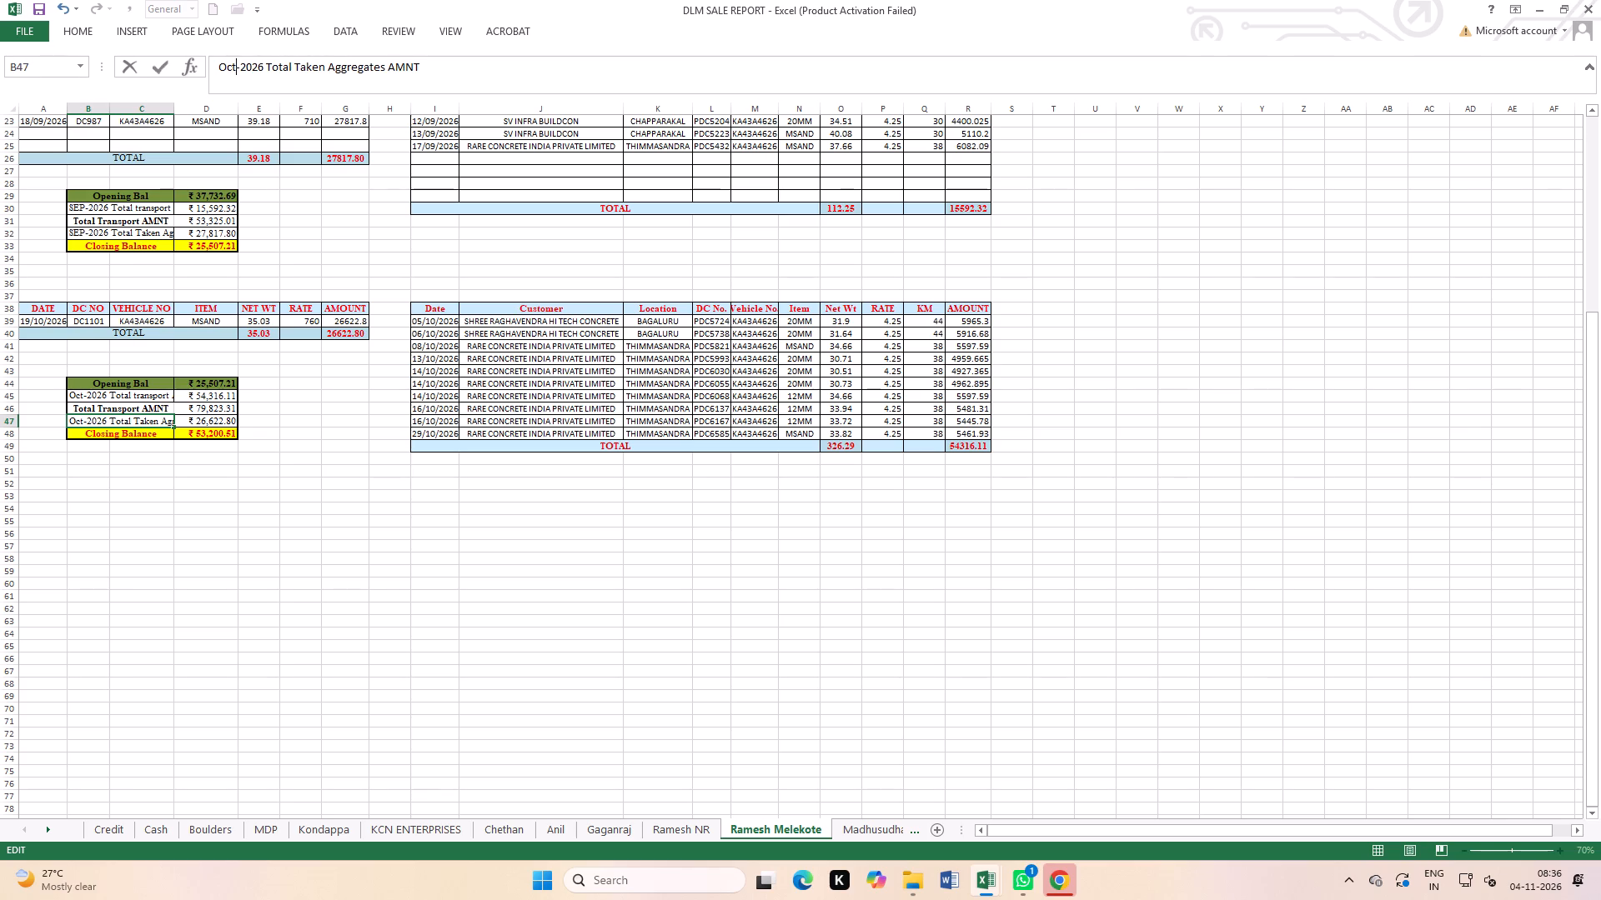
pyautogui.click(406, 519)
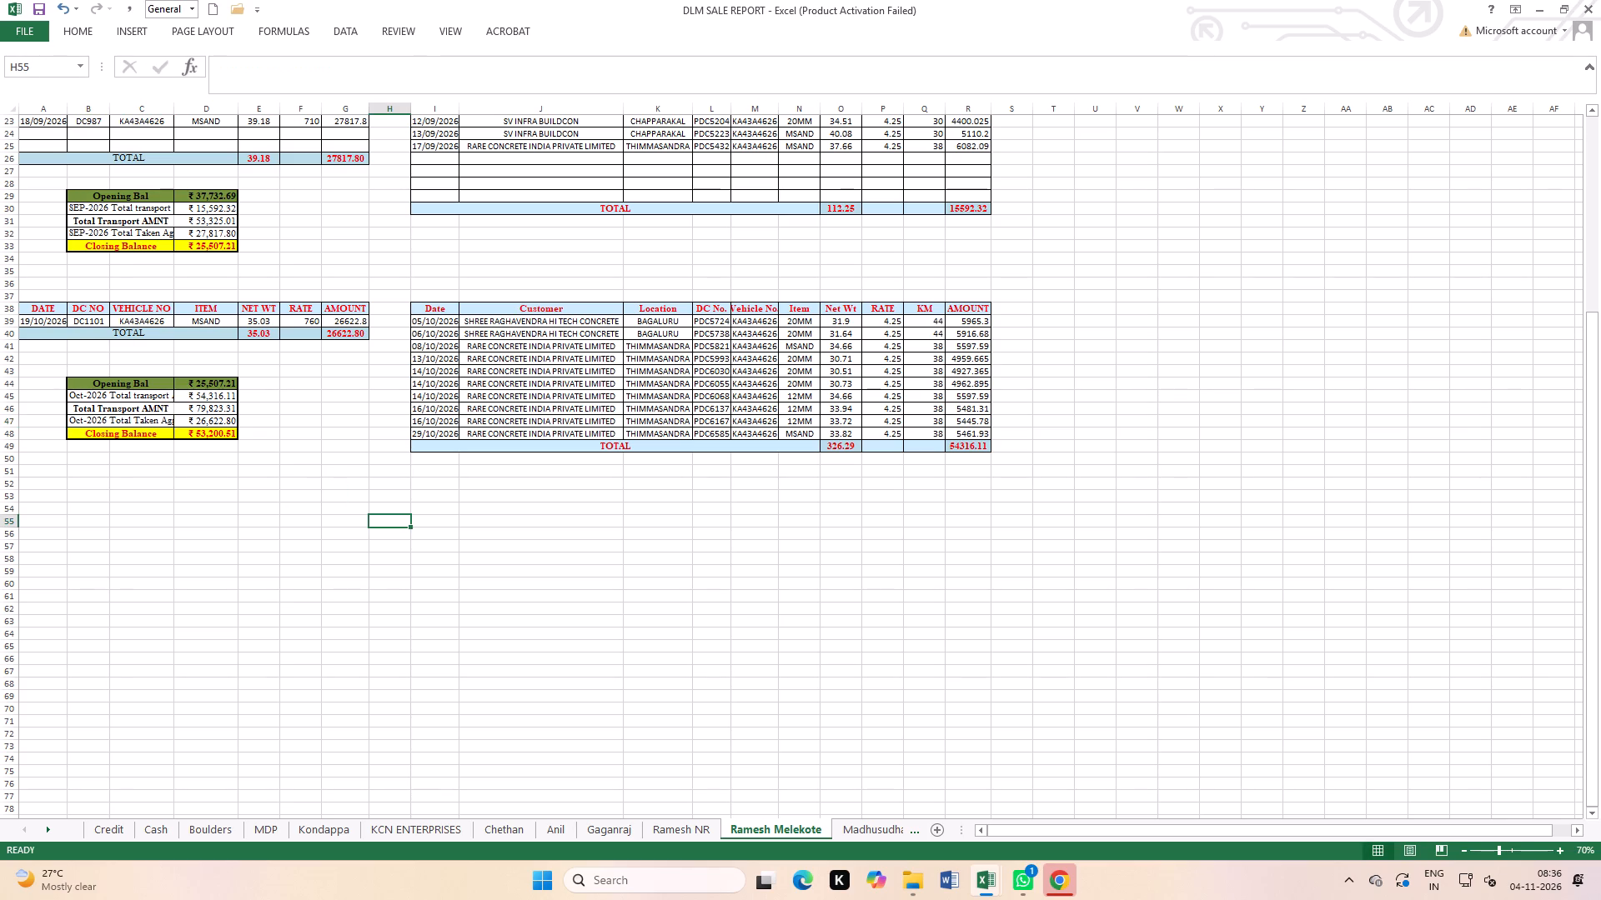
pyautogui.moveTo(171, 105); pyautogui.dragTo(188, 115)
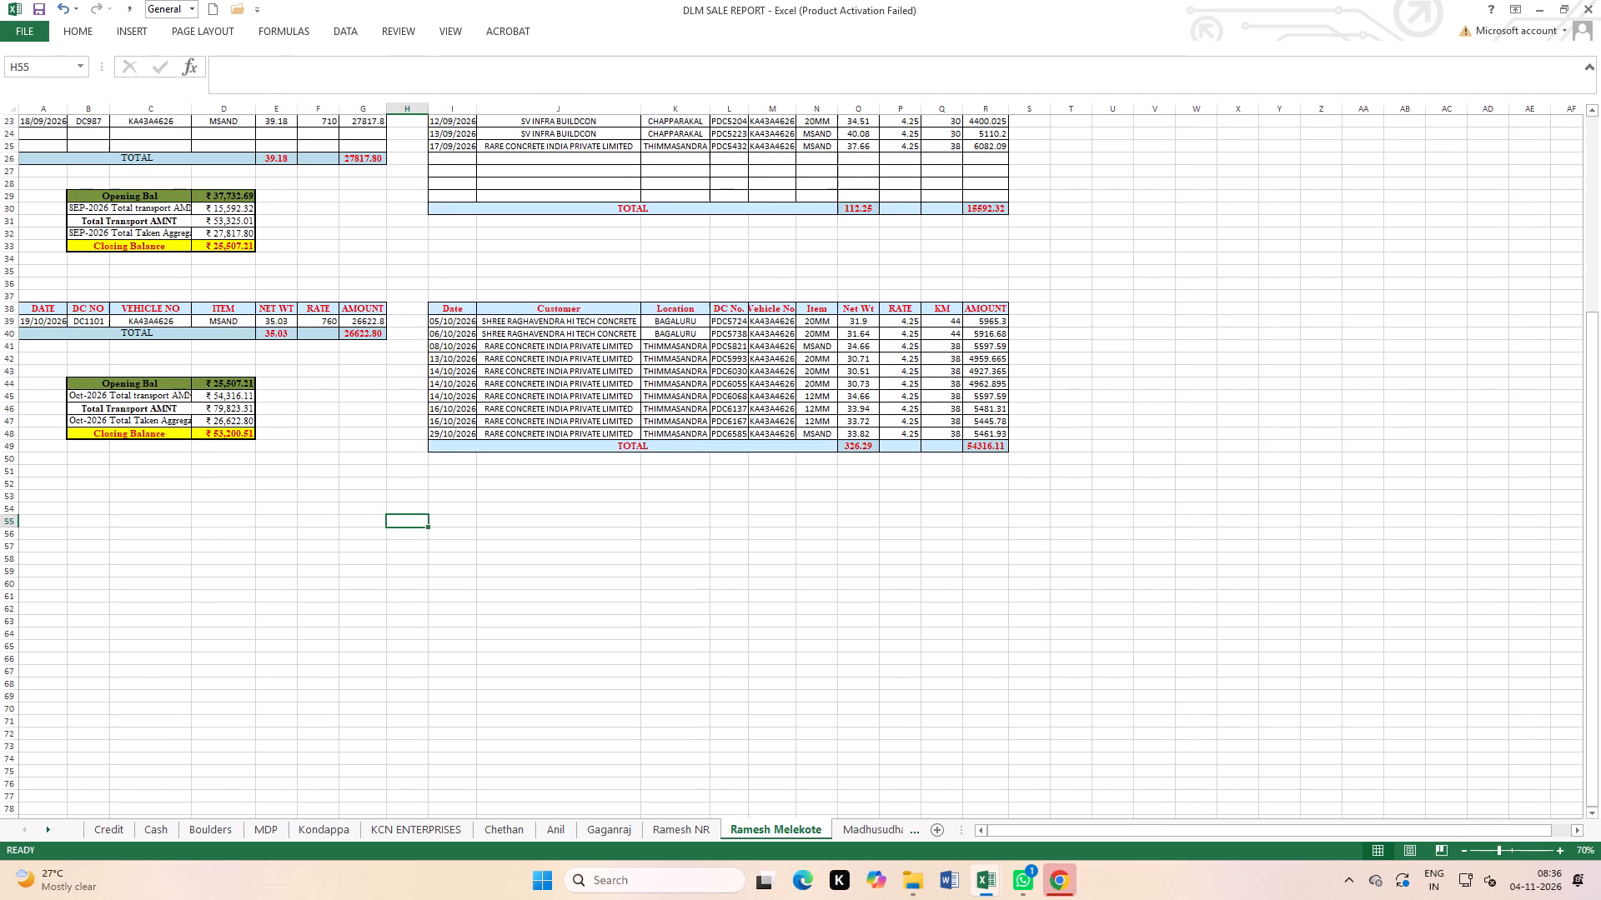
pyautogui.click(684, 575)
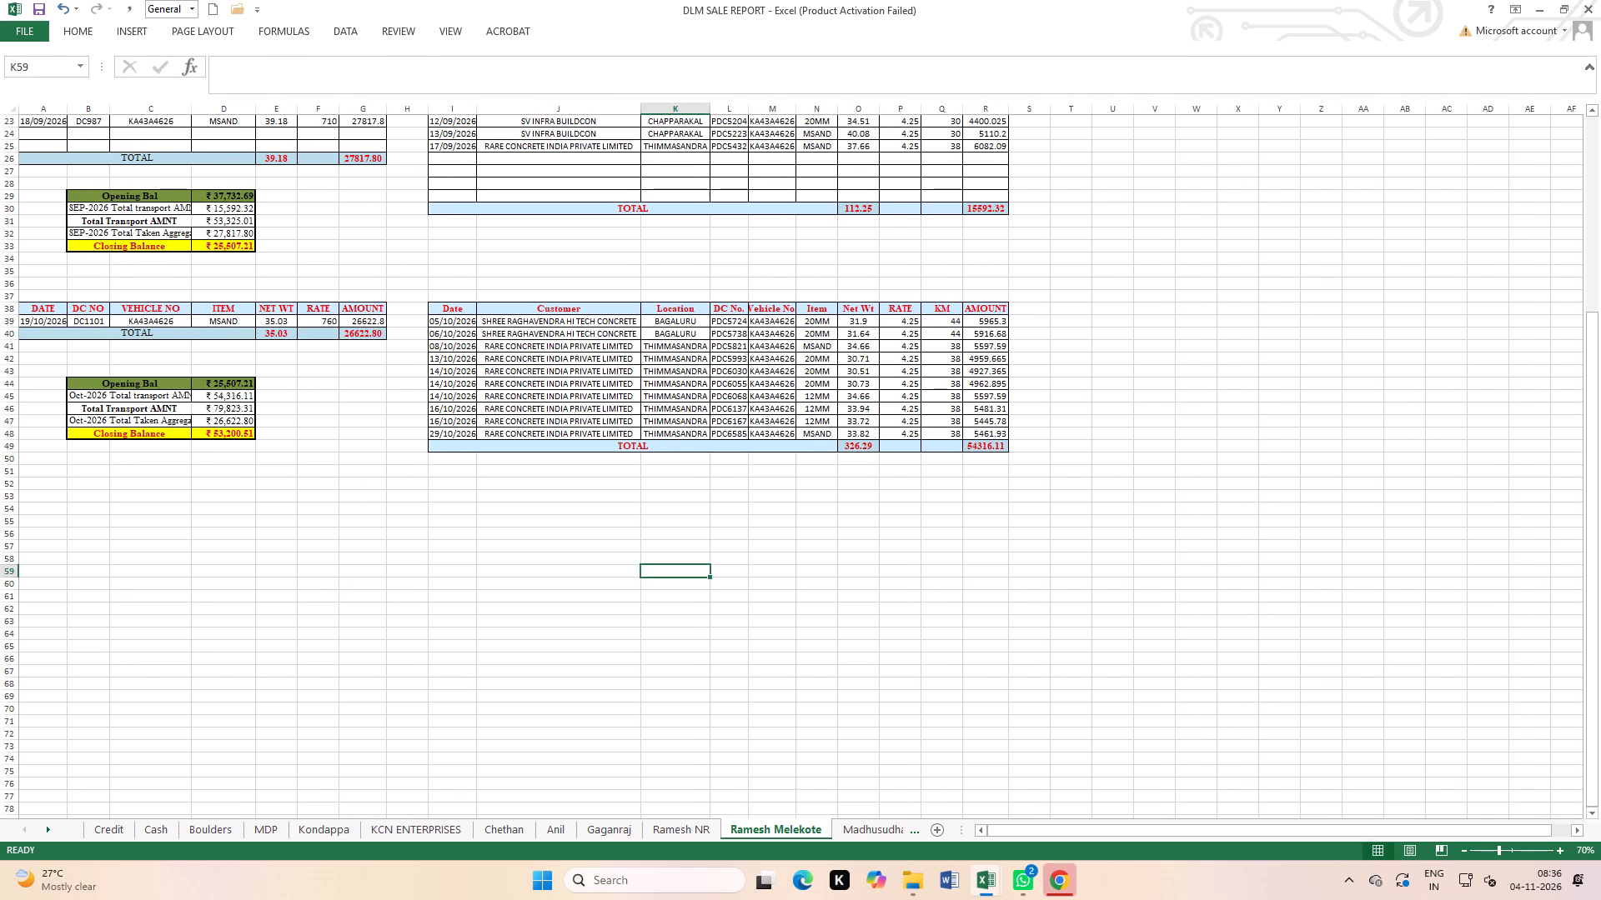
pyautogui.click(883, 829)
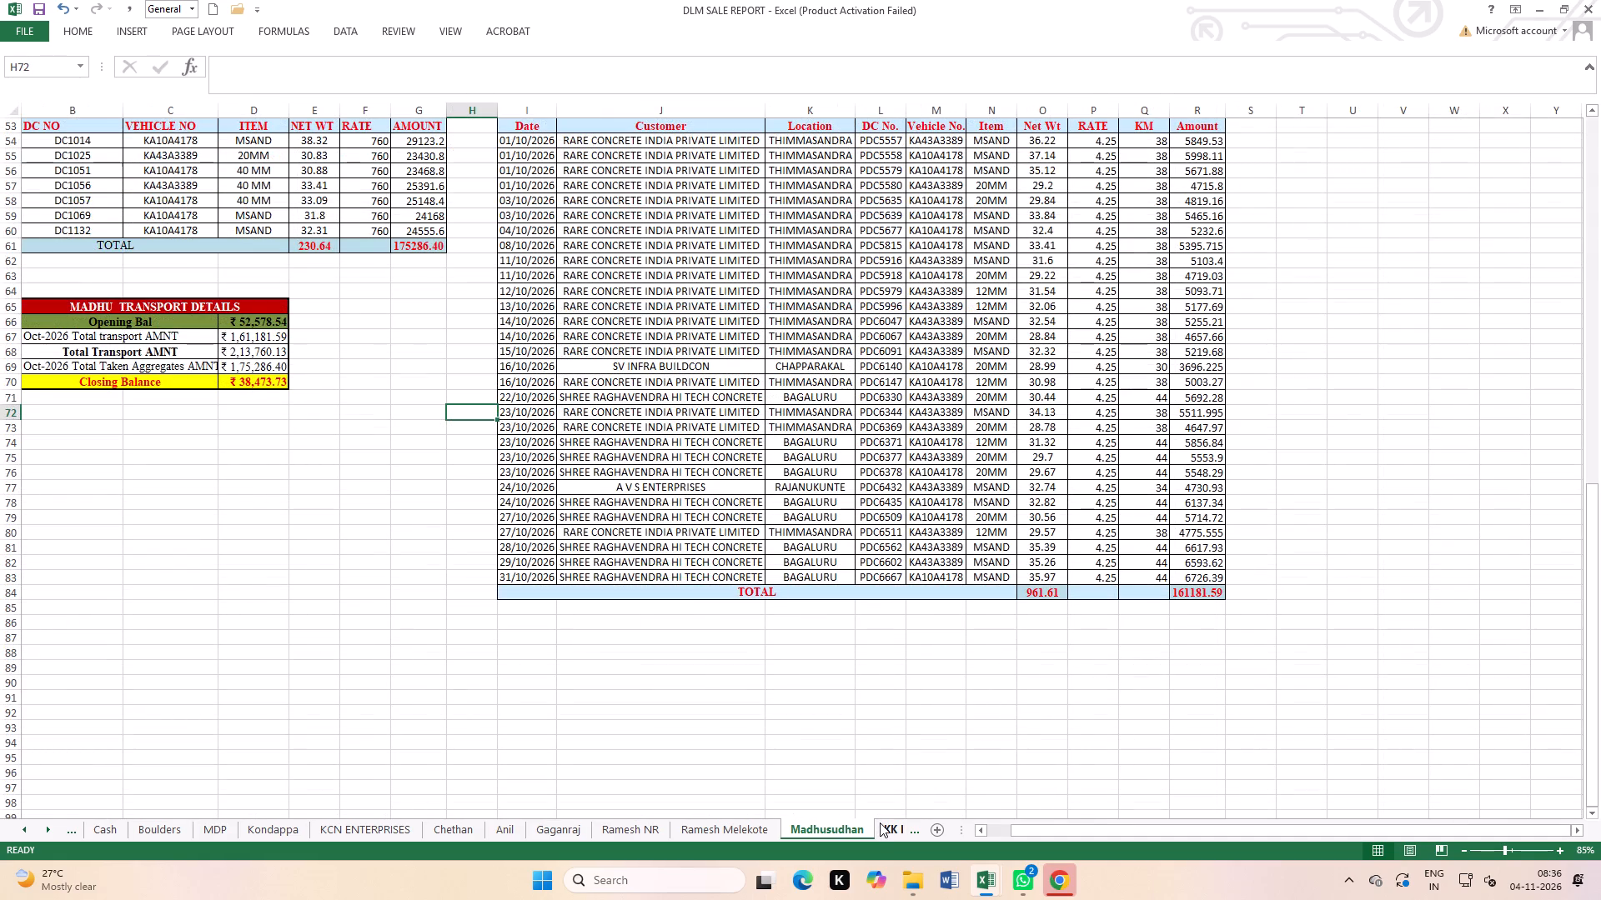
pyautogui.click(891, 826)
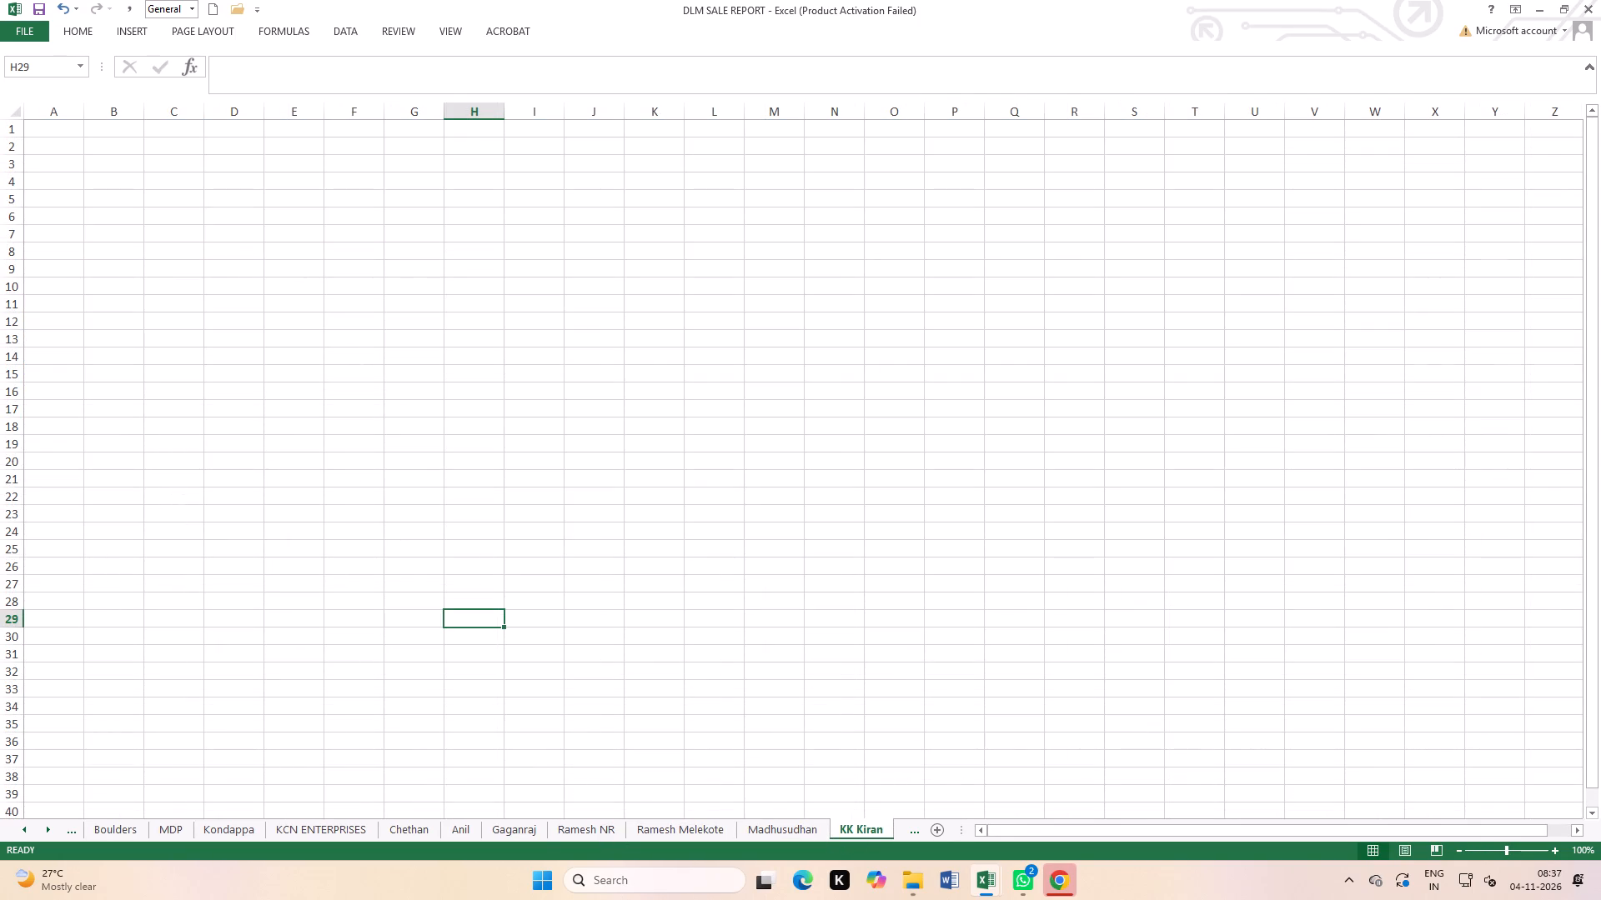
pyautogui.click(782, 825)
pyautogui.click(683, 830)
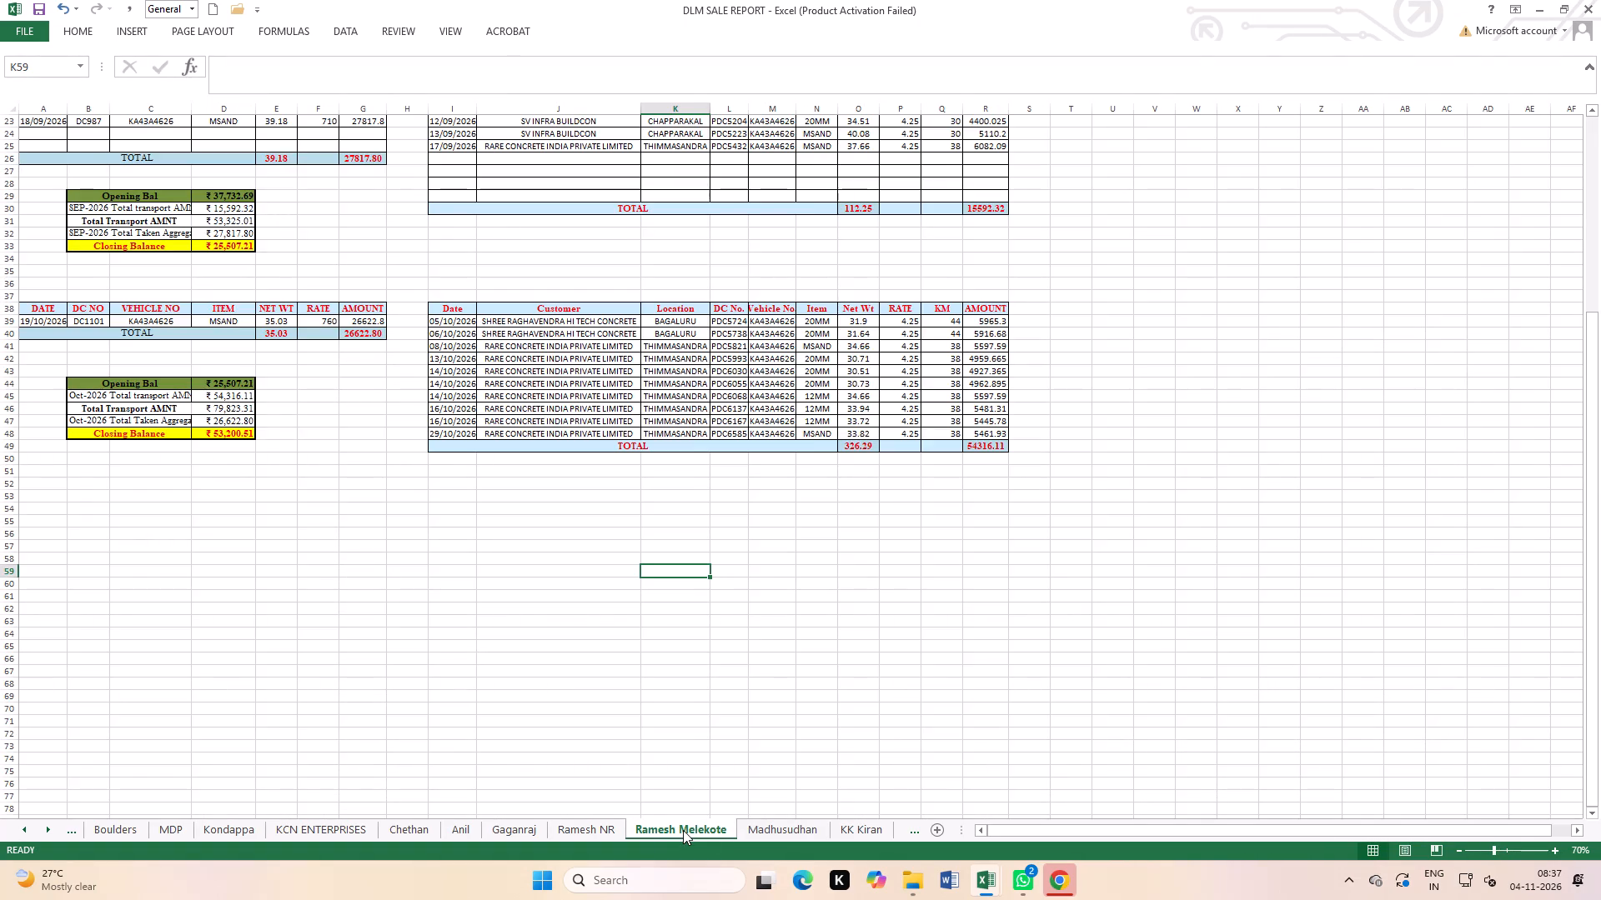
pyautogui.click(754, 831)
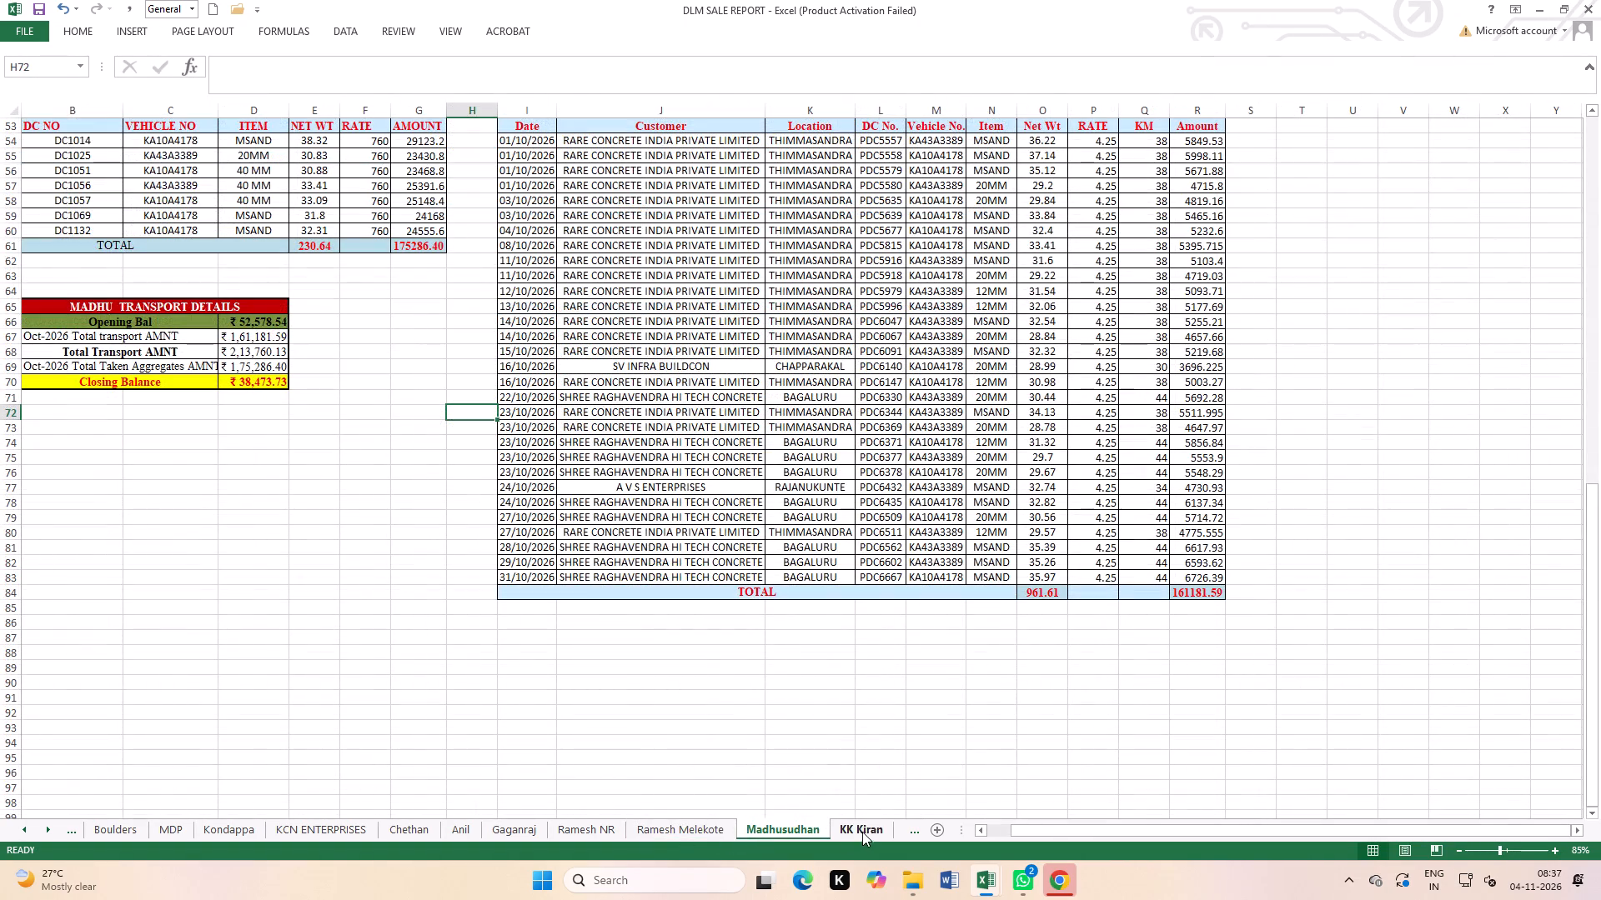
pyautogui.click(866, 832)
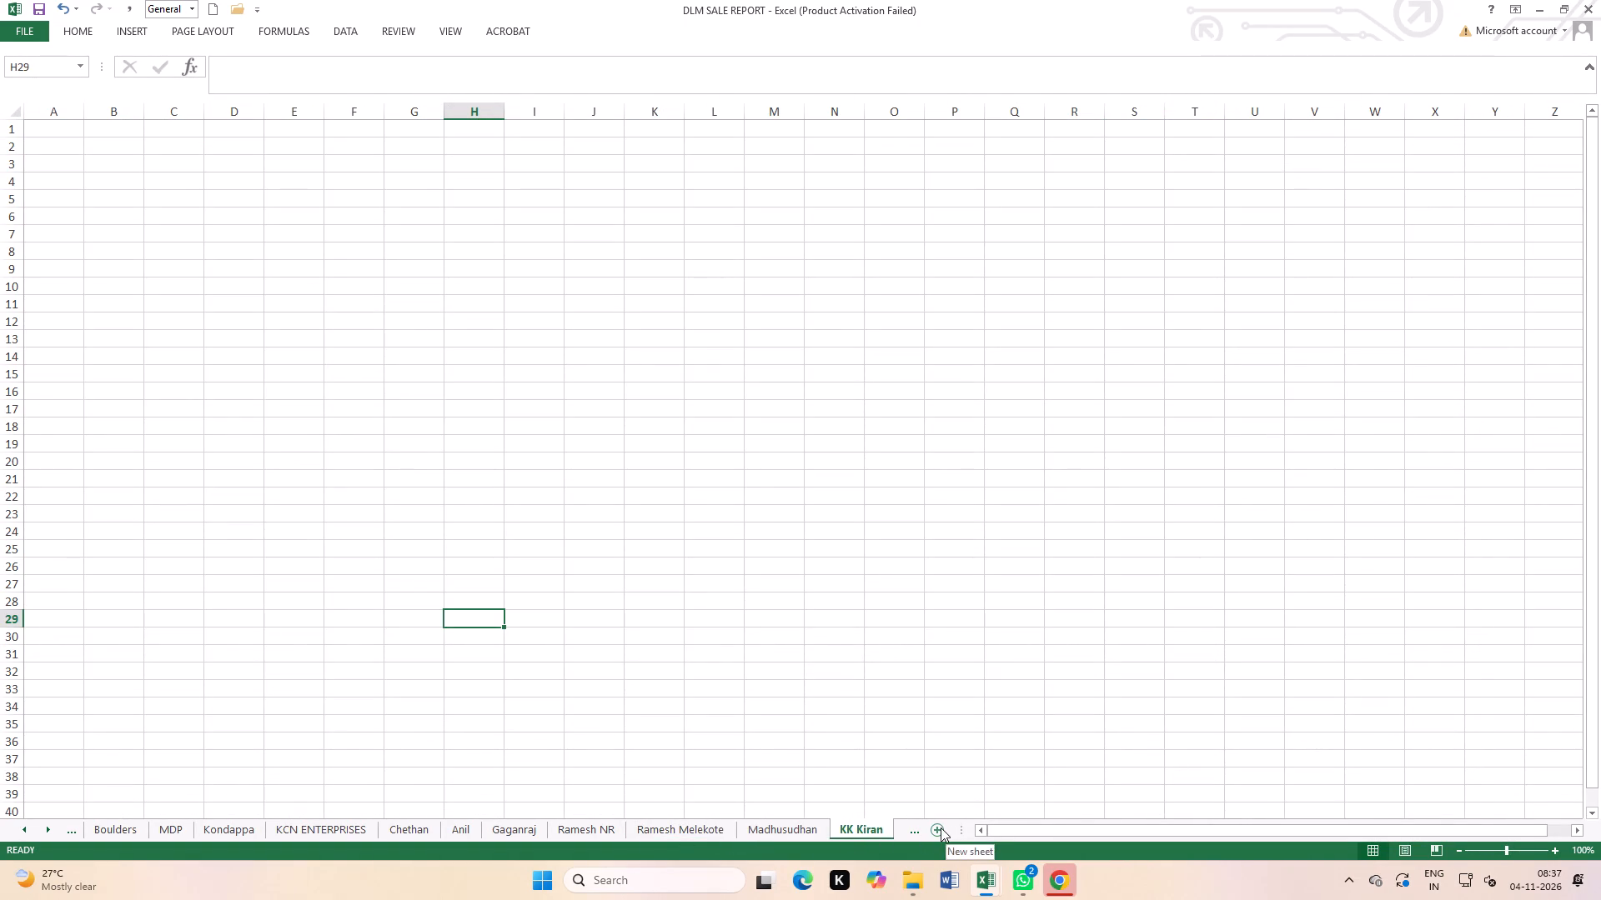
pyautogui.click(941, 827)
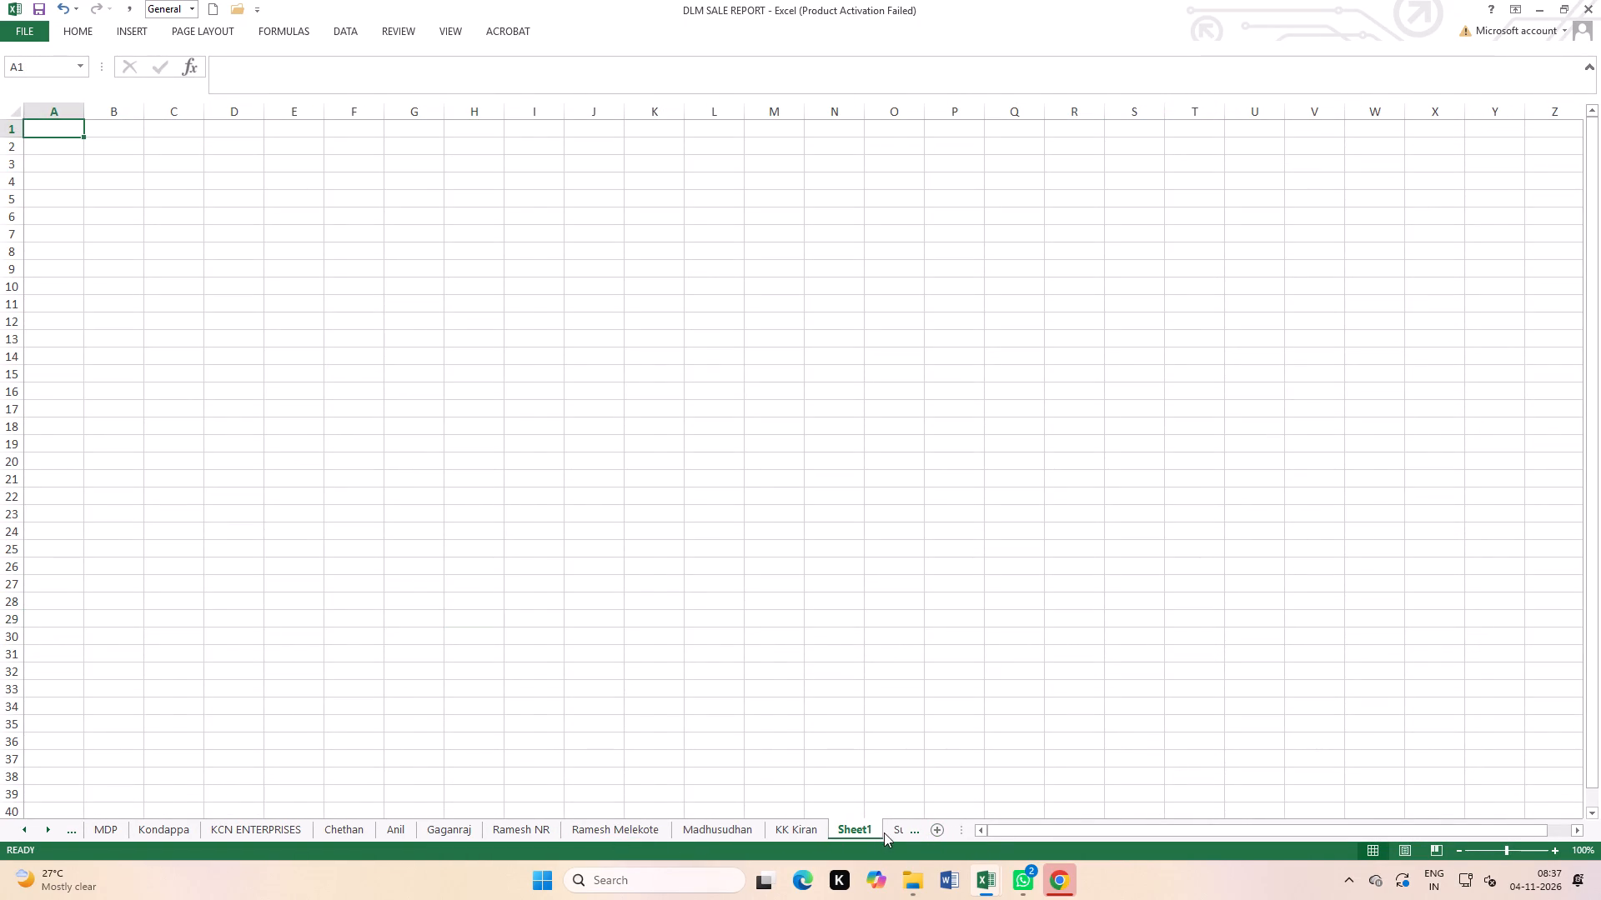
pyautogui.click(894, 832)
pyautogui.doubleClick(738, 830)
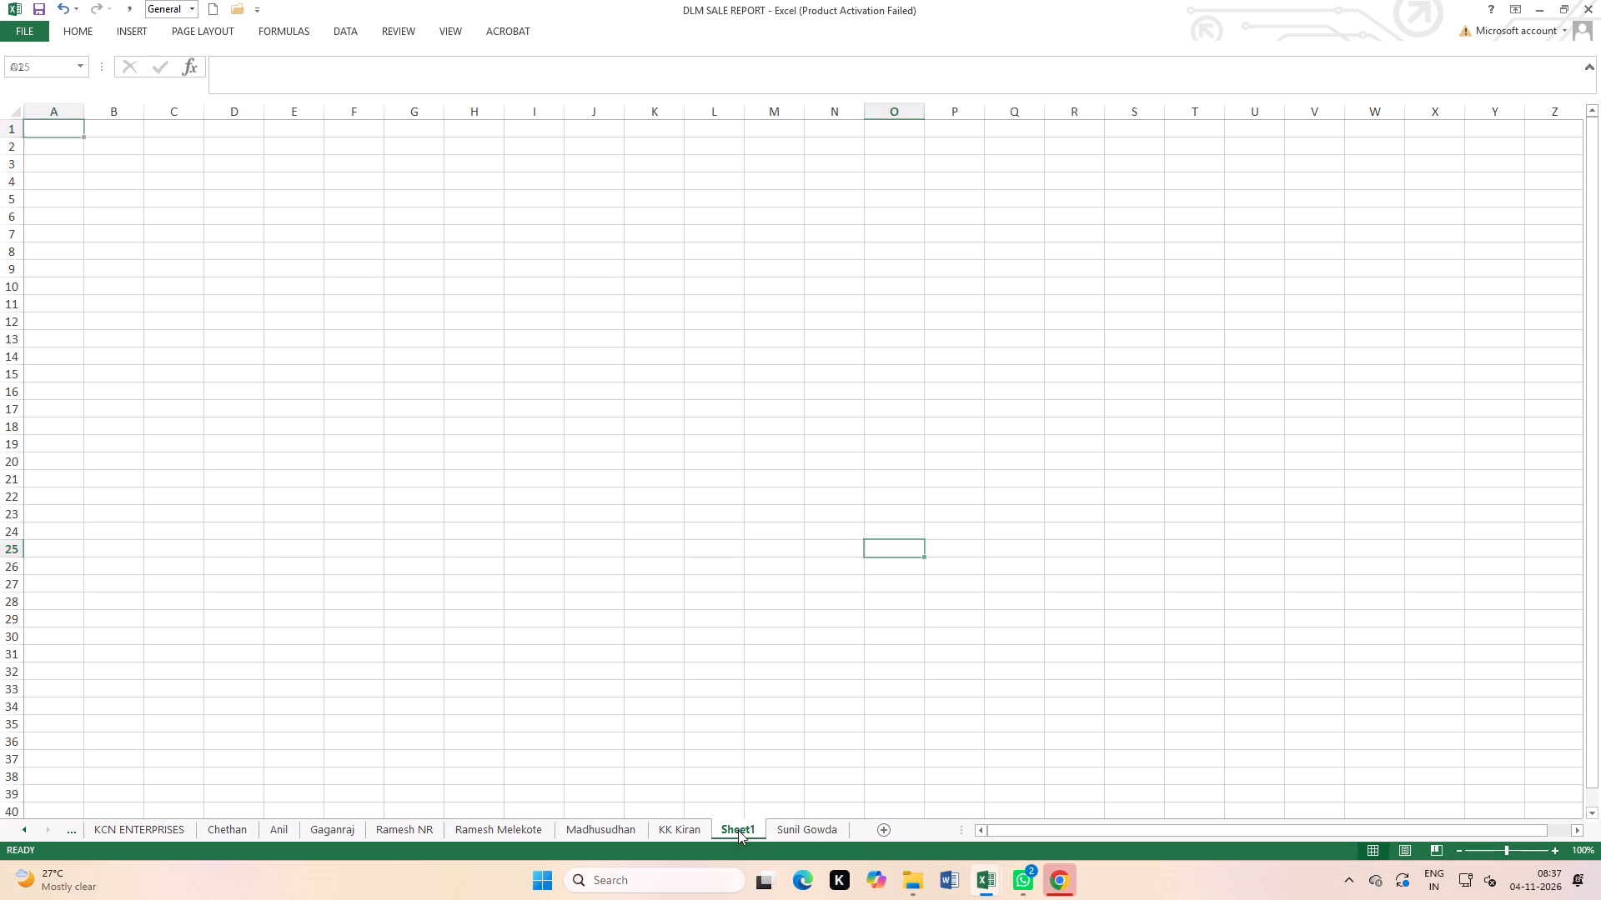
pyautogui.press('BackSpace')
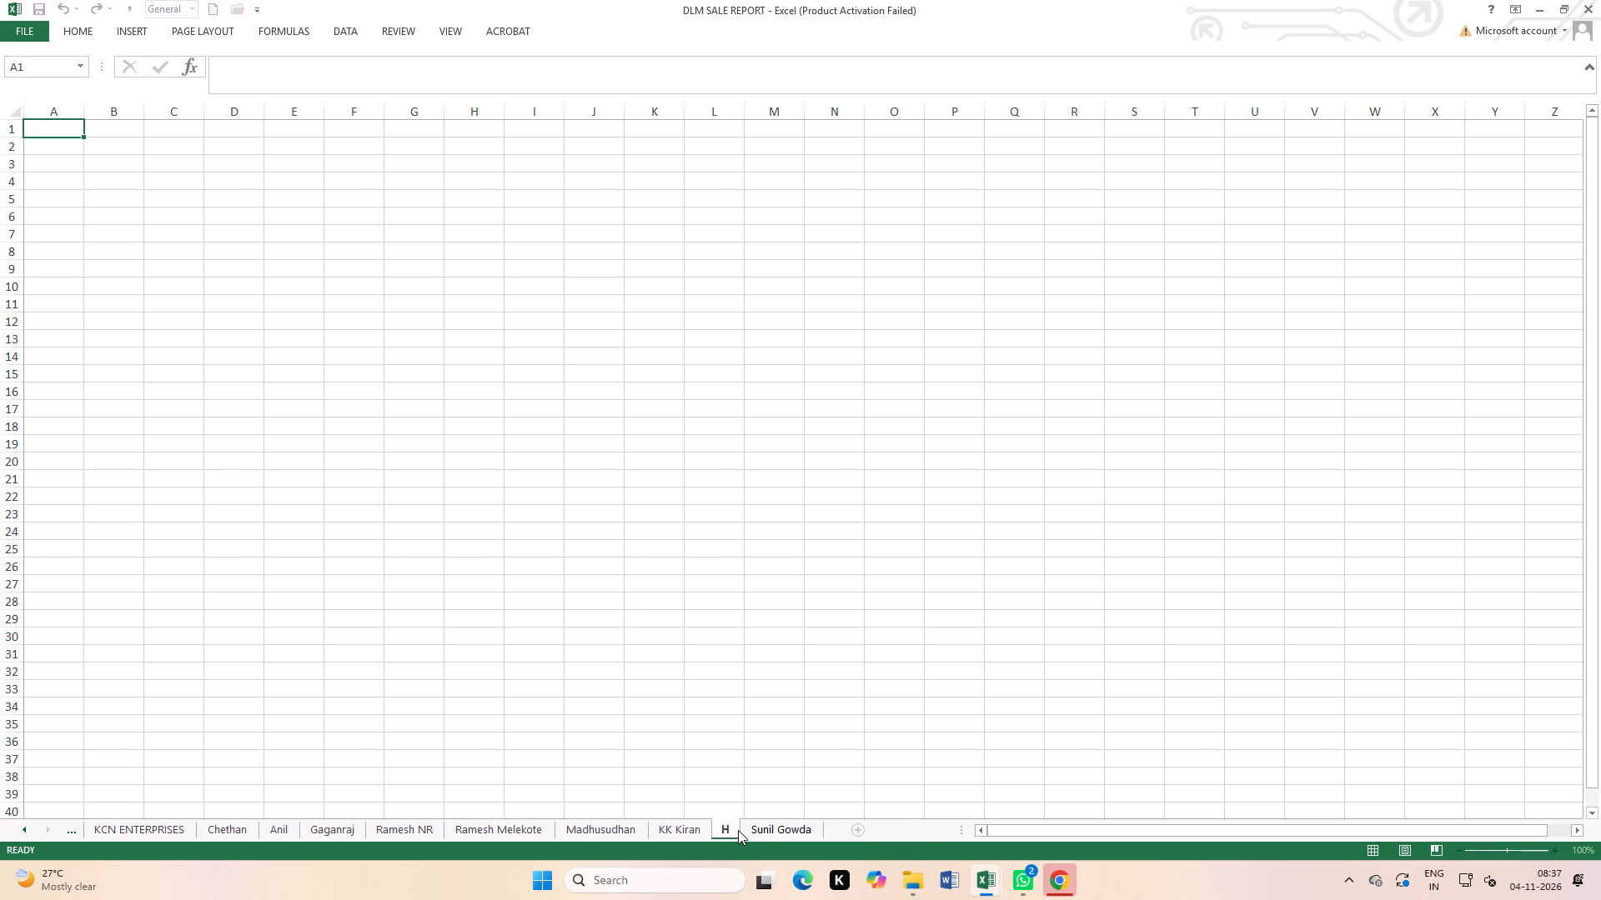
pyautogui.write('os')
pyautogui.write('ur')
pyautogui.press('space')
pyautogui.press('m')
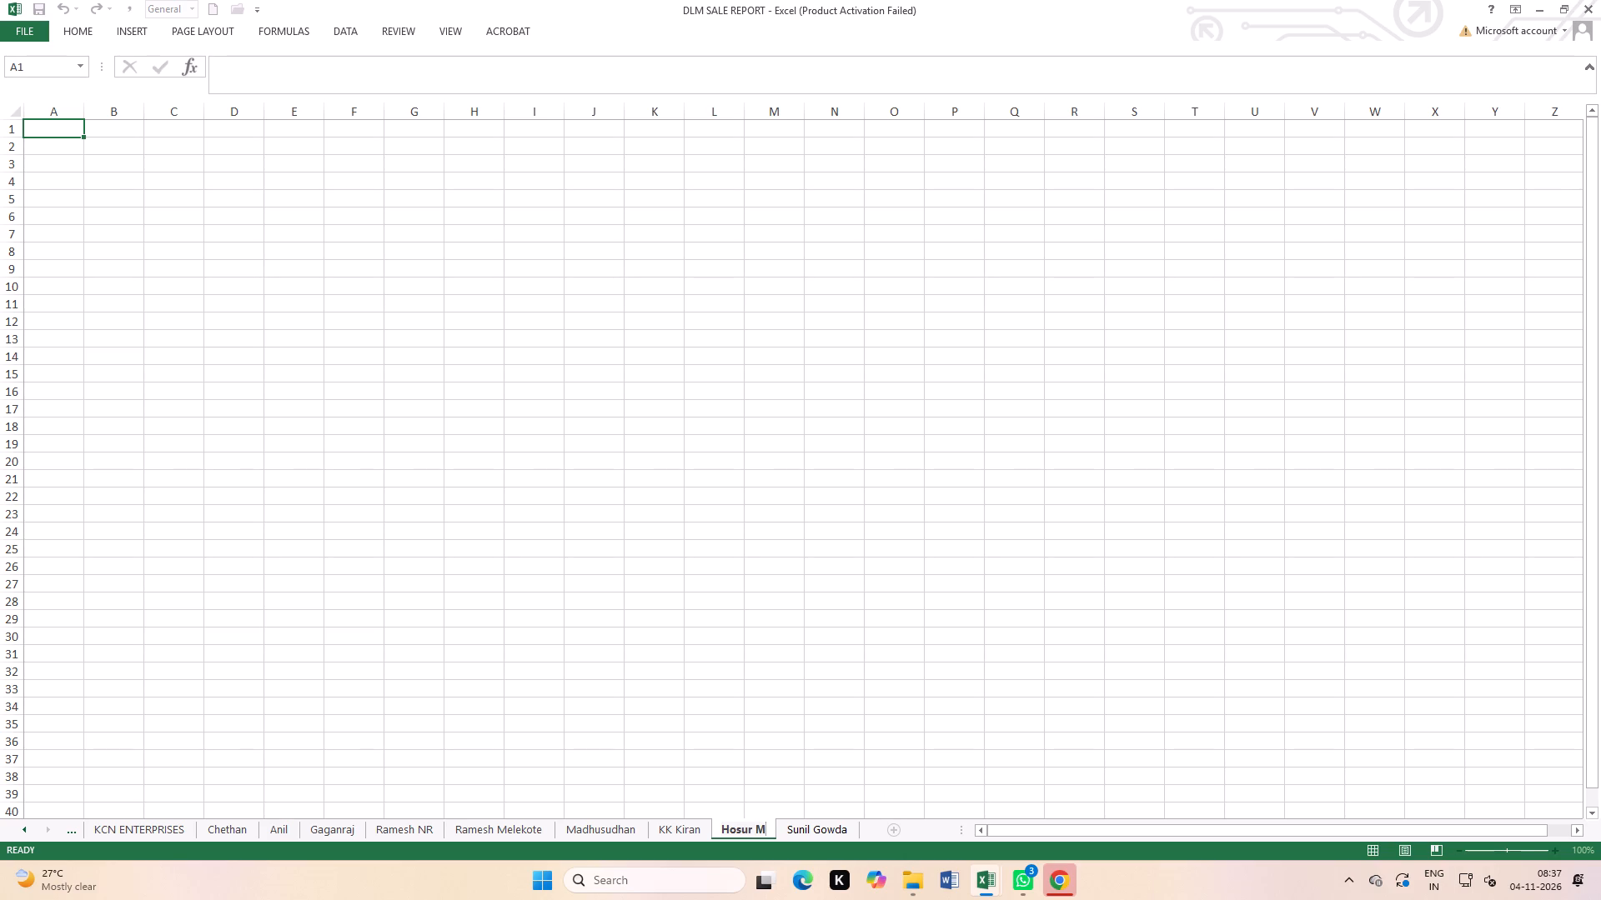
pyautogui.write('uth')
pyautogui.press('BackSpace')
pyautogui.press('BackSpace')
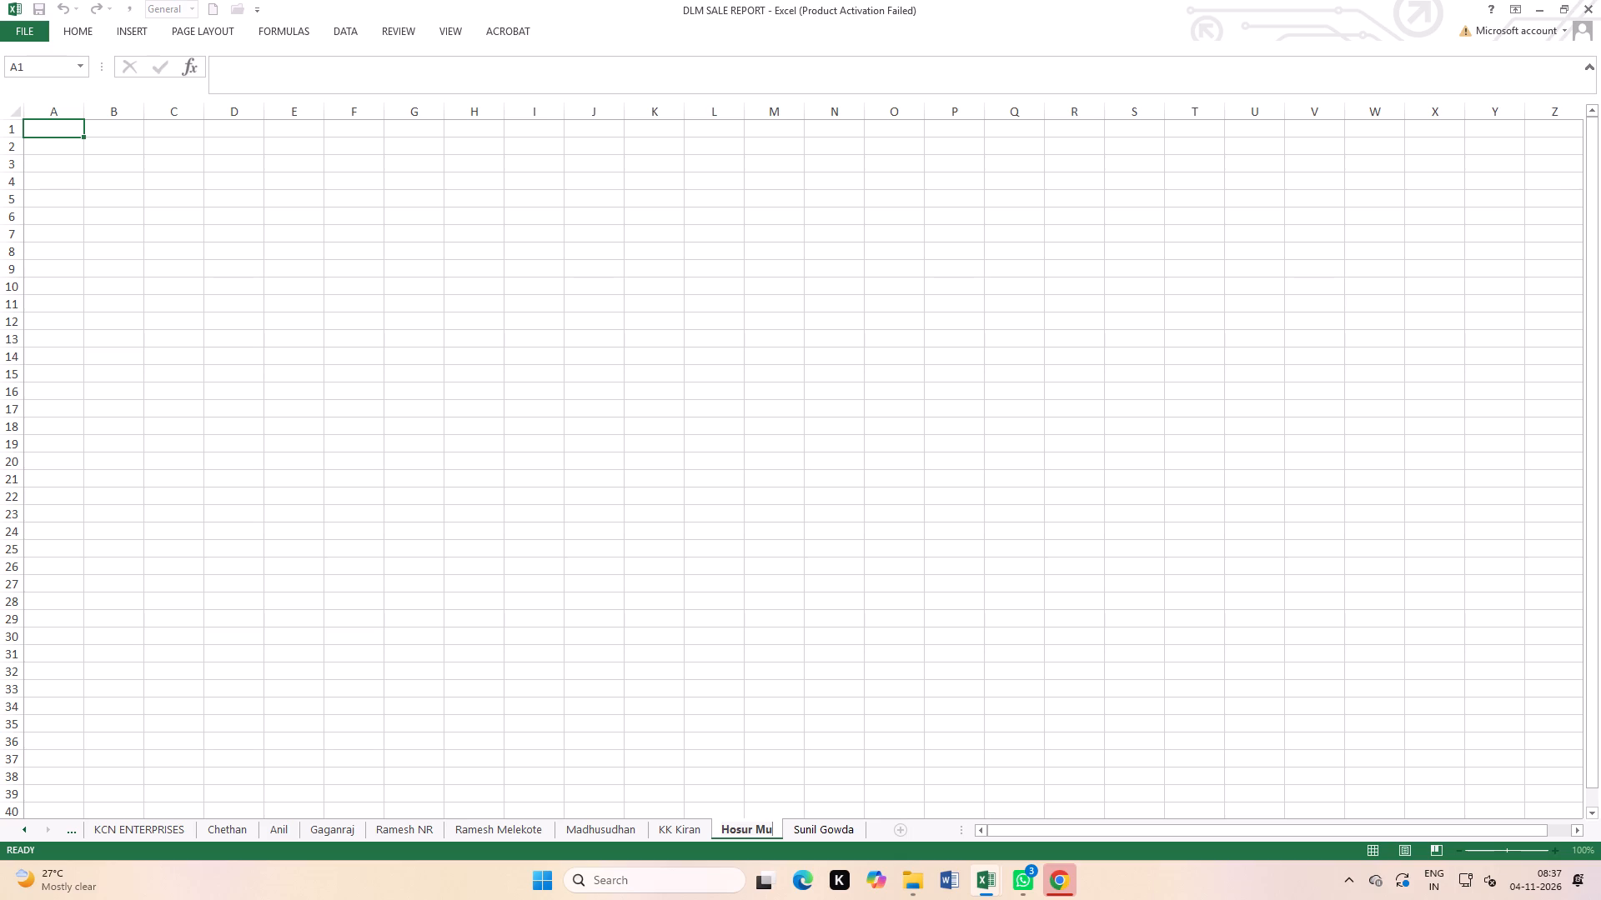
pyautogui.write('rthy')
pyautogui.click(890, 613)
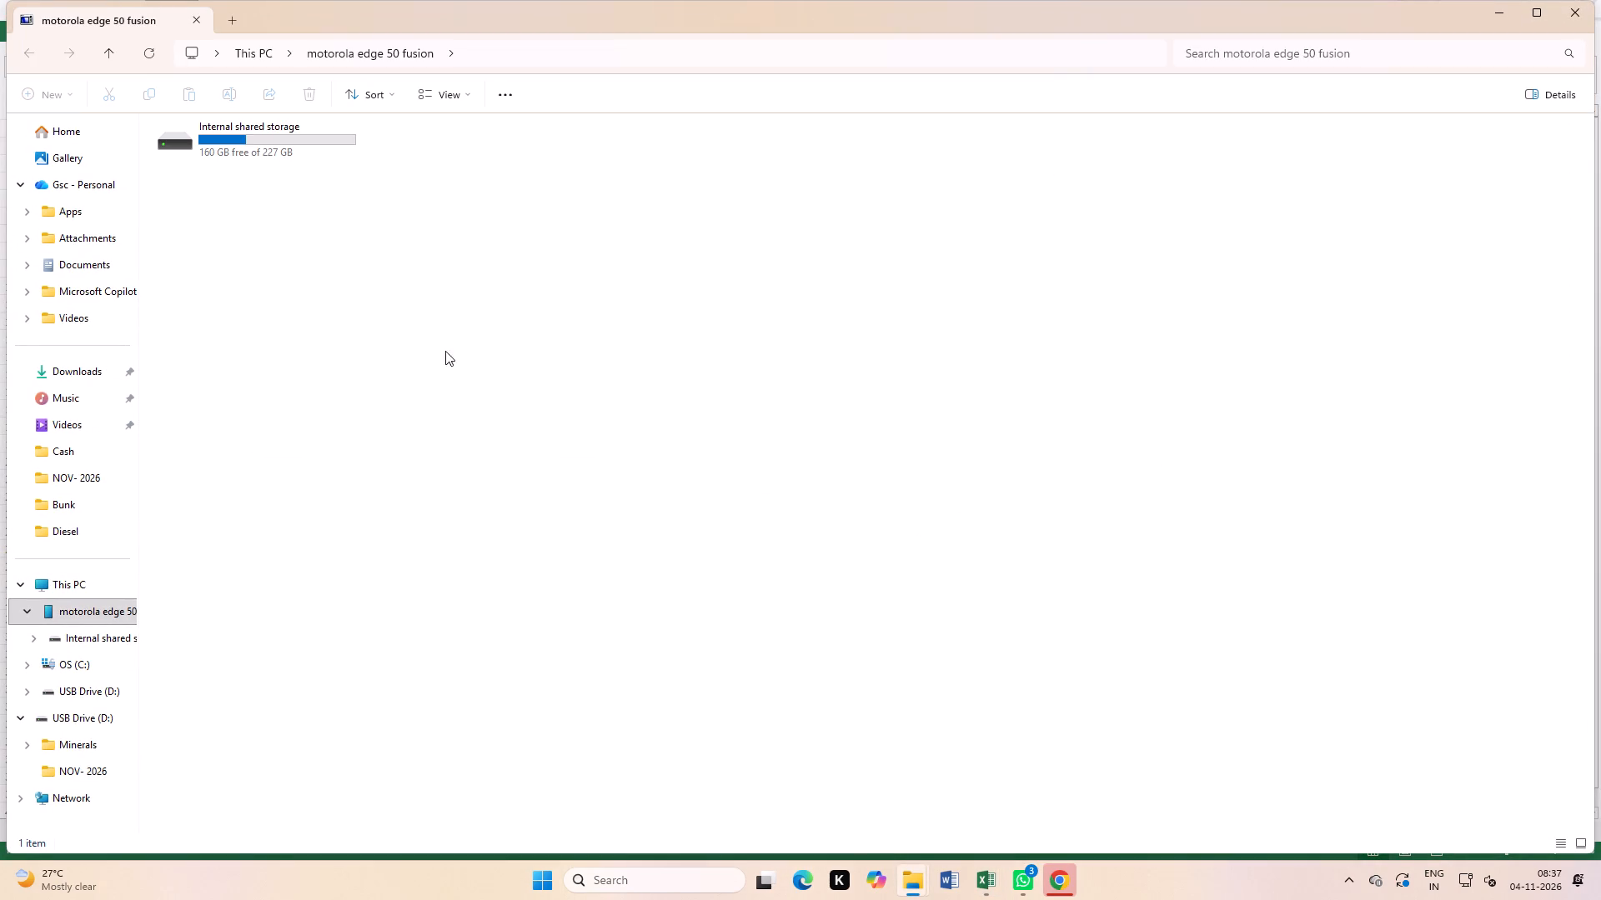
# Open the "GSC SALE REPORT (1)-1" workbook from the phone's Internal shared storage > Ginnee folder and enable editing.
pyautogui.doubleClick(268, 134)
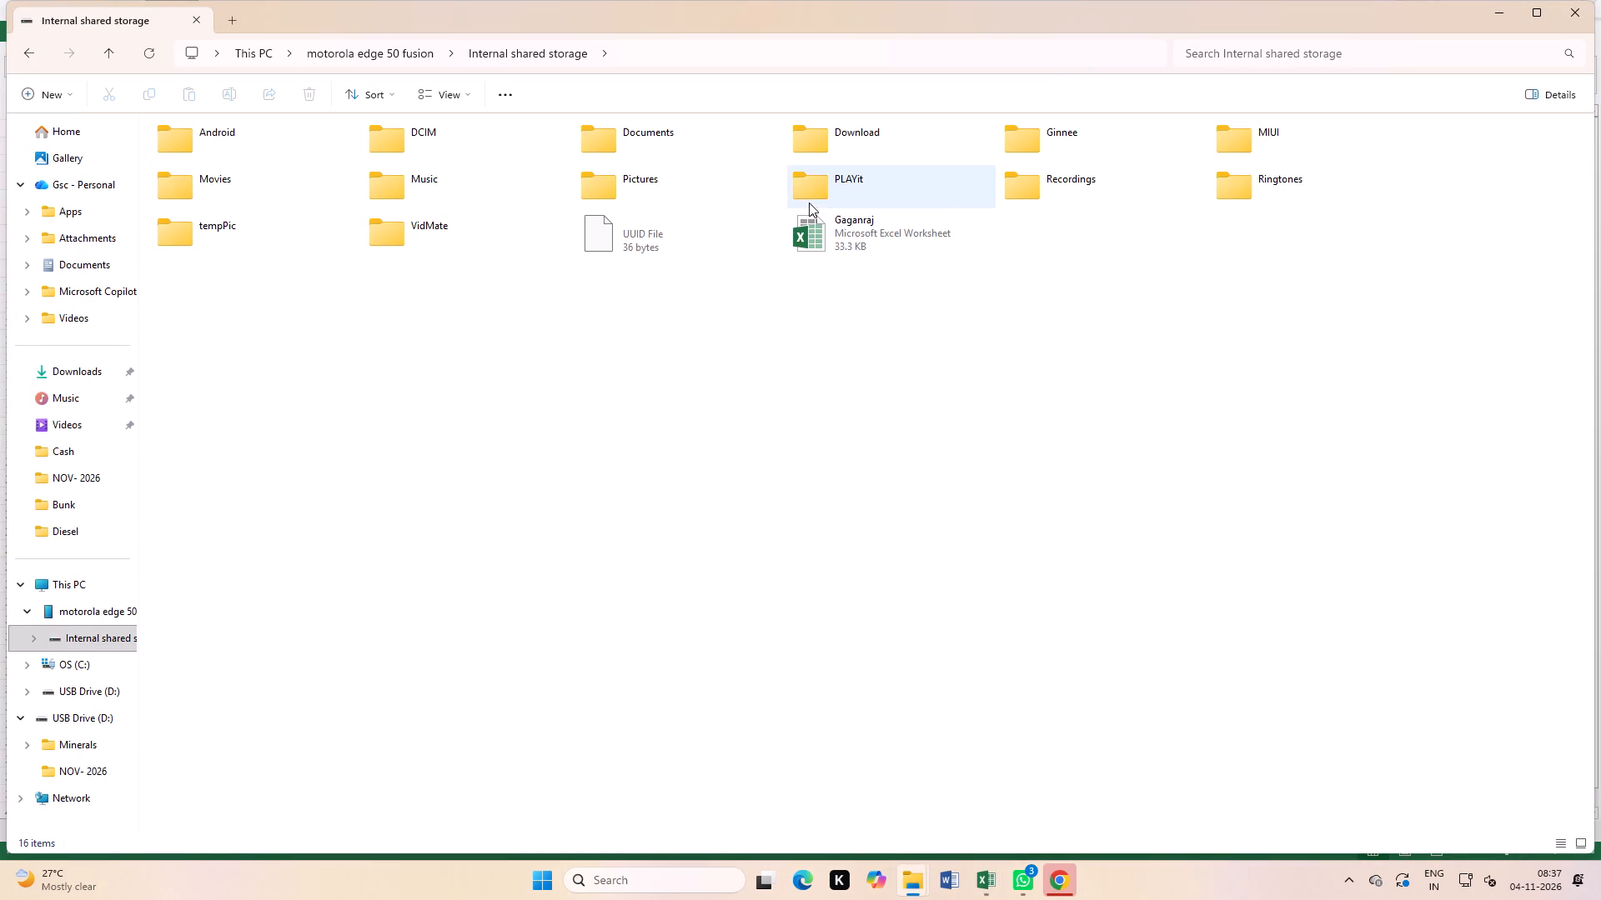
pyautogui.doubleClick(1107, 132)
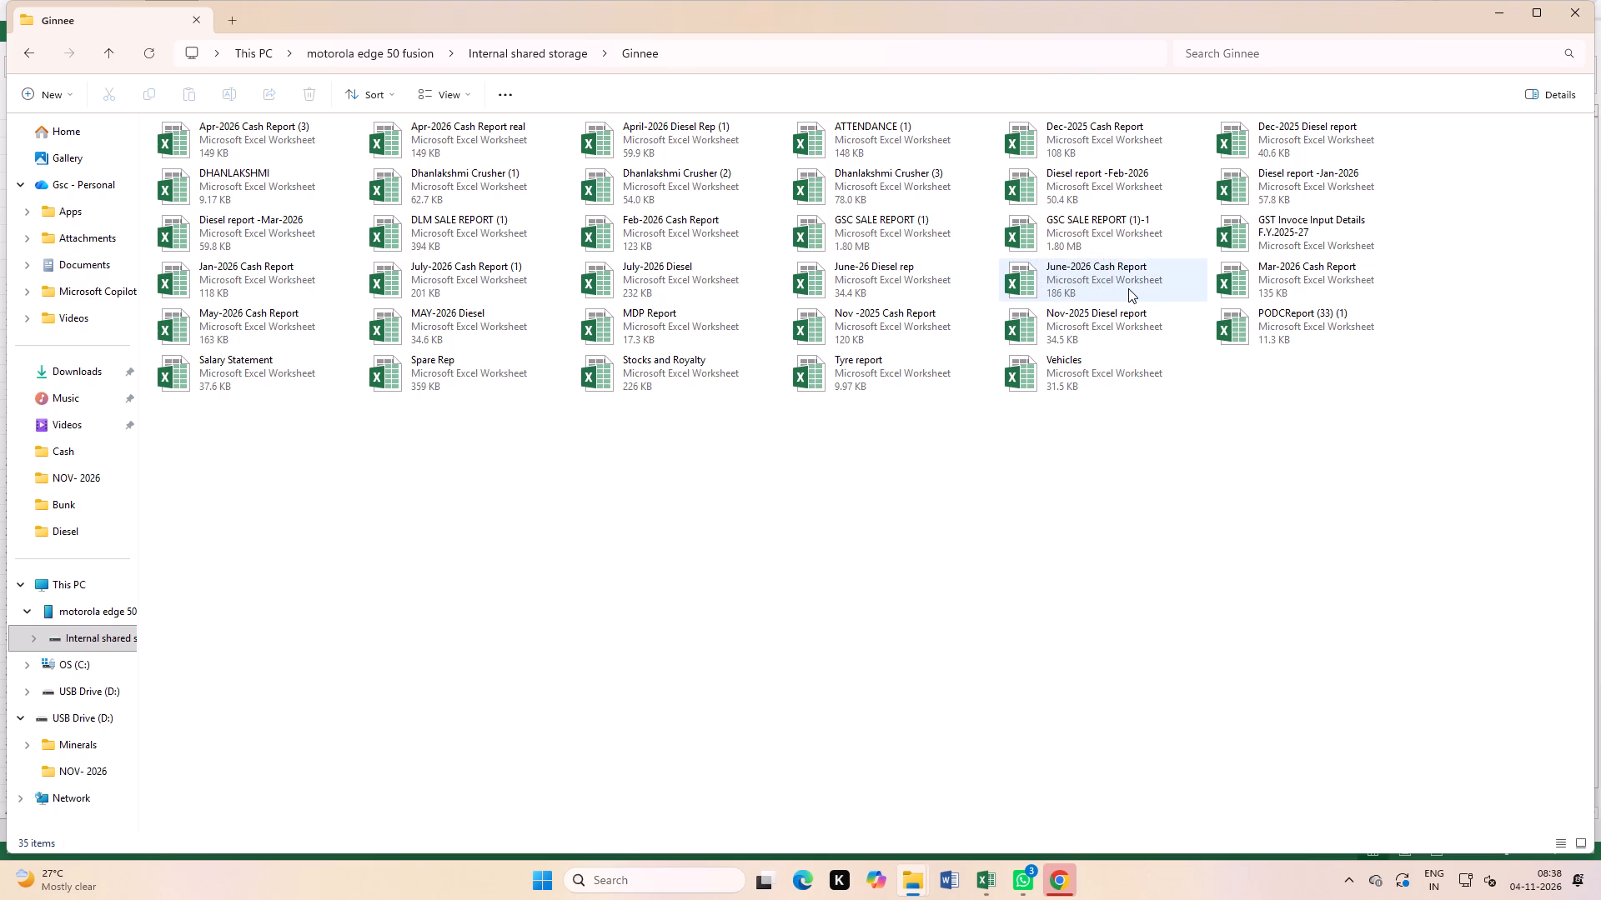
pyautogui.doubleClick(1098, 237)
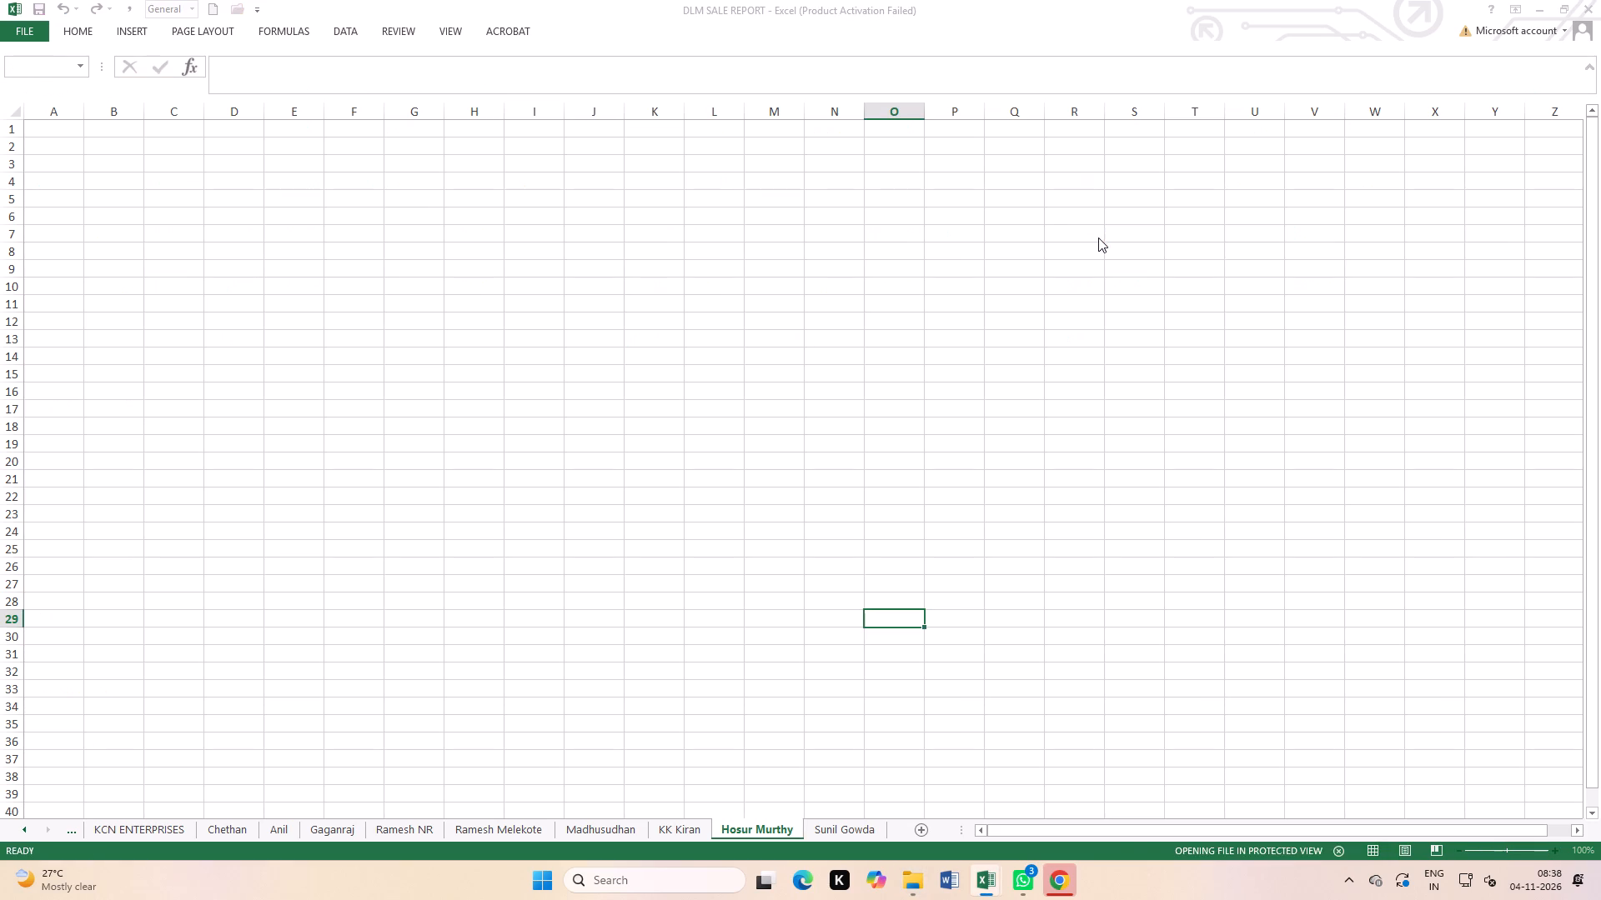
pyautogui.click(683, 61)
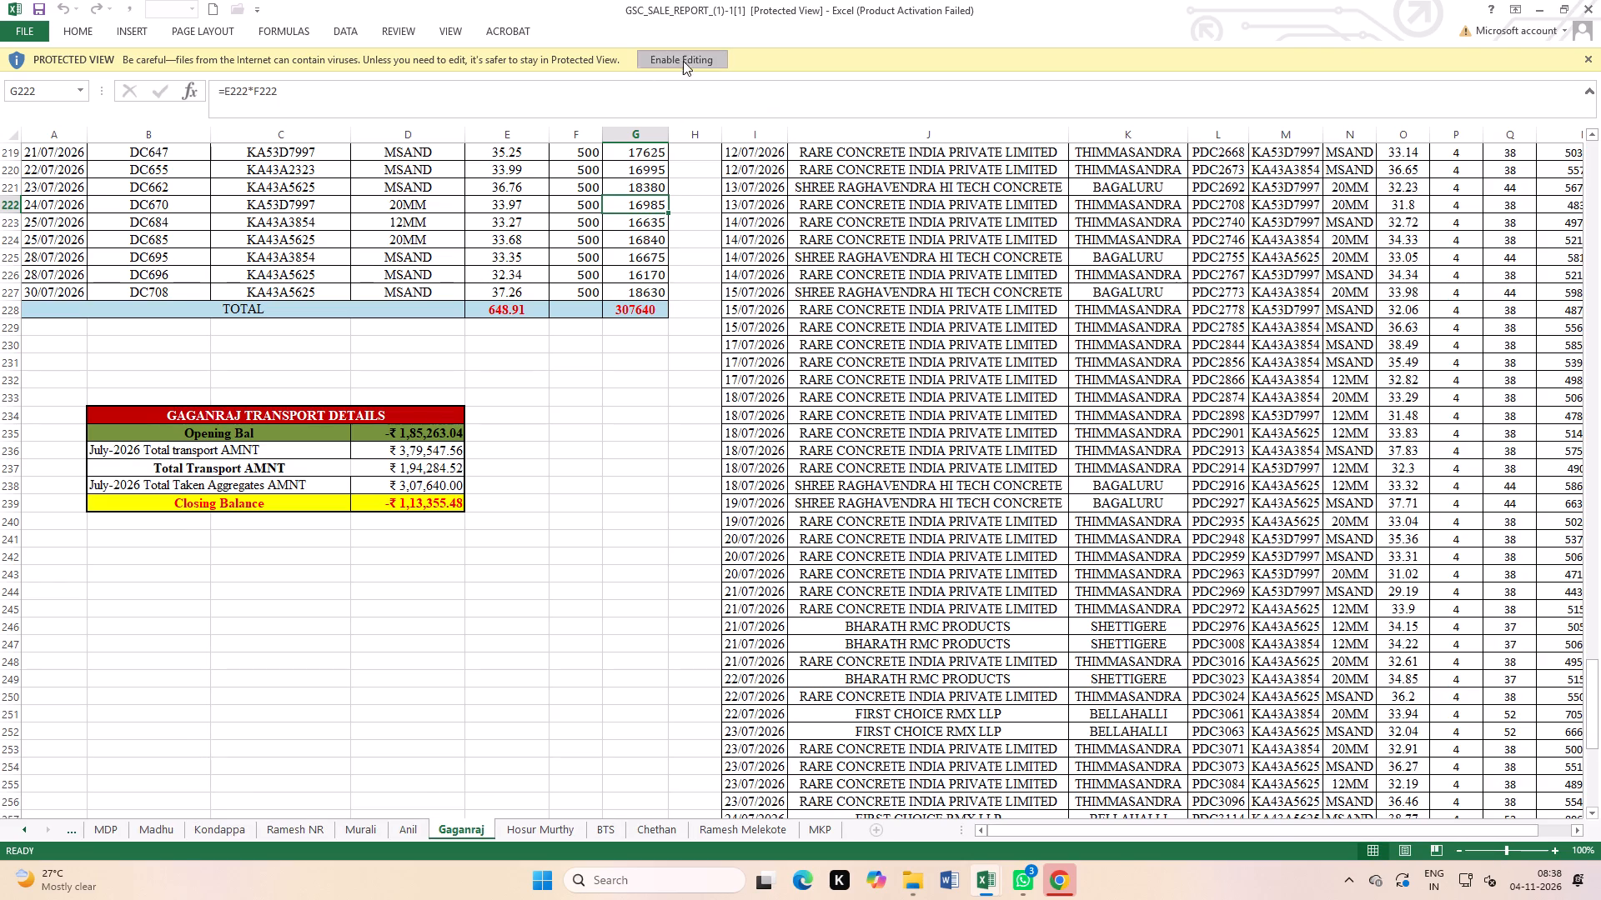
pyautogui.click(544, 822)
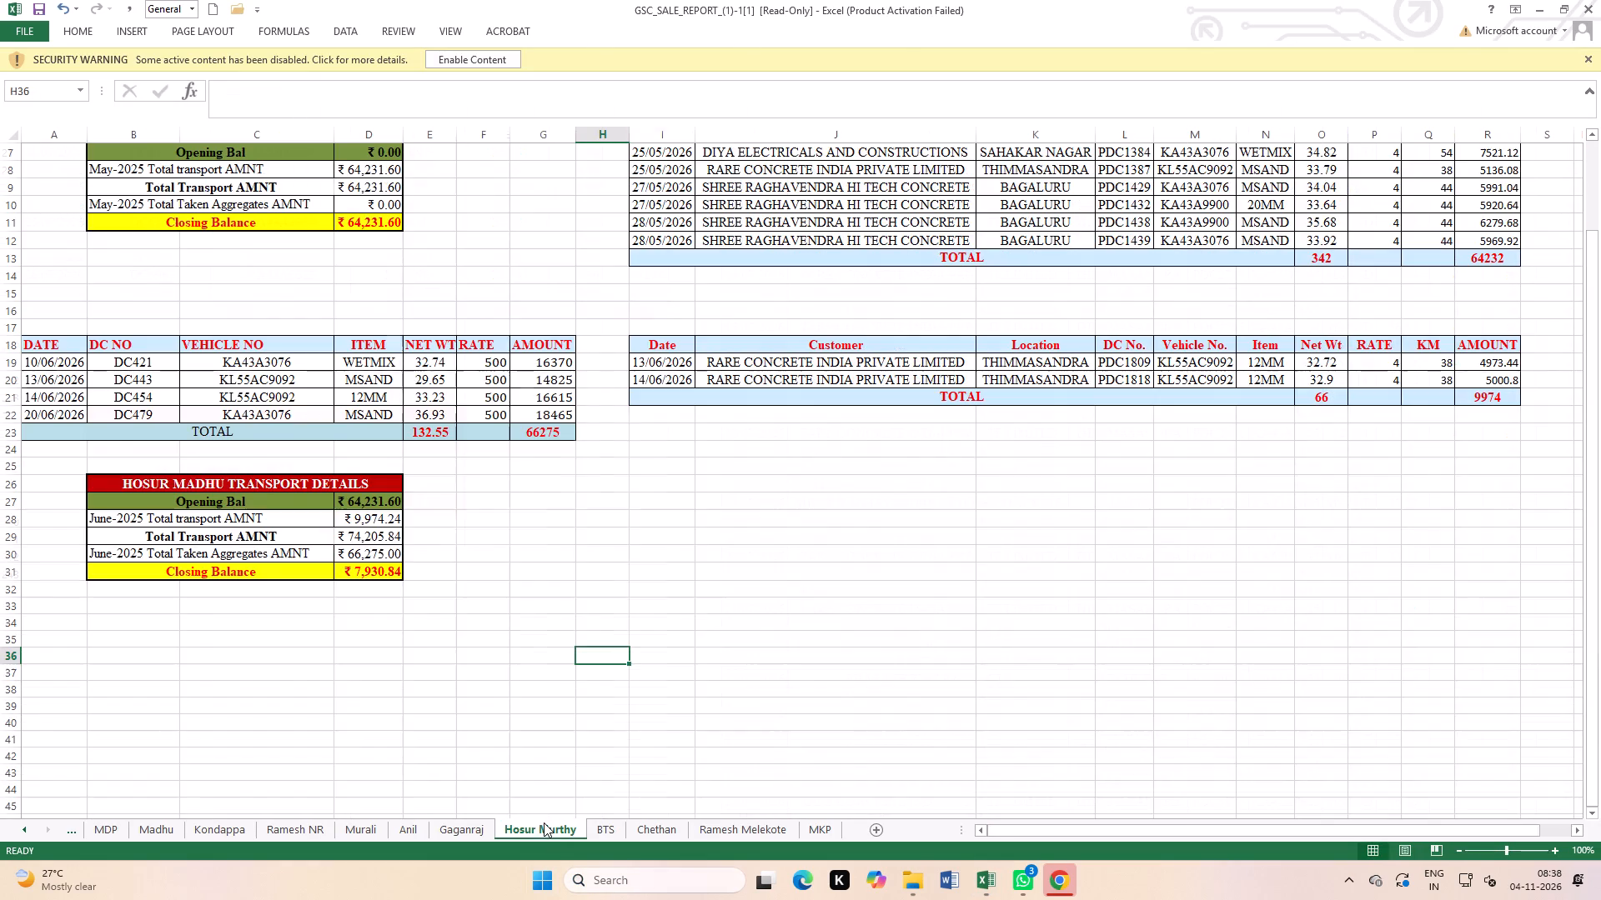
pyautogui.click(594, 585)
pyautogui.scroll(13, 594, 585)
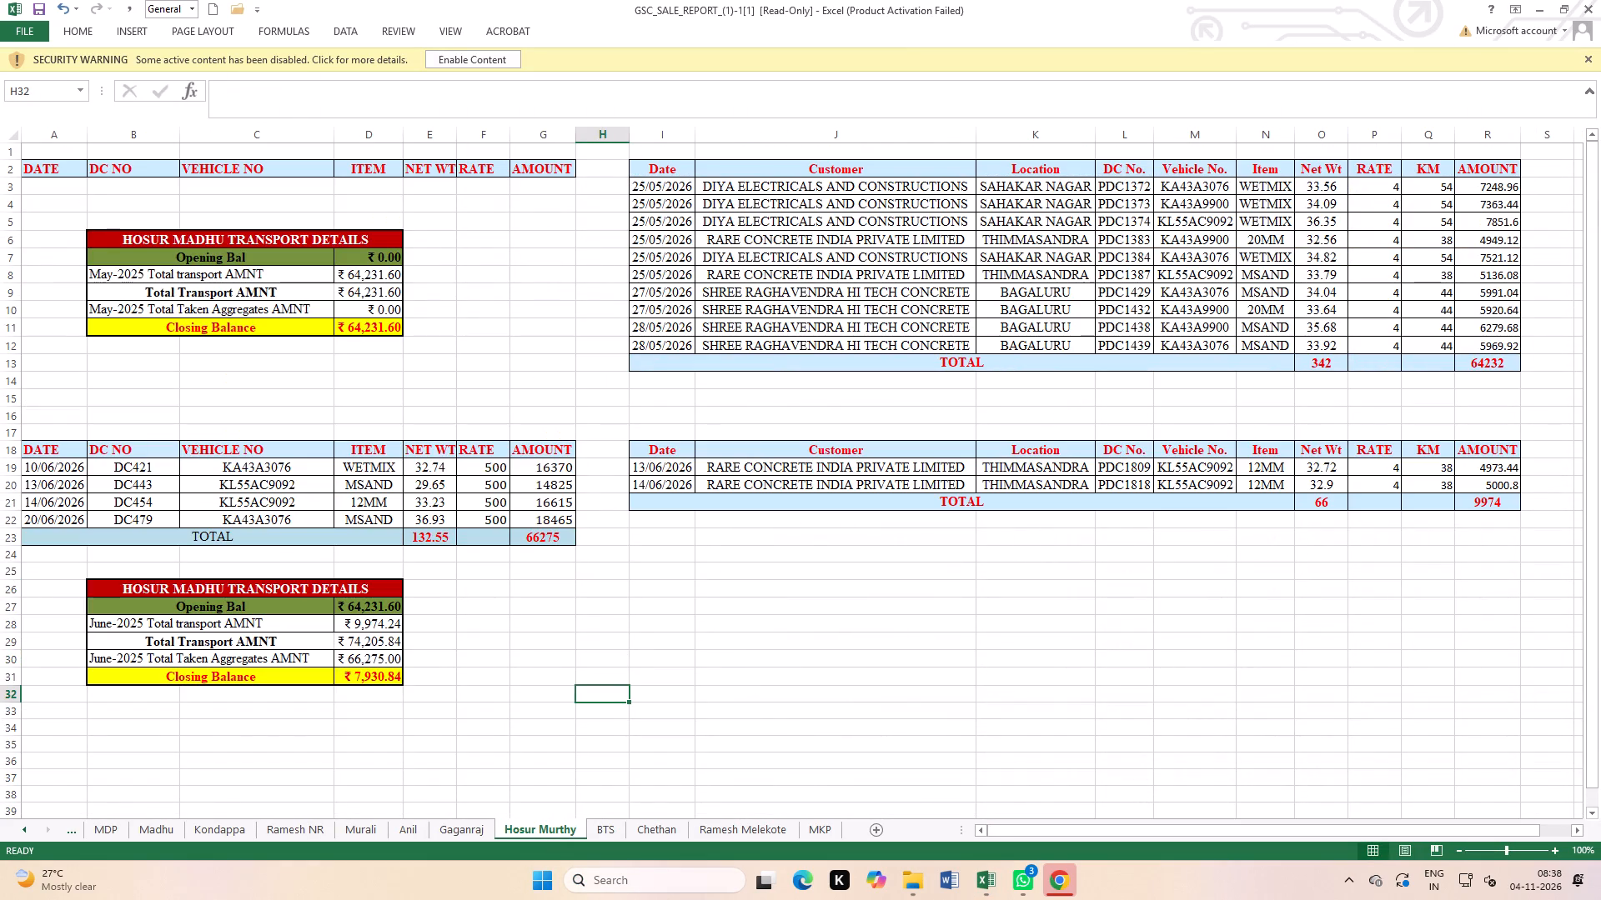
pyautogui.click(208, 227)
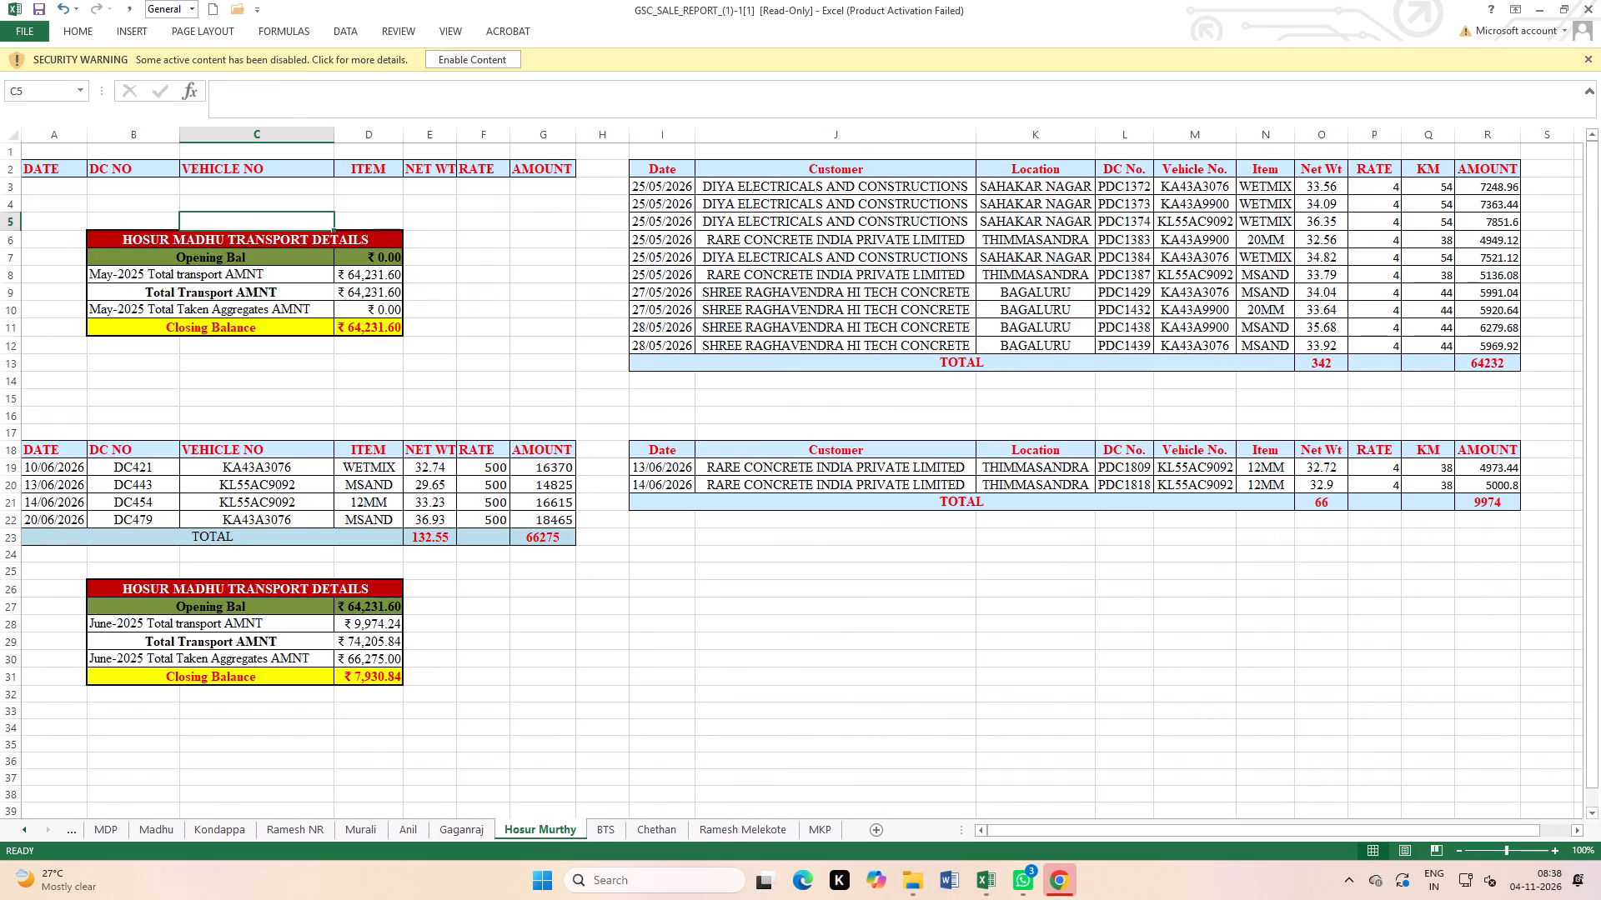
pyautogui.moveTo(39, 157); pyautogui.dragTo(1508, 661)
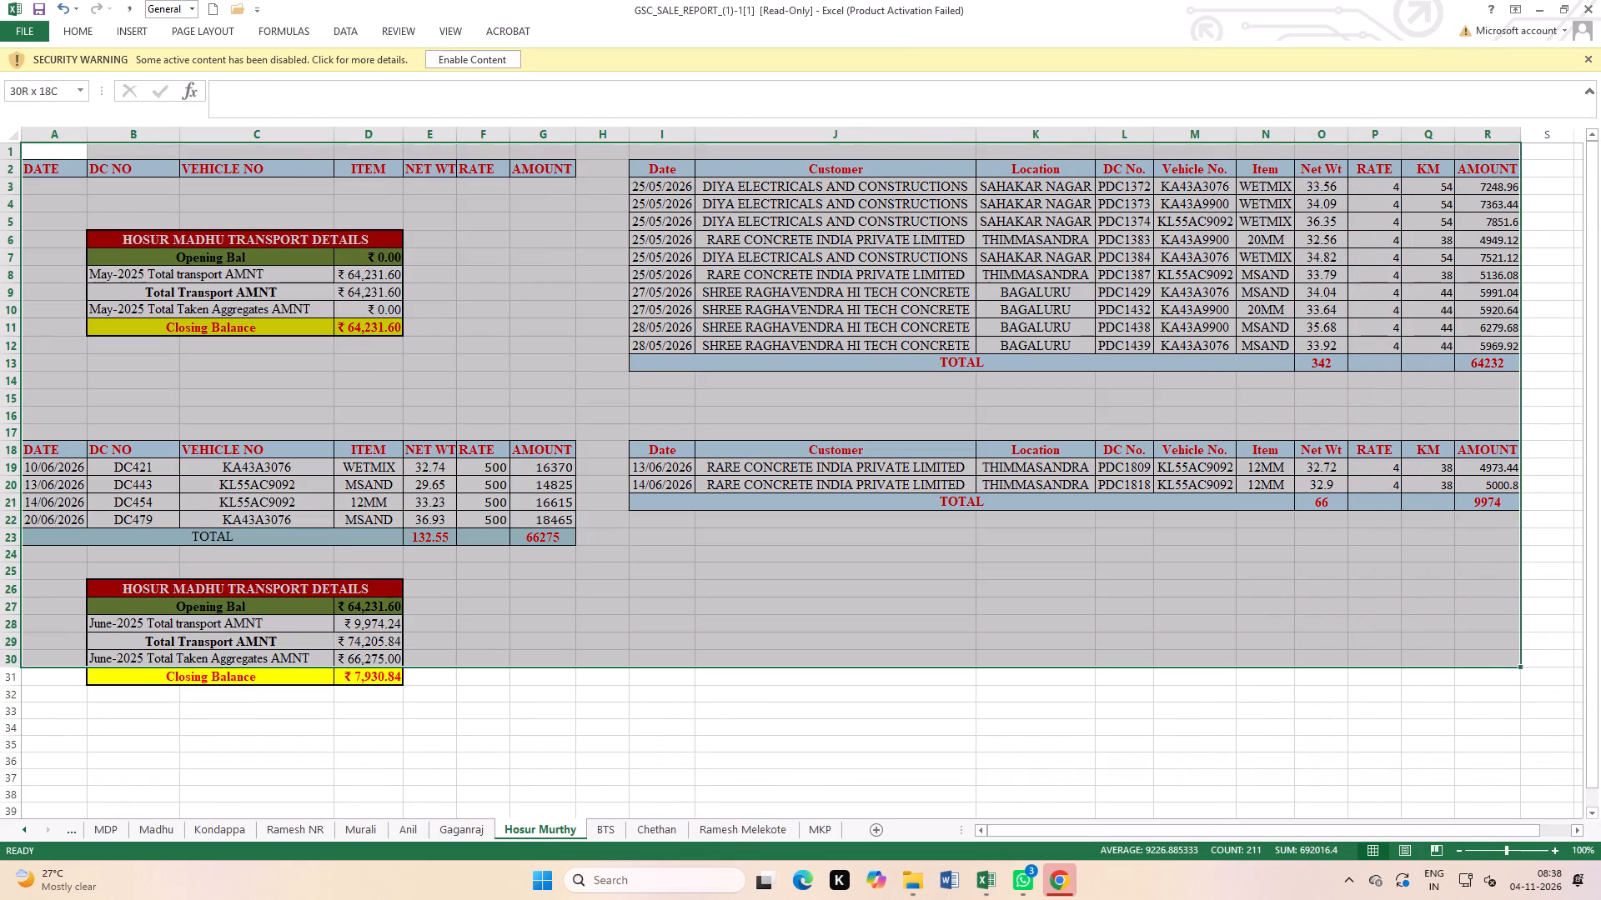
pyautogui.moveTo(1508, 661); pyautogui.dragTo(1527, 690)
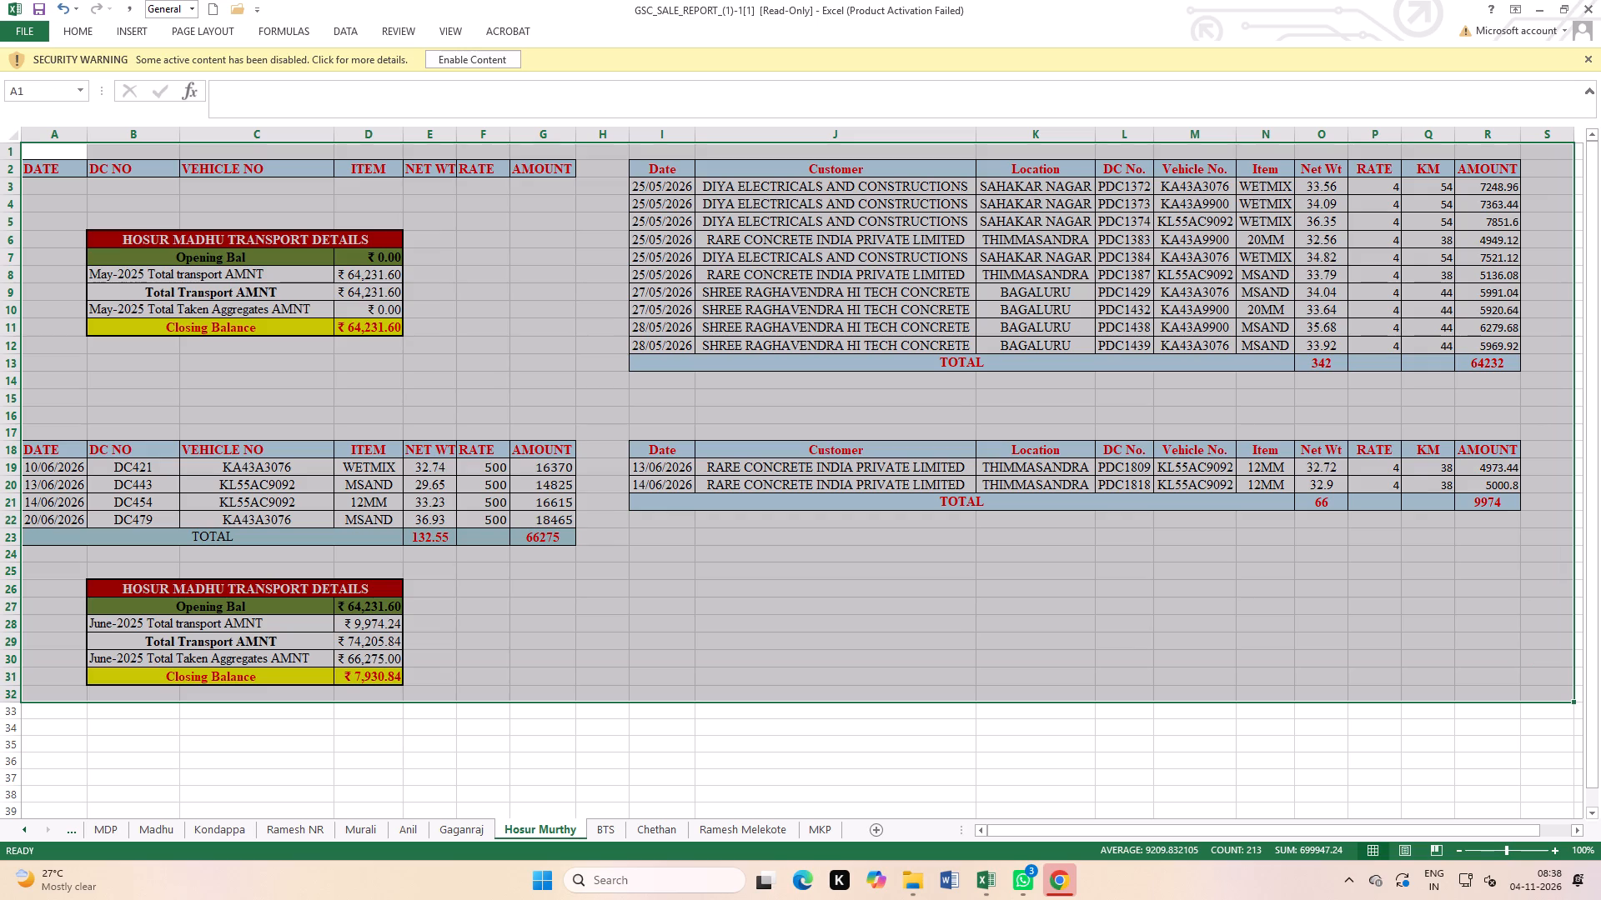
pyautogui.hotkey('ctrl', 'c')
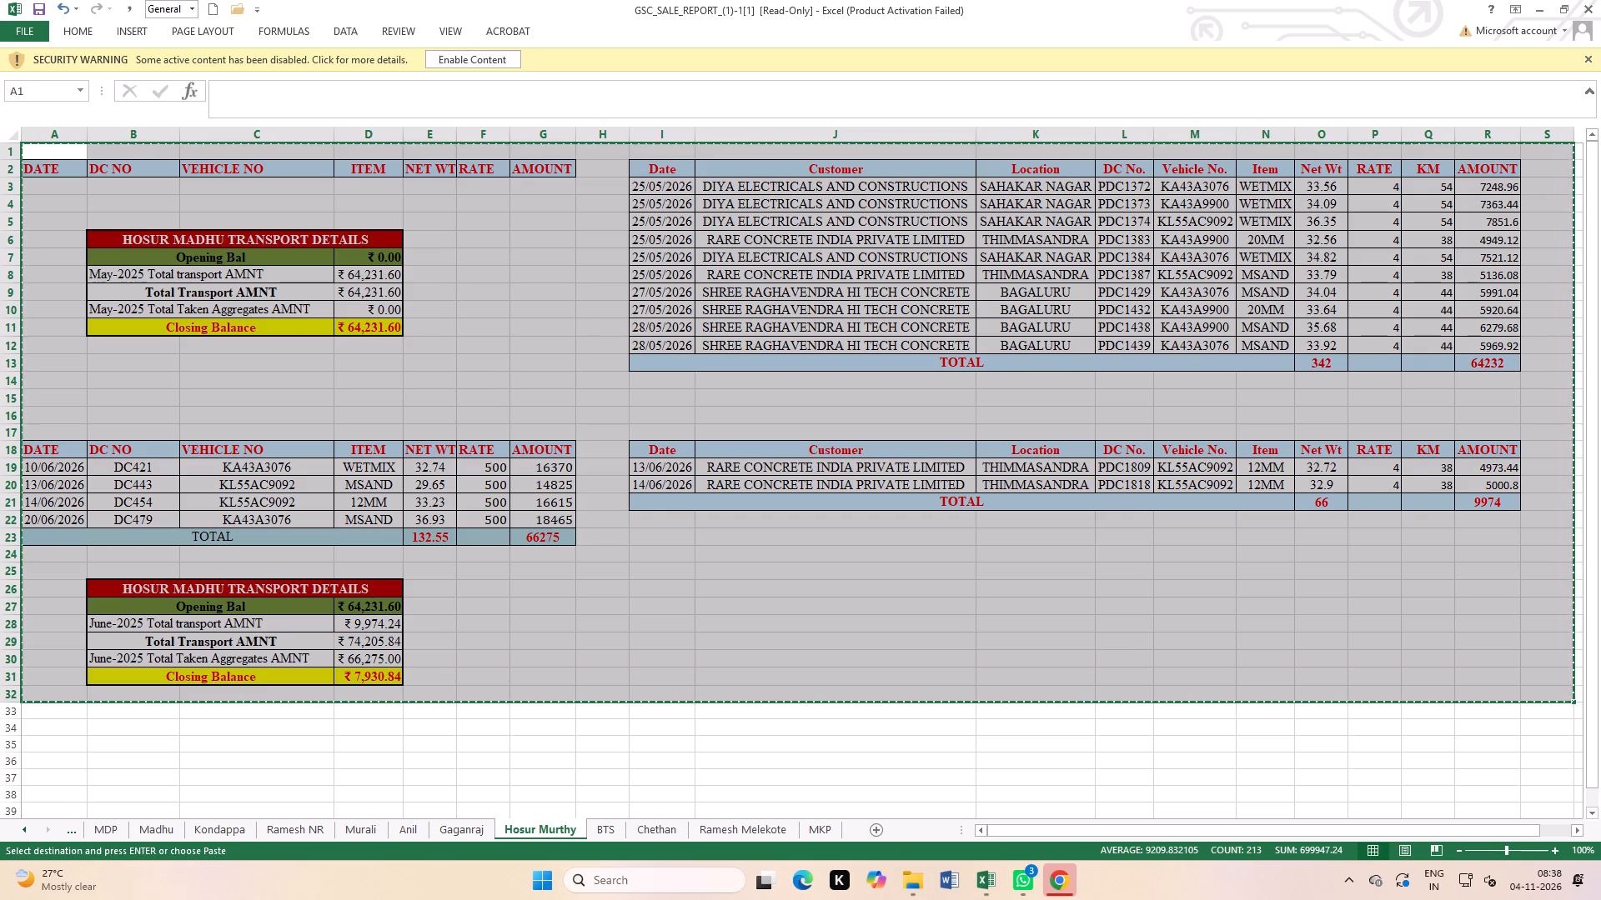
pyautogui.hotkey('ctrl', 'Tab')
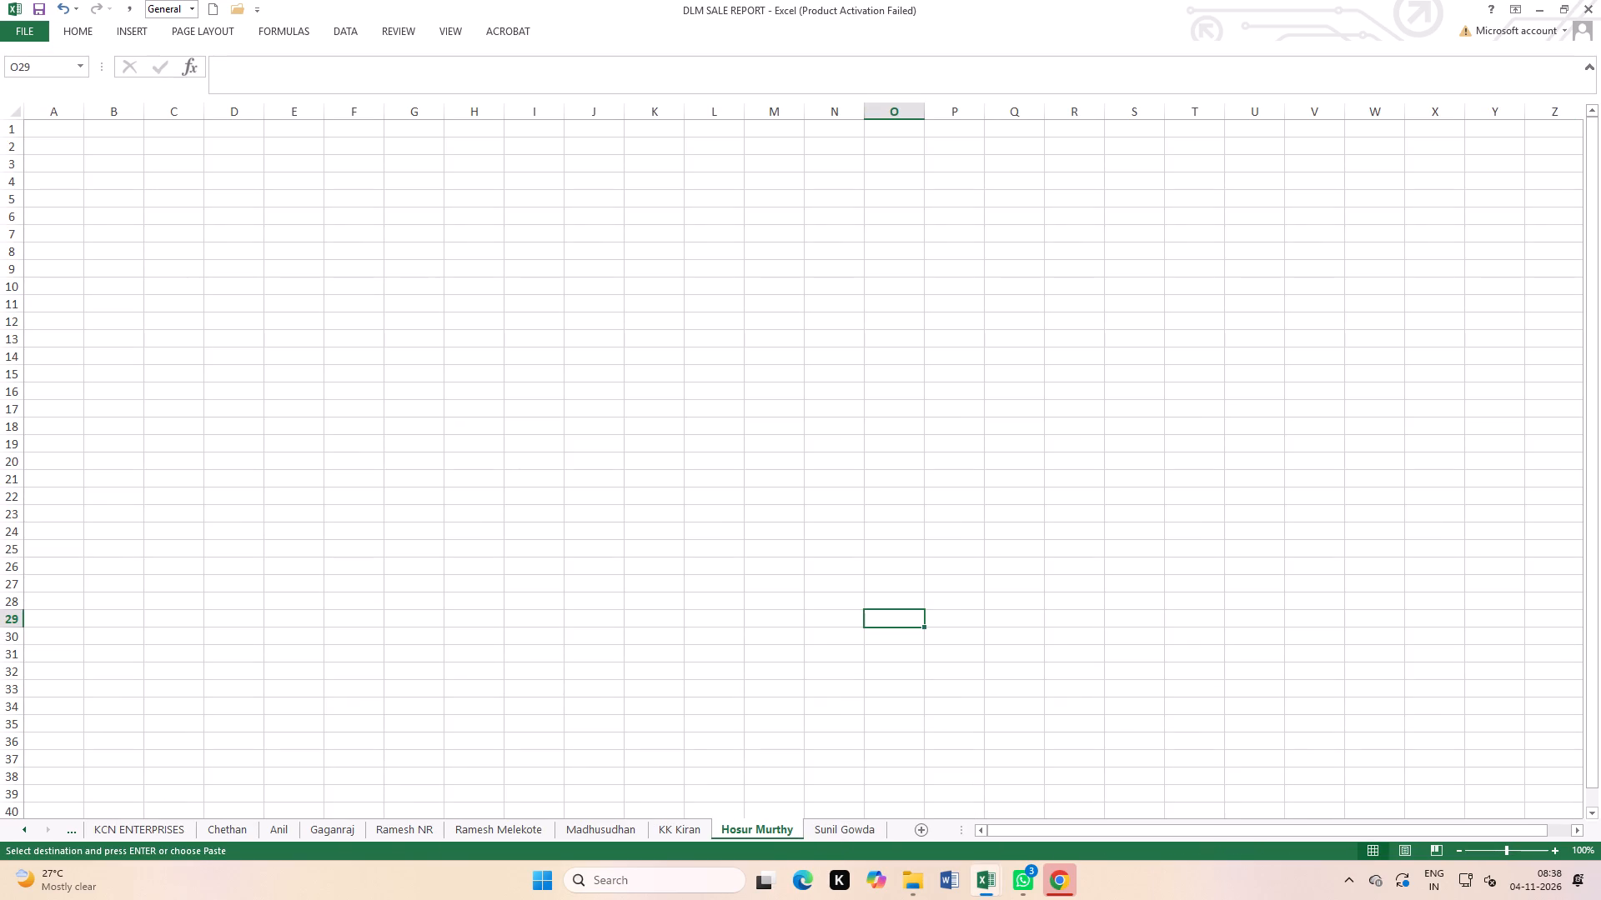
pyautogui.scroll(6, 380, 486)
pyautogui.click(58, 131)
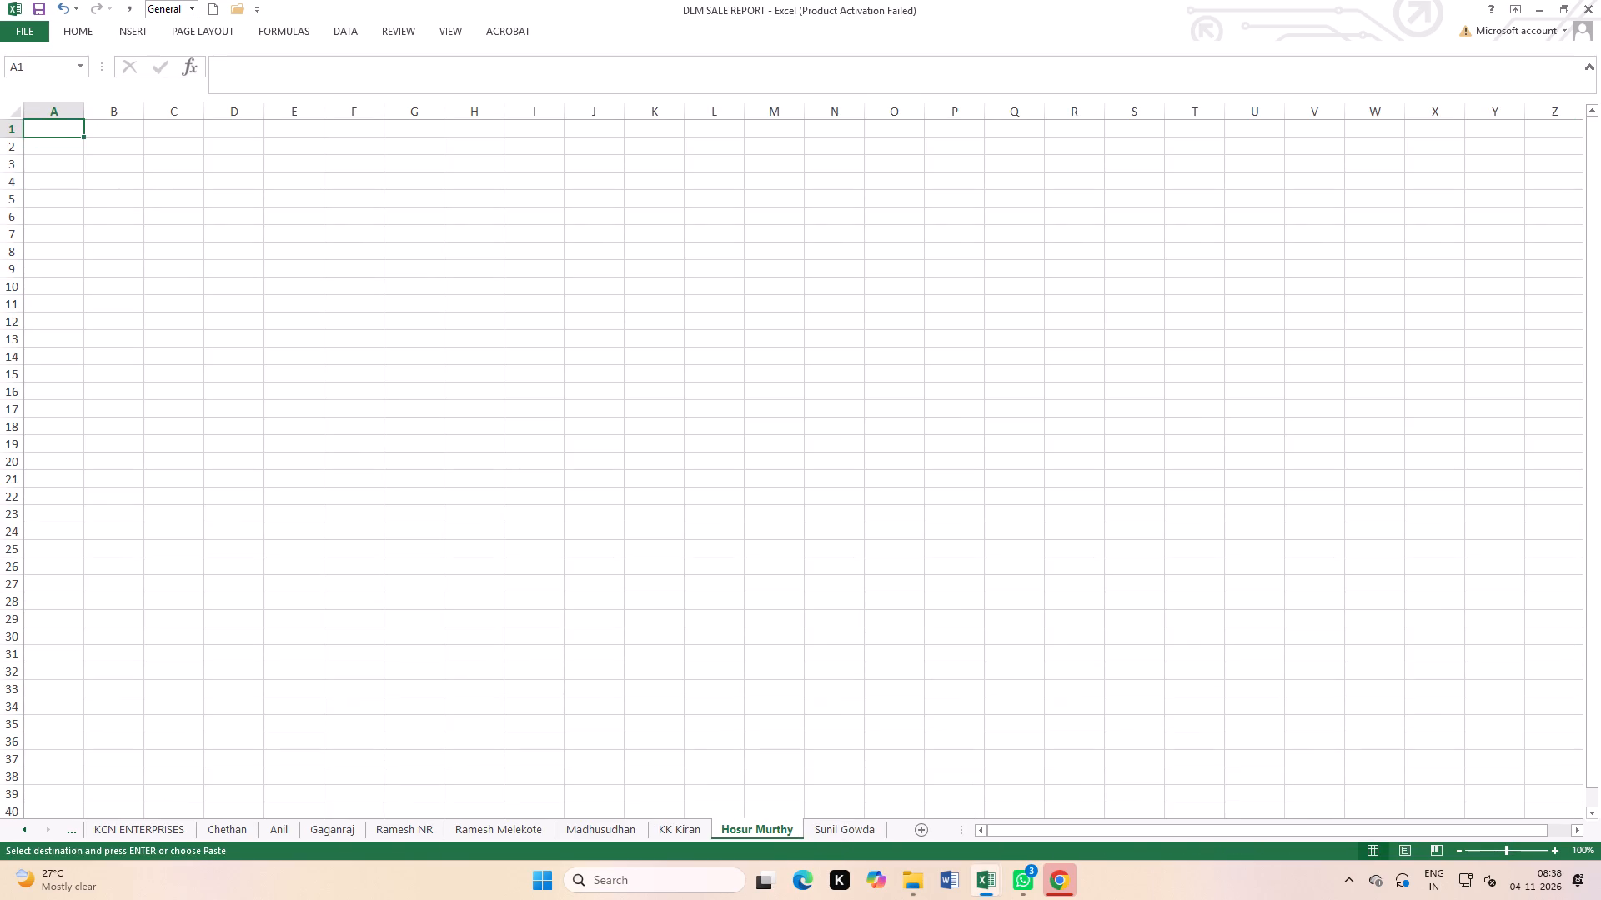
pyautogui.hotkey('ctrl', 'v')
pyautogui.click(367, 297)
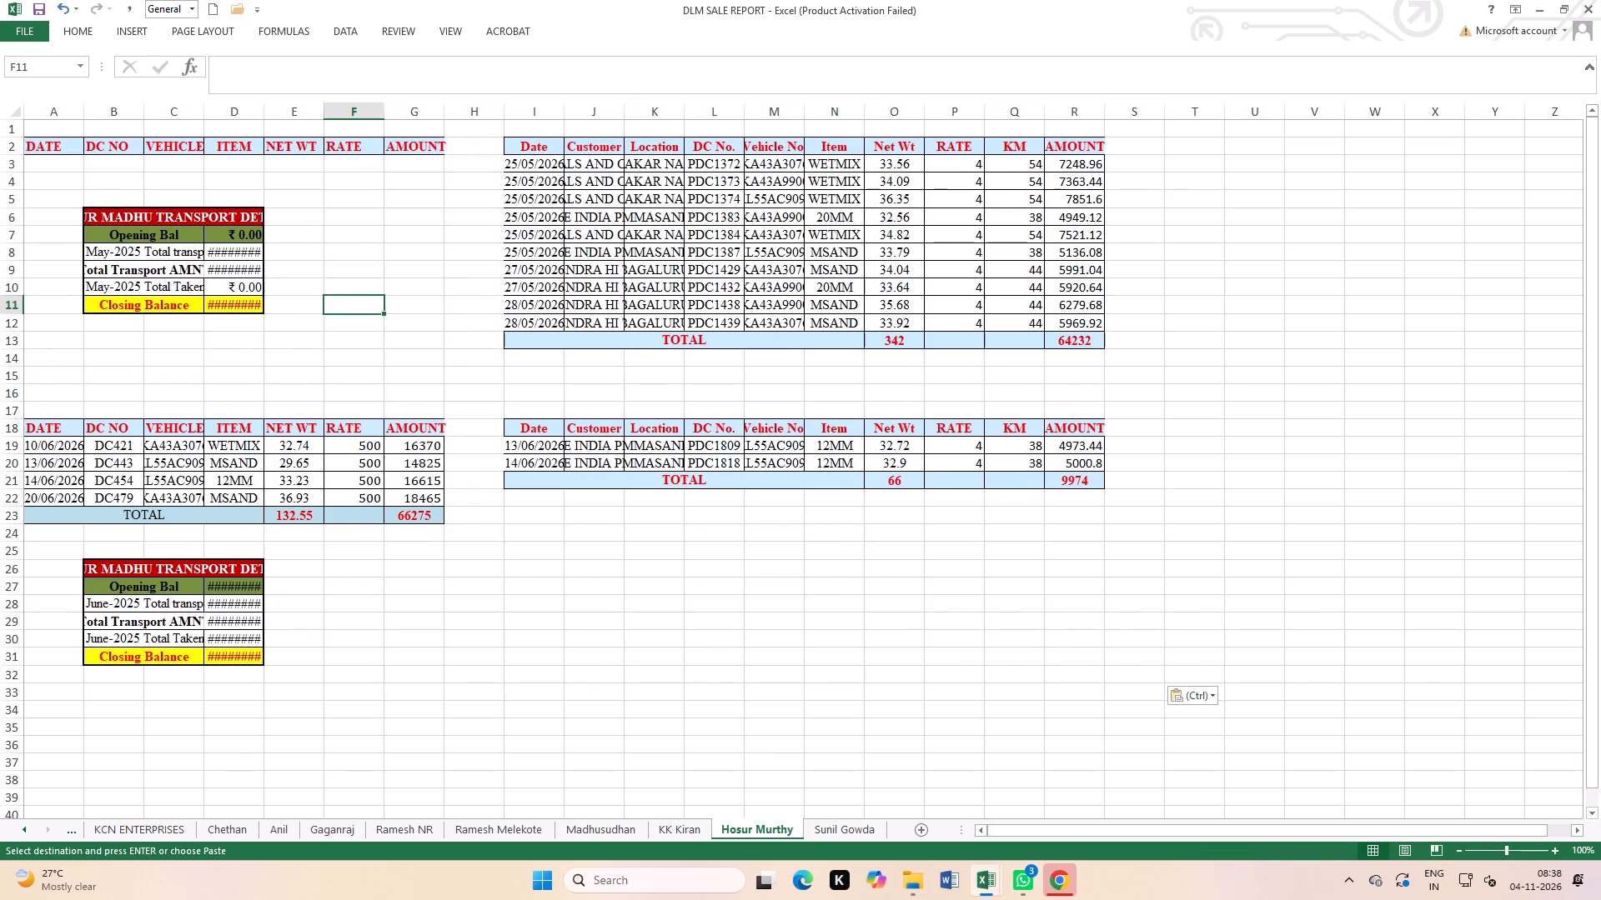
pyautogui.doubleClick(266, 109)
pyautogui.doubleClick(136, 110)
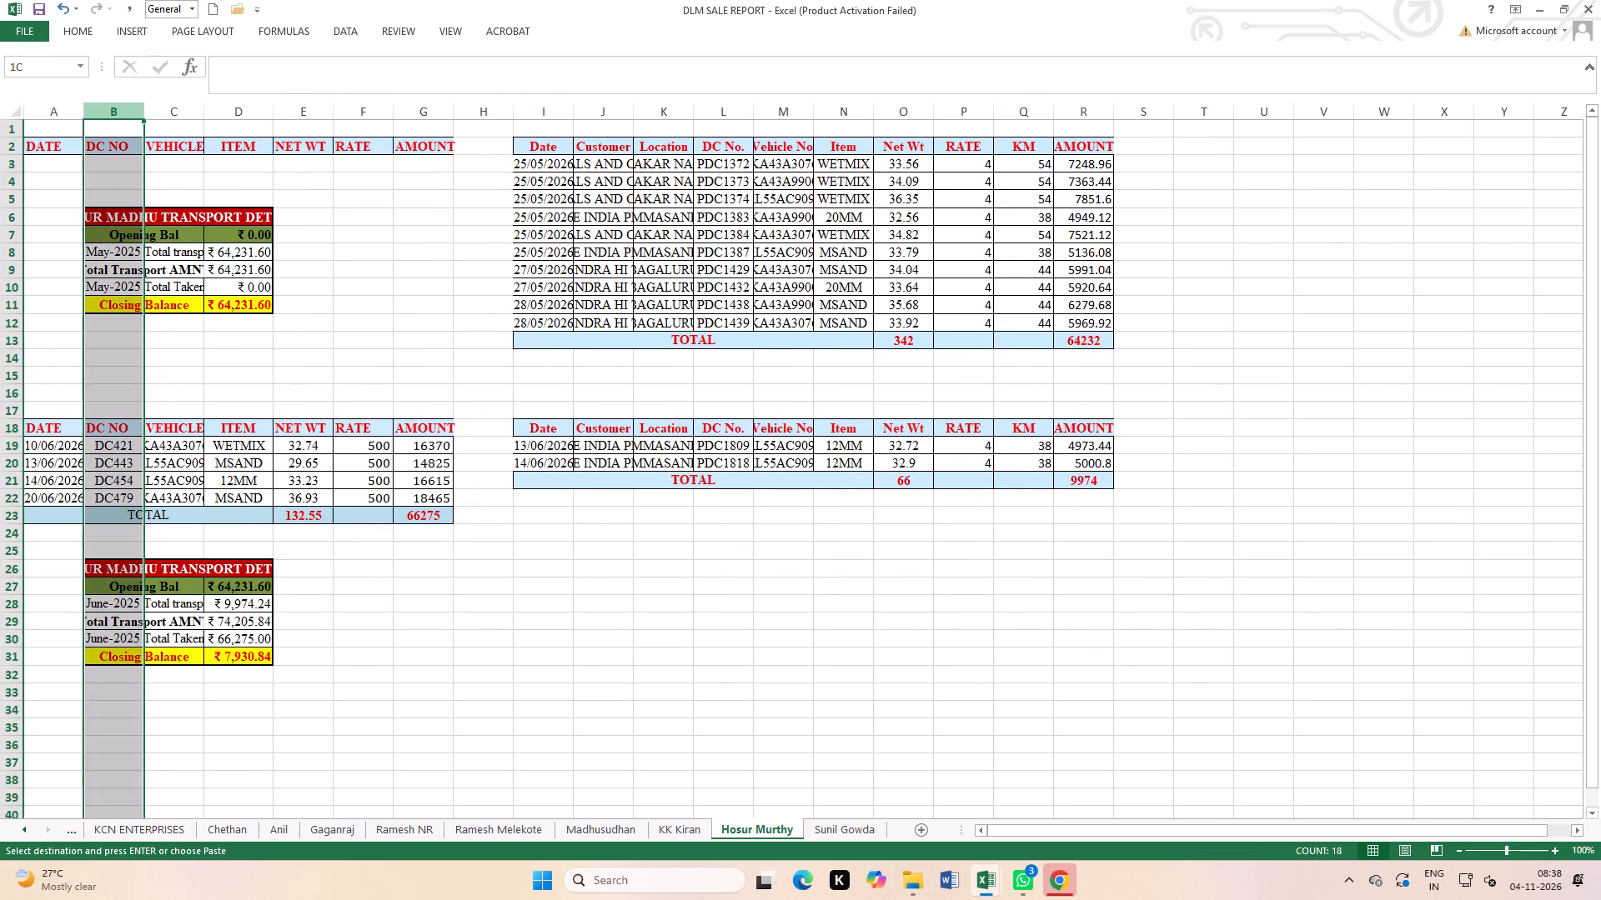
pyautogui.click(575, 671)
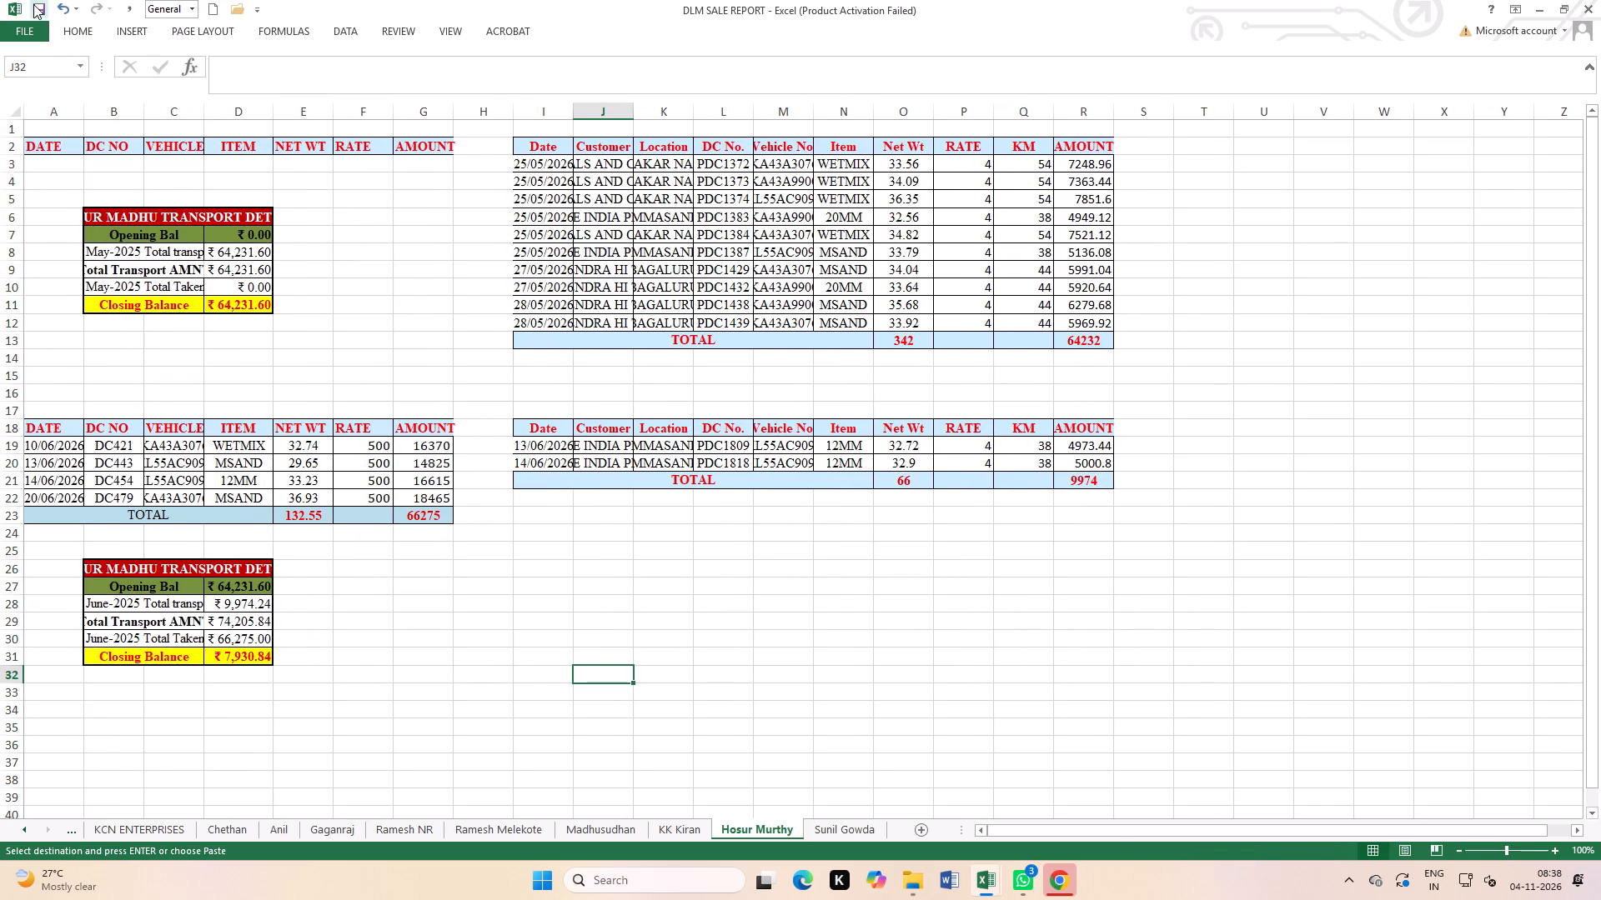
# Save the DLM SALE REPORT workbook.
pyautogui.tripleClick(33, 4)
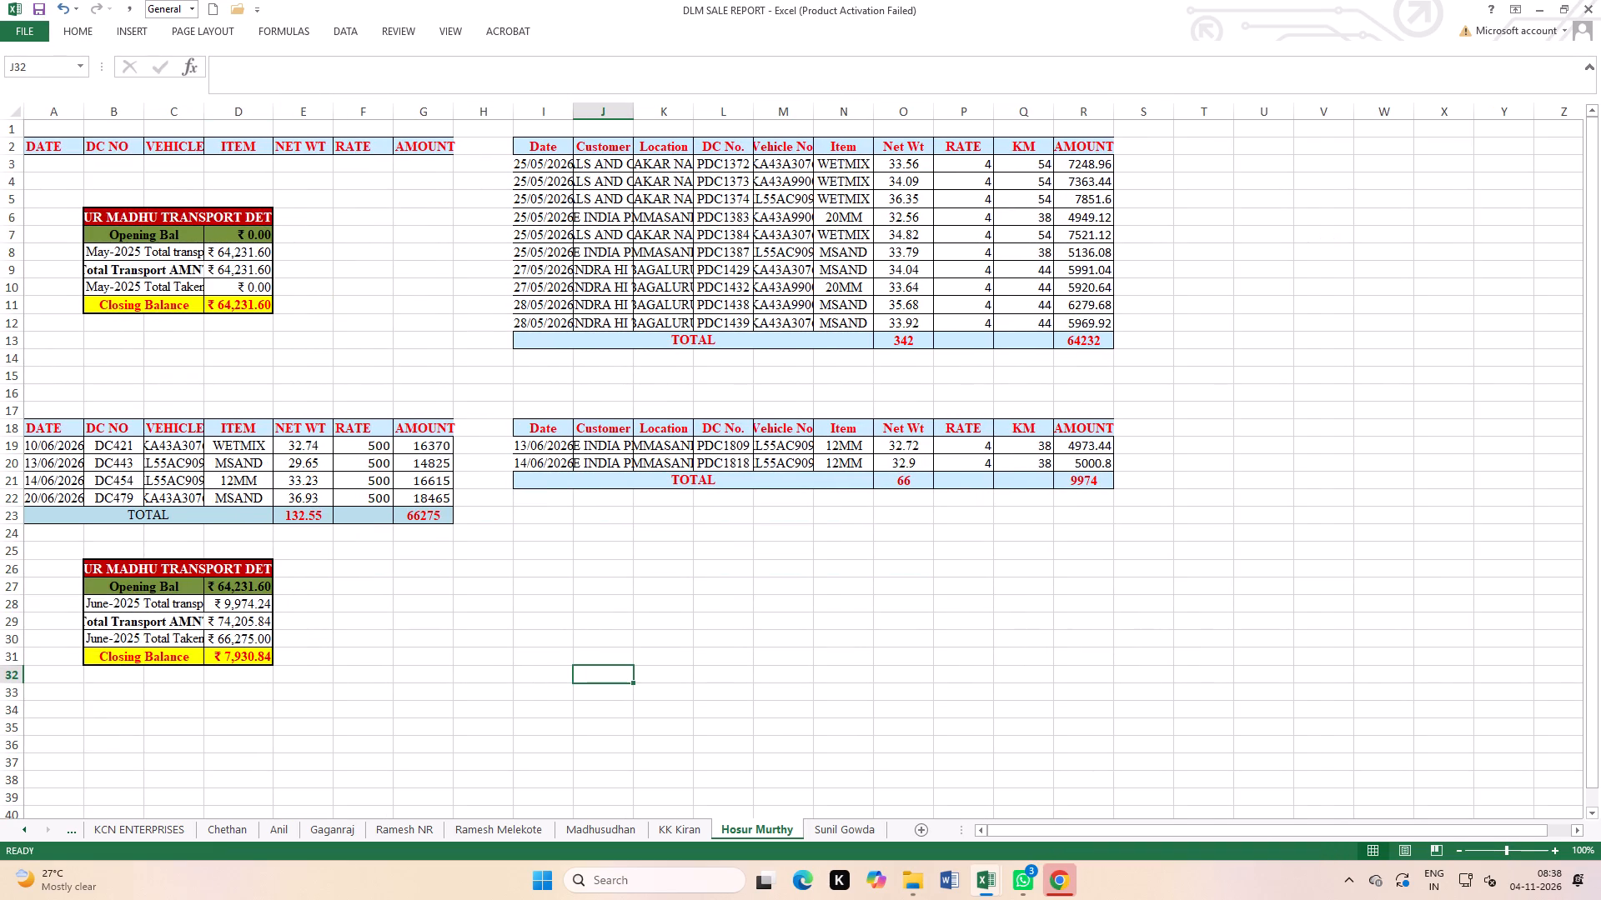
# Close the source GSC SALE REPORT workbook and return to DLM SALE REPORT.
pyautogui.hotkey('ctrl', 'Tab')
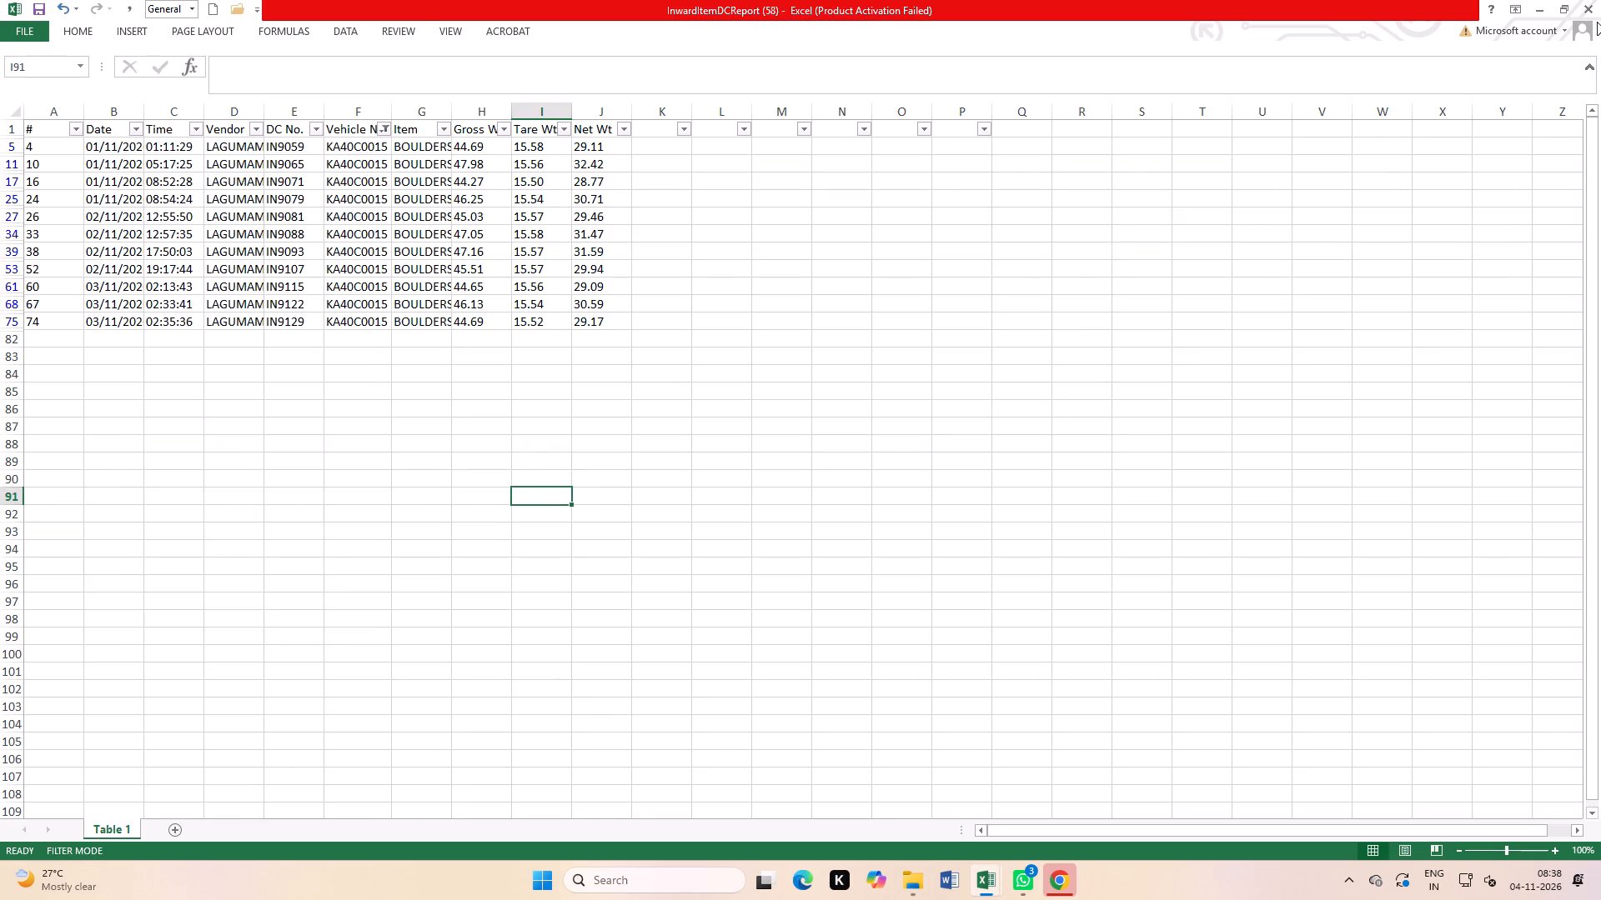
pyautogui.hotkey('ctrl', 'Tab')
pyautogui.click(1600, 1)
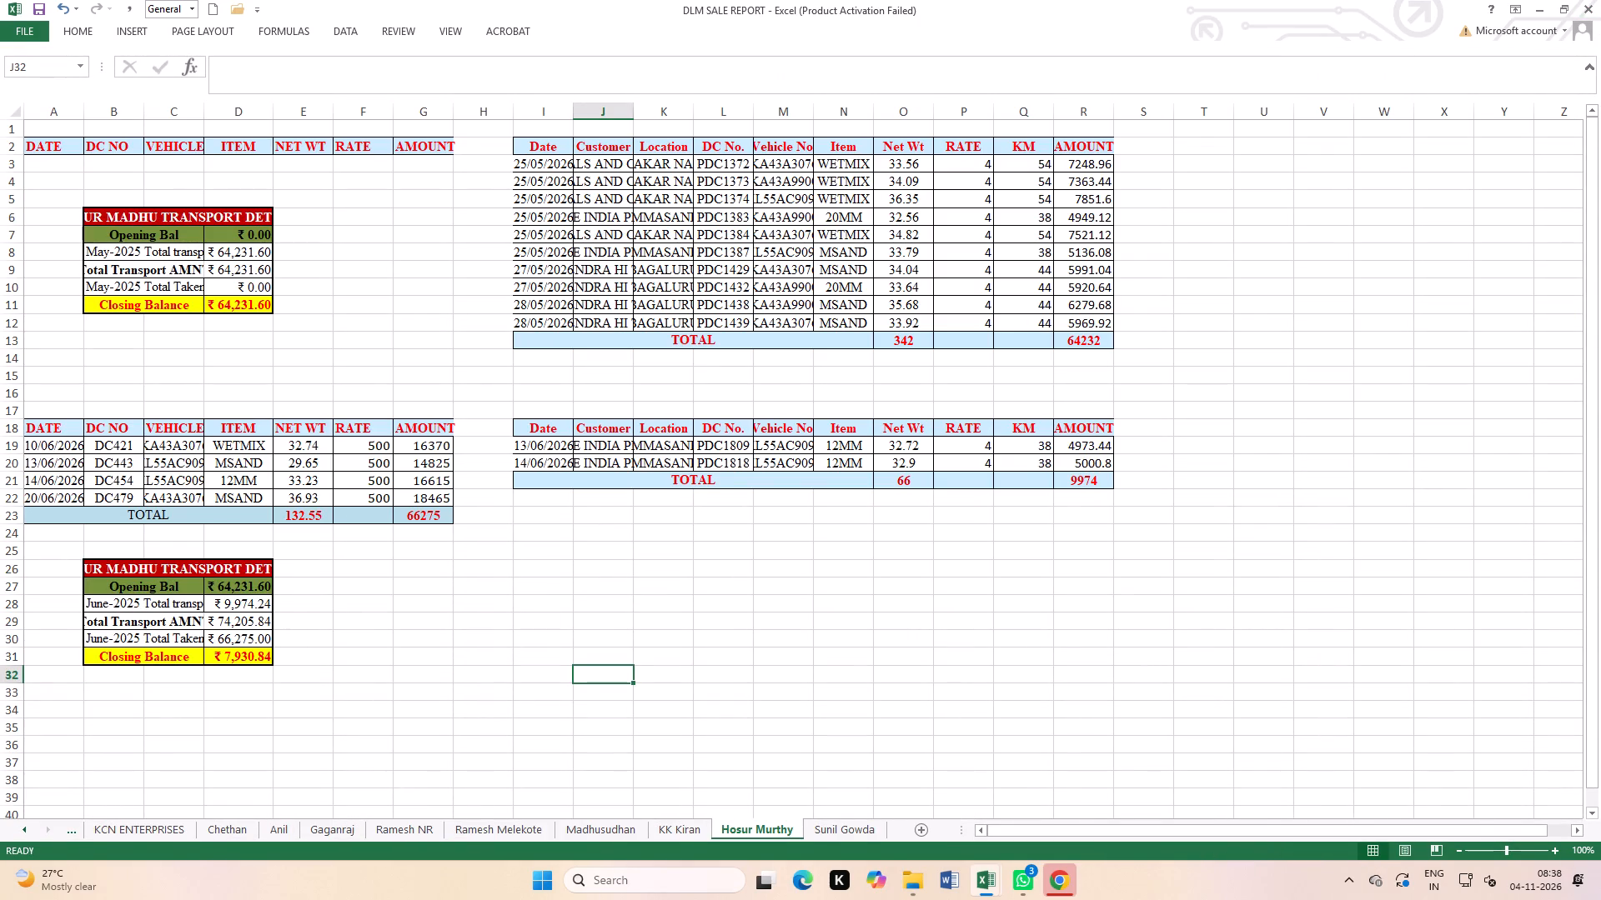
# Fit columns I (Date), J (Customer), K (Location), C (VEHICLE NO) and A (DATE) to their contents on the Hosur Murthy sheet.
pyautogui.doubleClick(575, 106)
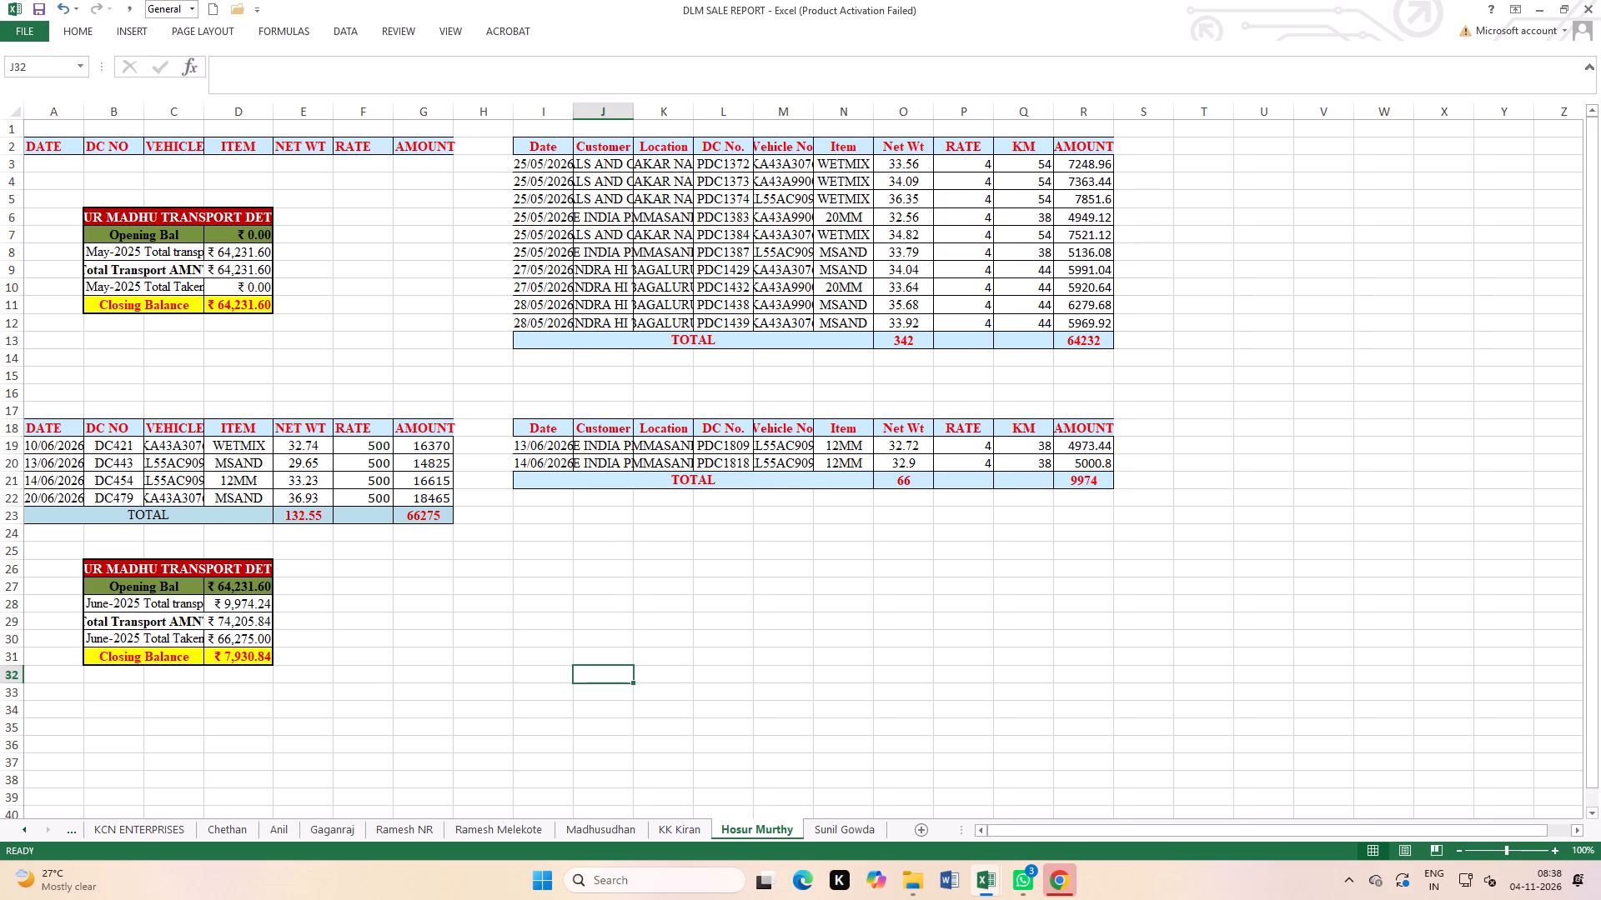
pyautogui.doubleClick(642, 108)
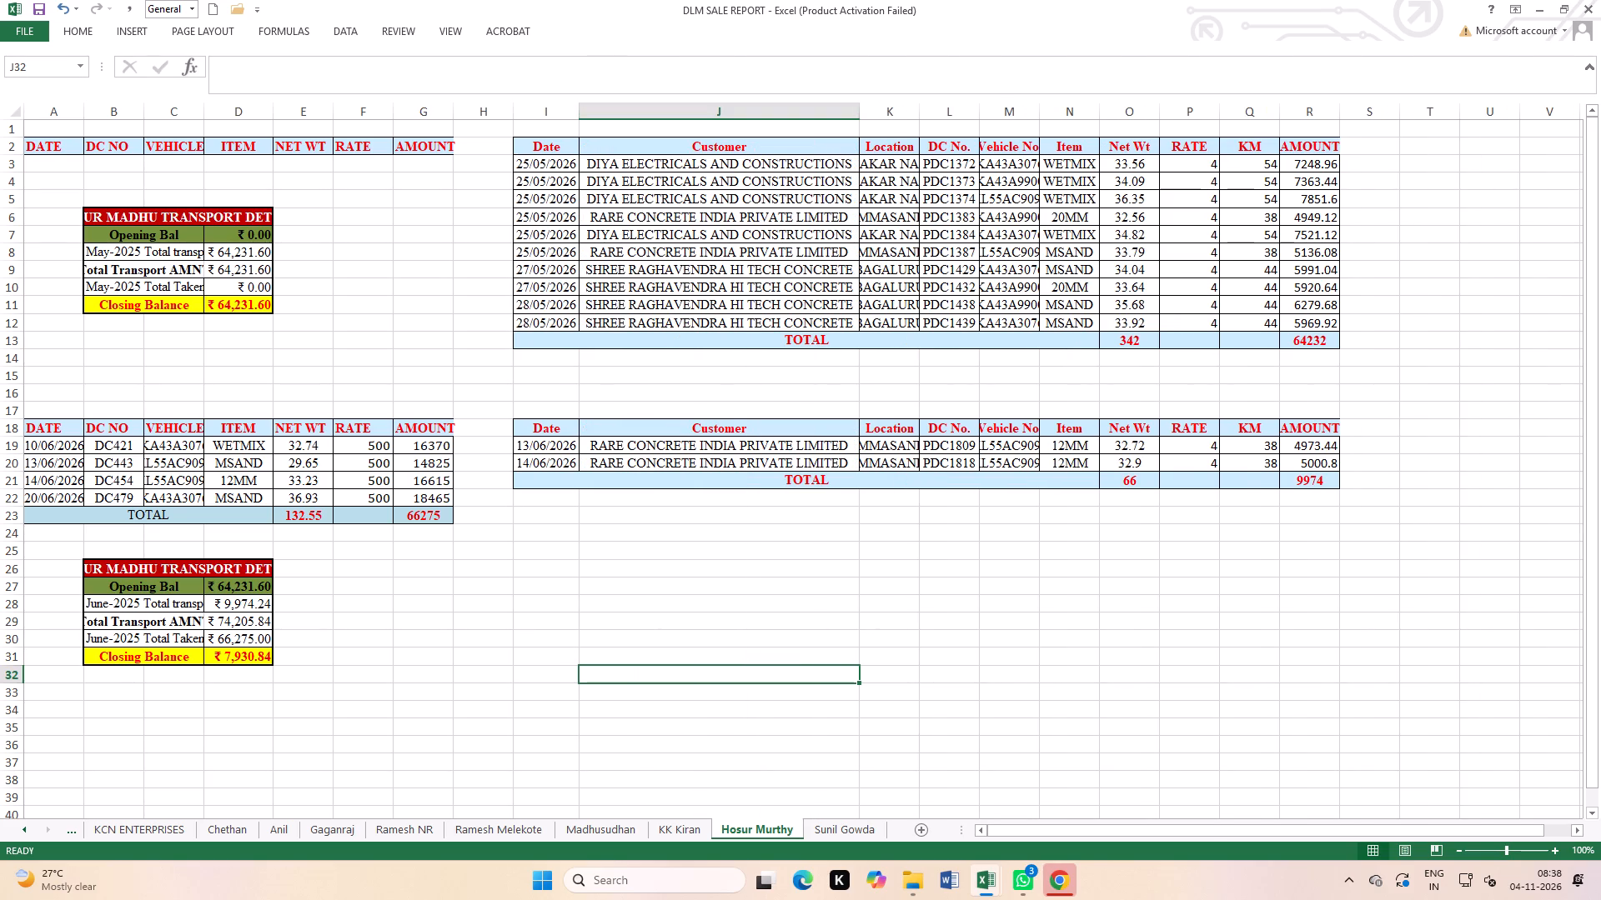
pyautogui.doubleClick(920, 111)
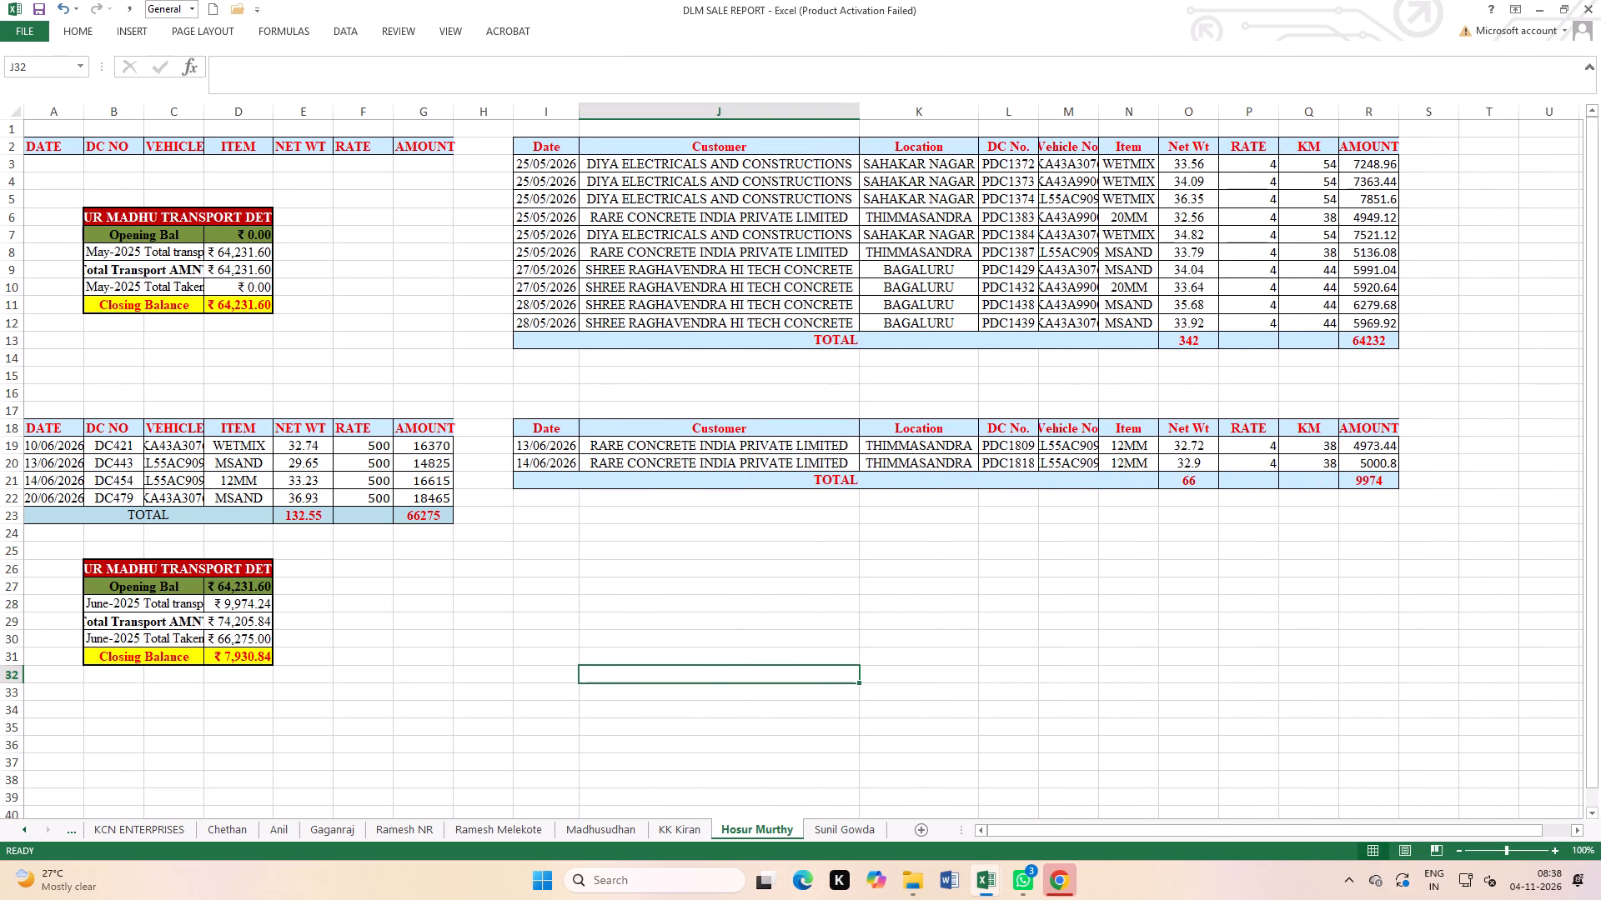
pyautogui.doubleClick(206, 107)
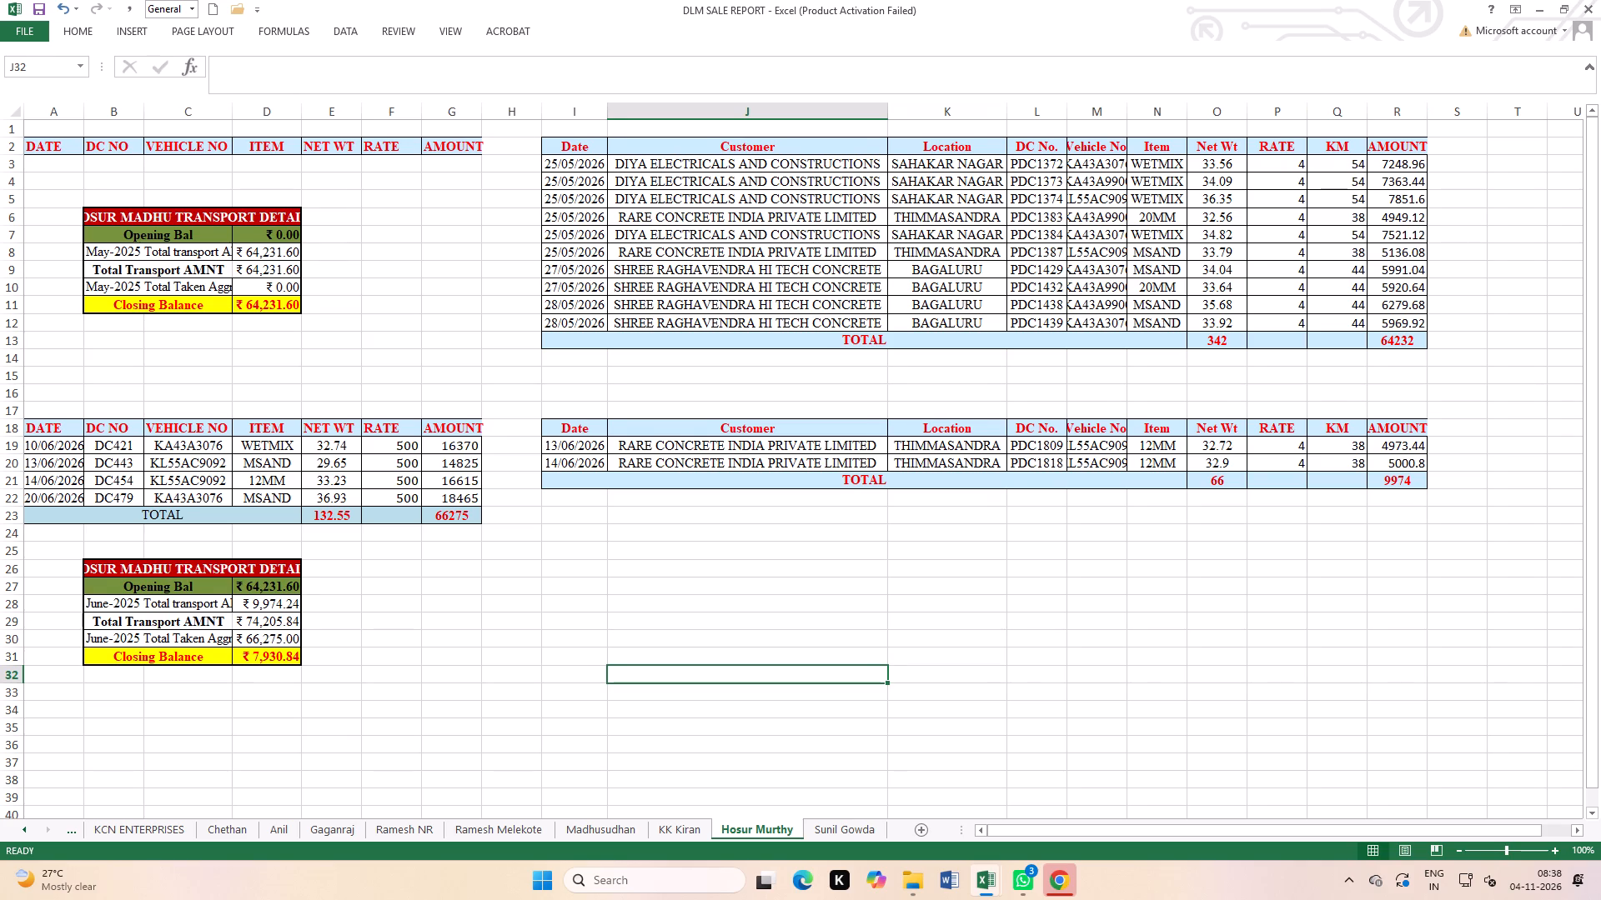
pyautogui.doubleClick(84, 108)
pyautogui.moveTo(60, 426); pyautogui.dragTo(234, 459)
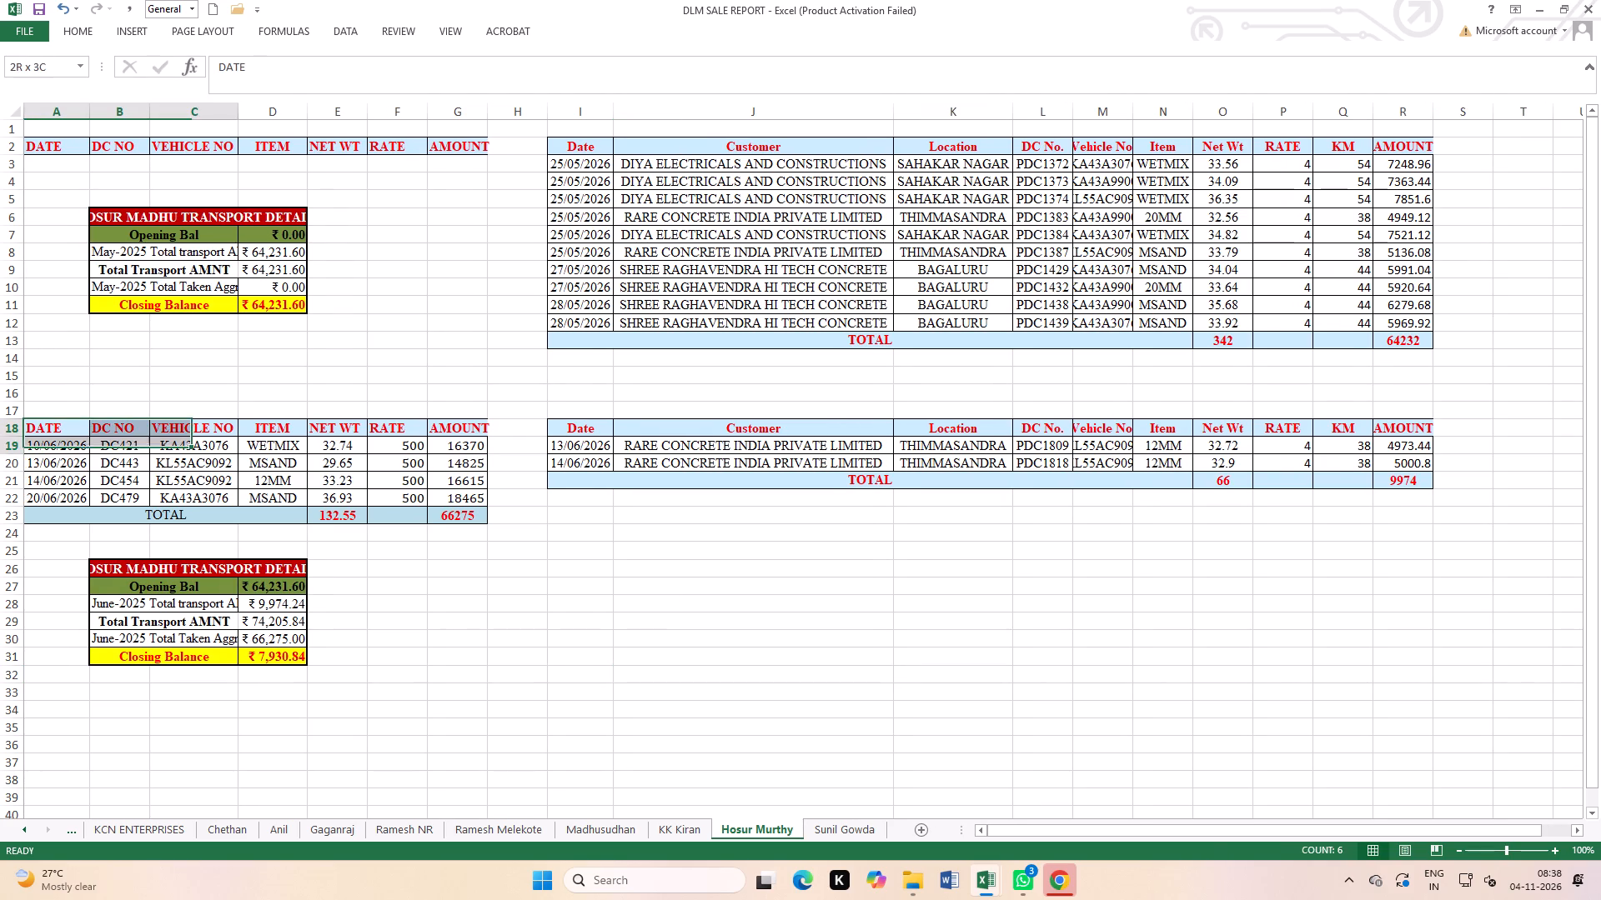
pyautogui.moveTo(234, 459); pyautogui.dragTo(445, 510)
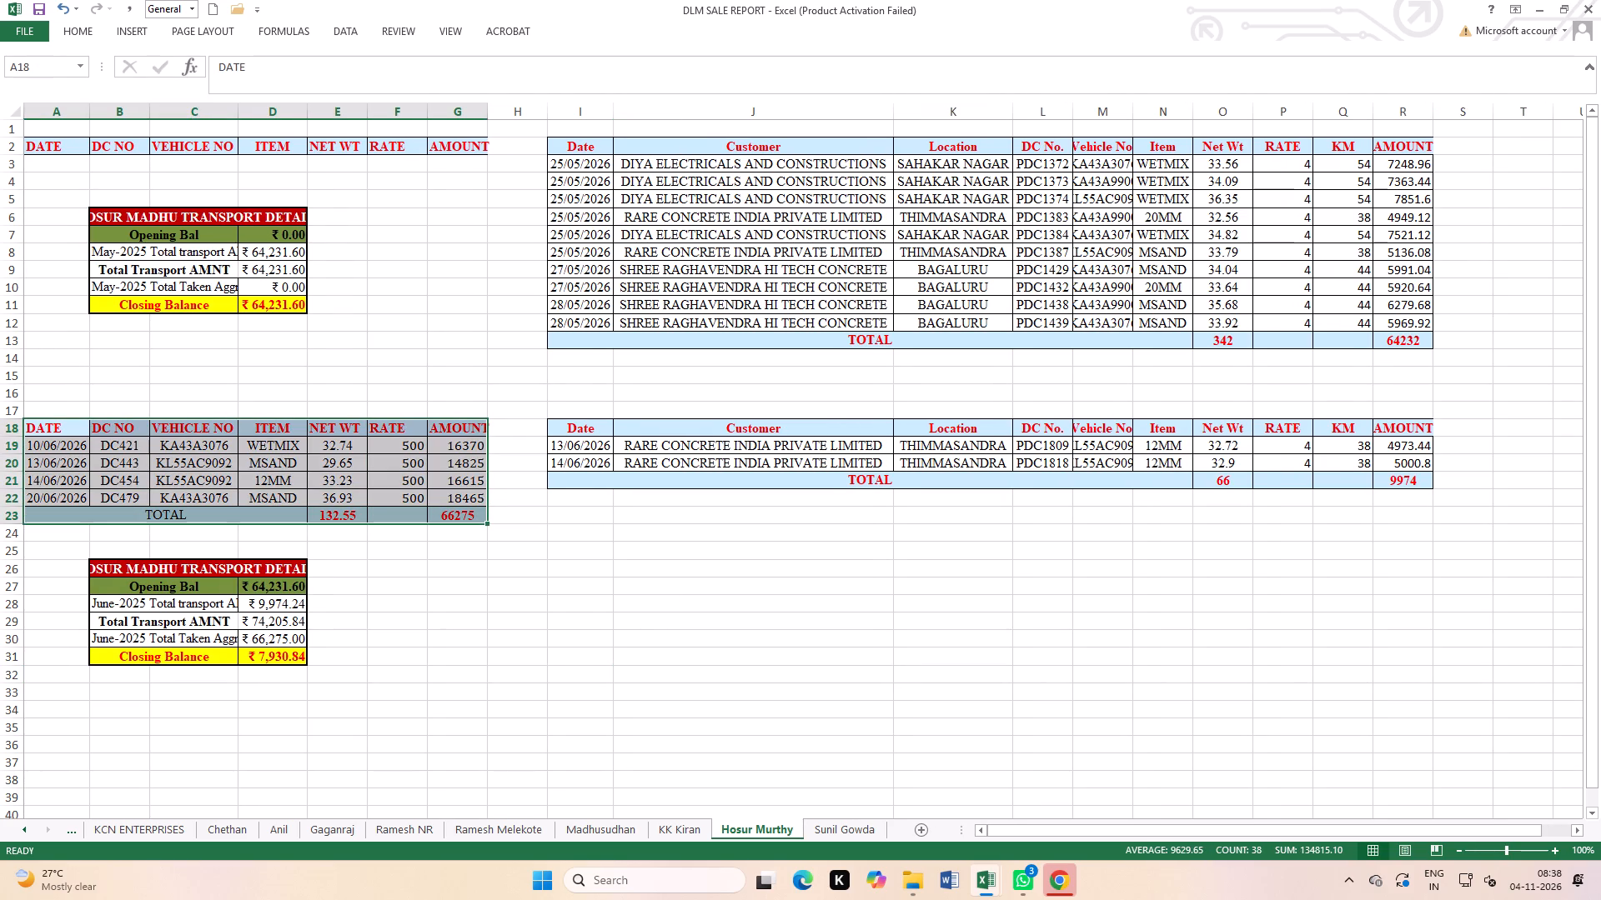
pyautogui.hotkey('ctrl', 'c')
pyautogui.scroll(-3, 176, 732)
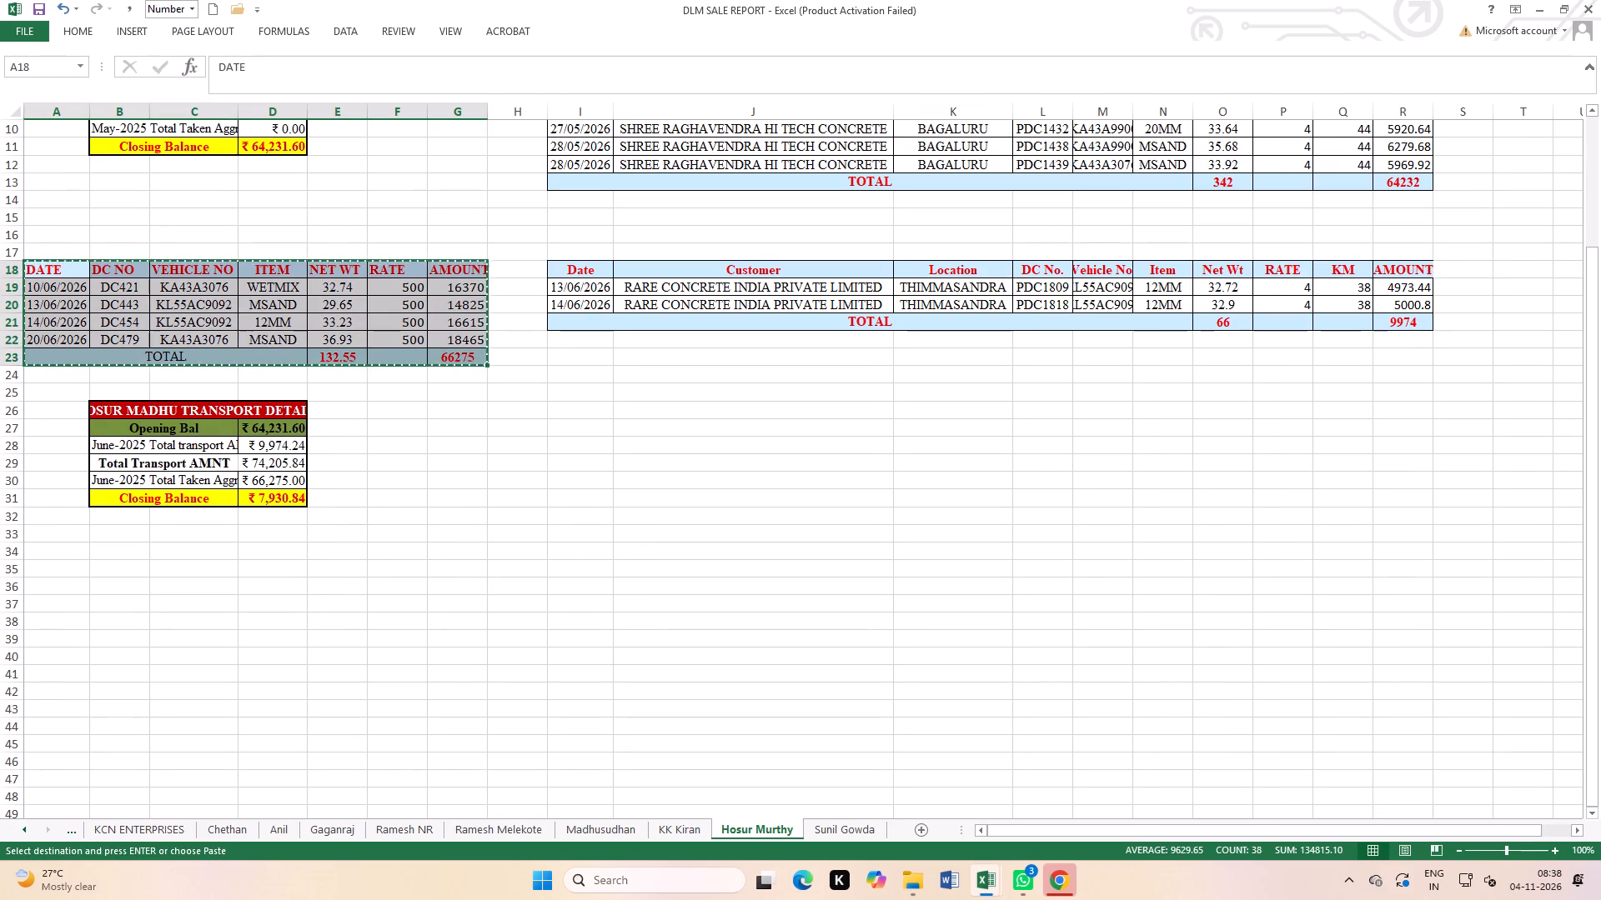
pyautogui.click(68, 608)
pyautogui.hotkey('ctrl', 'v')
pyautogui.click(685, 552)
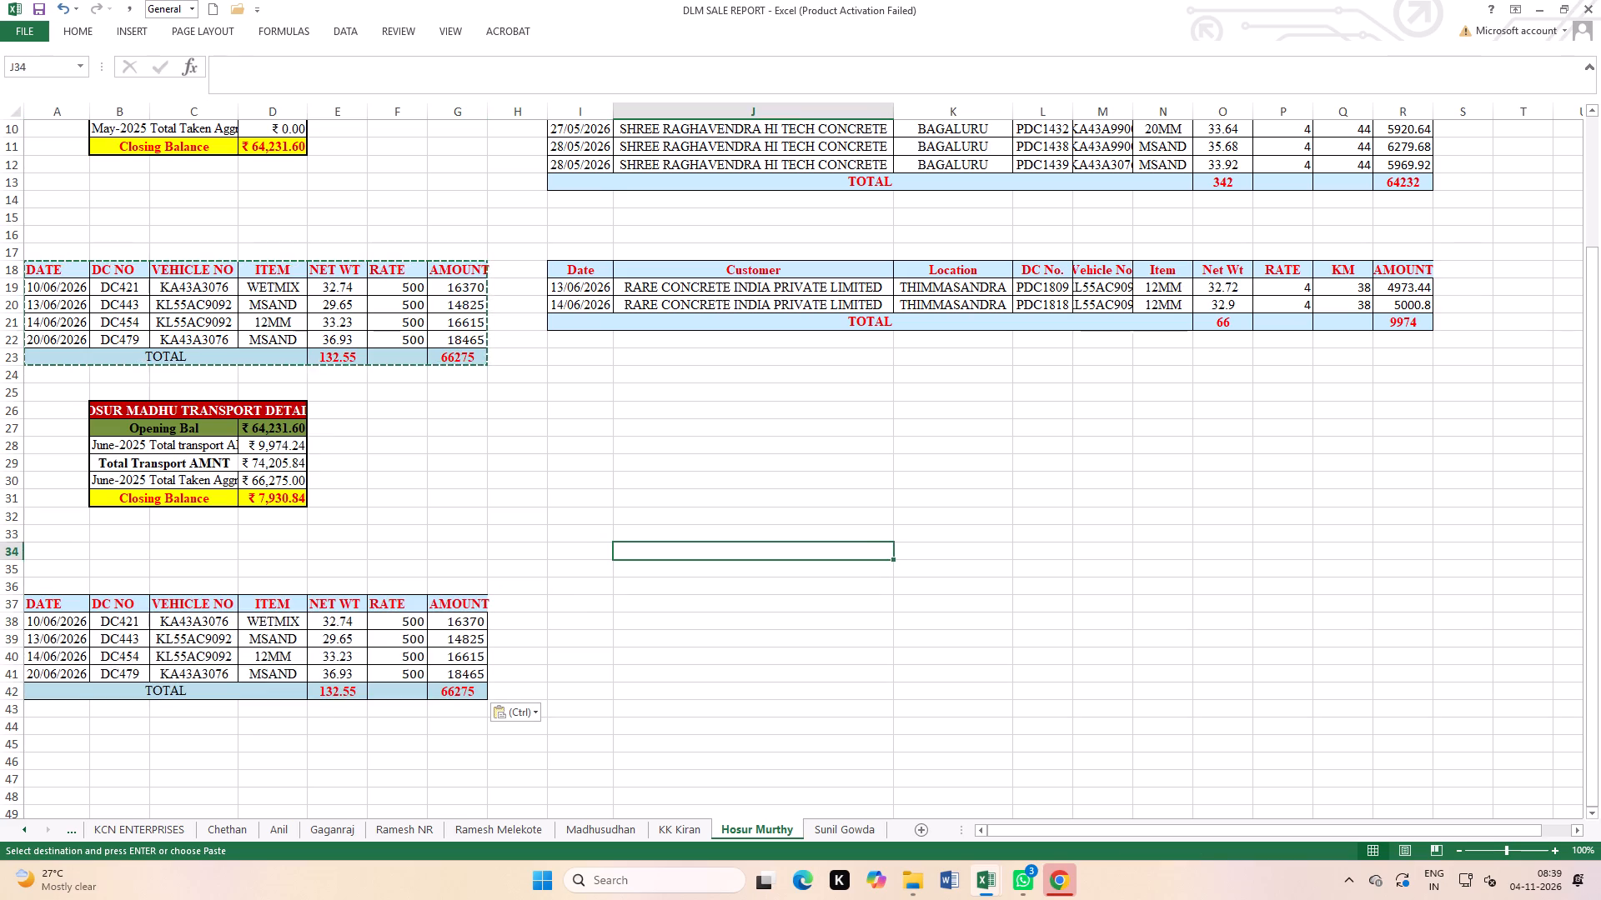
# Copy the transport table's header row I18:R18 to cell I37.
pyautogui.moveTo(599, 267); pyautogui.dragTo(1395, 278)
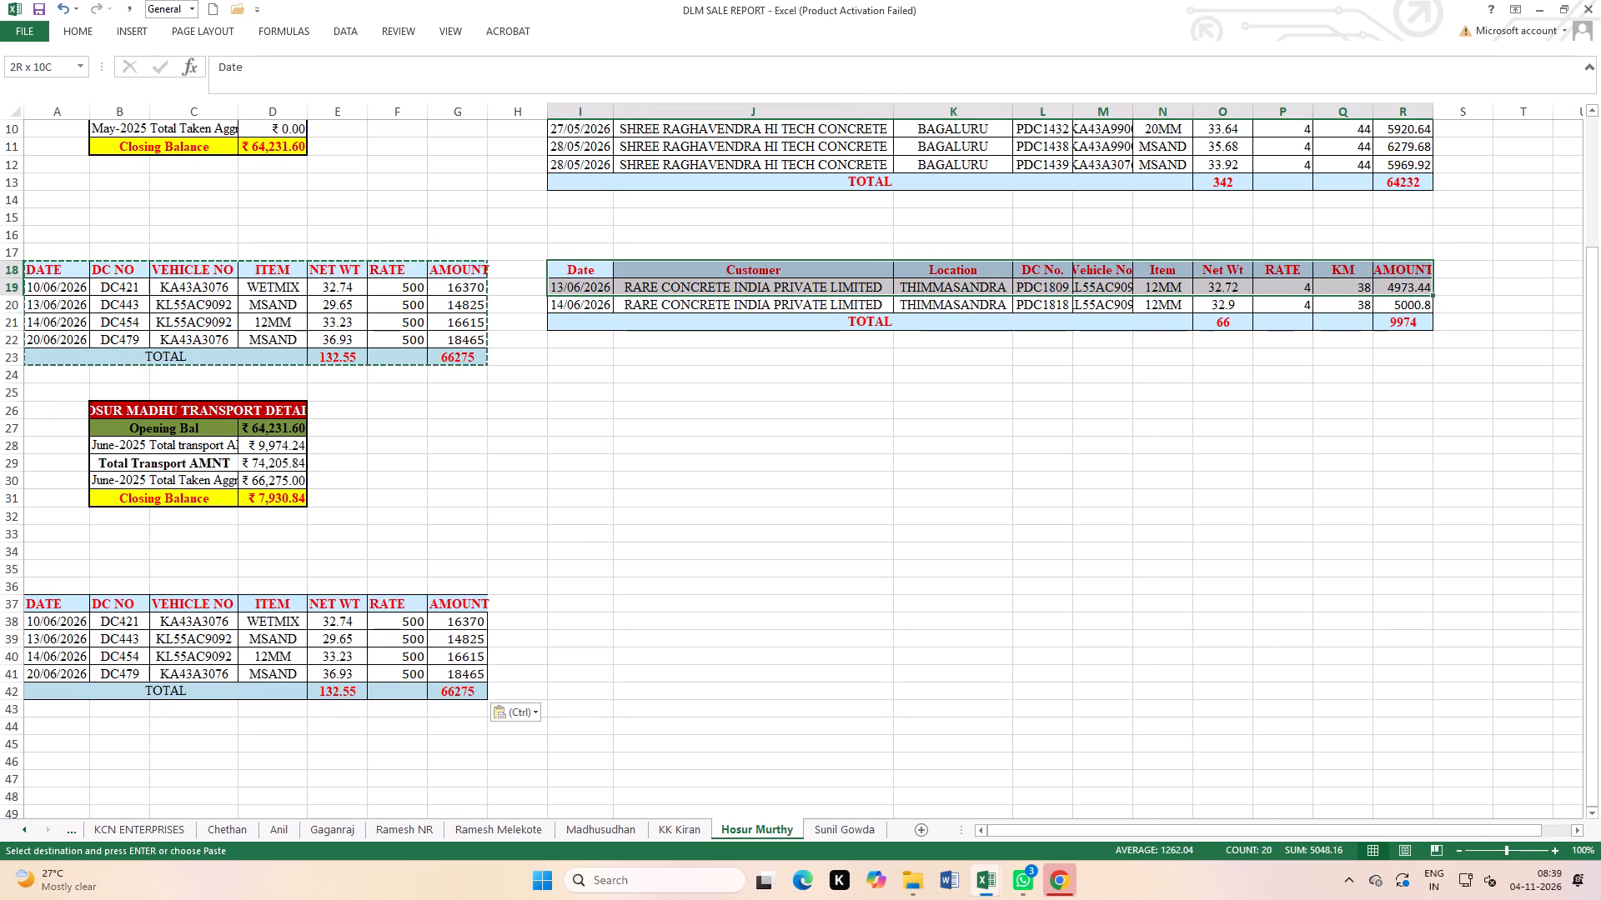
pyautogui.moveTo(1395, 278); pyautogui.dragTo(1396, 264)
pyautogui.hotkey('ctrl', 'c')
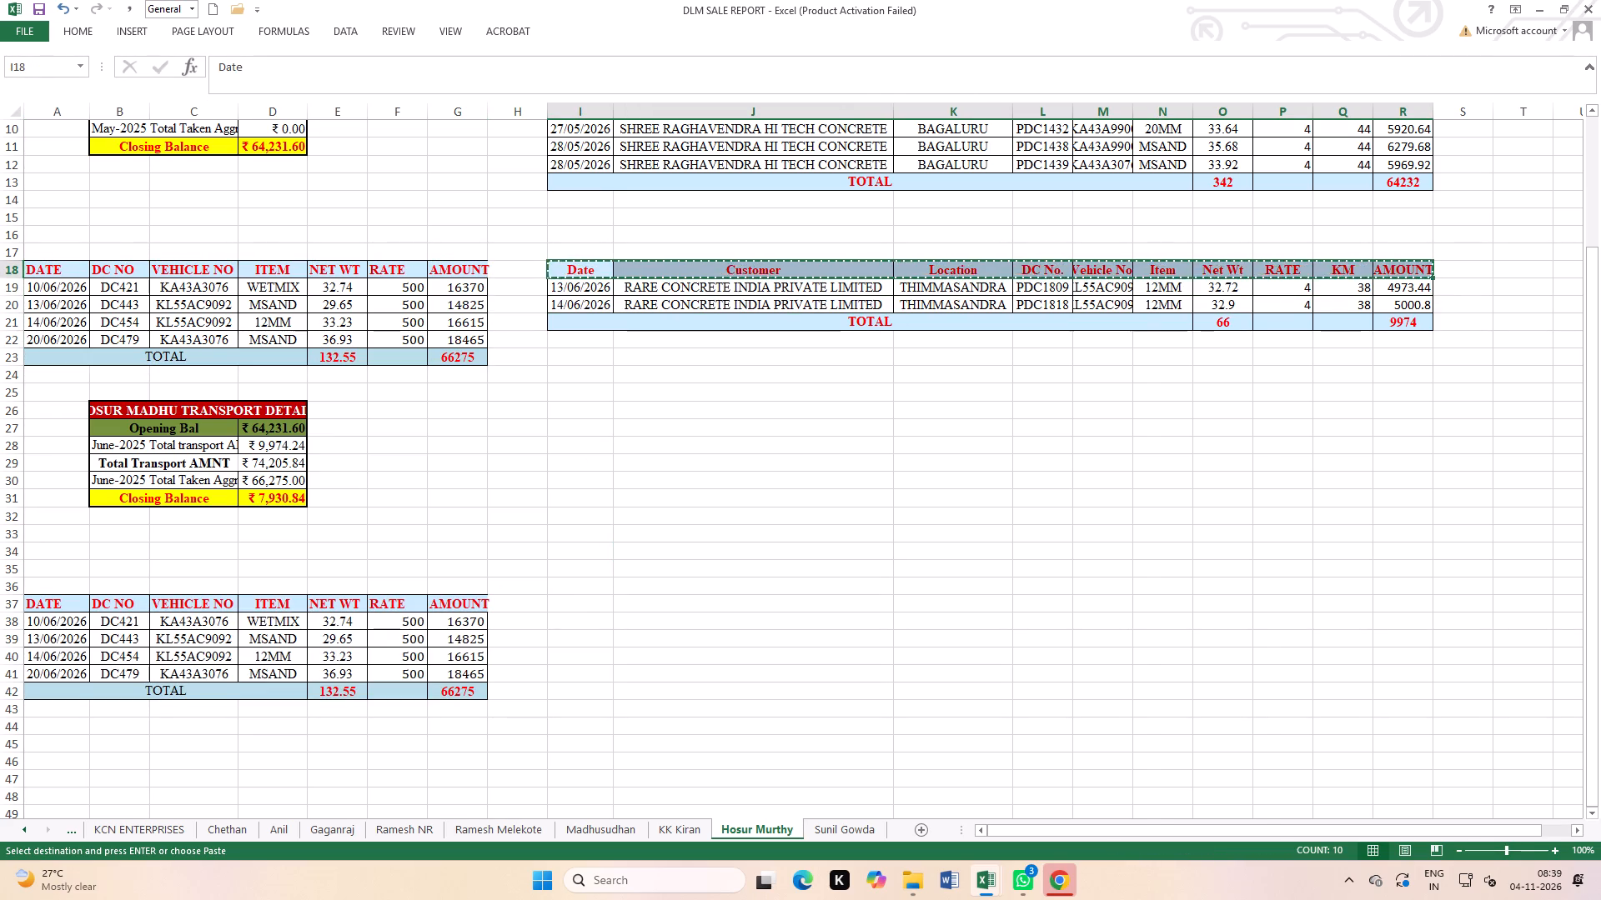
pyautogui.click(560, 601)
pyautogui.hotkey('ctrl', 'v')
pyautogui.click(875, 720)
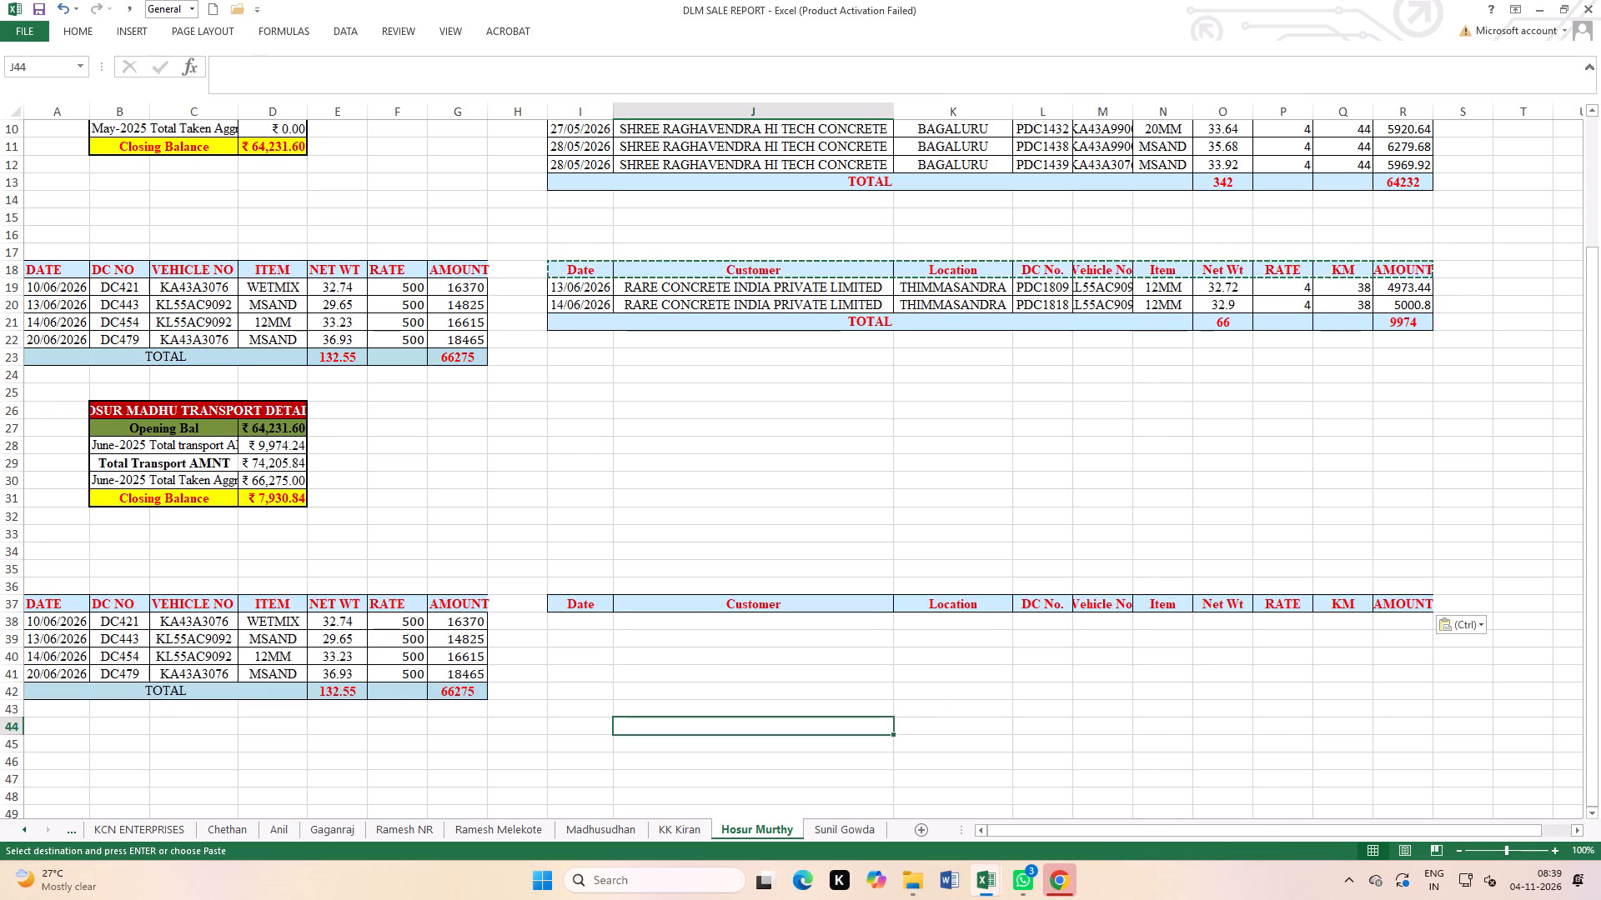
# Clear the old entries in A38:G41 of the copied material table.
pyautogui.moveTo(58, 621); pyautogui.dragTo(470, 677)
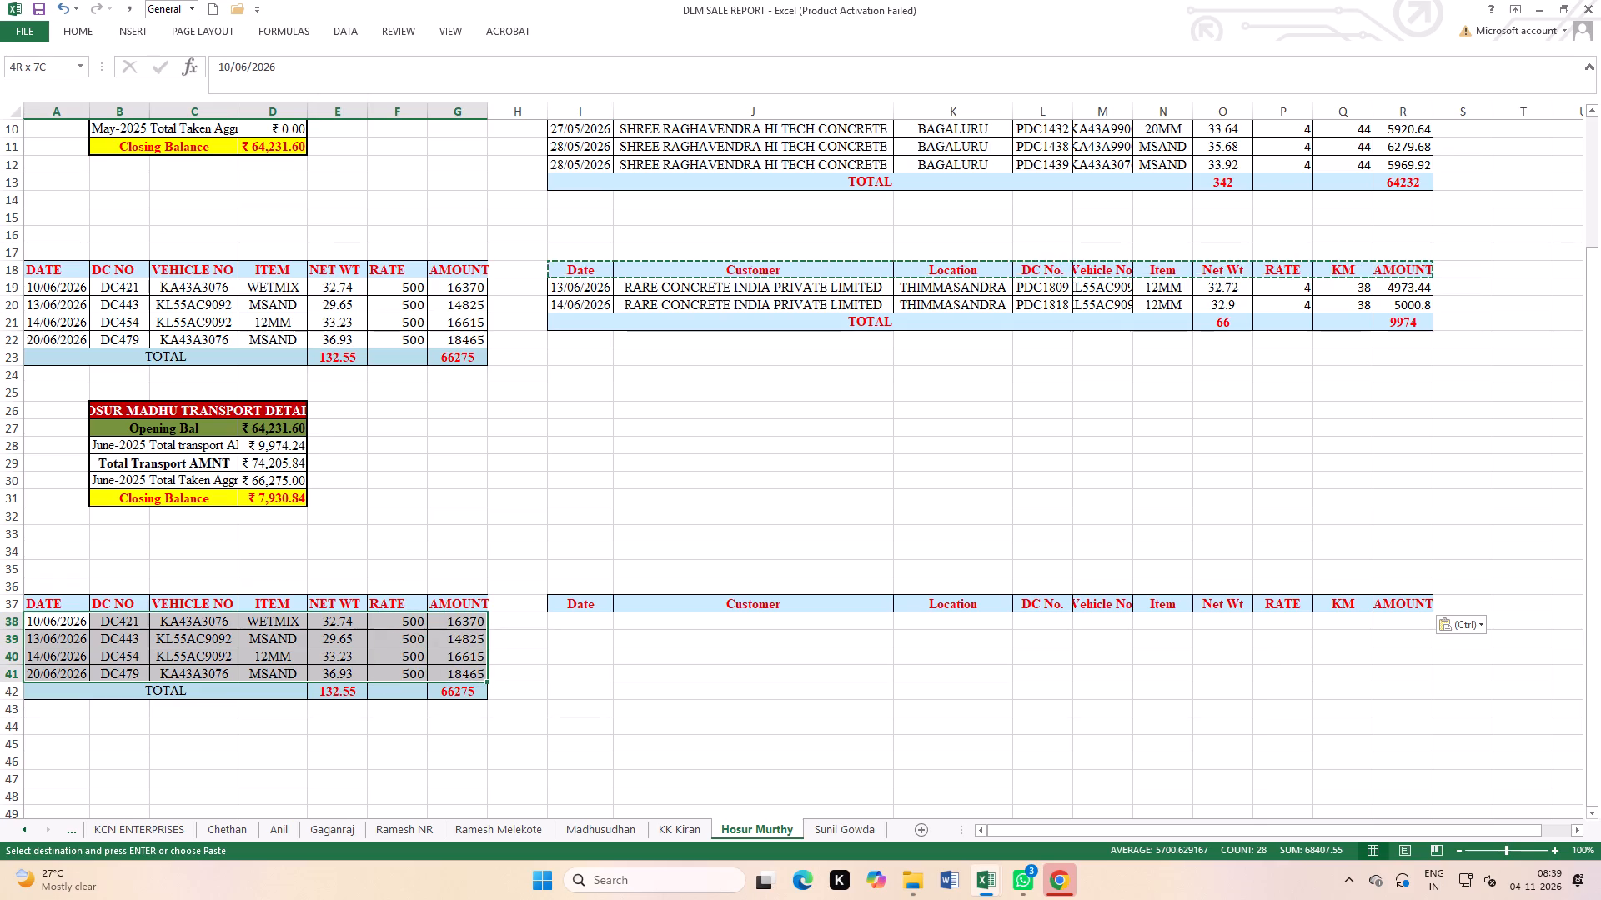
pyautogui.moveTo(470, 677); pyautogui.dragTo(475, 677)
pyautogui.press('Delete')
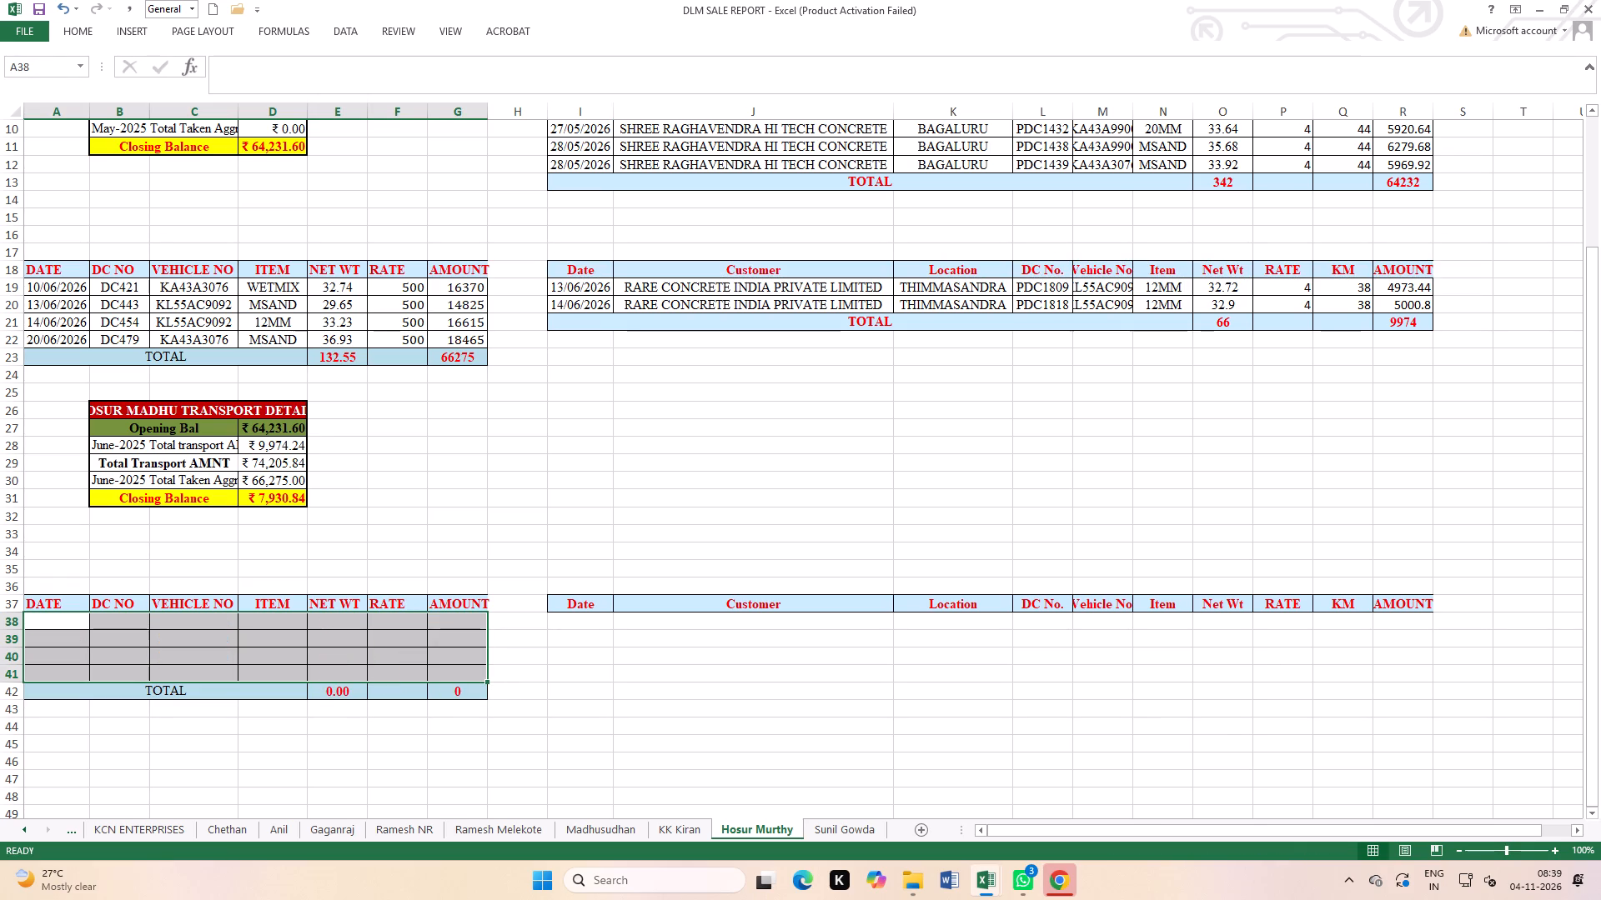
pyautogui.doubleClick(779, 742)
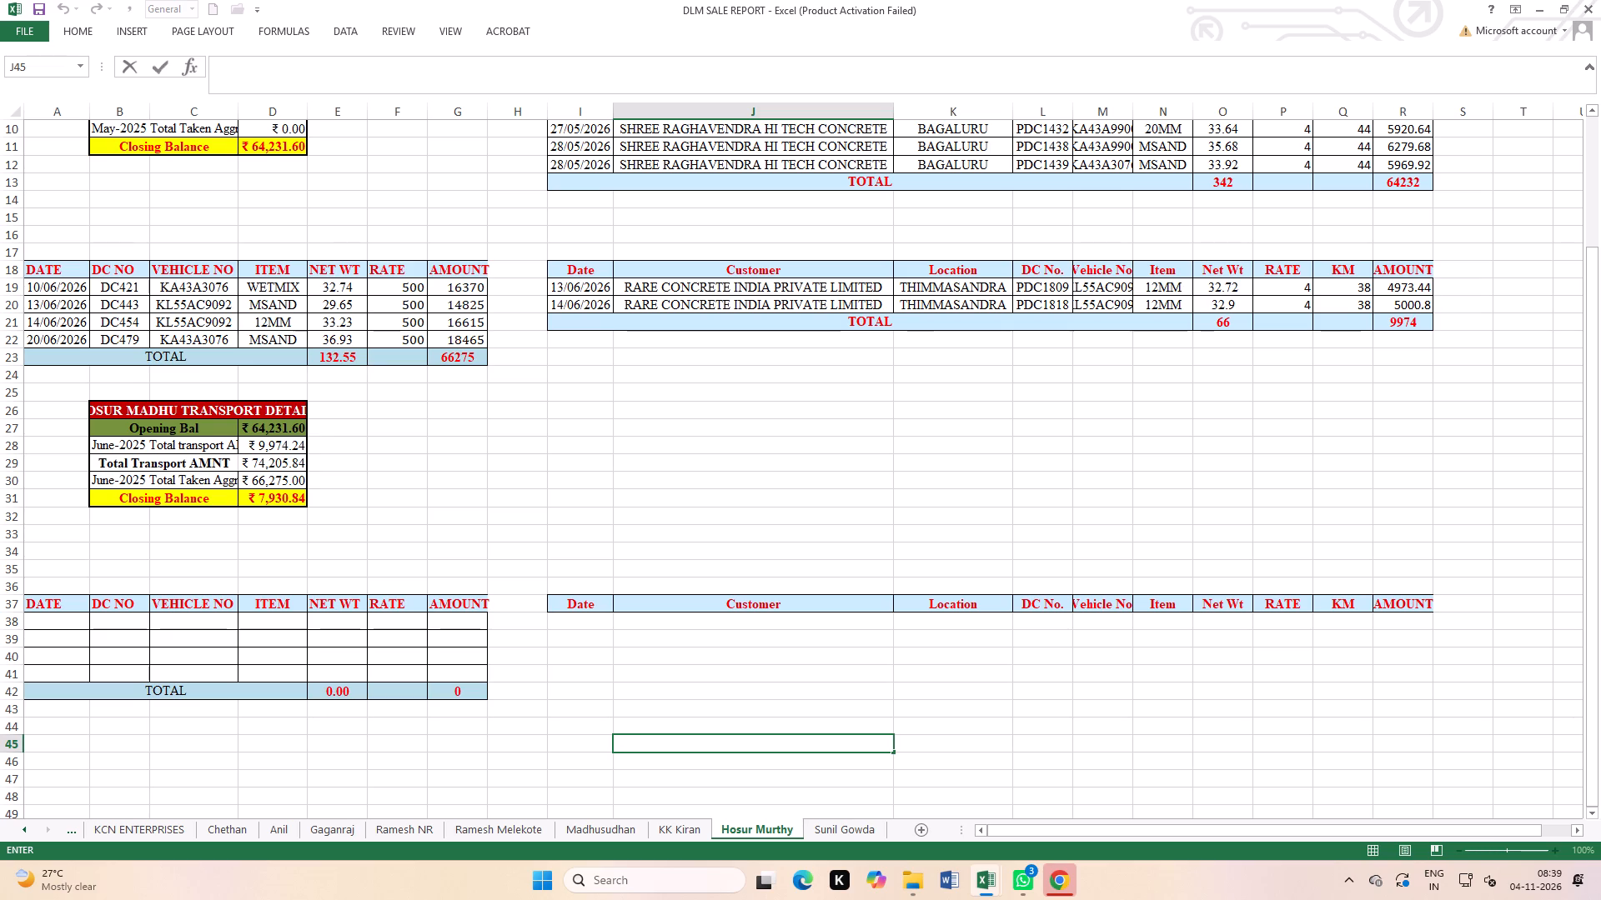
pyautogui.click(531, 512)
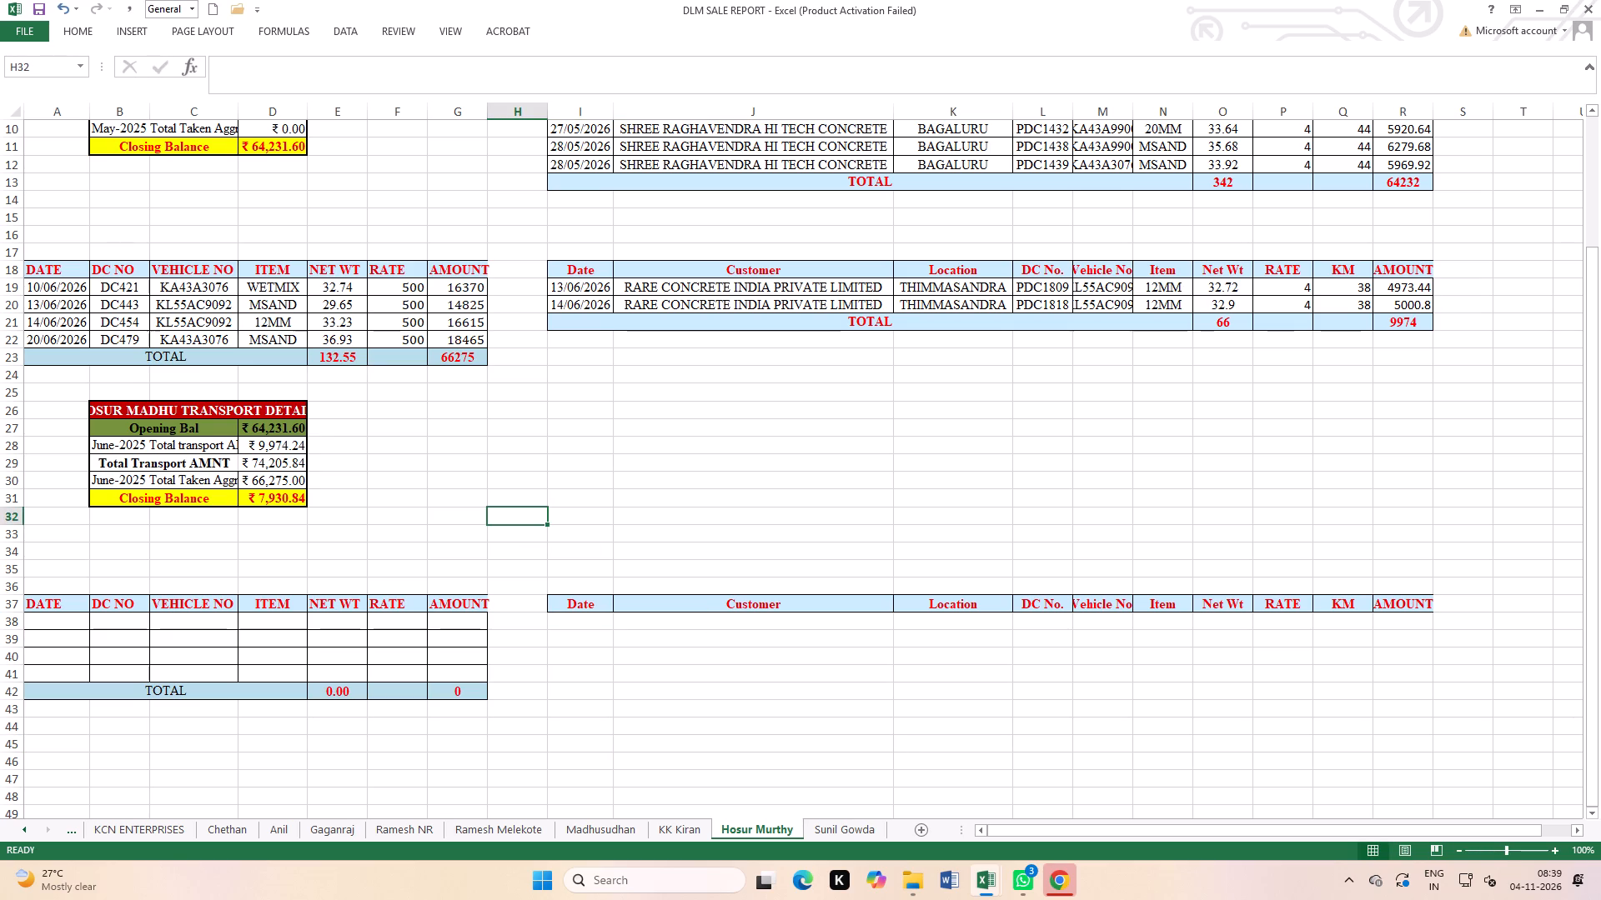
# Add filters to the October header row 1966 on the Credit sheet.
pyautogui.tripleClick(26, 835)
pyautogui.doubleClick(26, 835)
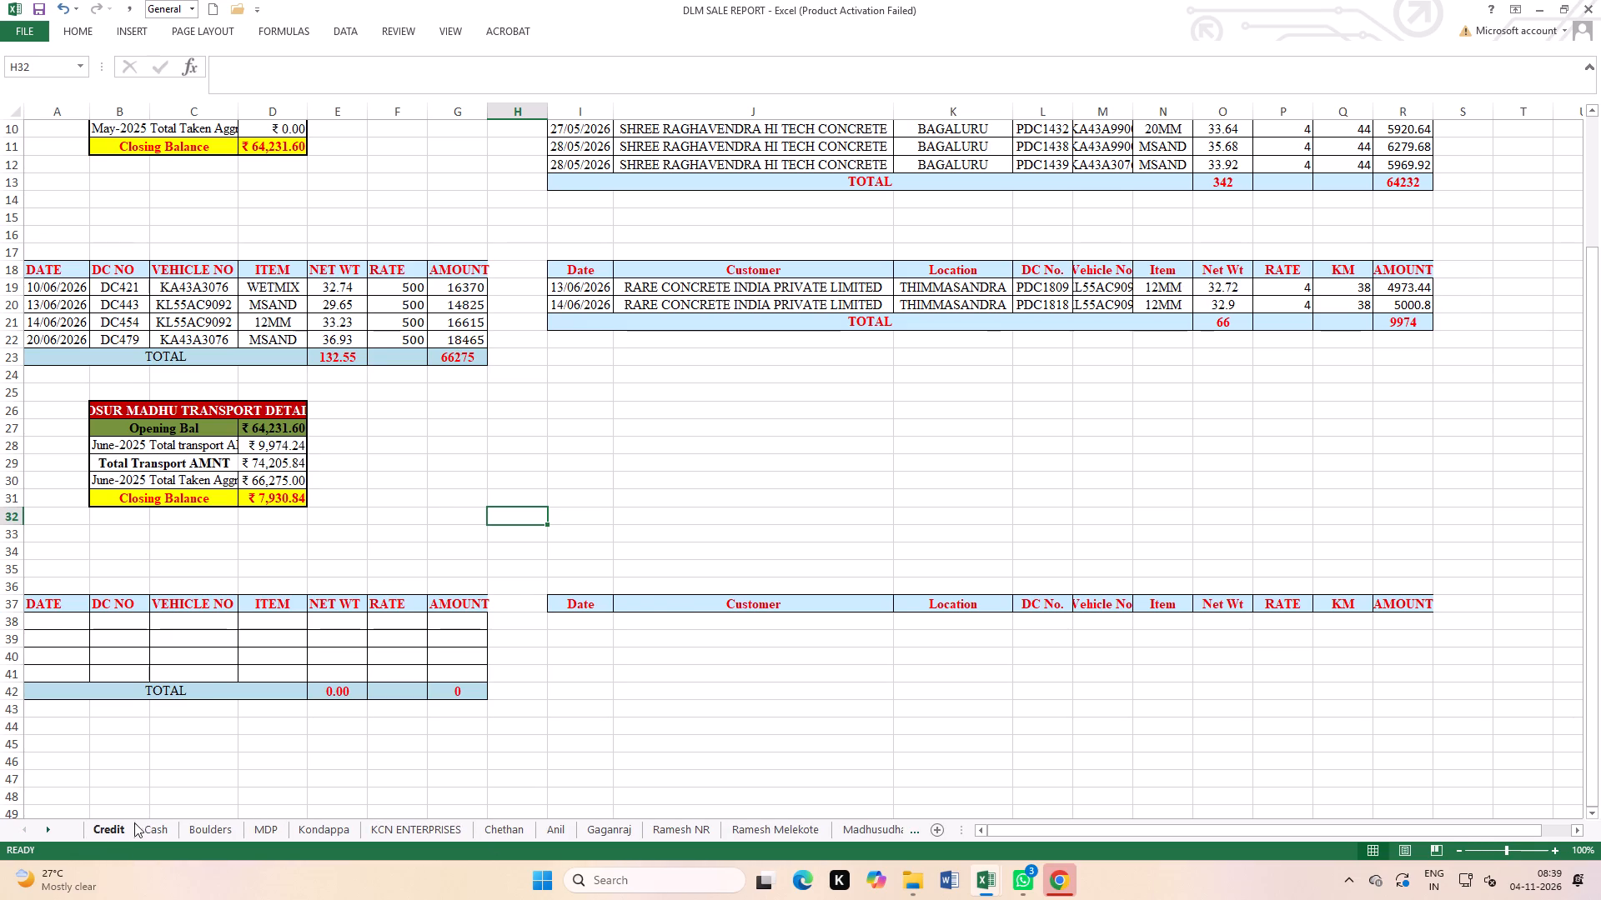
pyautogui.click(106, 827)
pyautogui.scroll(4, 187, 506)
pyautogui.scroll(-4, 166, 572)
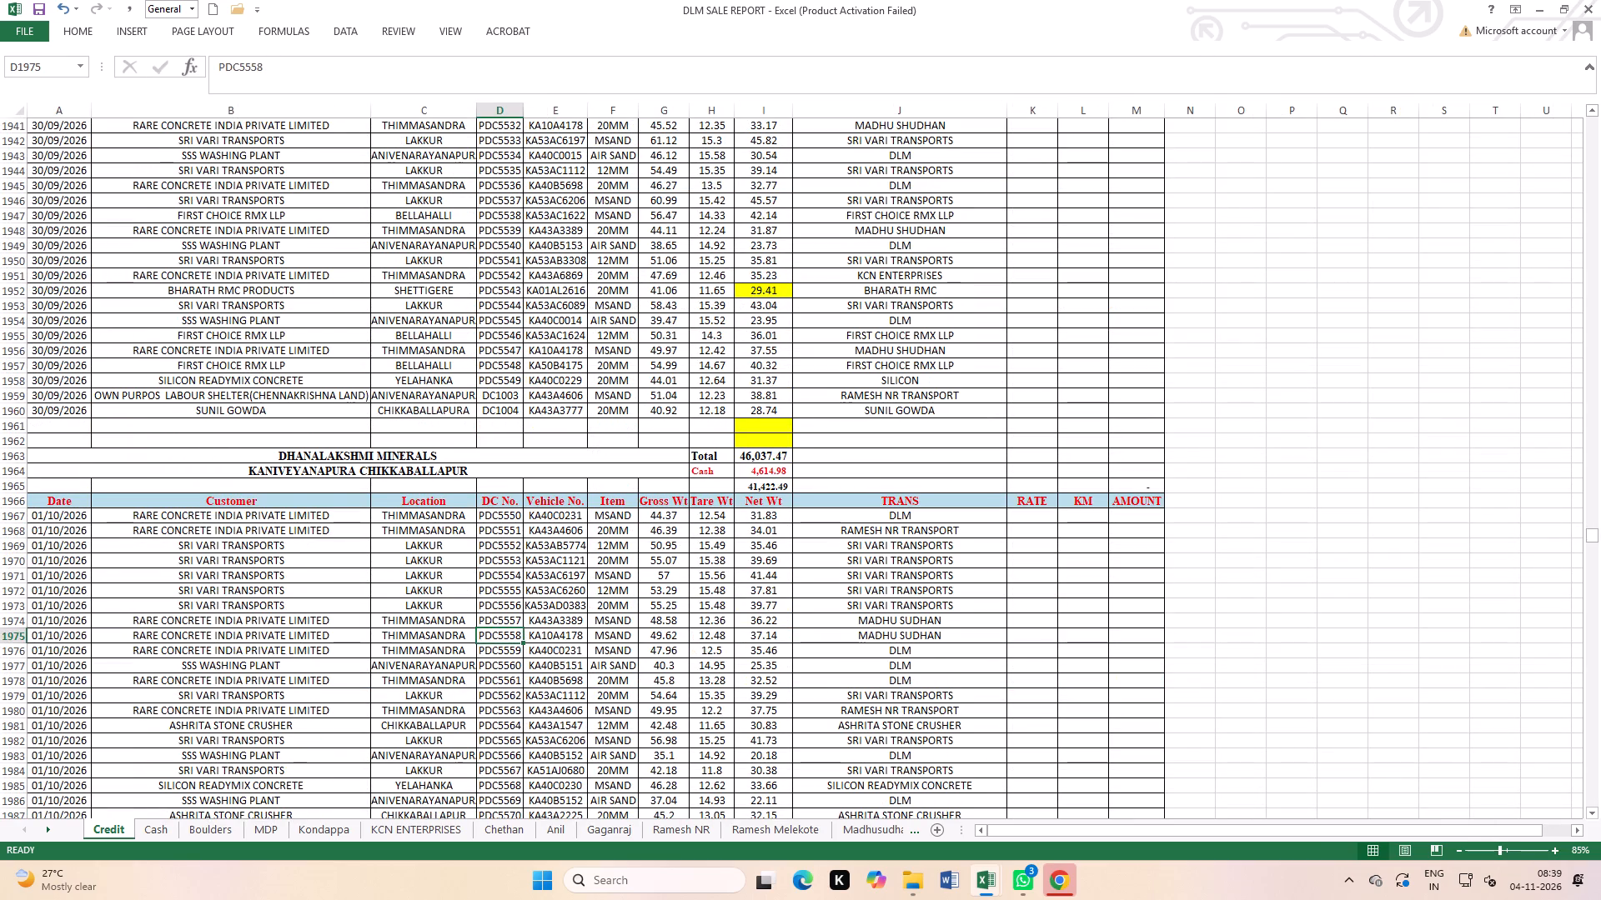
pyautogui.click(14, 501)
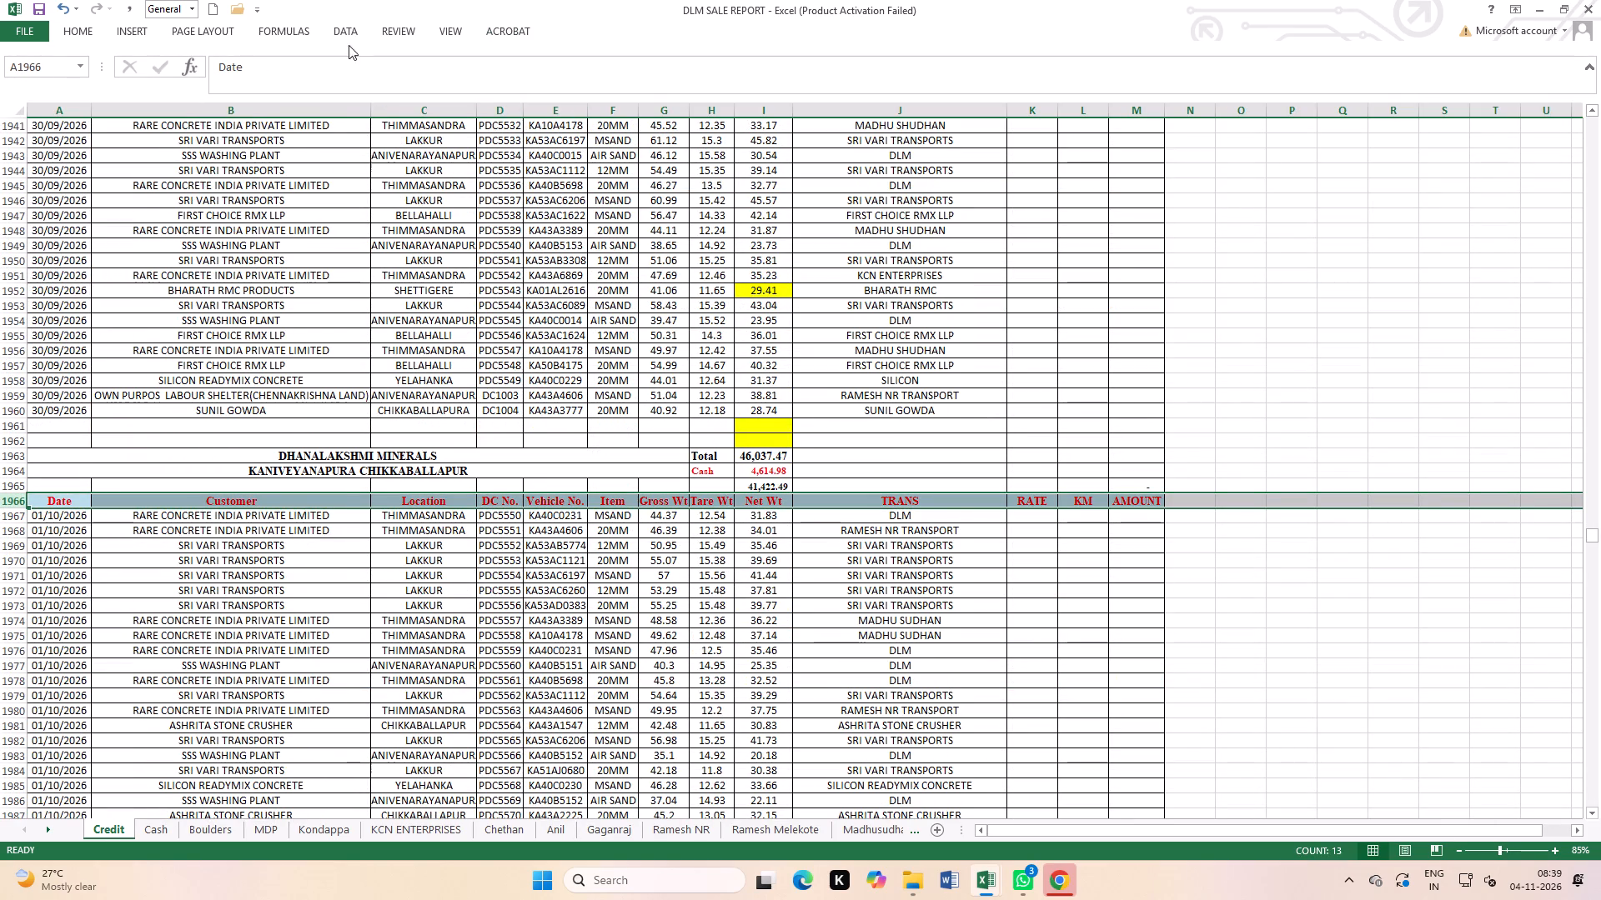
pyautogui.click(347, 25)
pyautogui.click(434, 57)
pyautogui.click(500, 277)
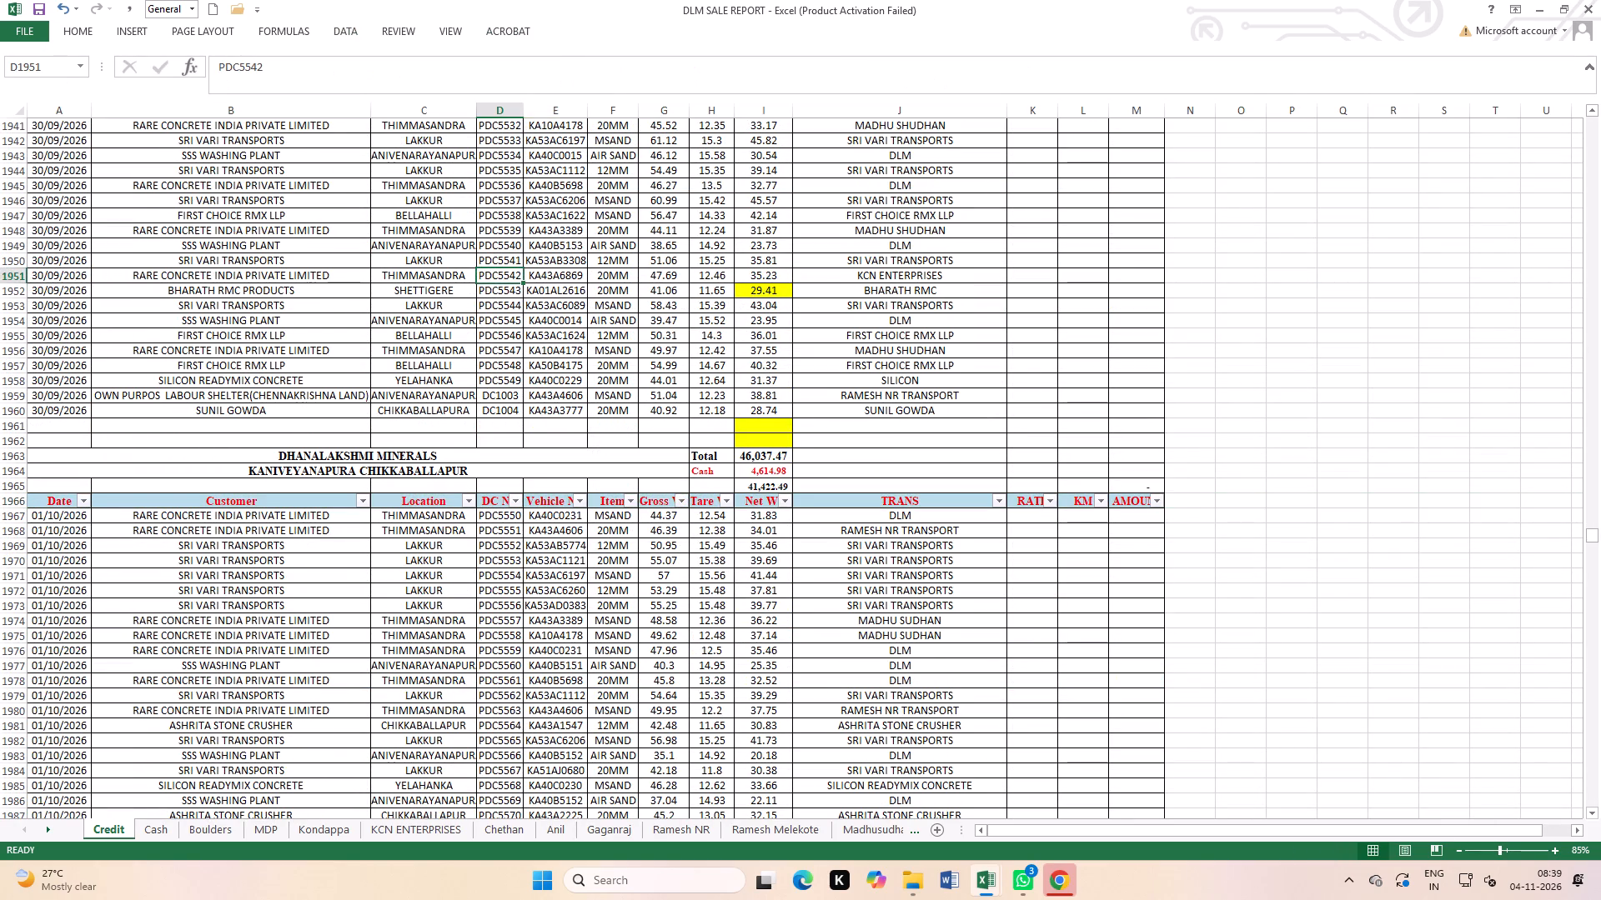
pyautogui.click(364, 494)
pyautogui.click(269, 642)
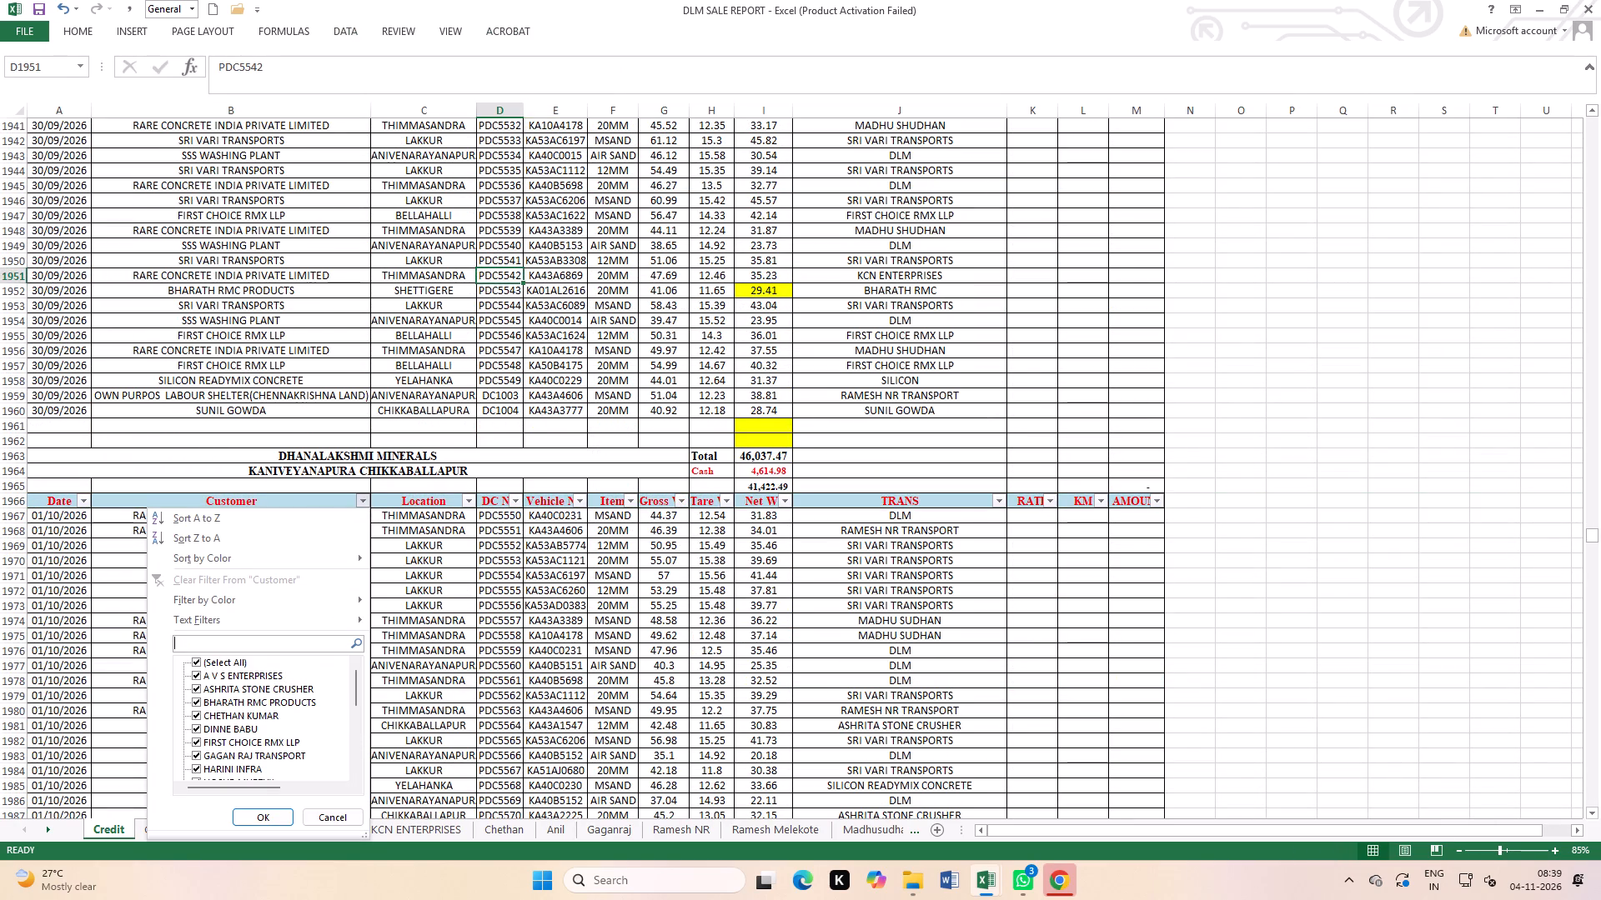
pyautogui.press('h')
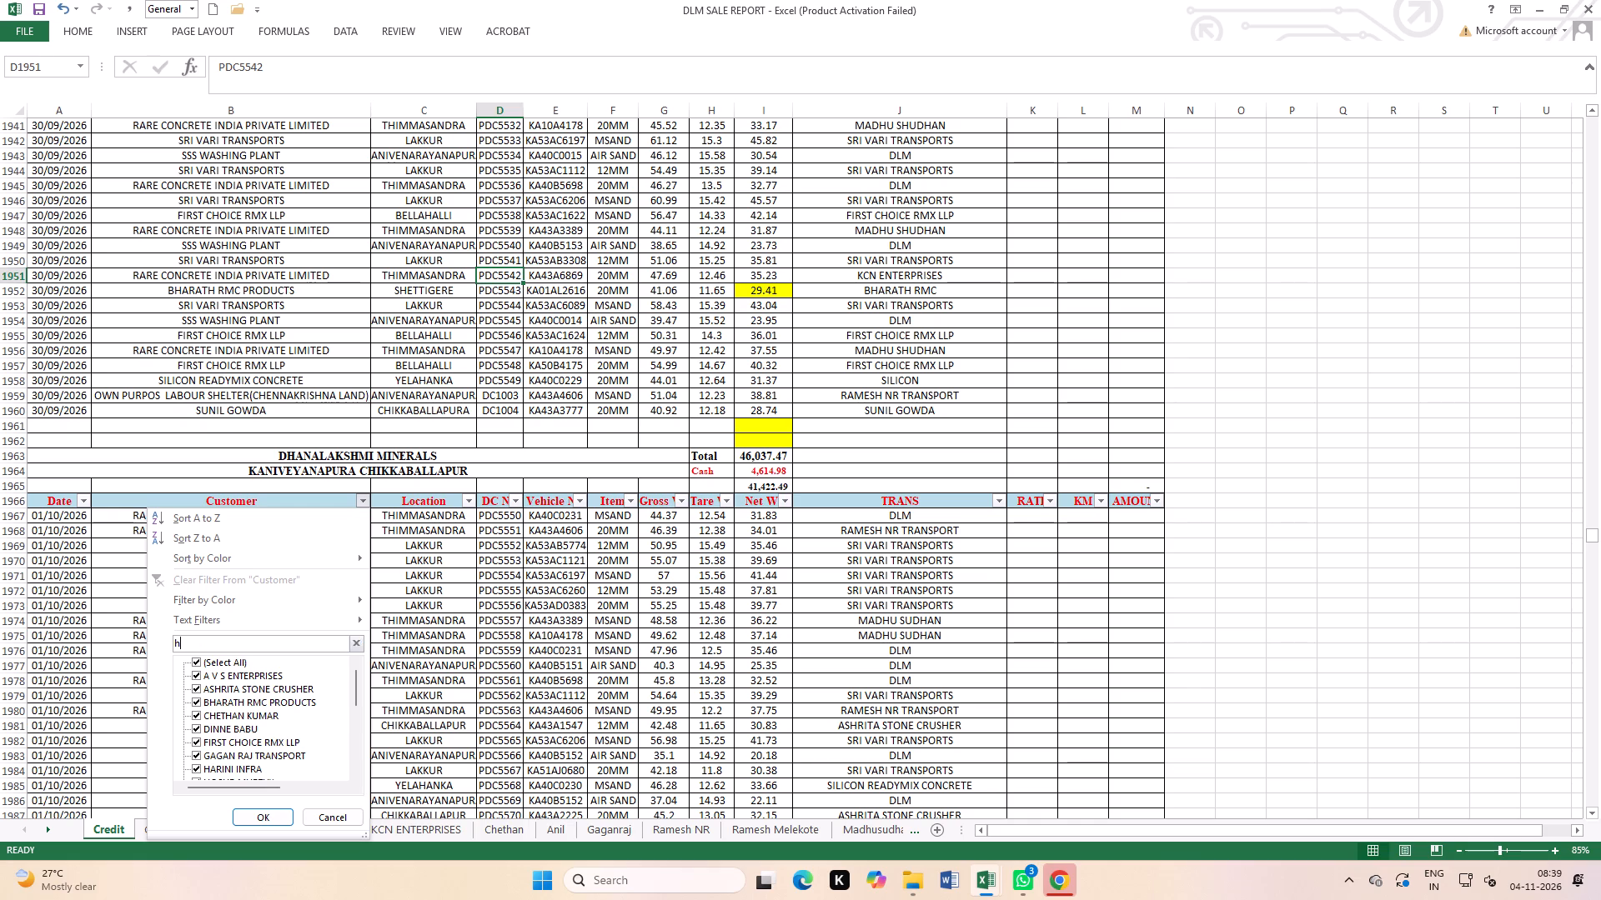
pyautogui.press('o')
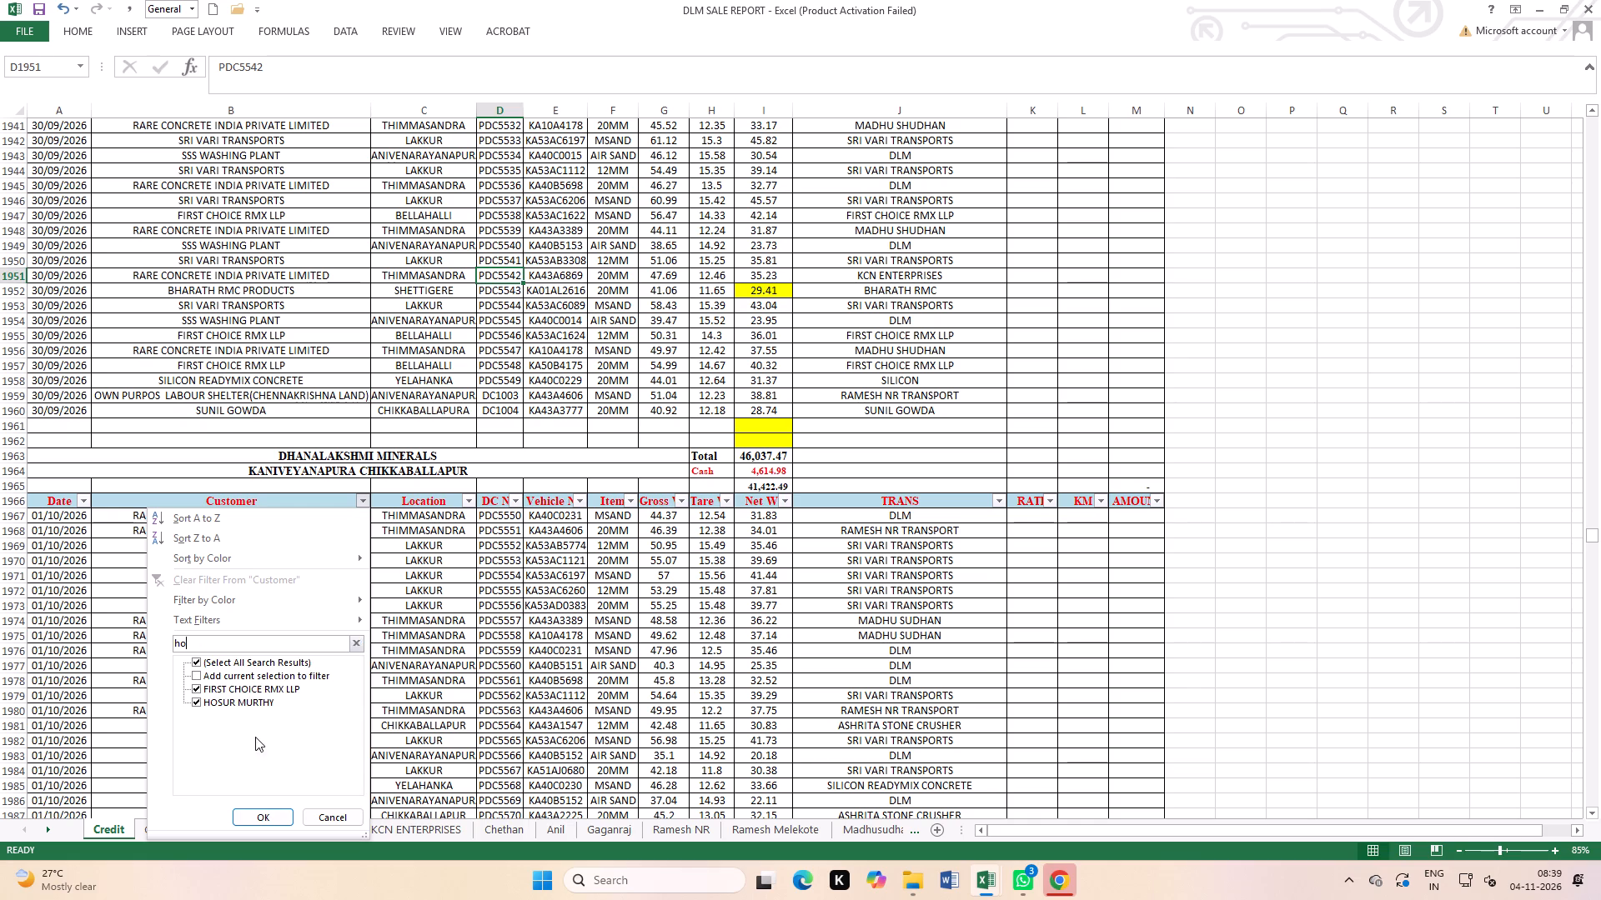
pyautogui.click(238, 689)
pyautogui.click(264, 818)
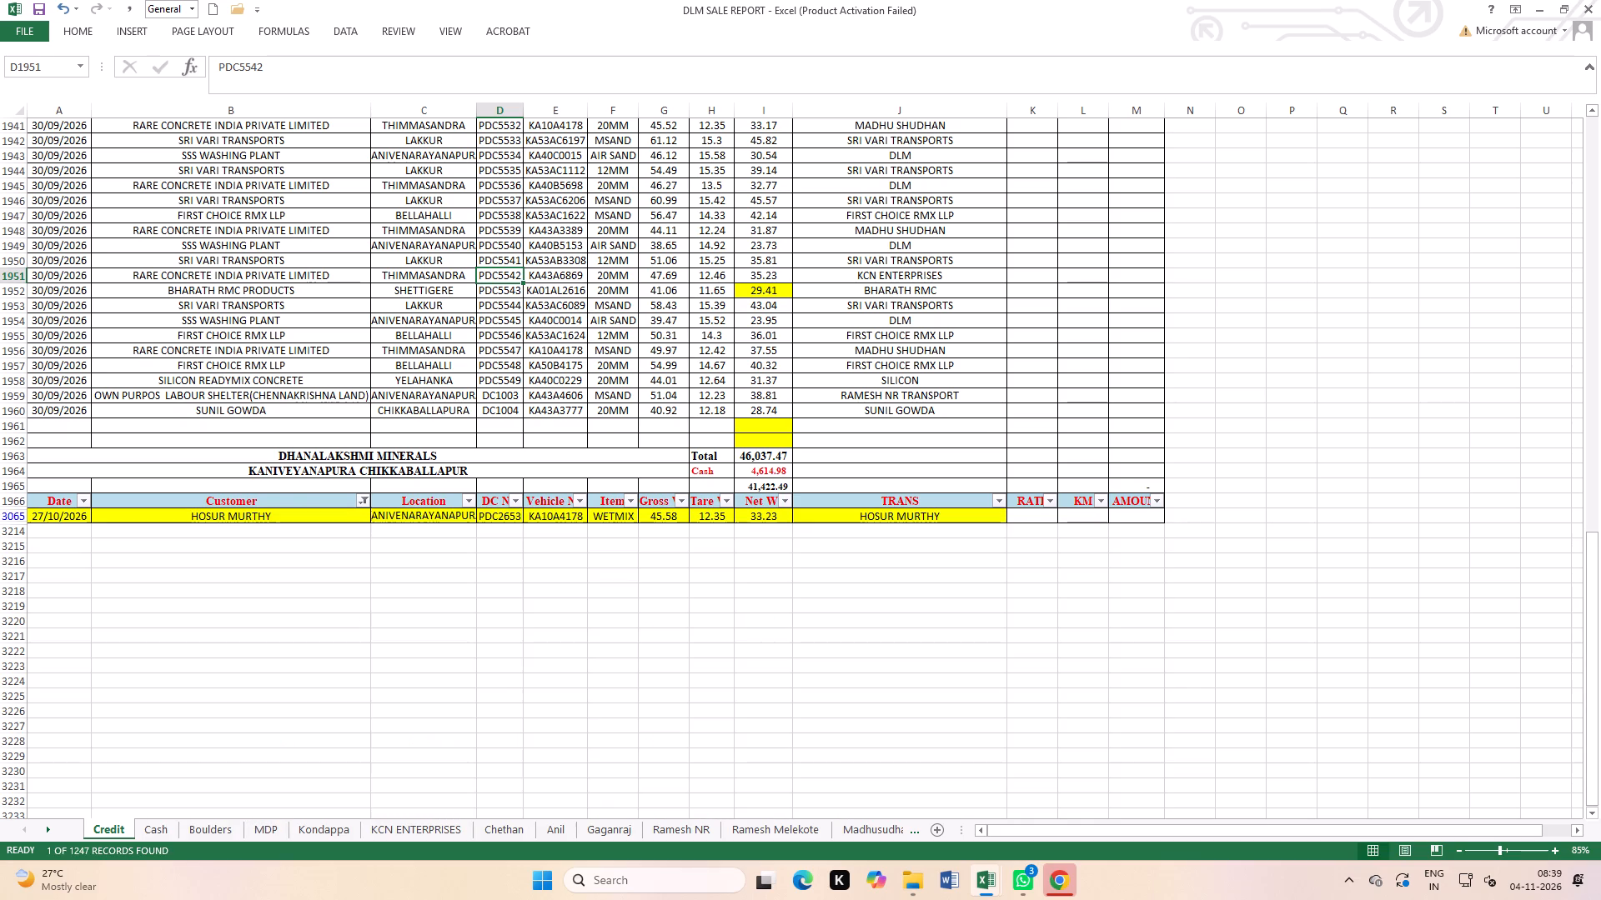
# Copy the DC number, vehicle number and item in D3065:F3065 to cell D3224 below the filtered data.
pyautogui.scroll(3, 251, 482)
pyautogui.scroll(-4, 628, 560)
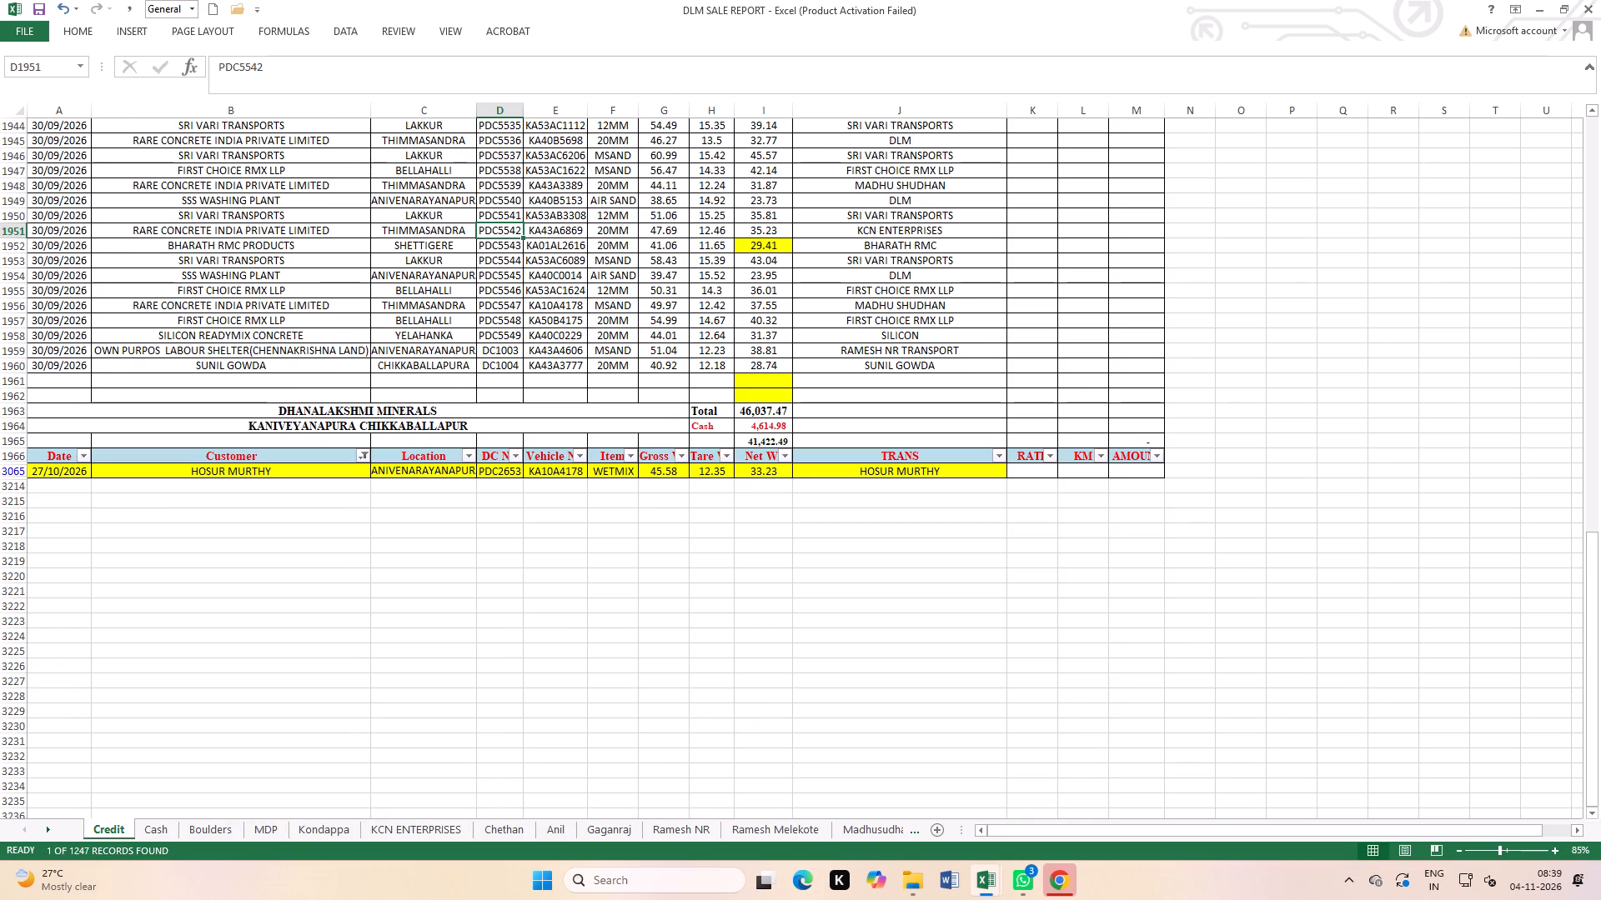
pyautogui.moveTo(489, 474); pyautogui.dragTo(648, 472)
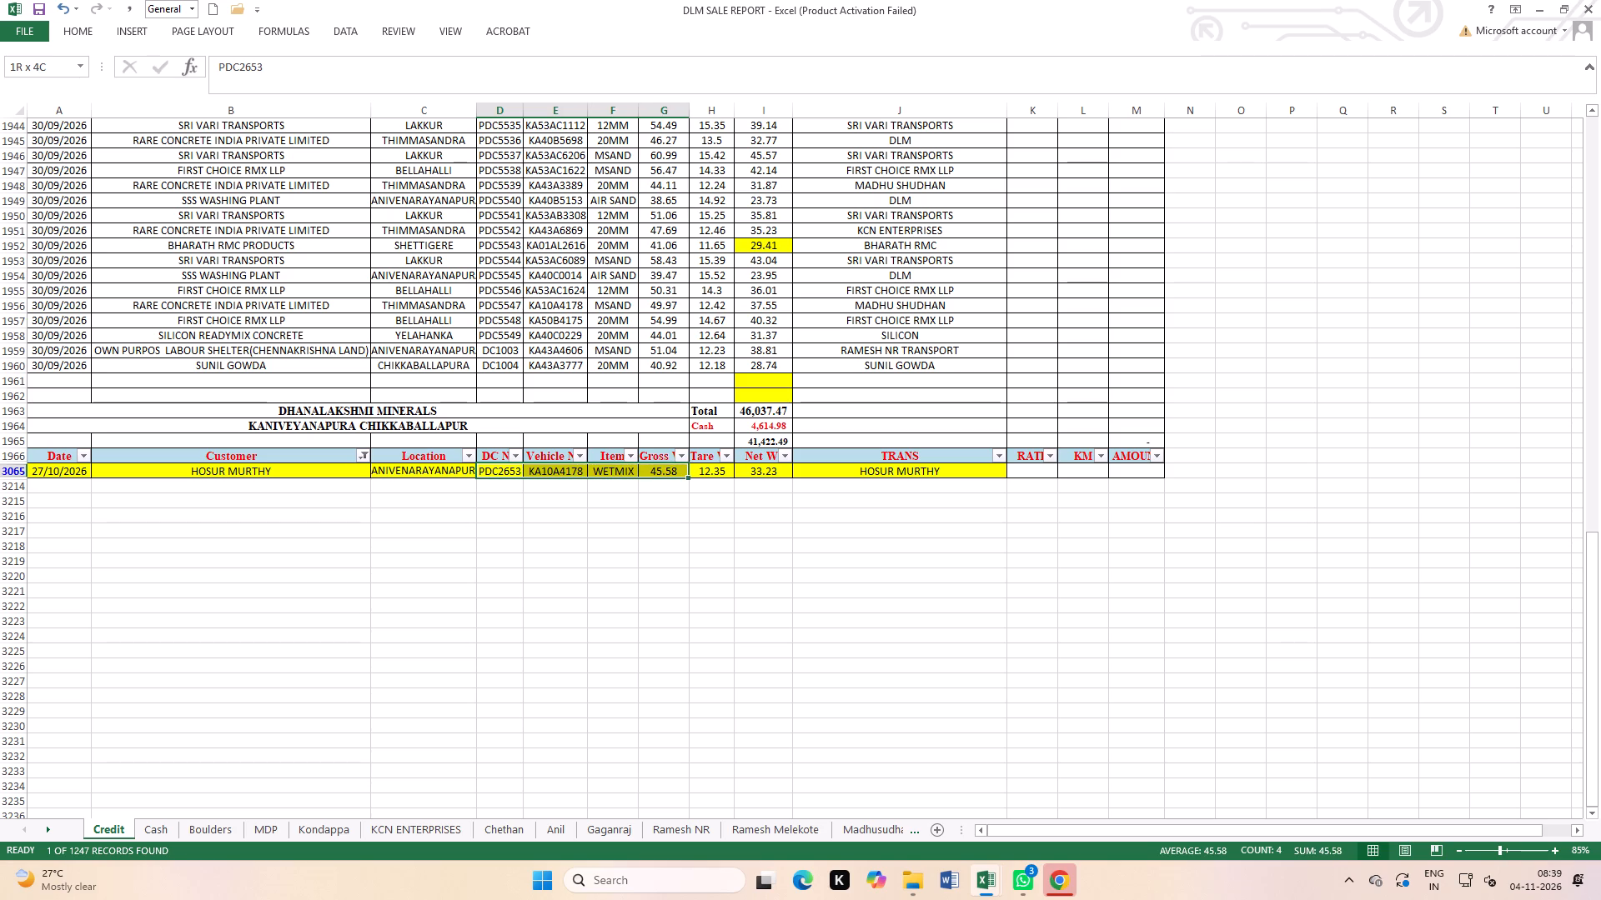
pyautogui.moveTo(648, 472); pyautogui.dragTo(629, 472)
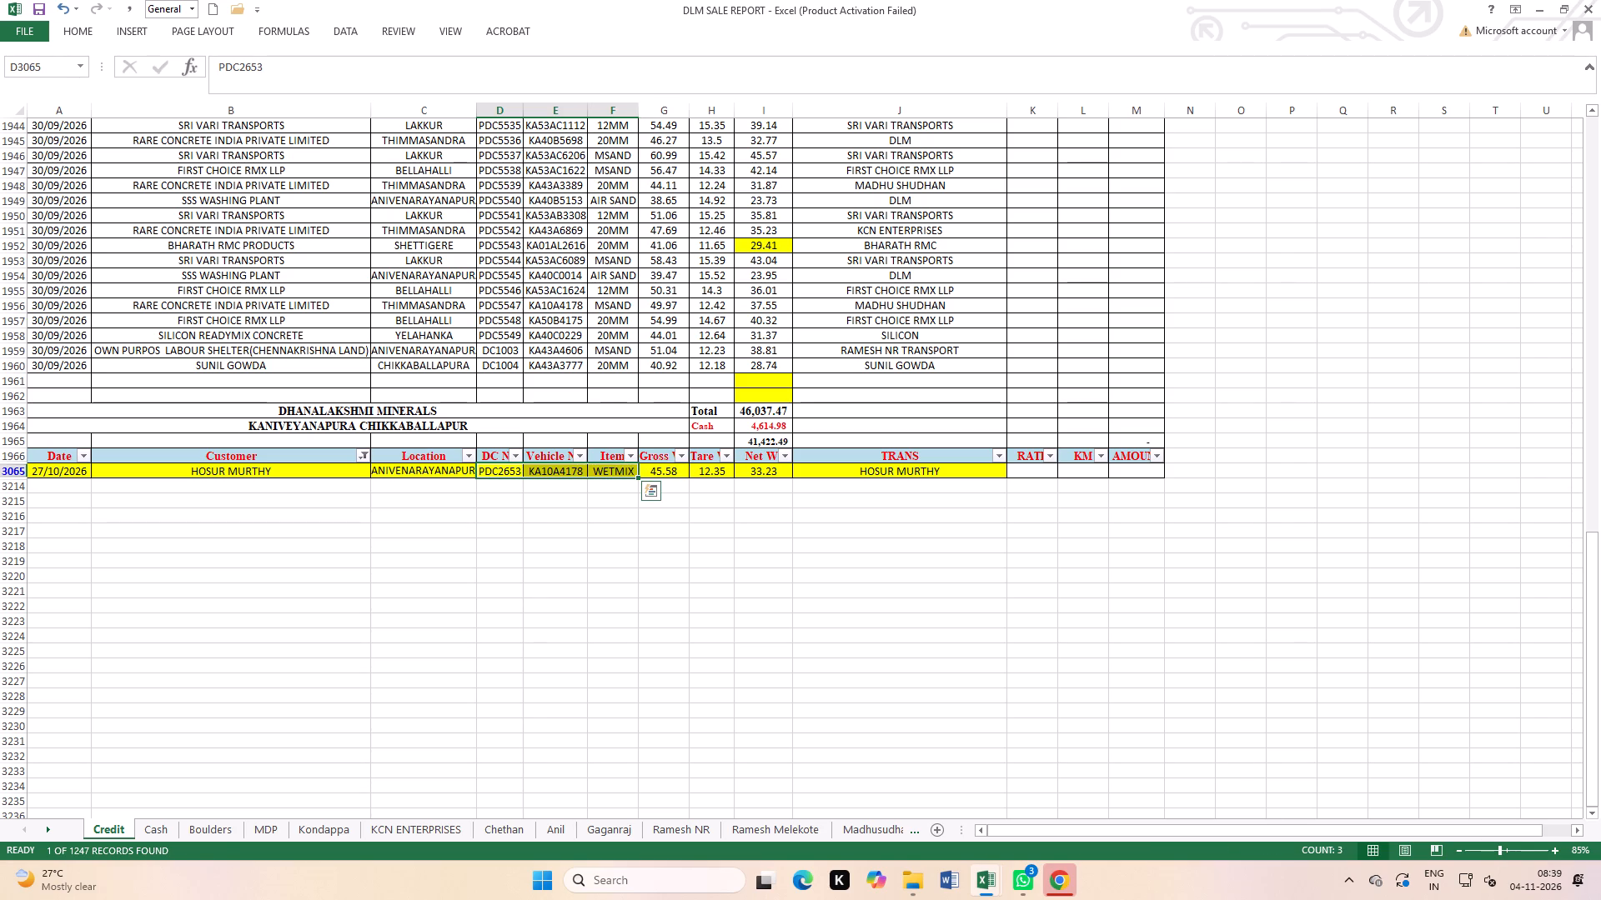
pyautogui.hotkey('ctrl', 'c')
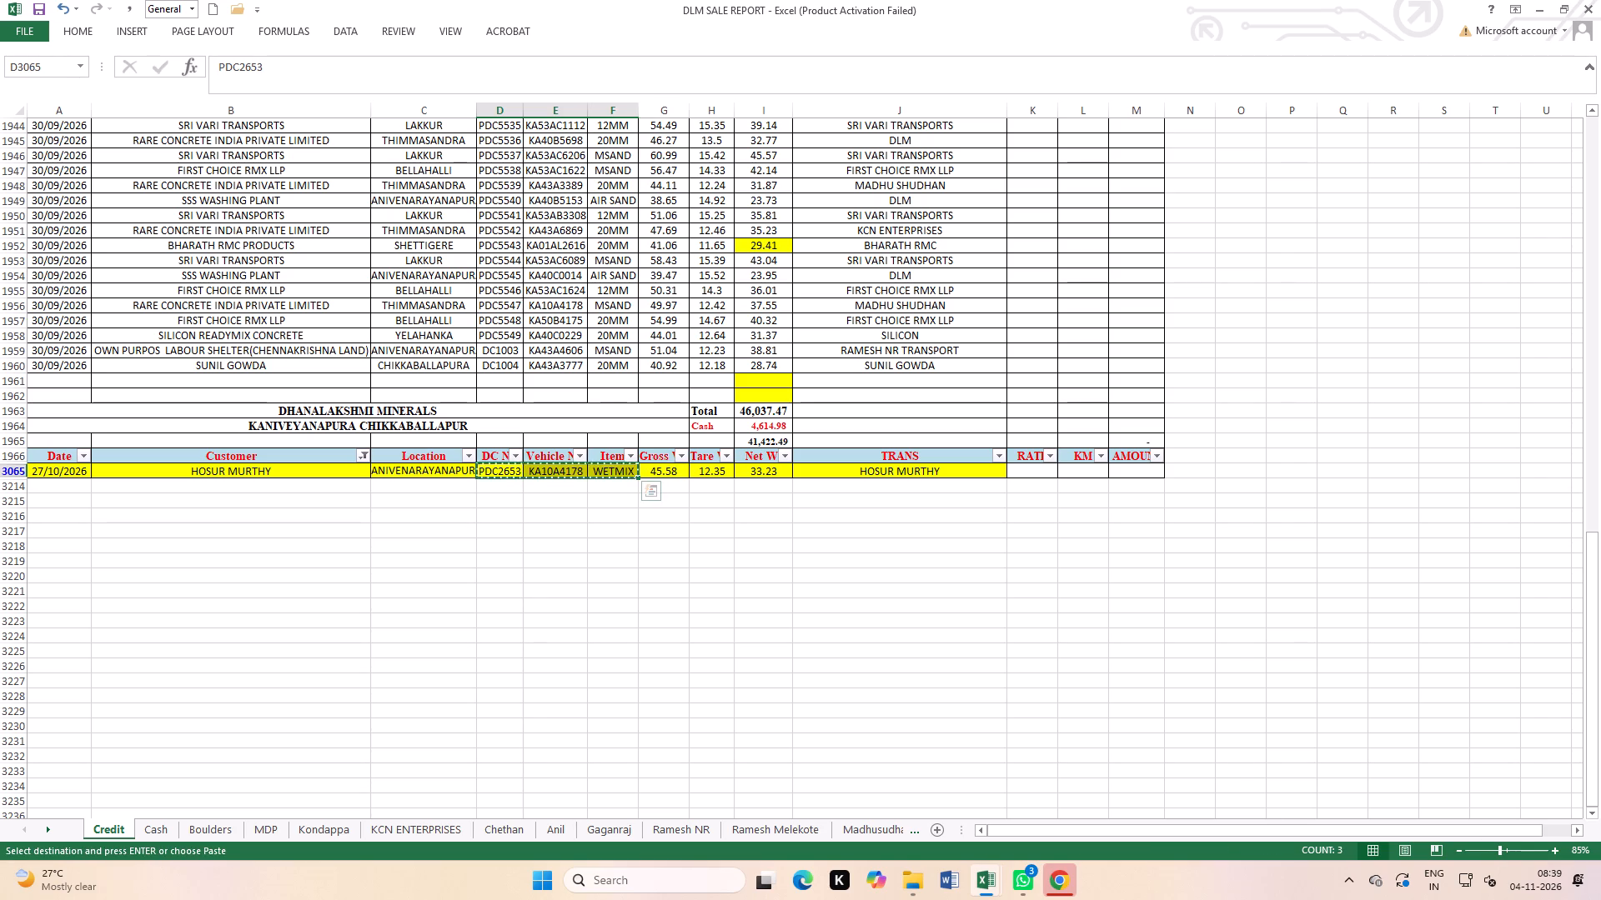
pyautogui.click(504, 640)
pyautogui.hotkey('ctrl', 'v')
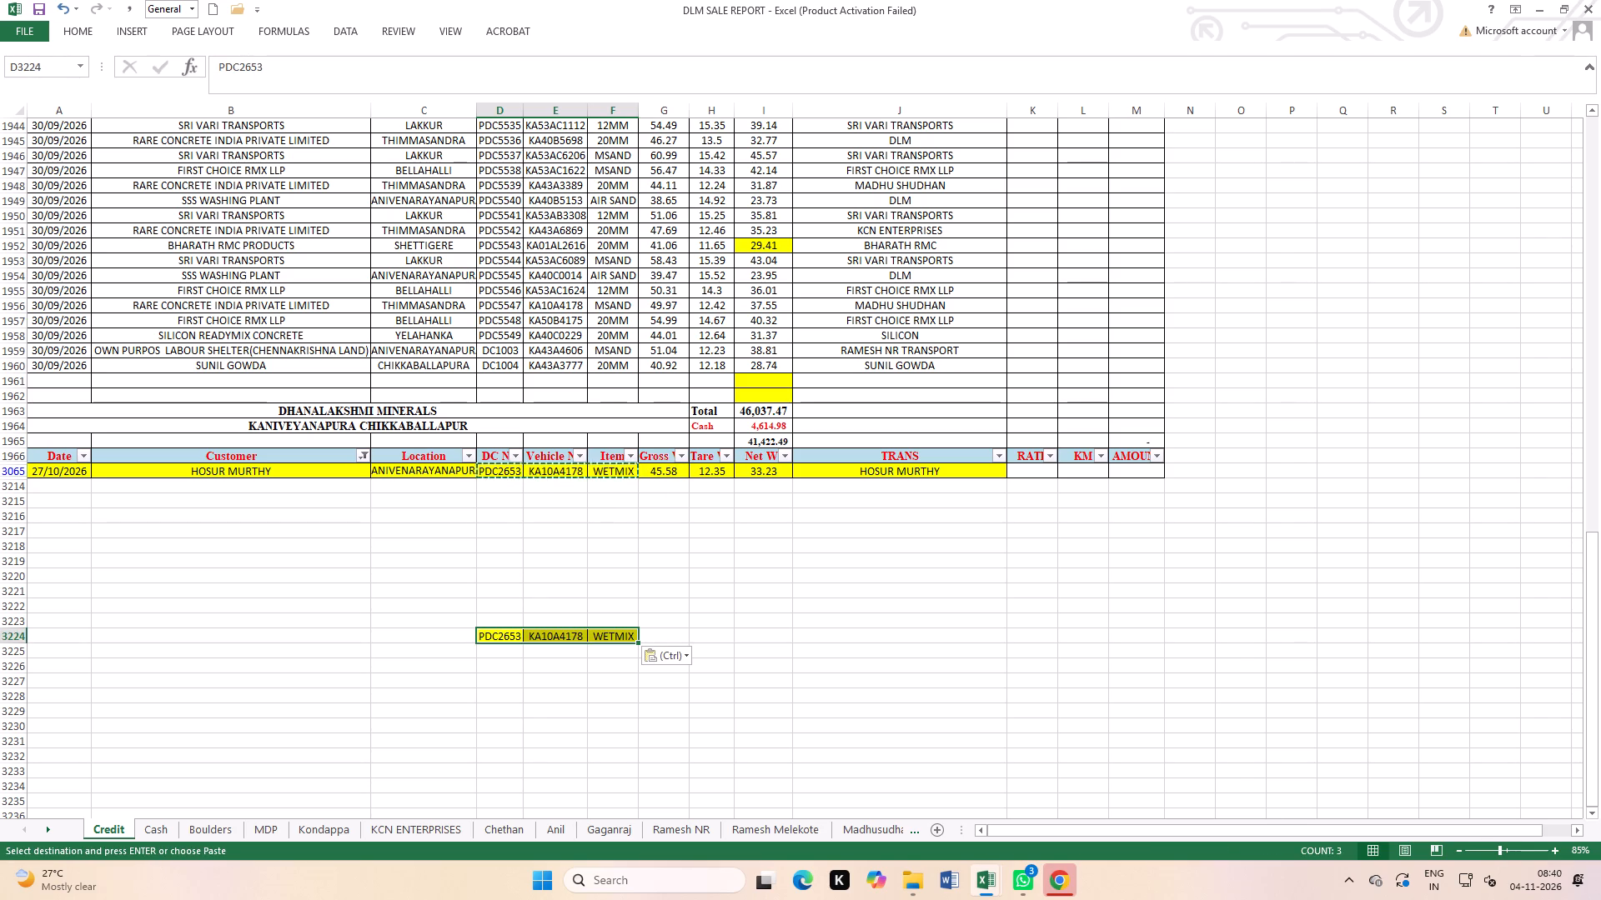
# Copy the filtered entry's date from A3065 to cell C3224, beside the copied DC number.
pyautogui.click(68, 470)
pyautogui.hotkey('ctrl', 'c')
pyautogui.click(440, 634)
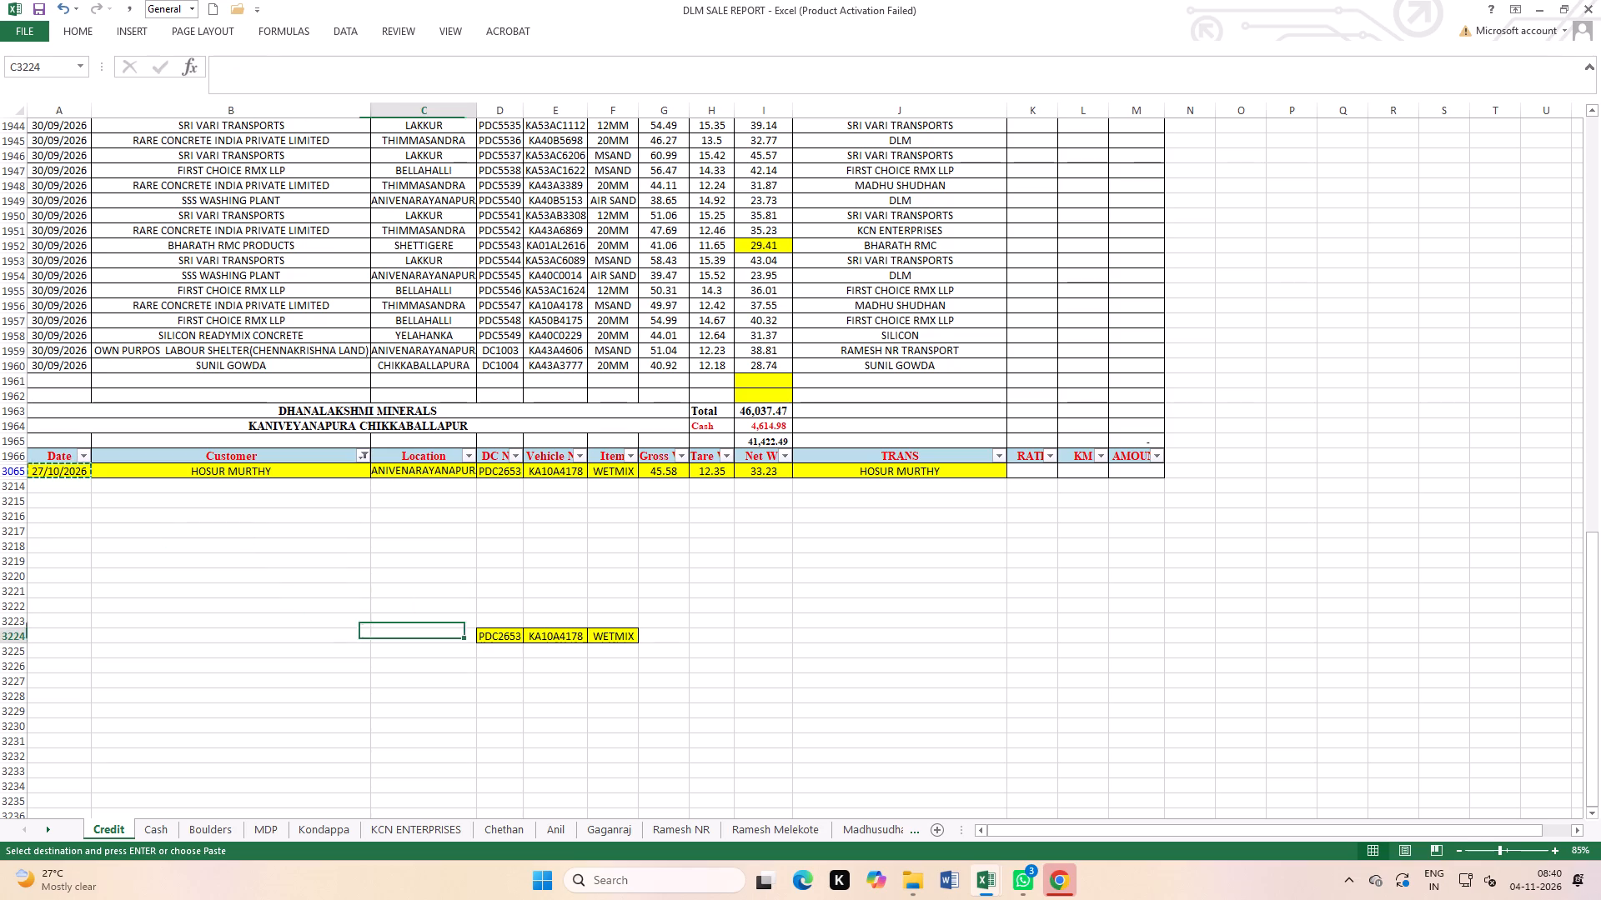
pyautogui.hotkey('ctrl', 'v')
pyautogui.click(659, 605)
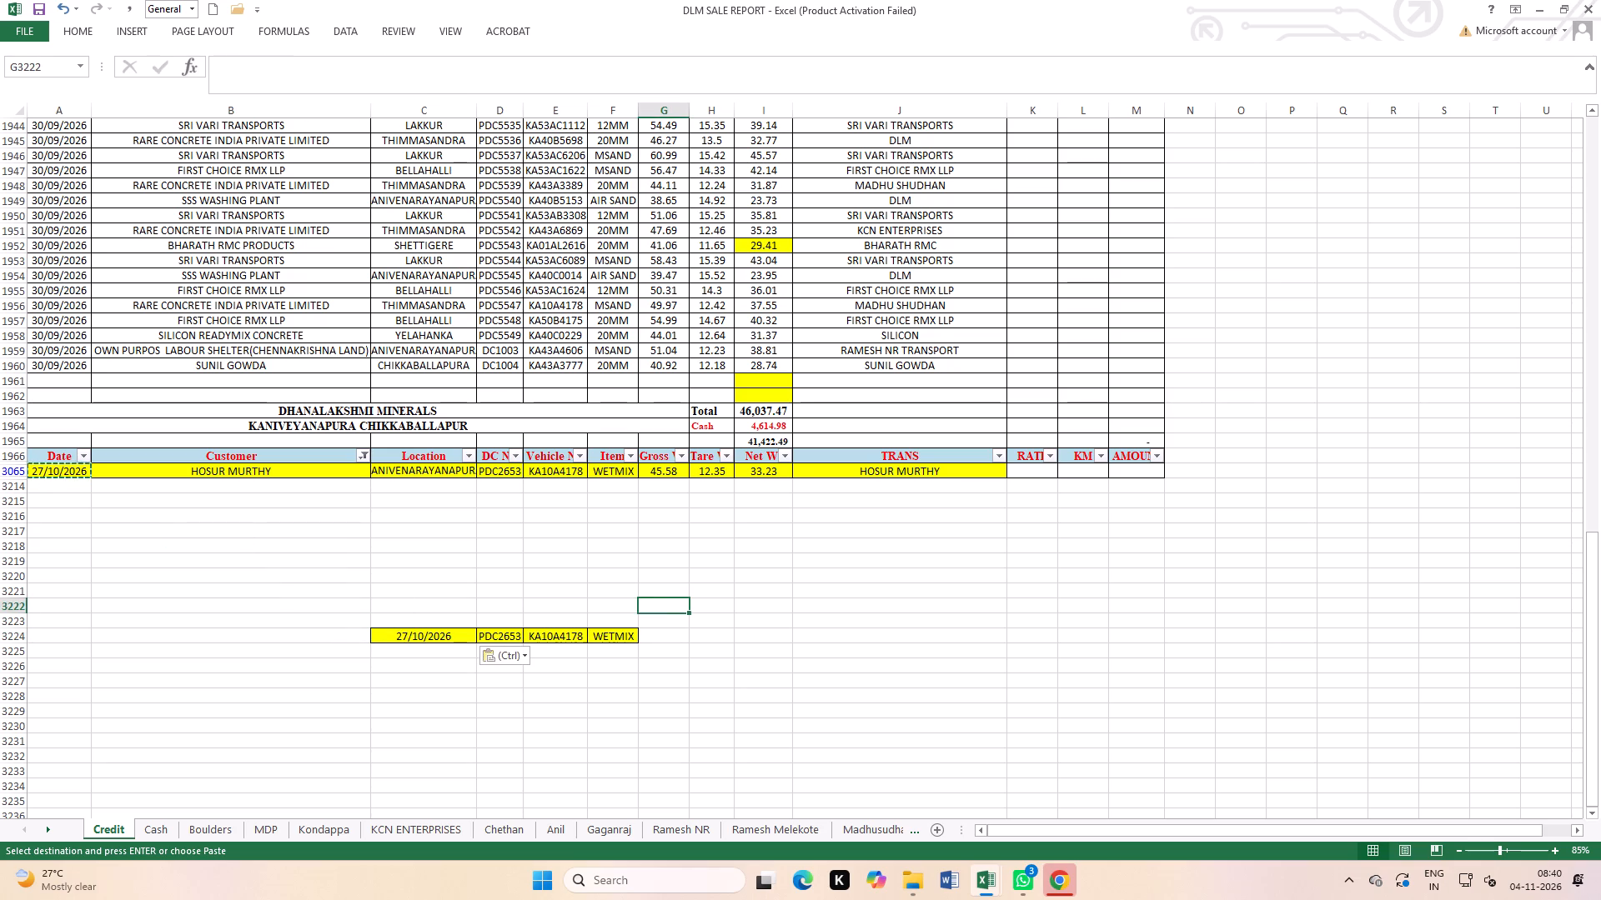
# Copy the filtered entry's net weight from I3065 to cell G3224, beside the copied item.
pyautogui.click(760, 470)
pyautogui.hotkey('ctrl', 'c')
pyautogui.click(653, 635)
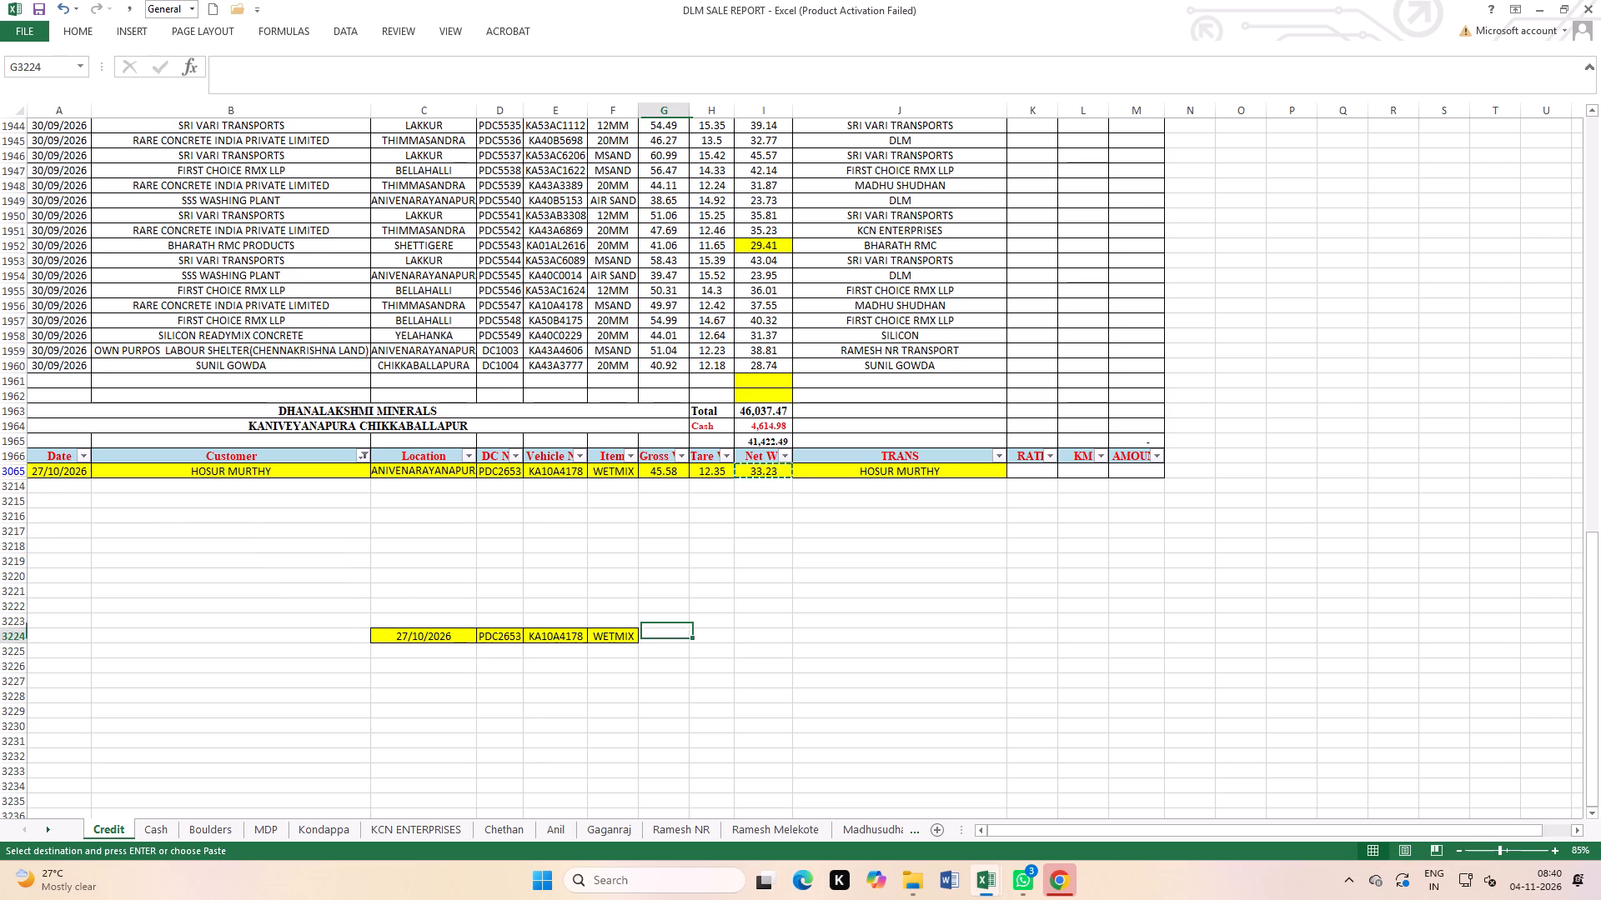
pyautogui.hotkey('ctrl', 'v')
pyautogui.click(682, 709)
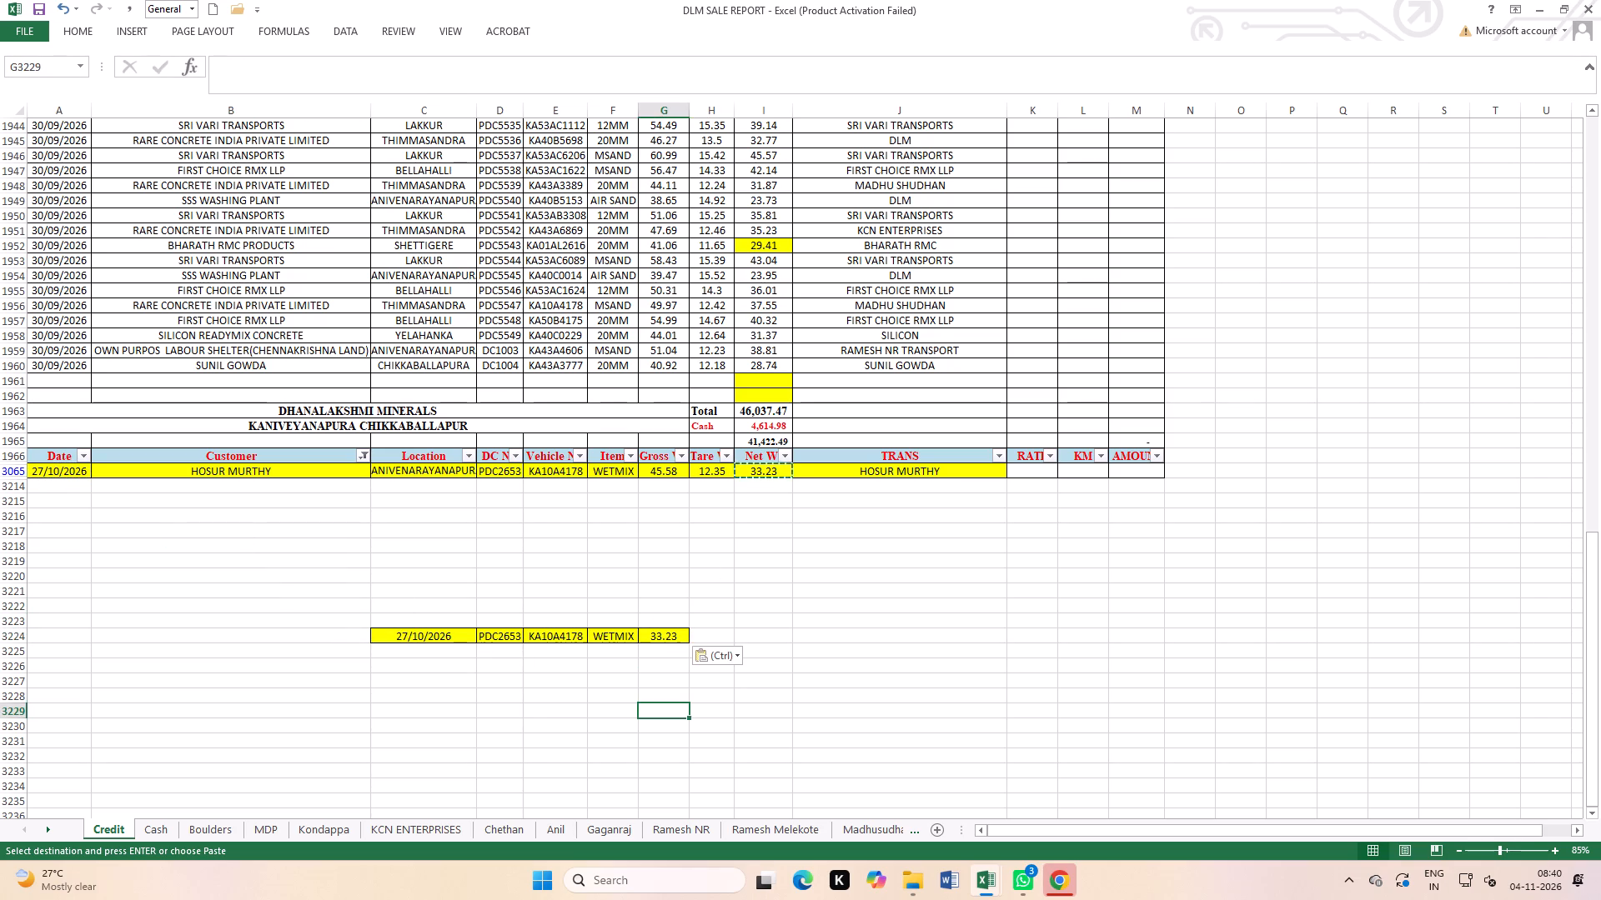
pyautogui.moveTo(407, 631); pyautogui.dragTo(660, 632)
pyautogui.hotkey('ctrl', 'c')
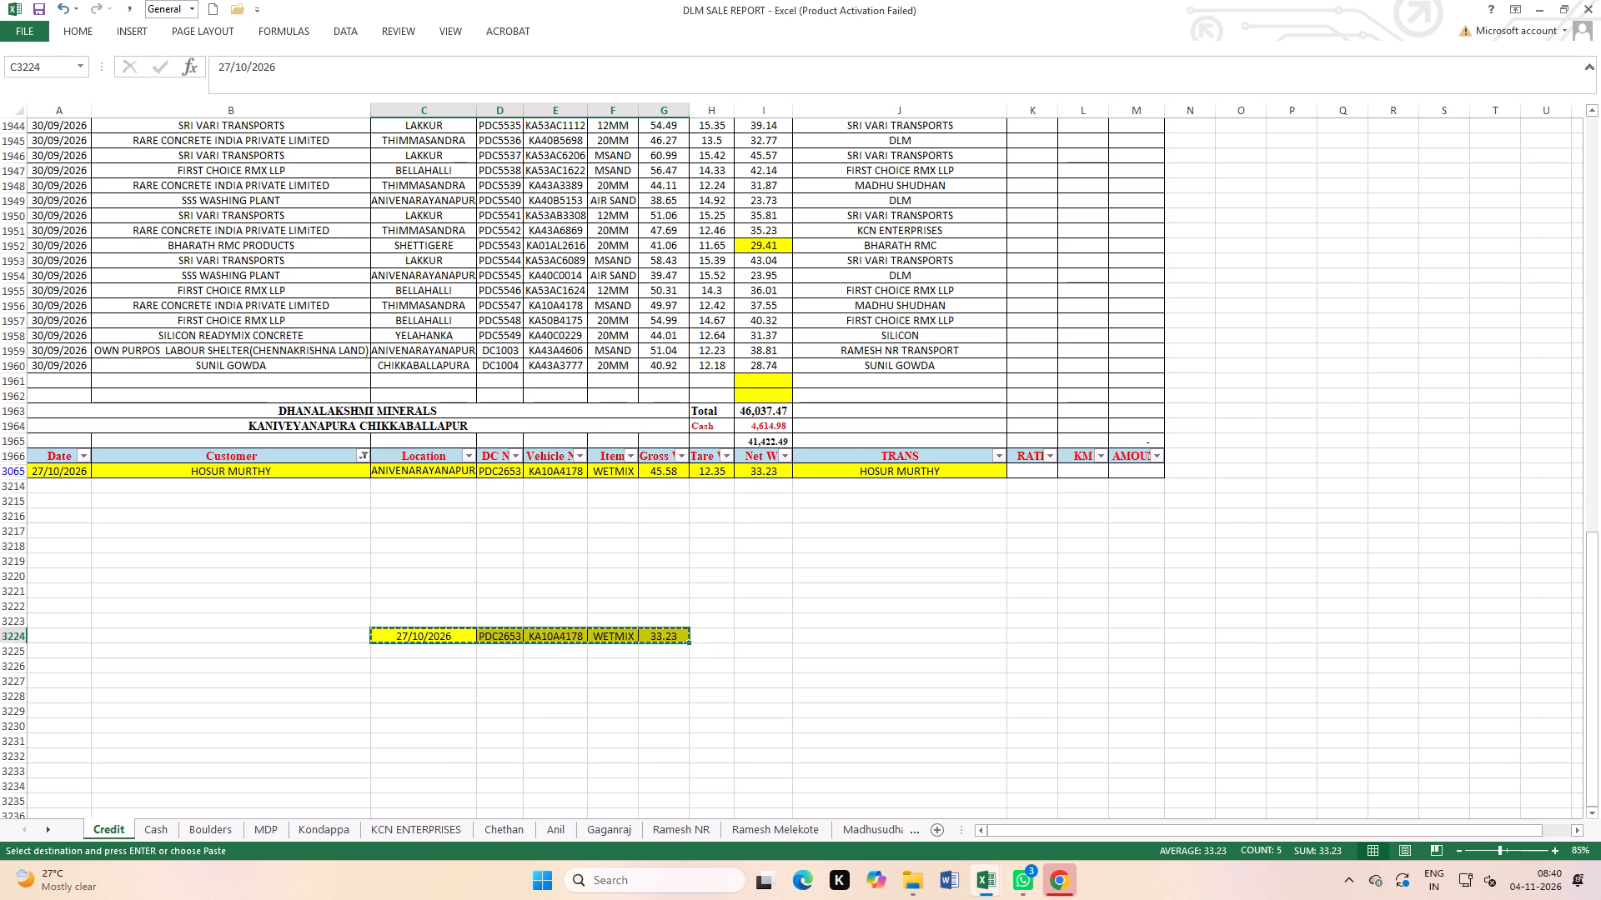
pyautogui.click(914, 835)
pyautogui.doubleClick(914, 835)
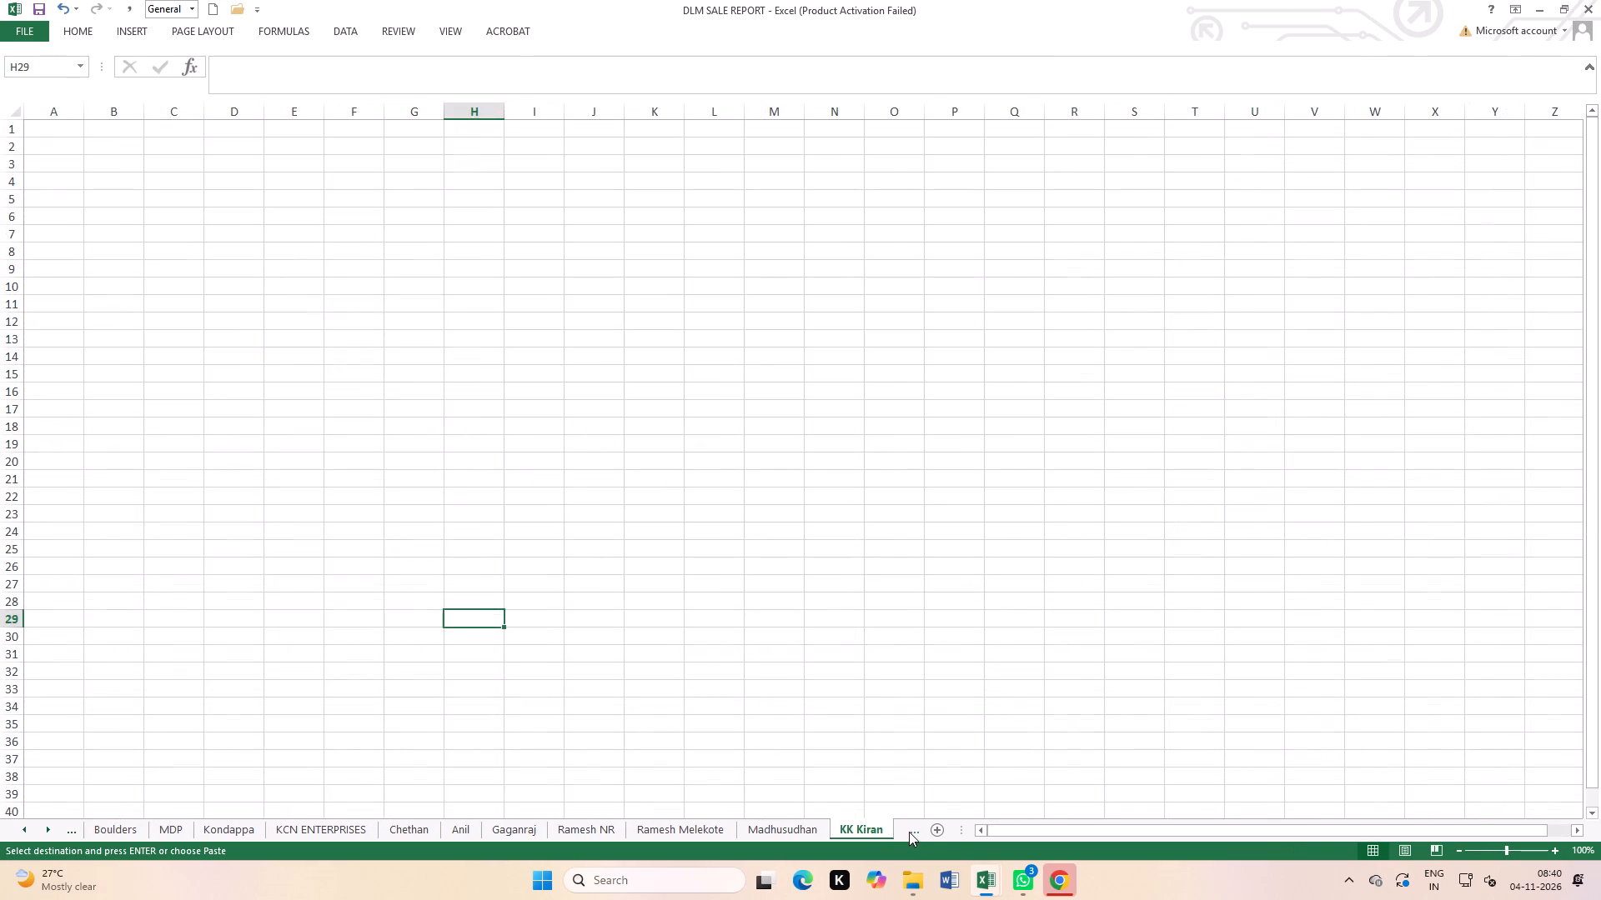
pyautogui.click(911, 831)
pyautogui.scroll(-4, 495, 638)
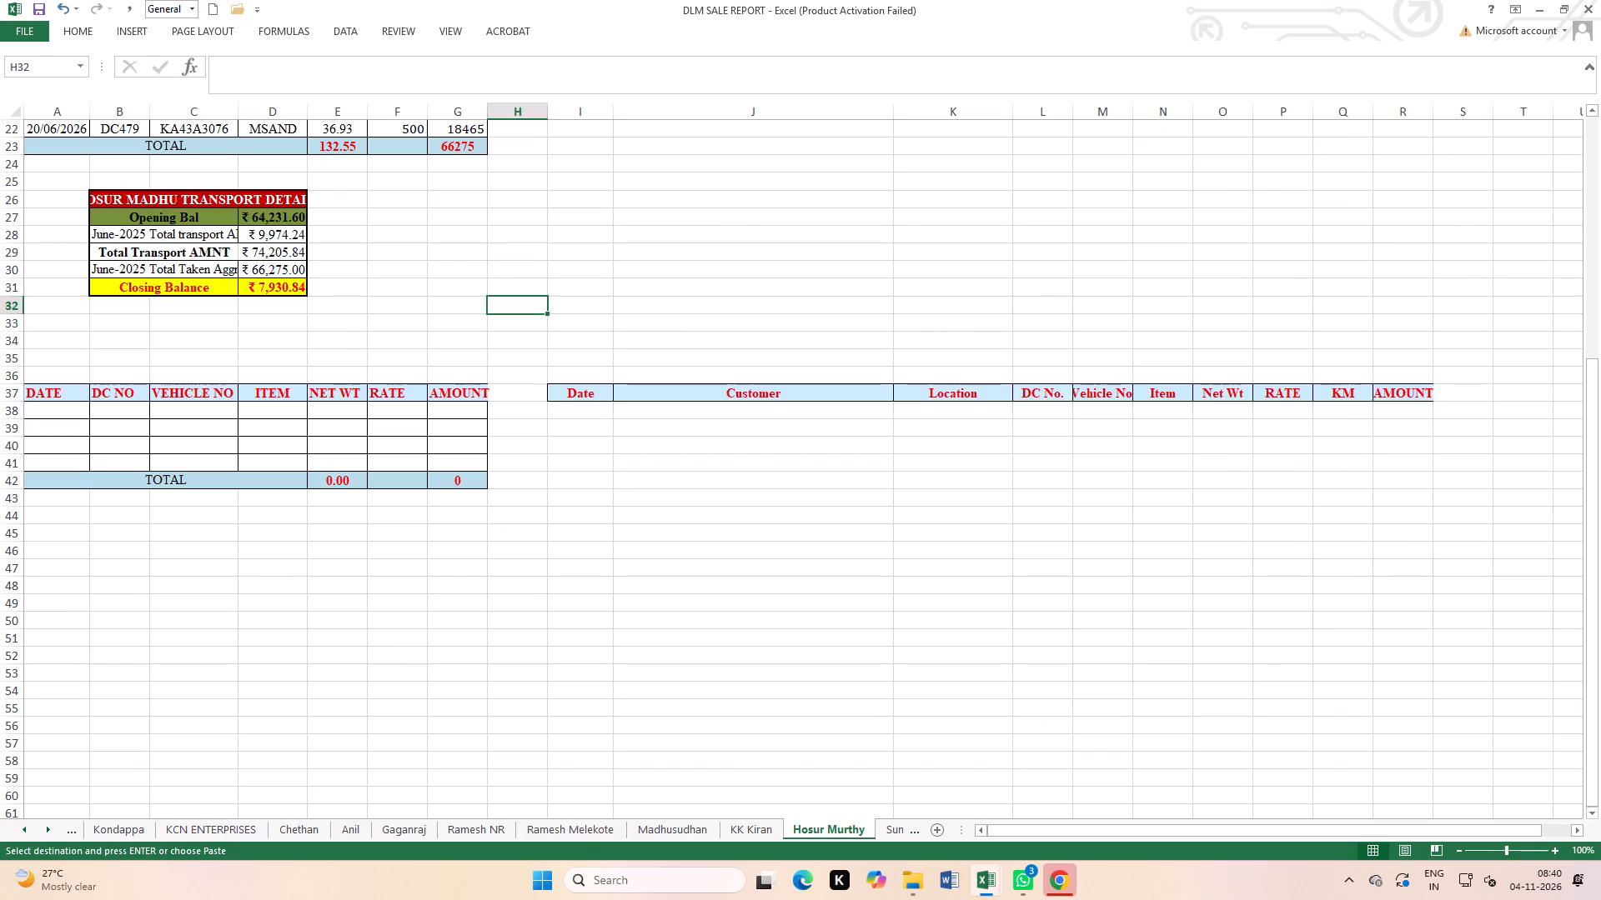
pyautogui.click(65, 410)
pyautogui.hotkey('ctrl', 'v')
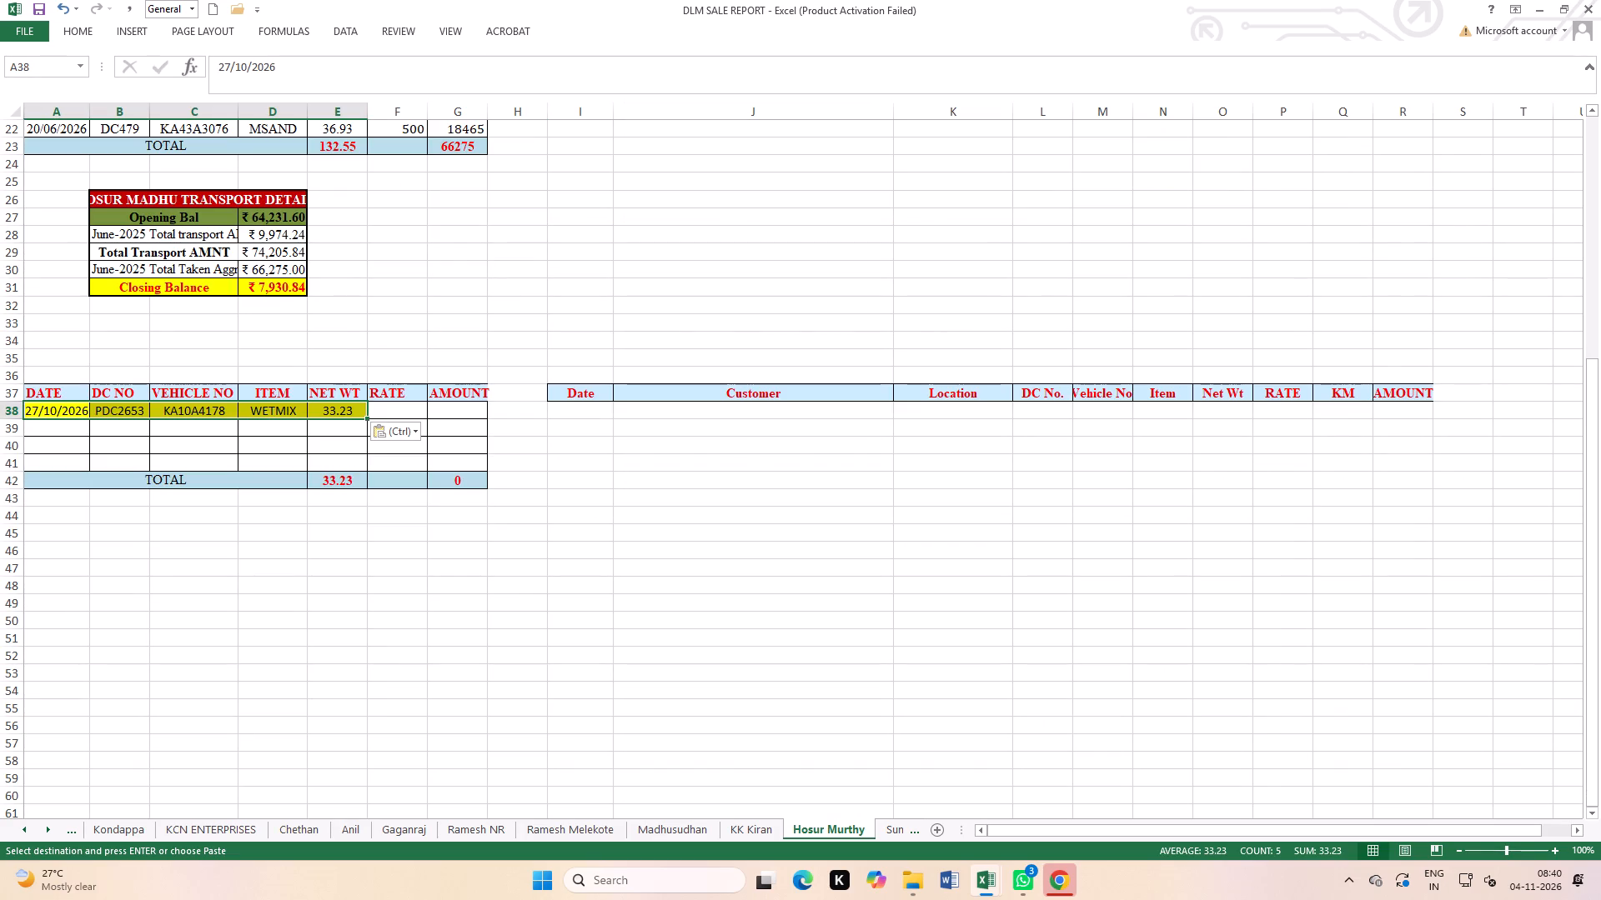
pyautogui.click(752, 617)
# Delete the contents of the temporary row below the Credit sheet's data, covering C3222:H3225.
pyautogui.tripleClick(20, 824)
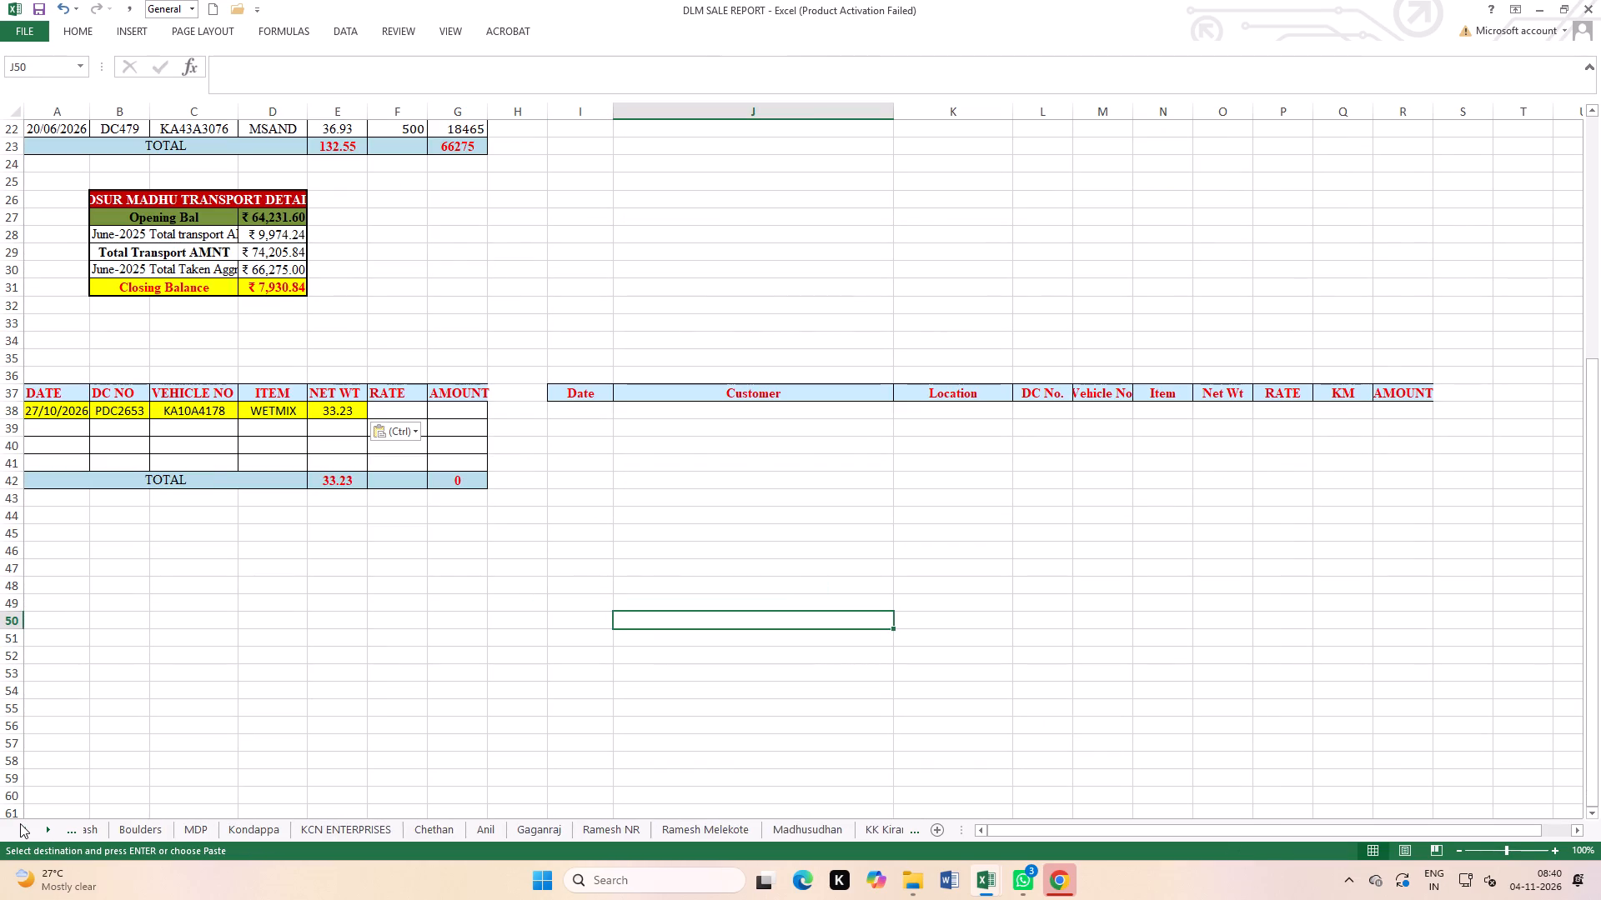
pyautogui.click(20, 823)
pyautogui.click(97, 830)
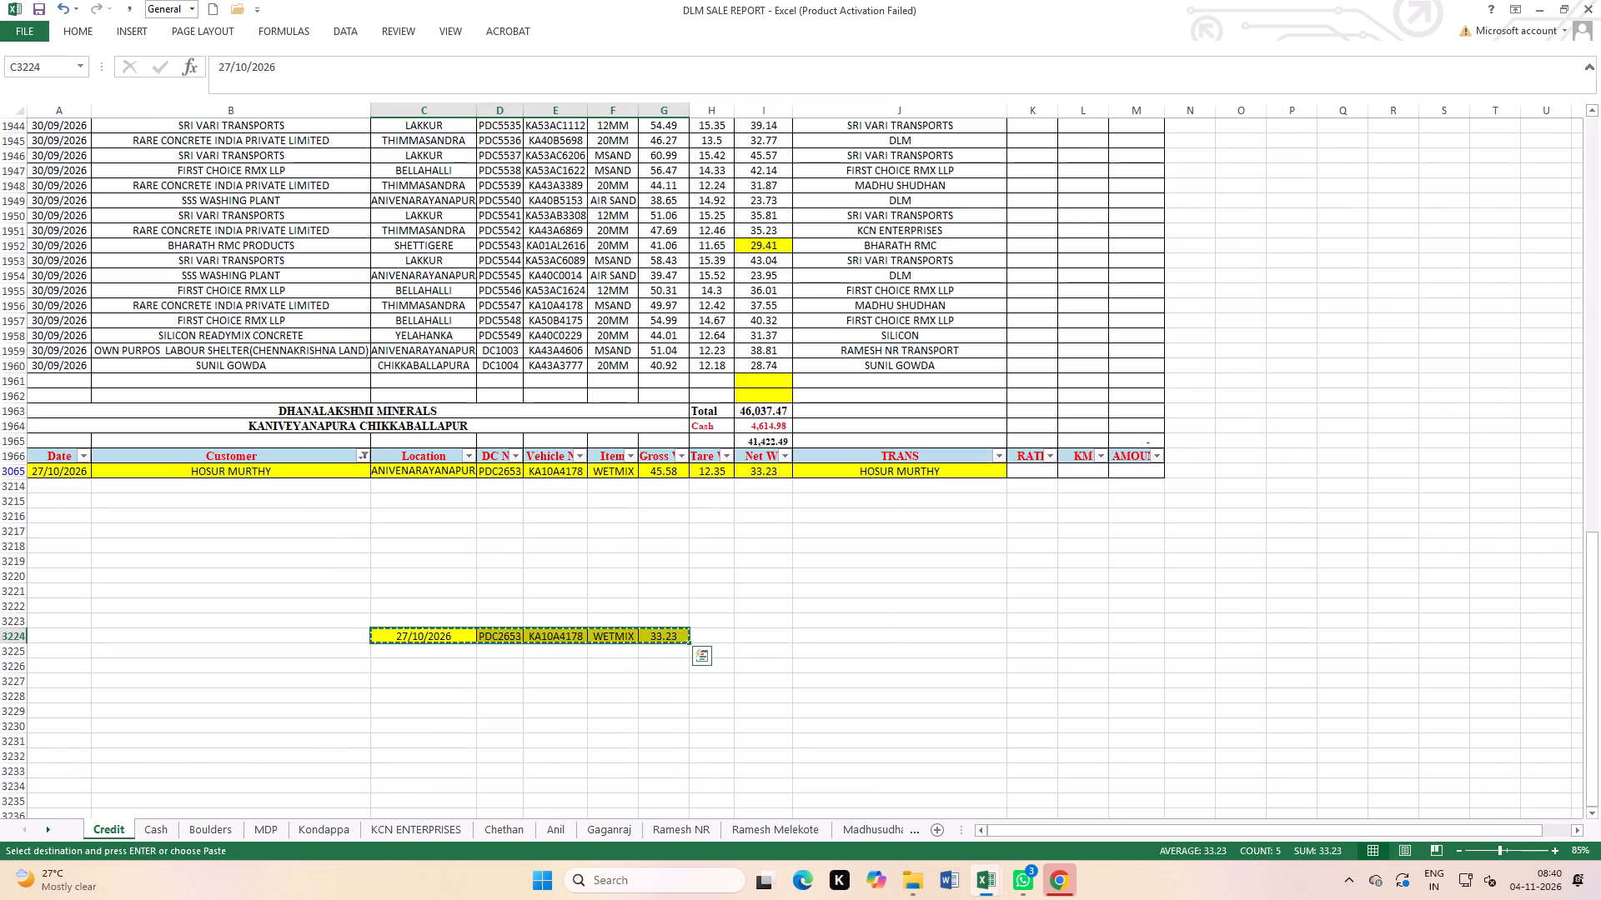
pyautogui.click(585, 673)
pyautogui.moveTo(415, 607); pyautogui.dragTo(565, 629)
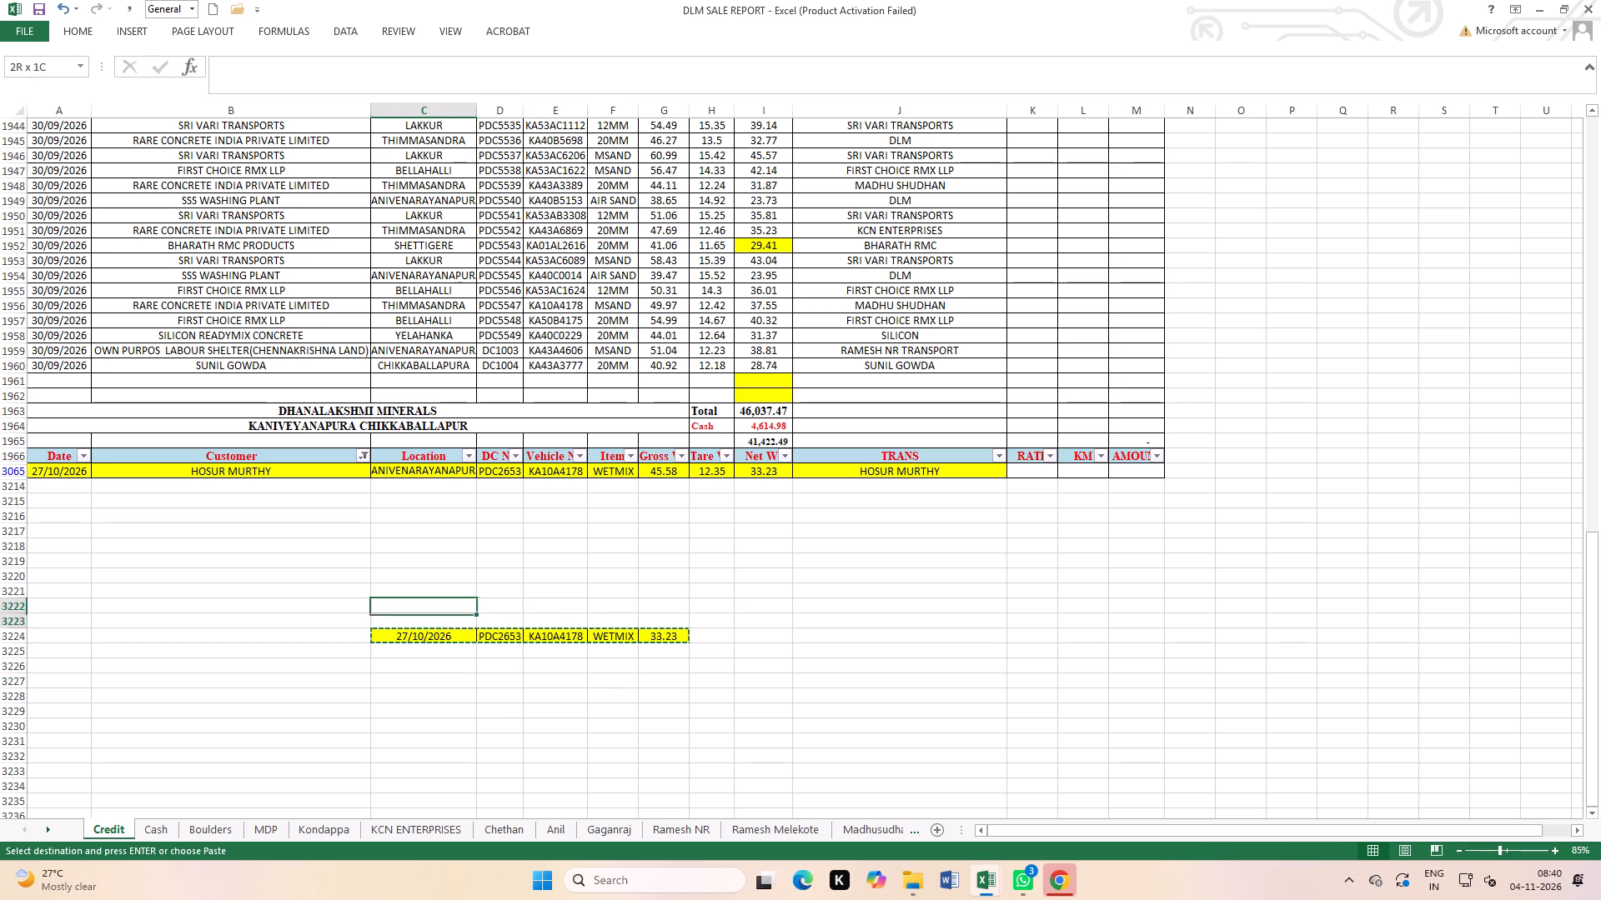
pyautogui.moveTo(565, 629); pyautogui.dragTo(701, 649)
pyautogui.press('Delete')
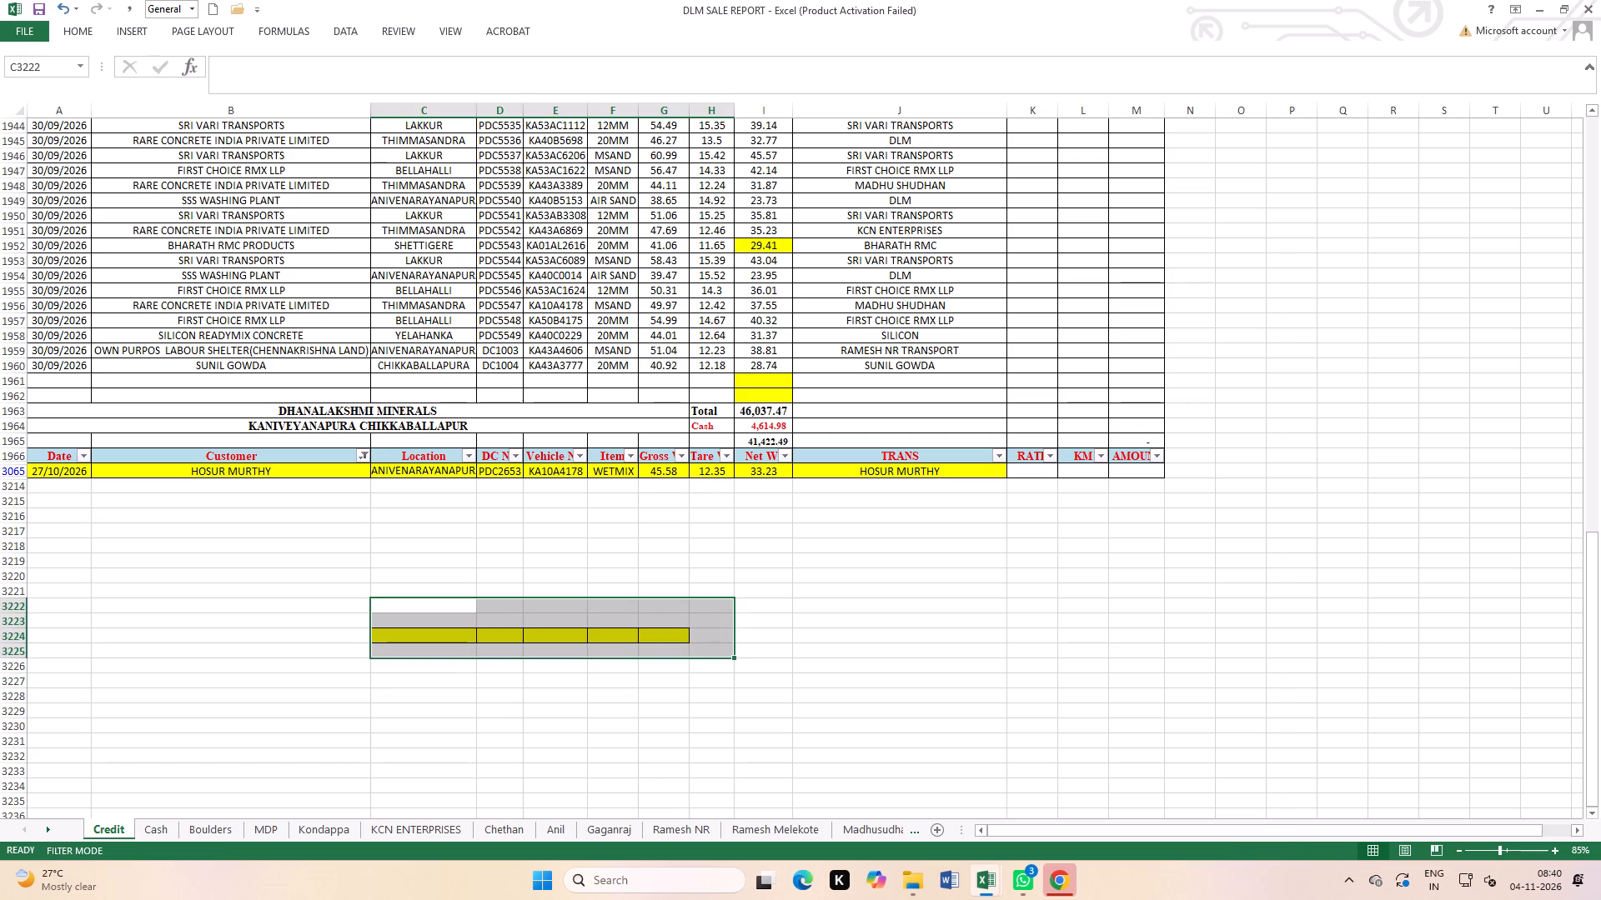
# Remove the yellow fill and all borders from the cleared range C3222:H3225.
pyautogui.click(76, 30)
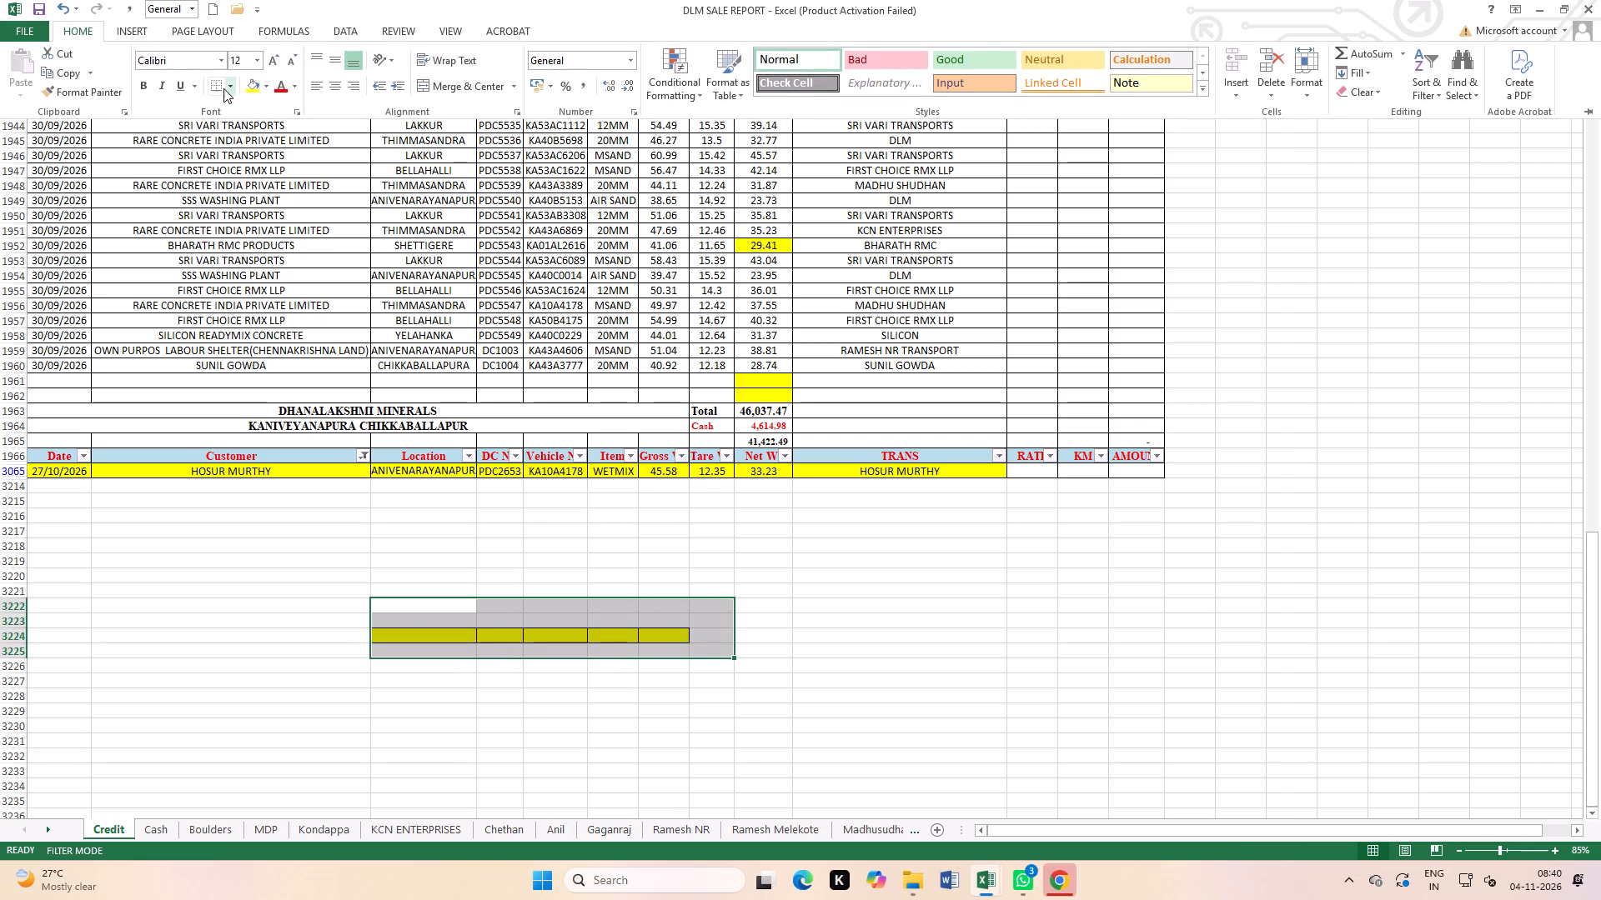
pyautogui.click(218, 86)
pyautogui.click(263, 85)
pyautogui.click(284, 240)
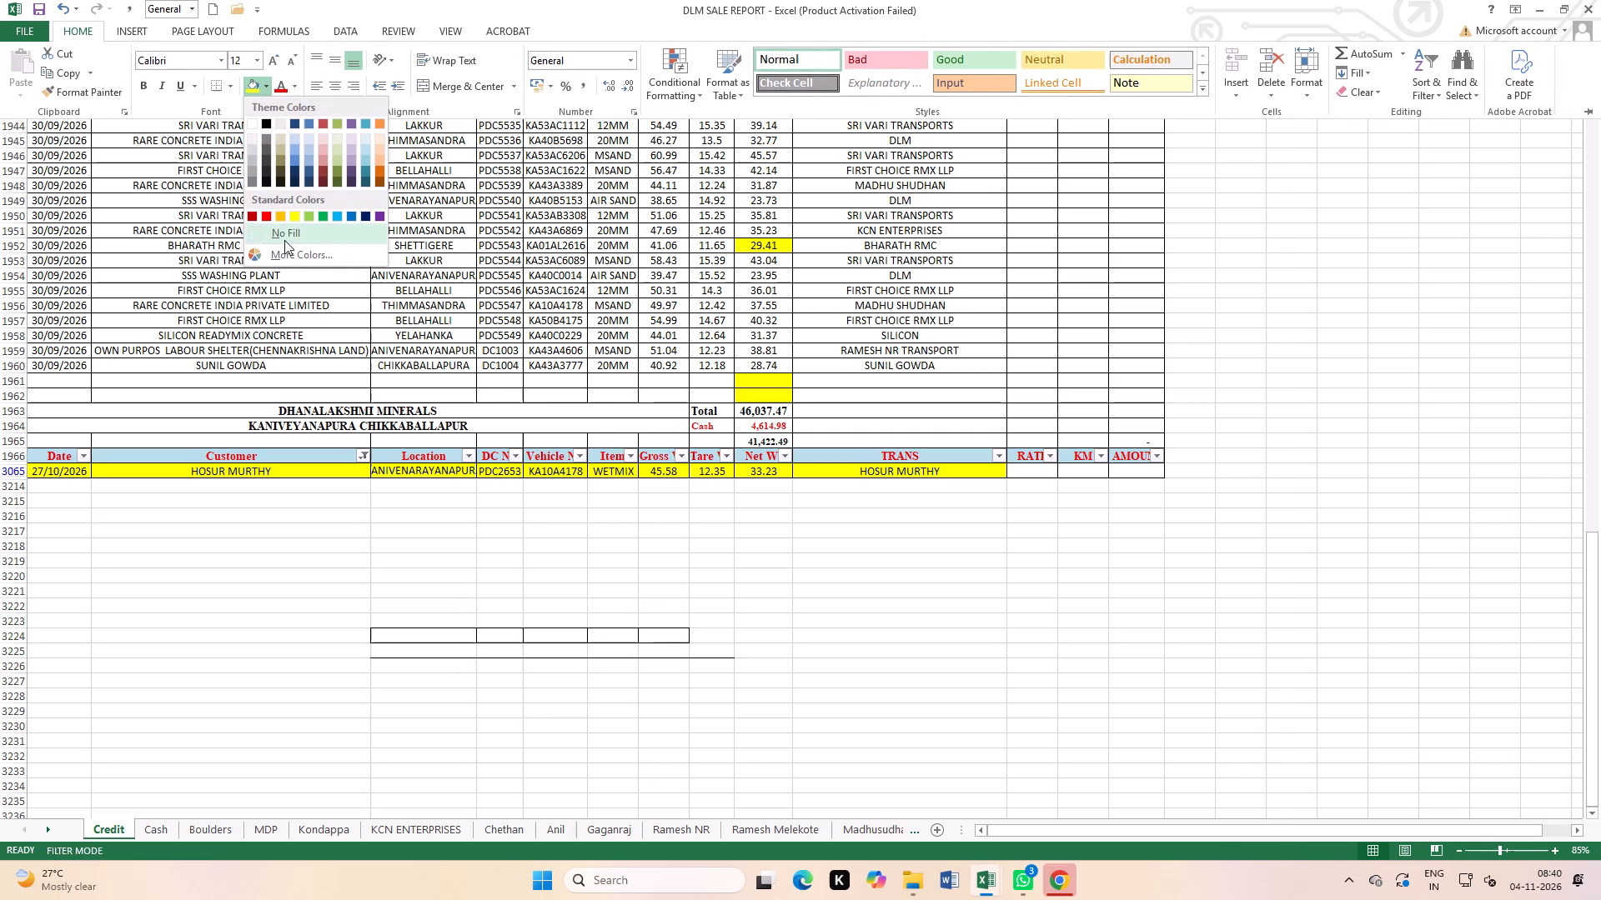
pyautogui.click(233, 86)
pyautogui.click(252, 211)
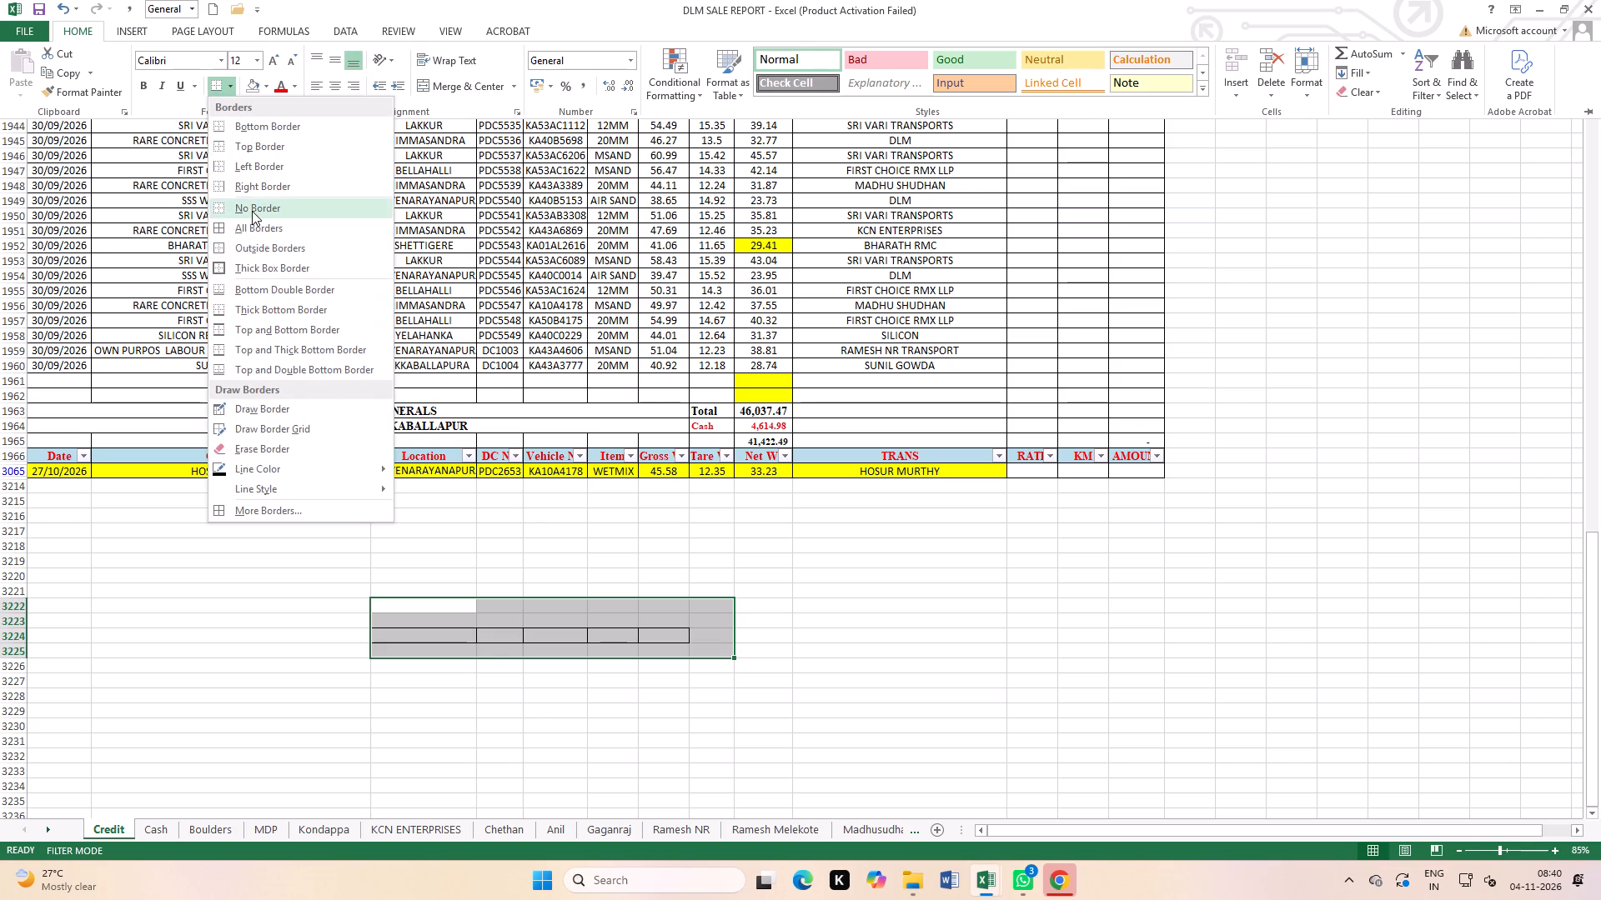
pyautogui.click(836, 596)
# Turn off the filter on the Credit sheet.
pyautogui.click(344, 26)
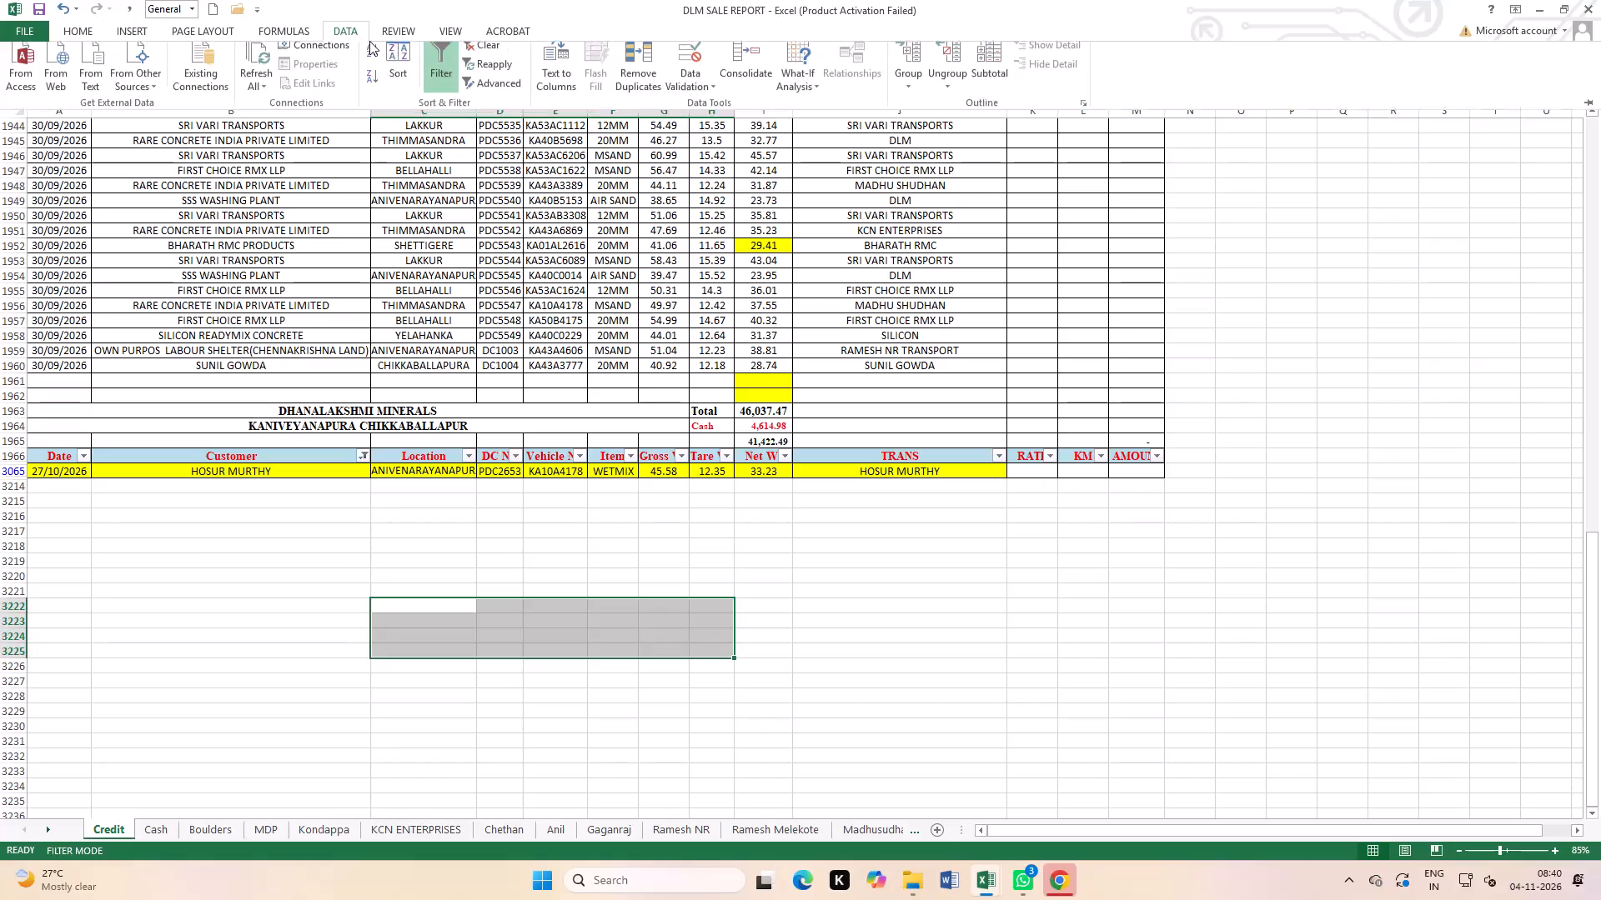
pyautogui.click(434, 71)
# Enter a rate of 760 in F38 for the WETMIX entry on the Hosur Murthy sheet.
pyautogui.click(871, 822)
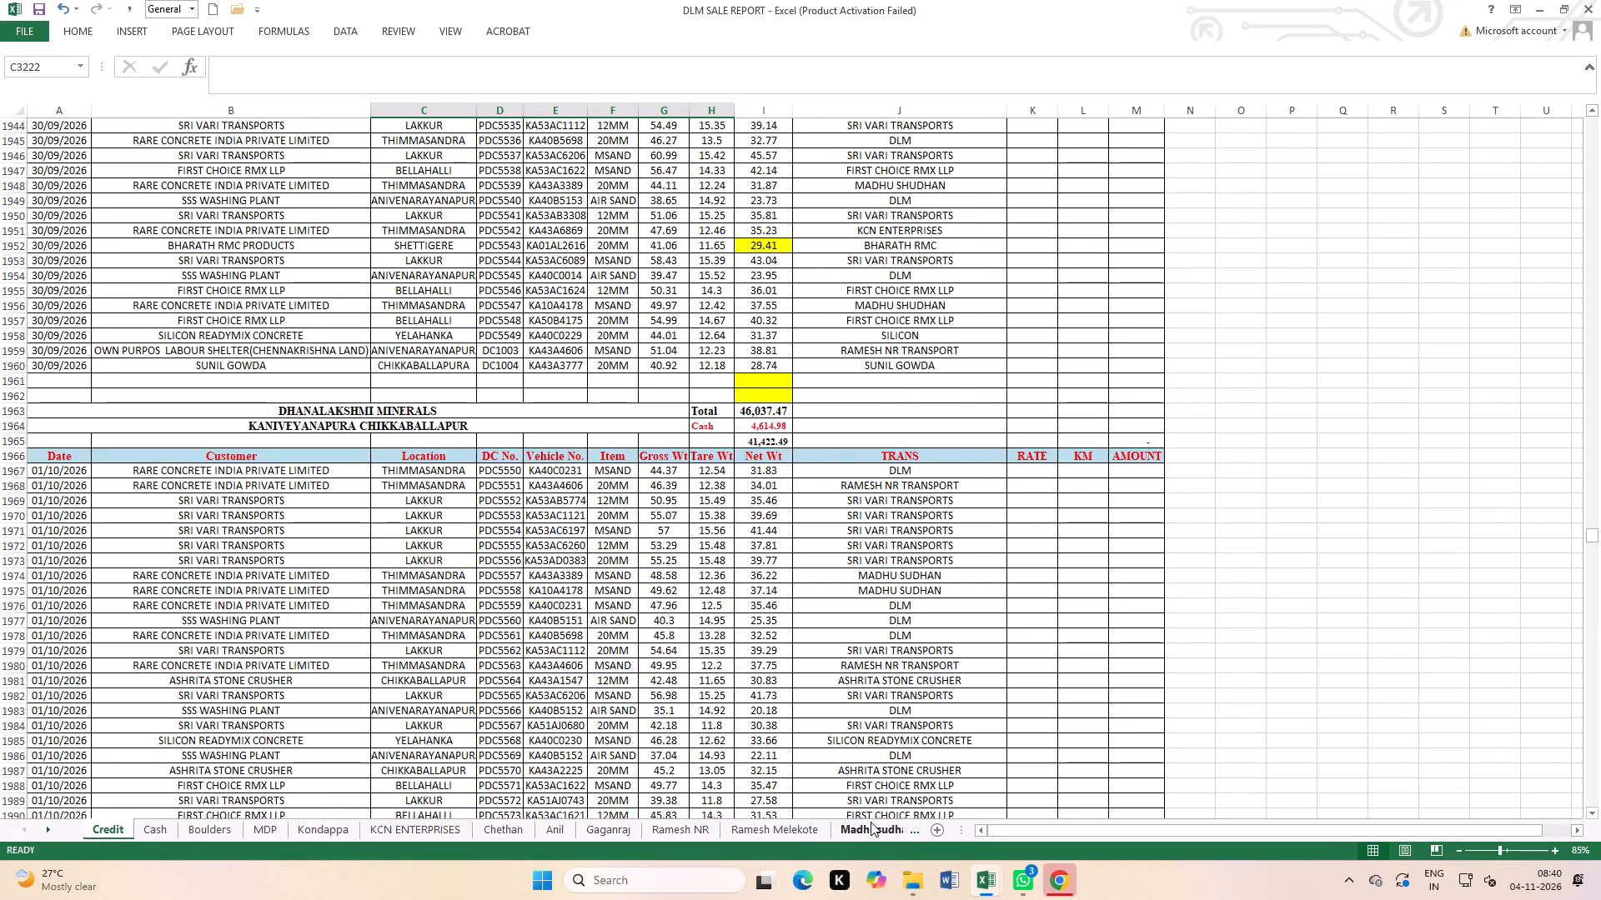
pyautogui.click(899, 826)
pyautogui.click(900, 826)
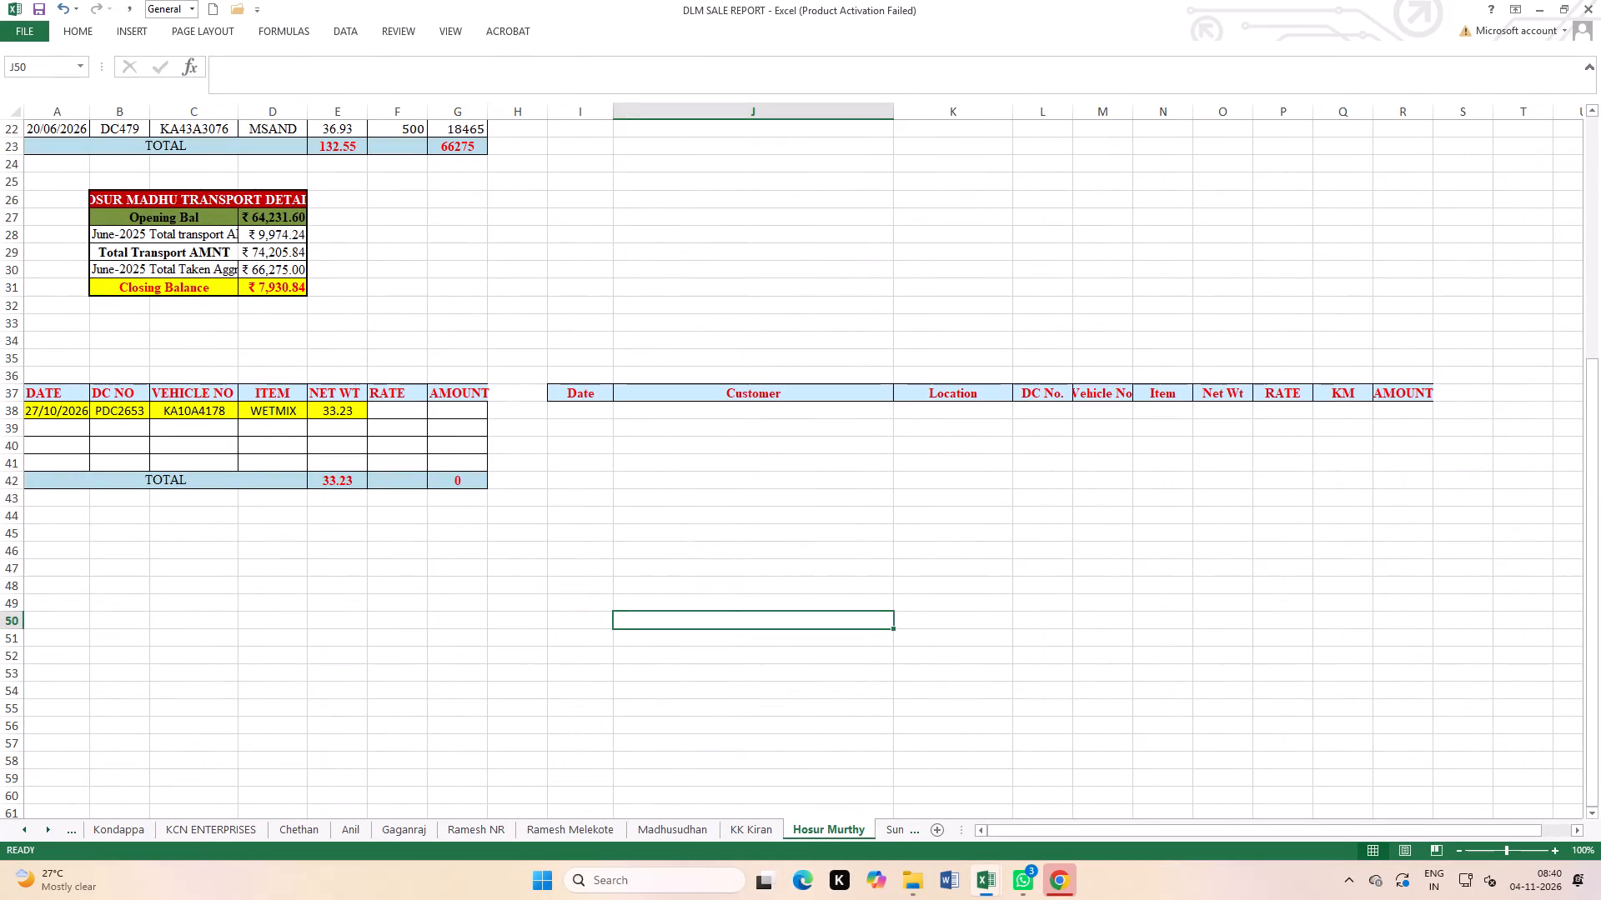
pyautogui.click(469, 457)
pyautogui.click(404, 414)
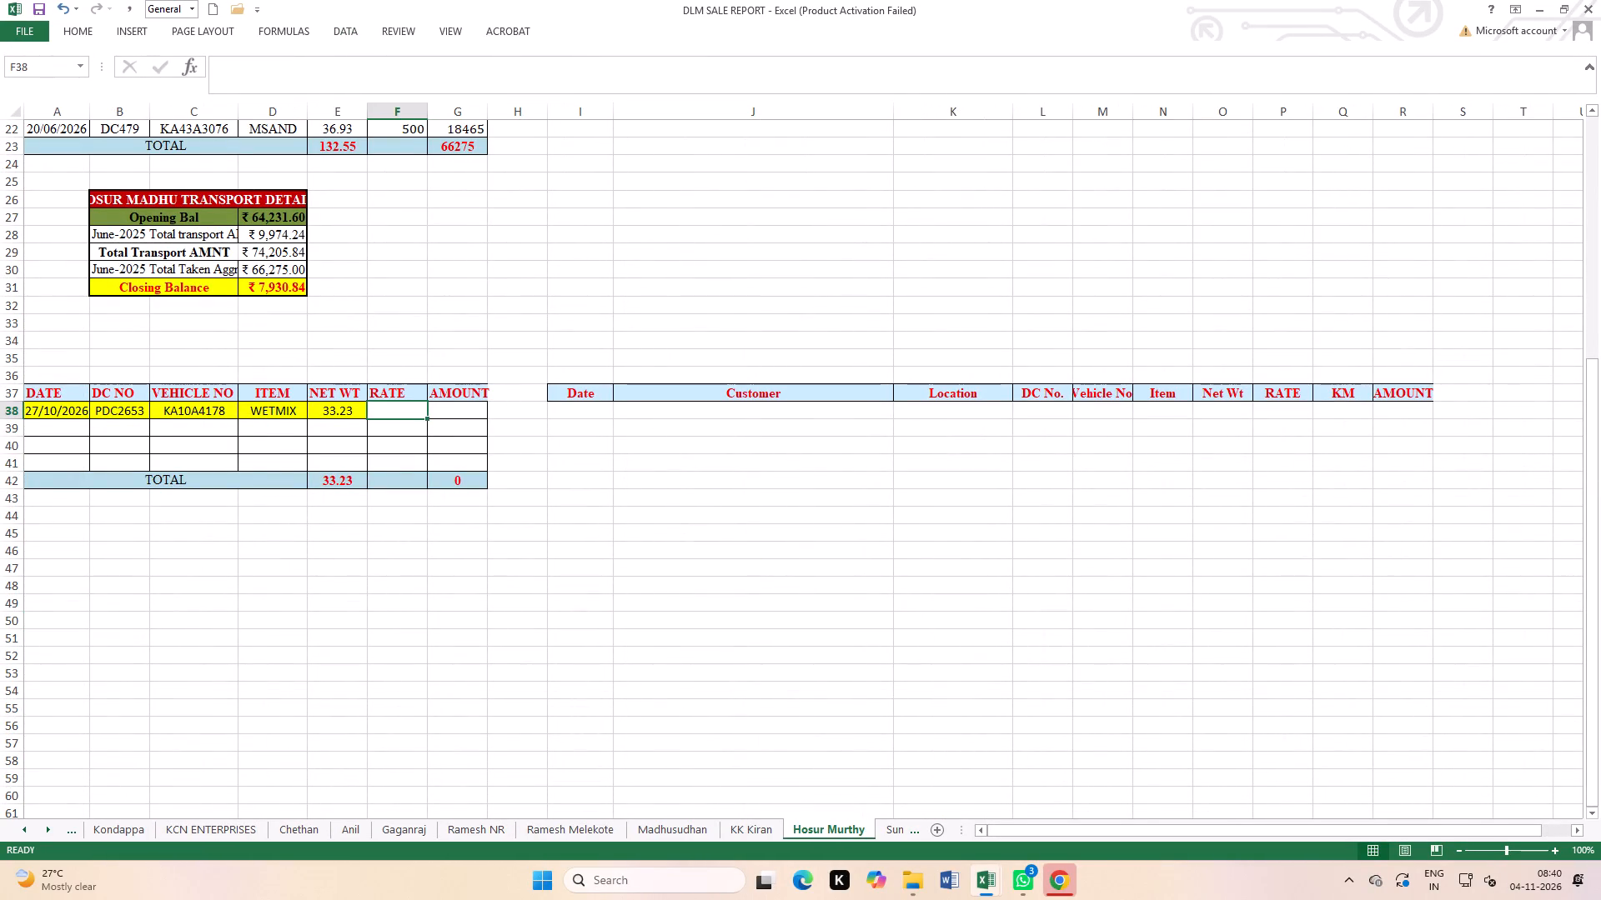
pyautogui.write('760')
pyautogui.press('Return')
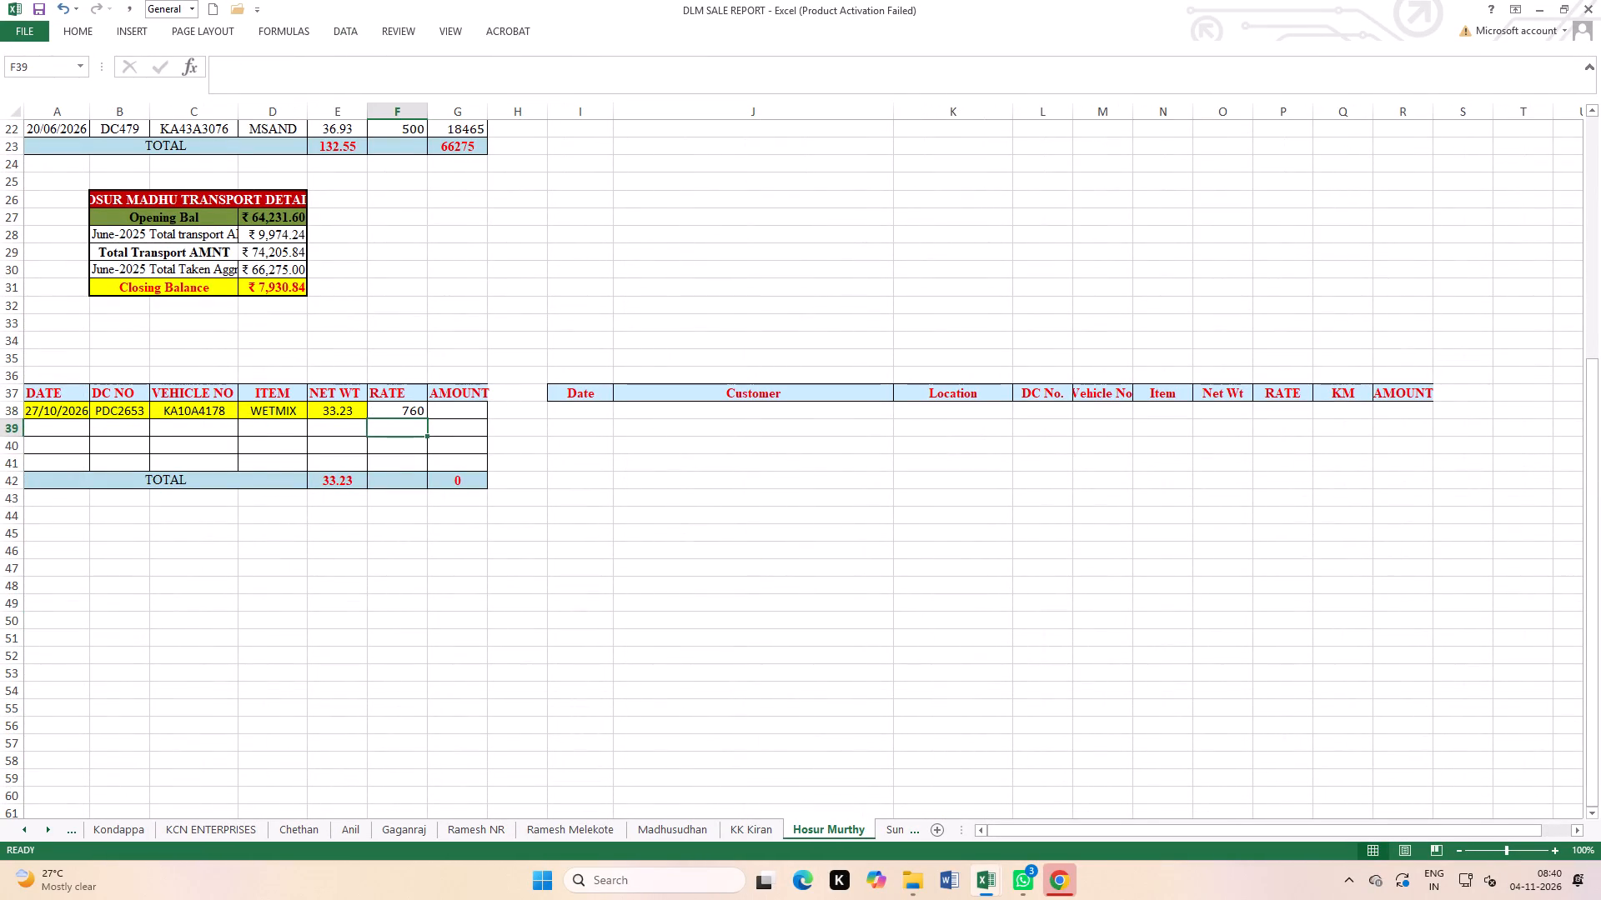
# Calculate the WETMIX entry's amount in G38 with the formula =E38*F38.
pyautogui.click(461, 405)
pyautogui.press('=')
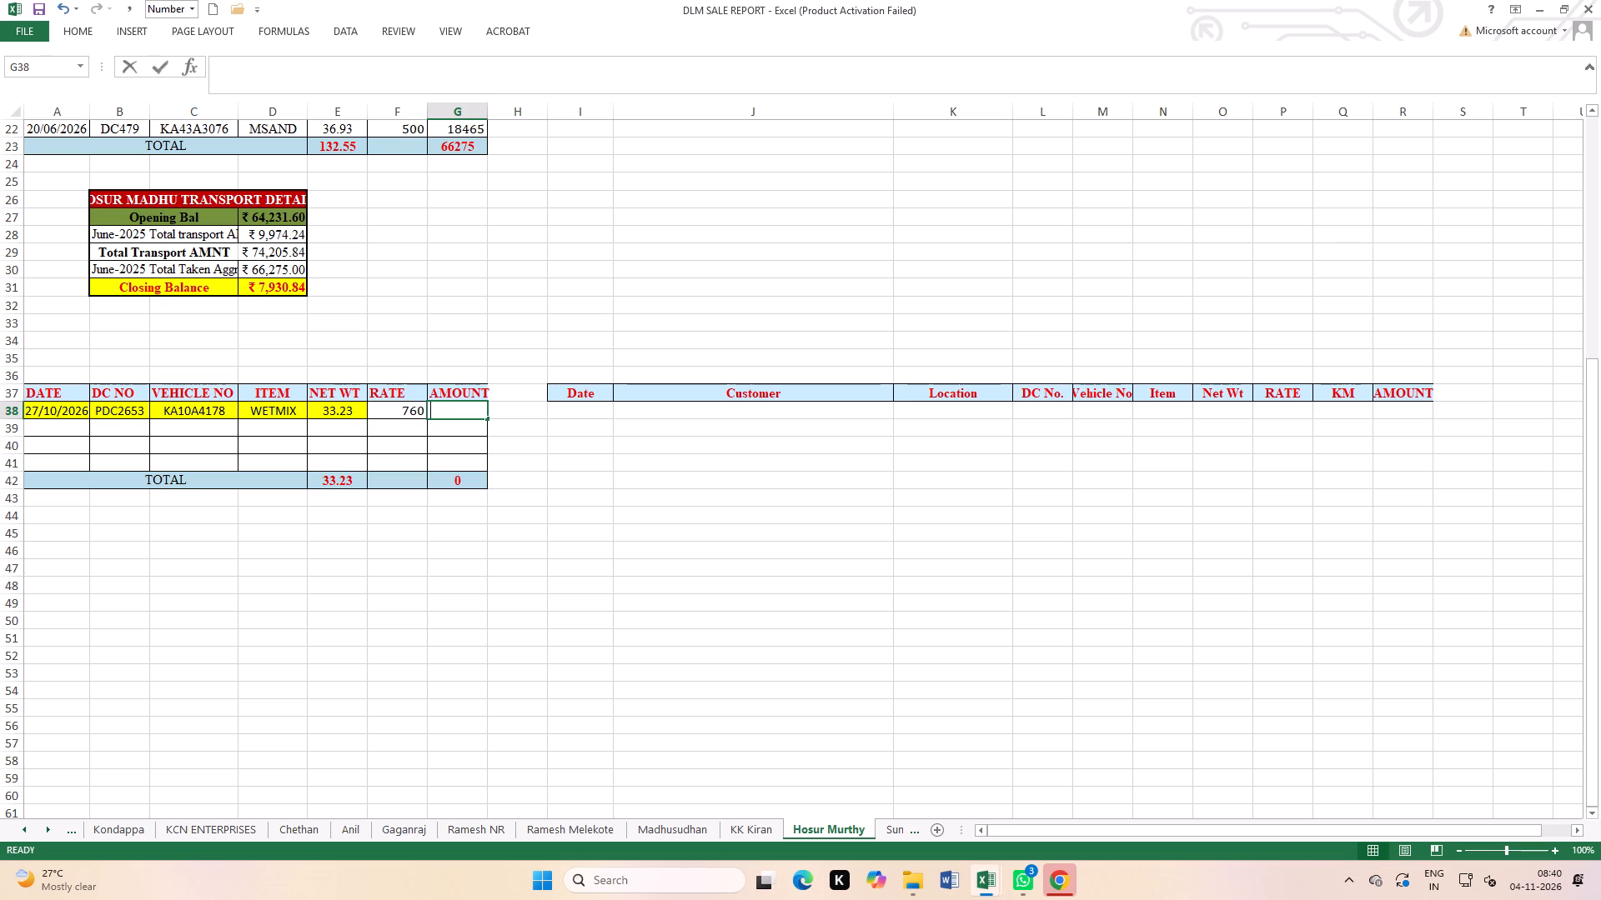
pyautogui.click(347, 415)
pyautogui.press('*')
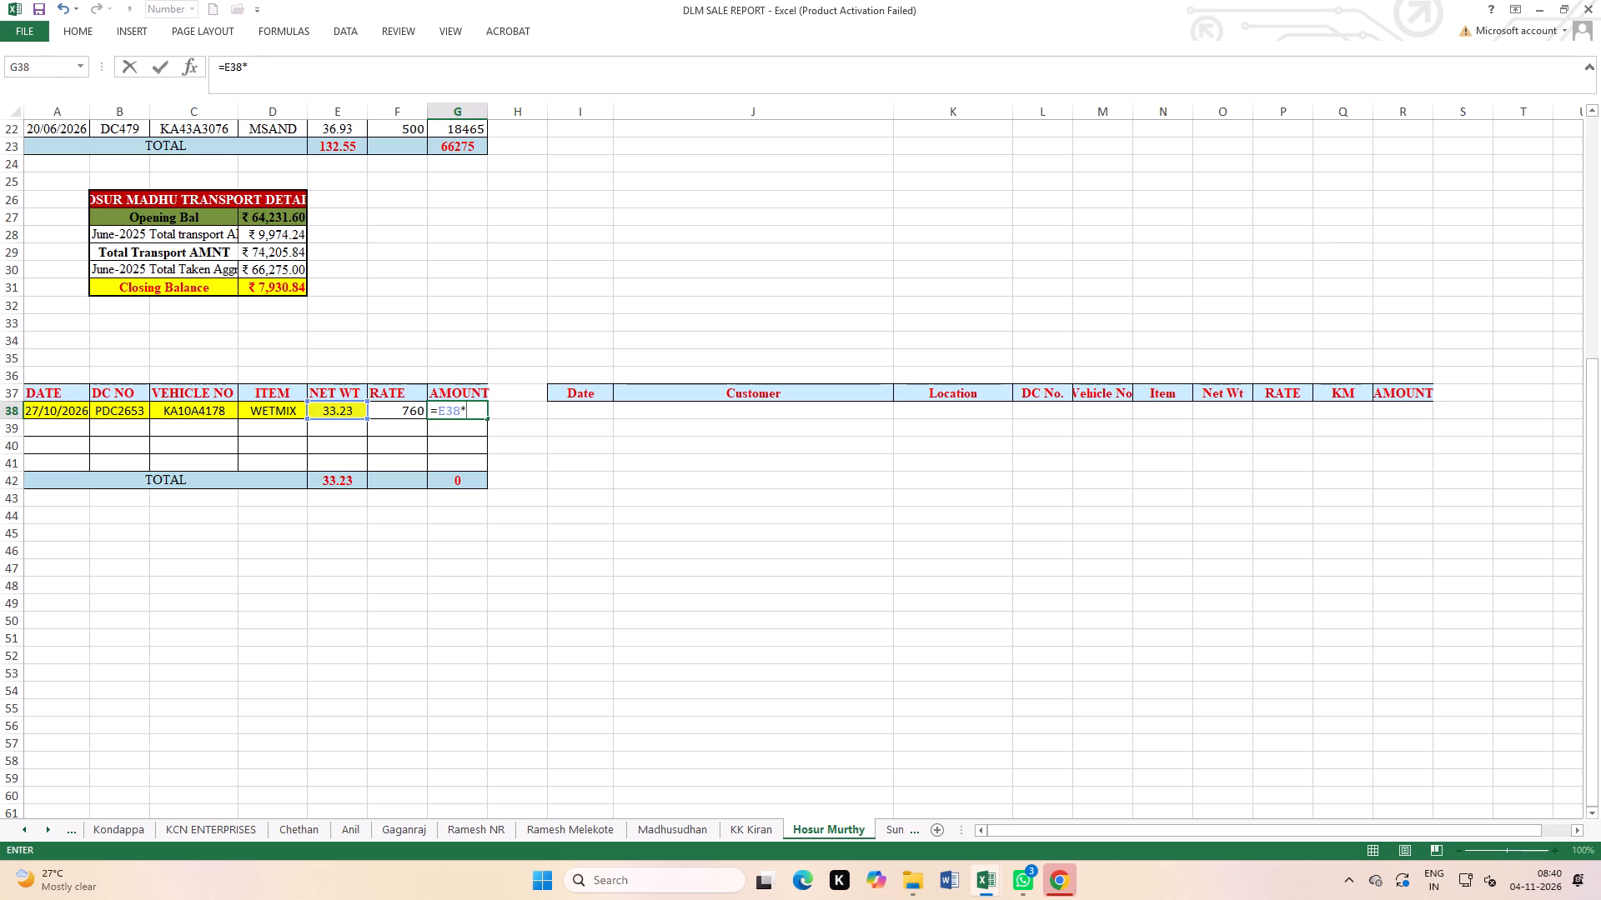
pyautogui.click(404, 406)
pyautogui.press('Return')
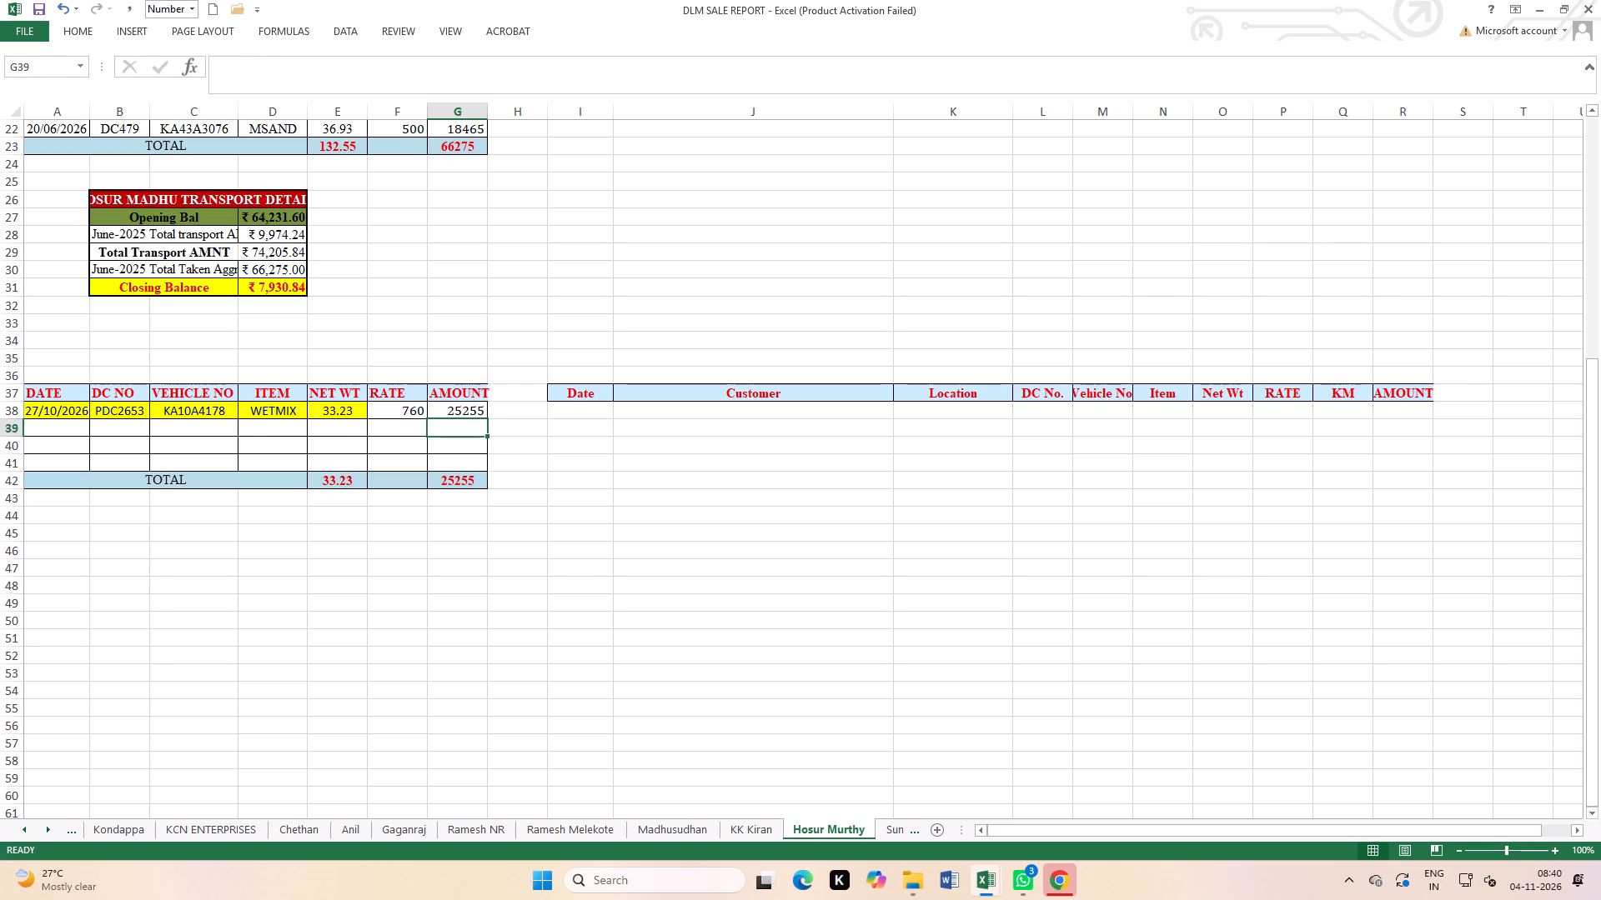
pyautogui.click(629, 569)
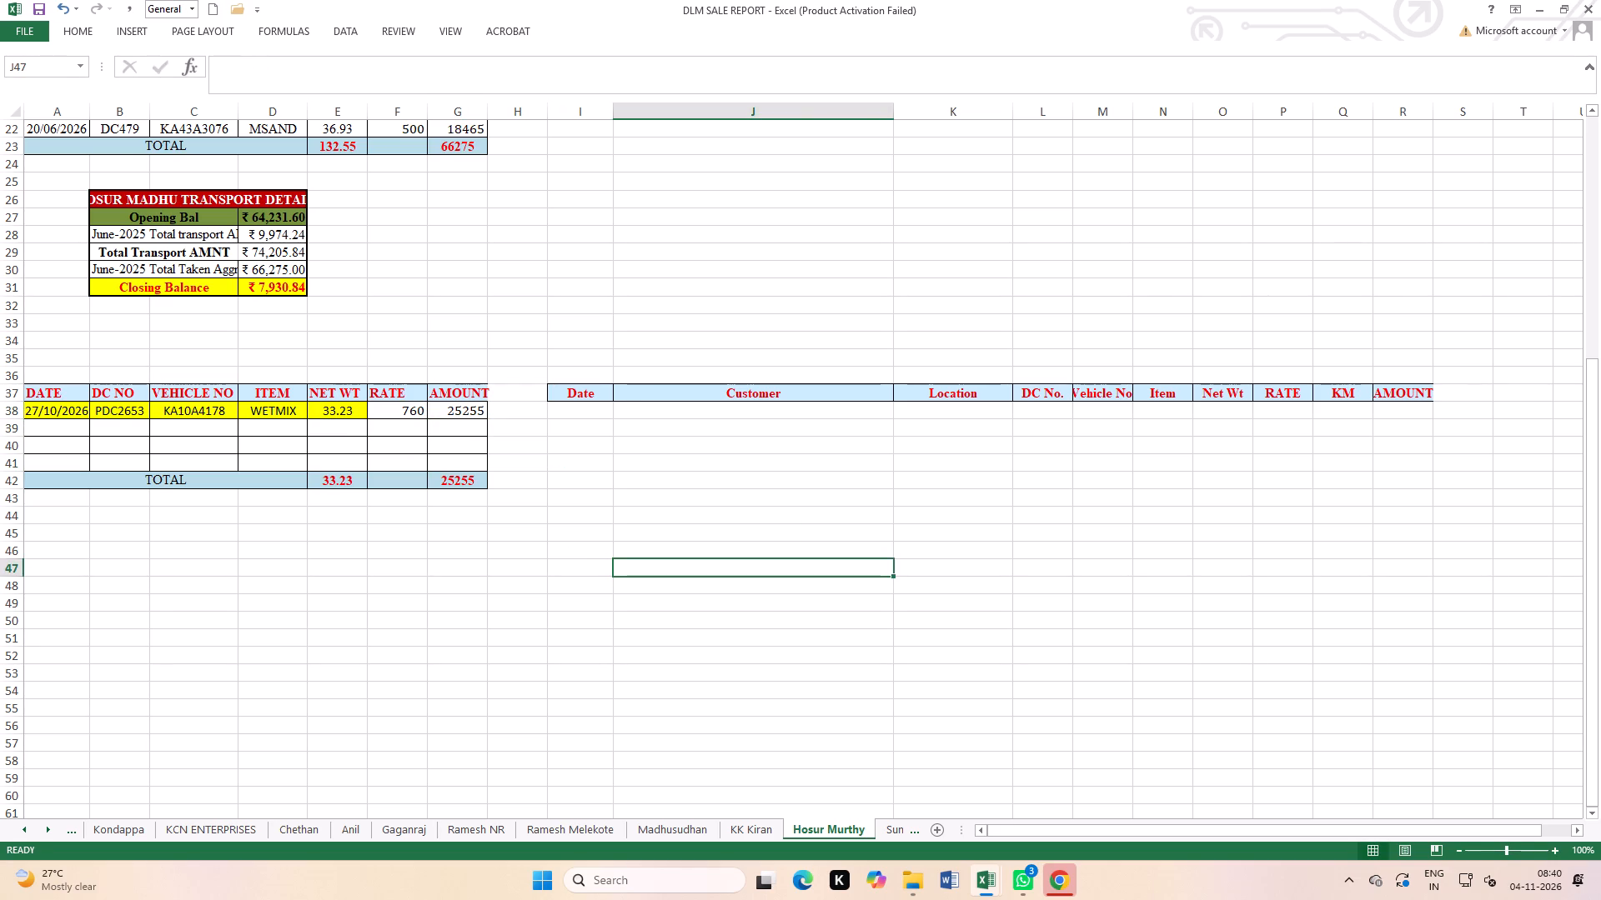
# Copy the HOSUR MADHU TRANSPORT DETAILS block in B26:D31 and paste it at A45 below the new table.
pyautogui.moveTo(120, 202); pyautogui.dragTo(253, 278)
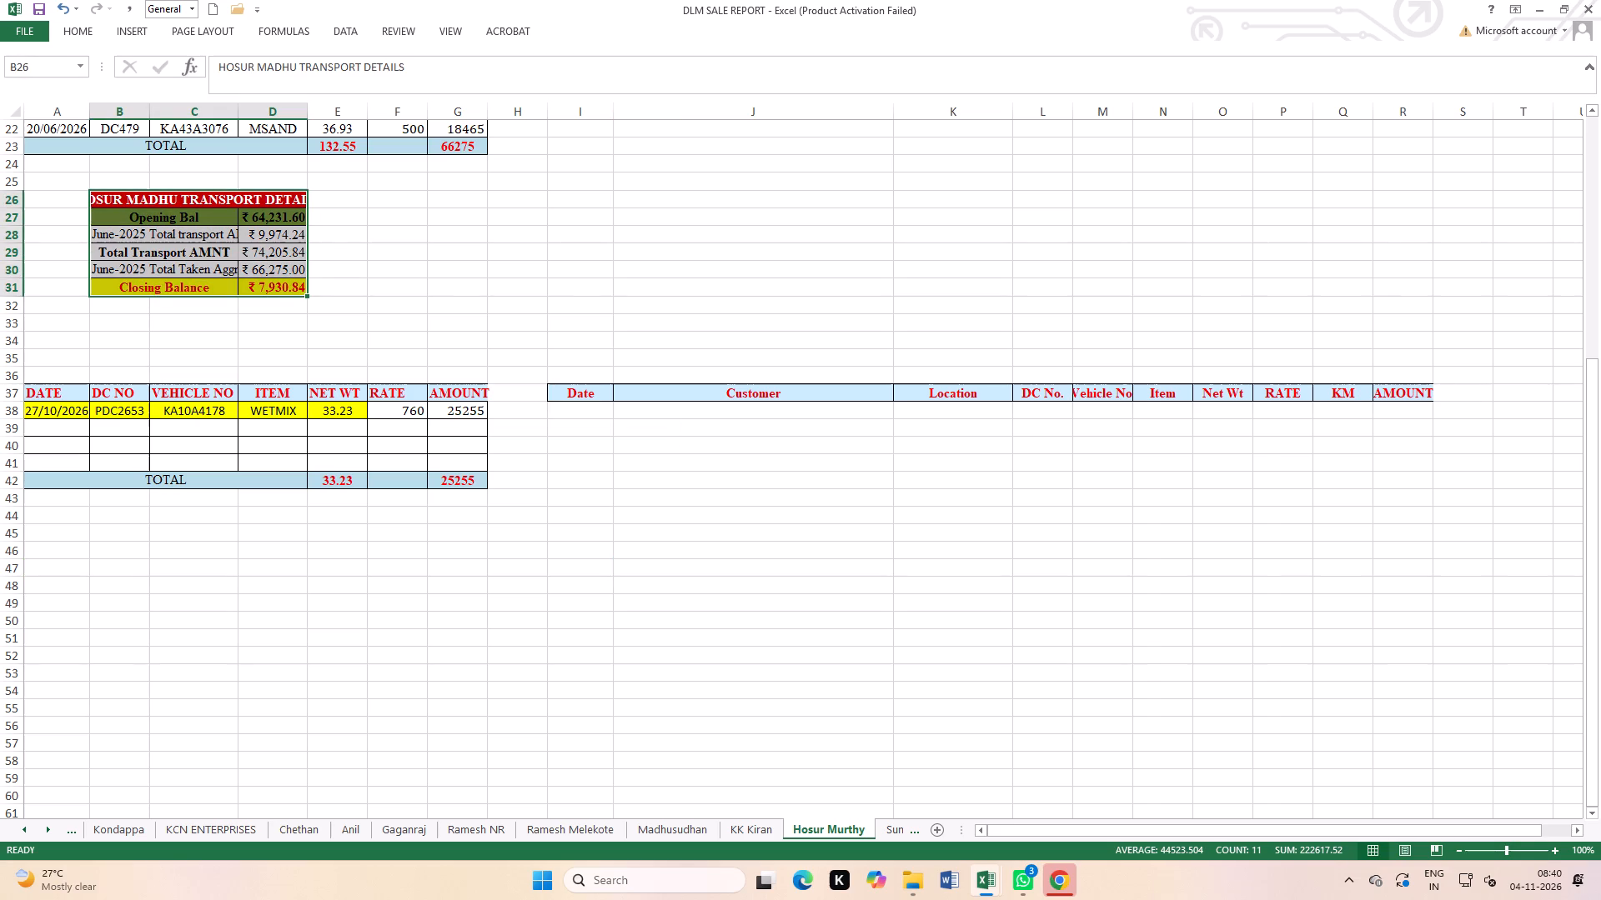
pyautogui.hotkey('ctrl', 'c')
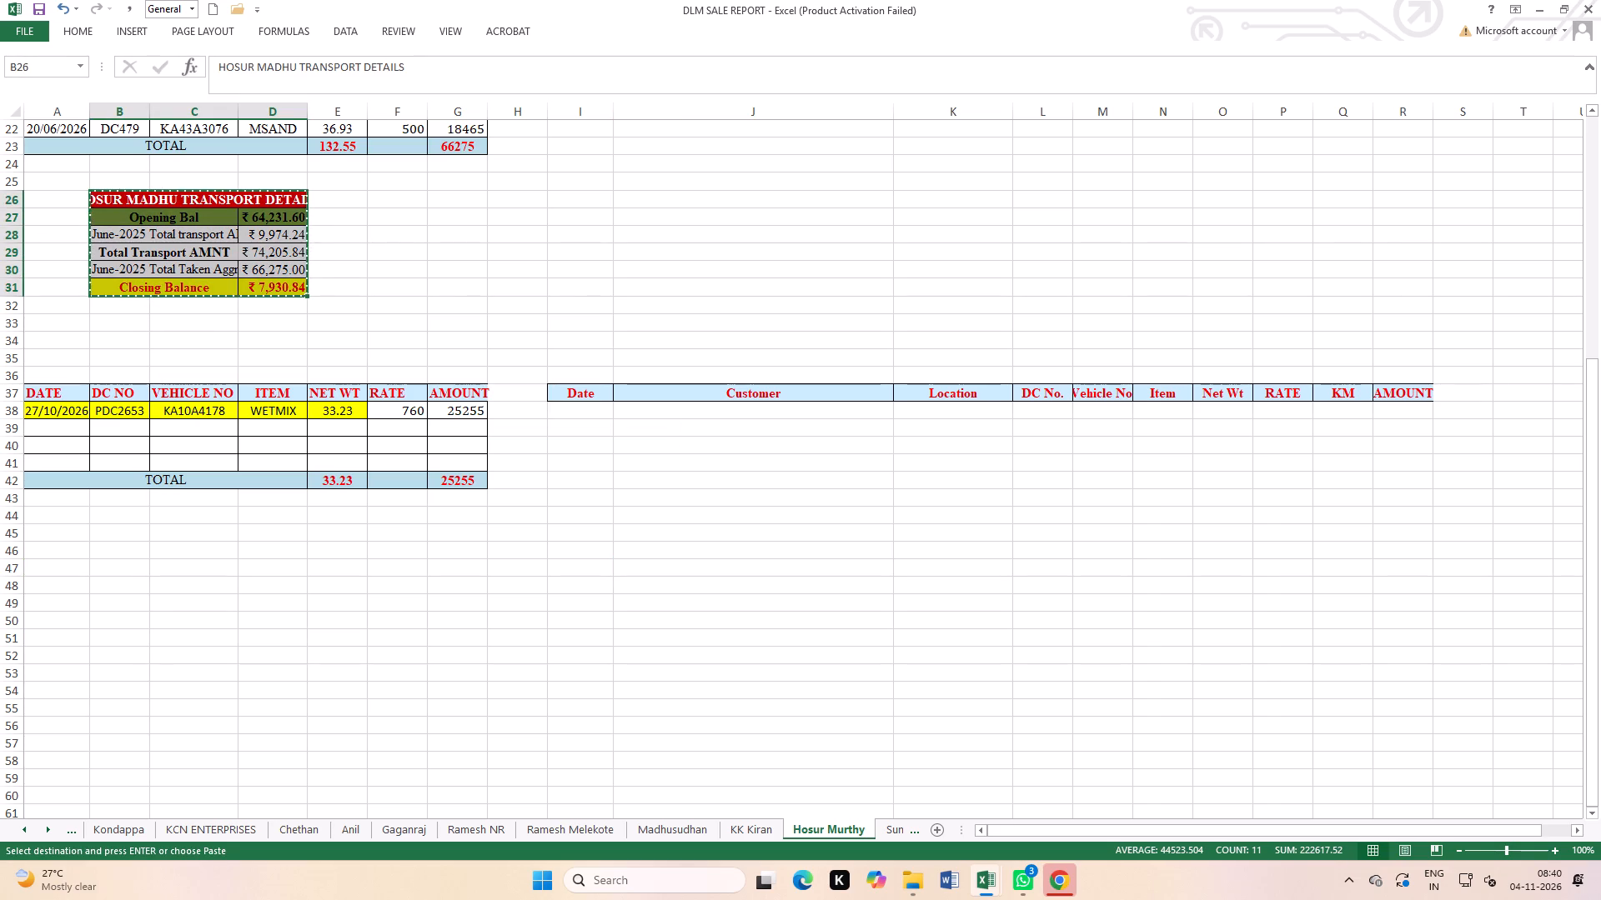
pyautogui.click(77, 533)
pyautogui.hotkey('ctrl', 'v')
pyautogui.click(675, 587)
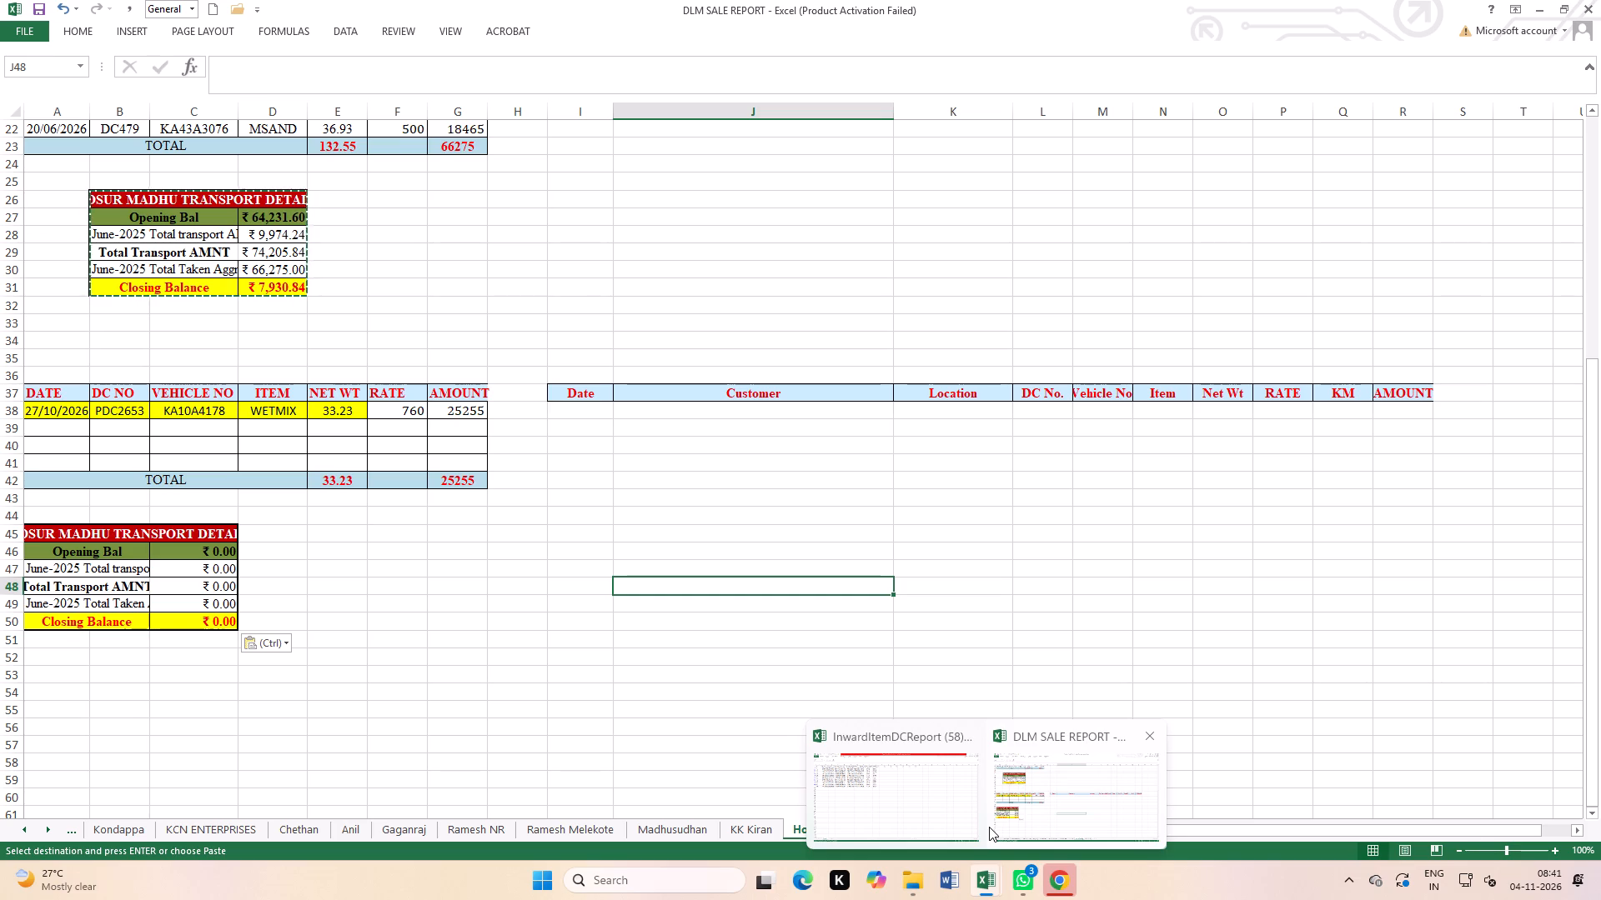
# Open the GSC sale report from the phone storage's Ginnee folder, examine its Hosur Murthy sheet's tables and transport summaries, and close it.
pyautogui.click(1041, 617)
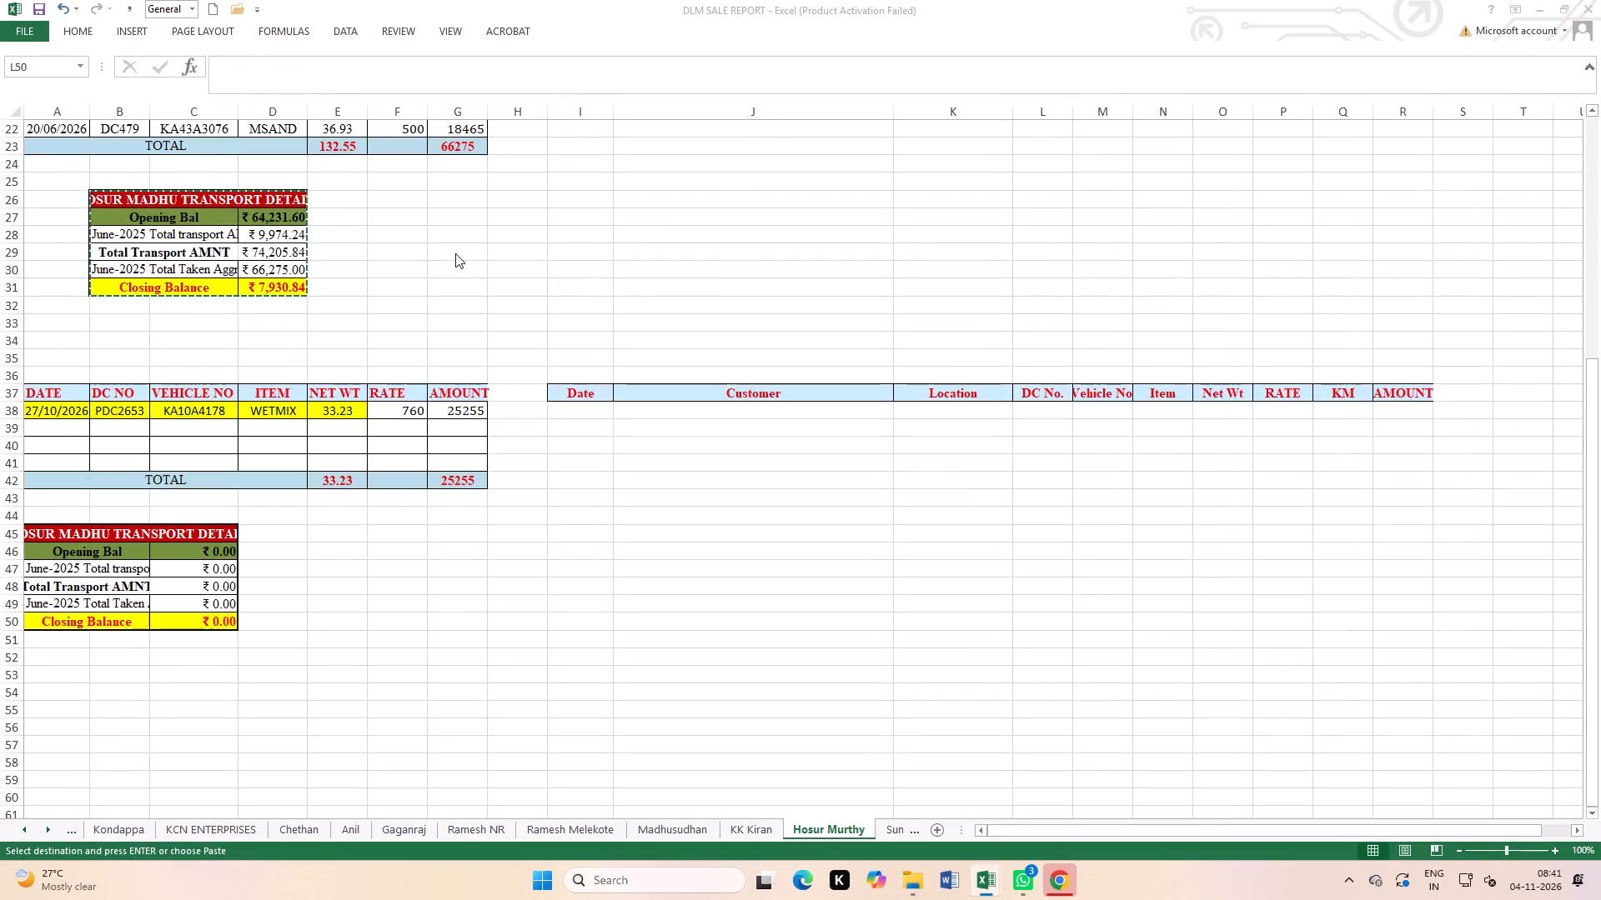
pyautogui.doubleClick(306, 151)
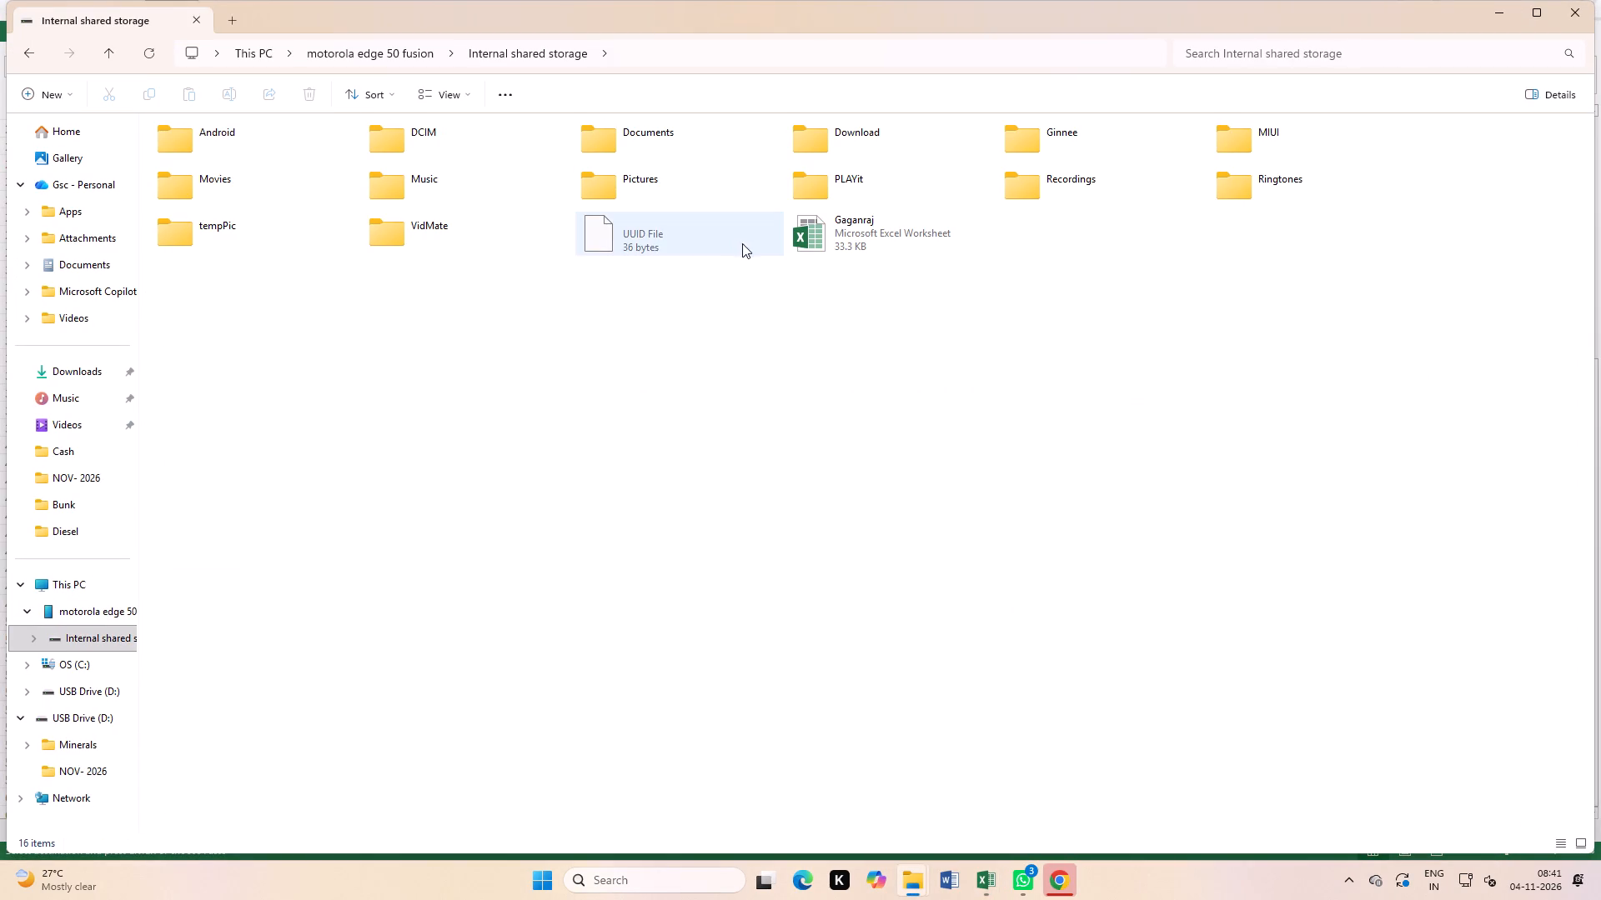
pyautogui.doubleClick(1087, 140)
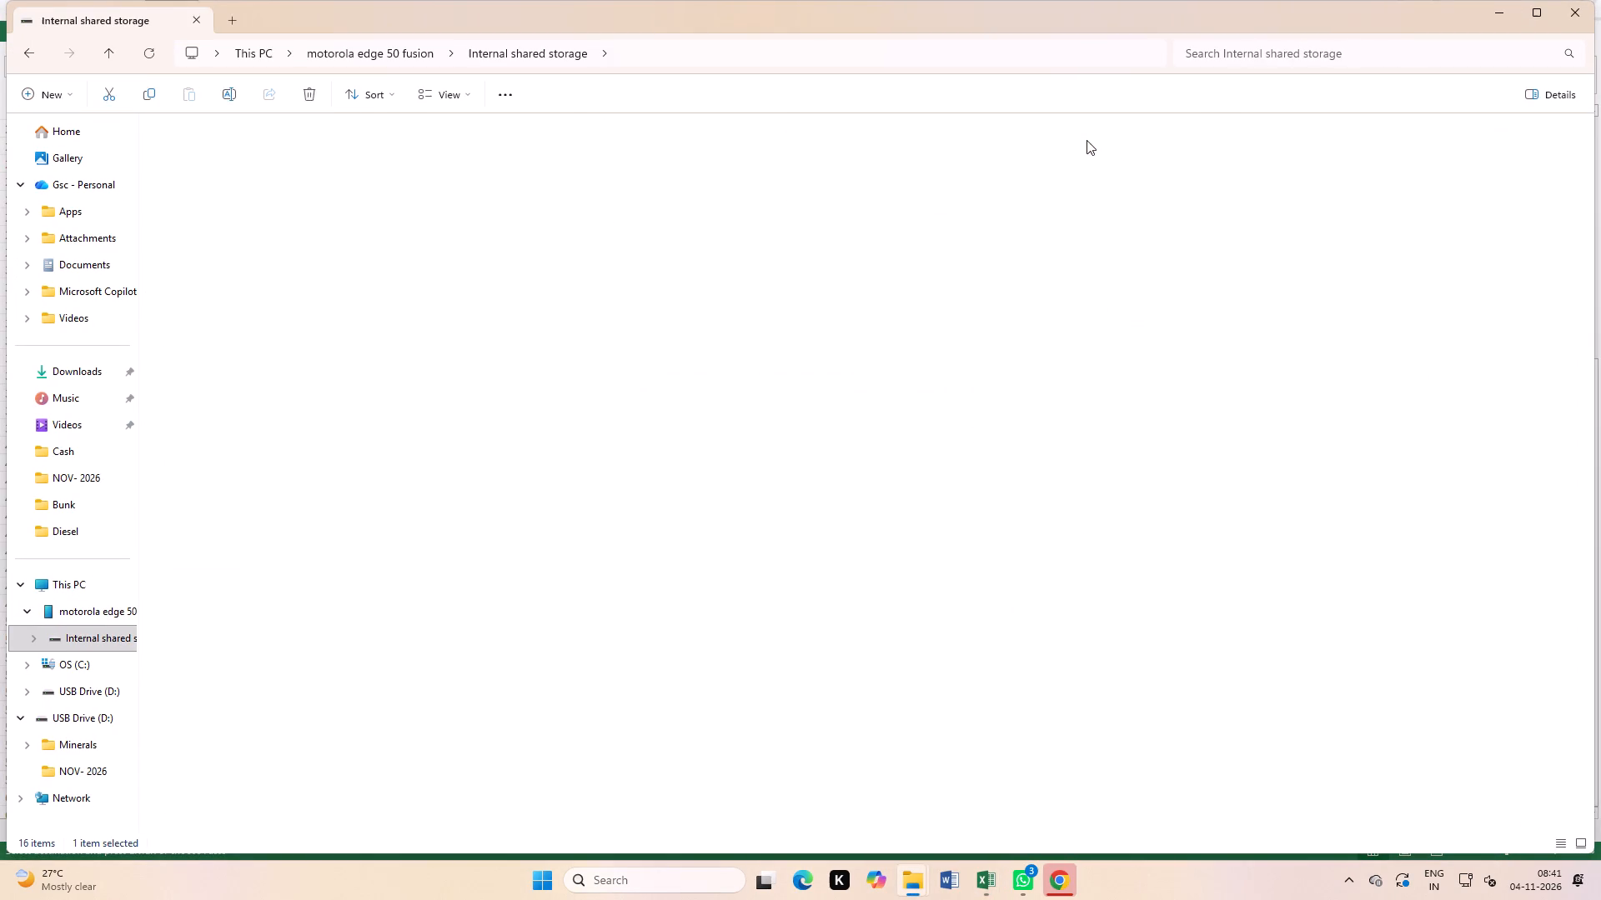
pyautogui.doubleClick(916, 234)
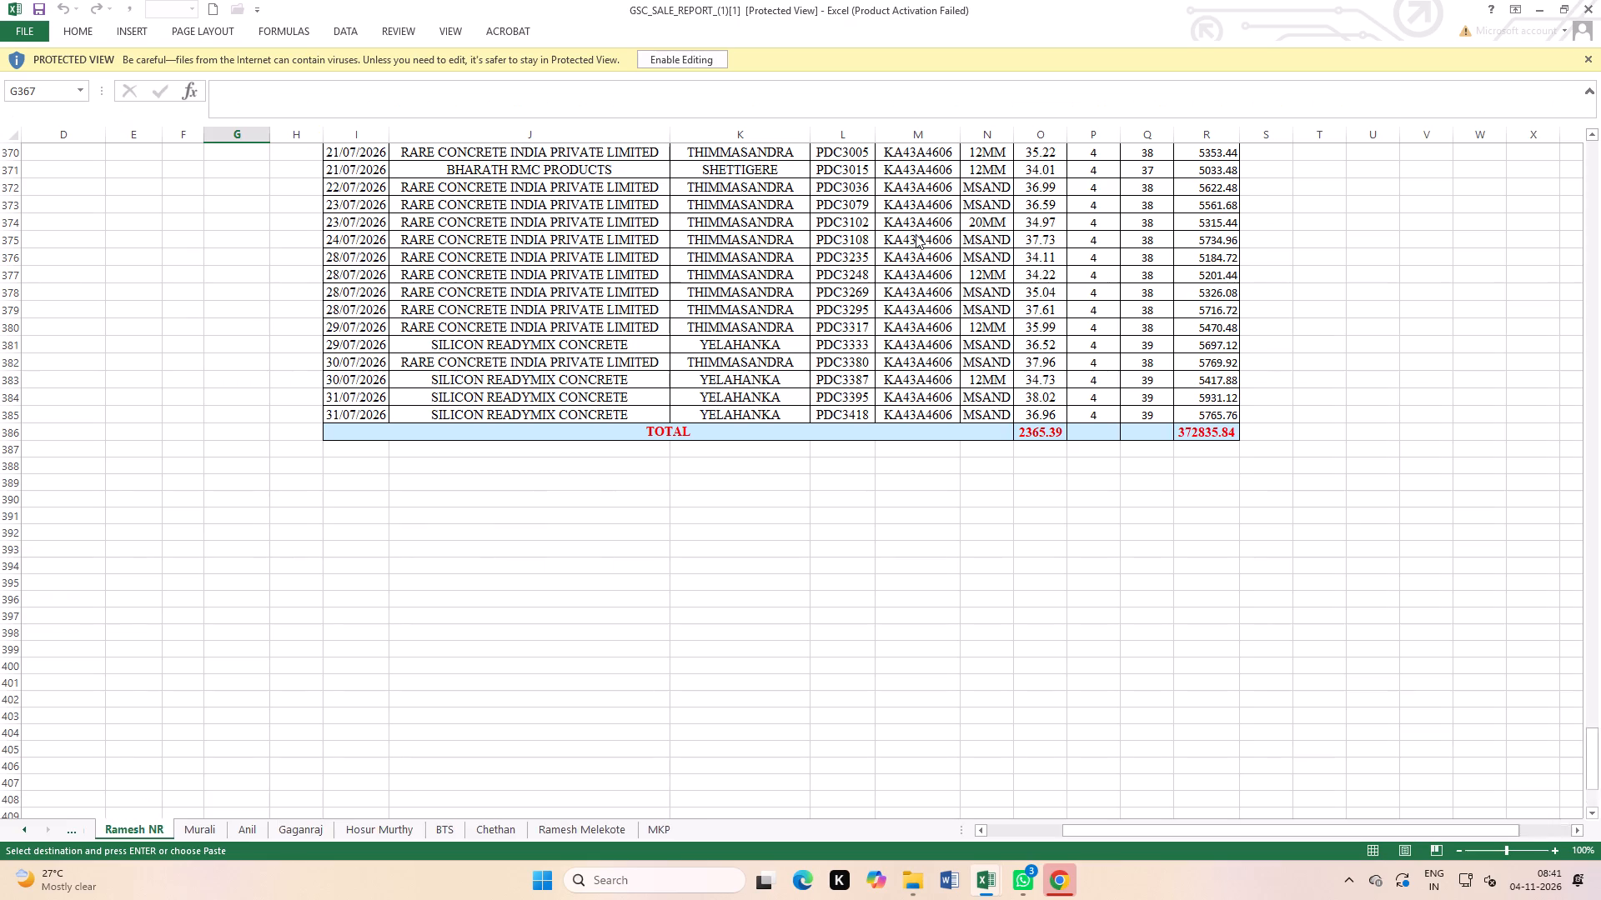
pyautogui.click(698, 57)
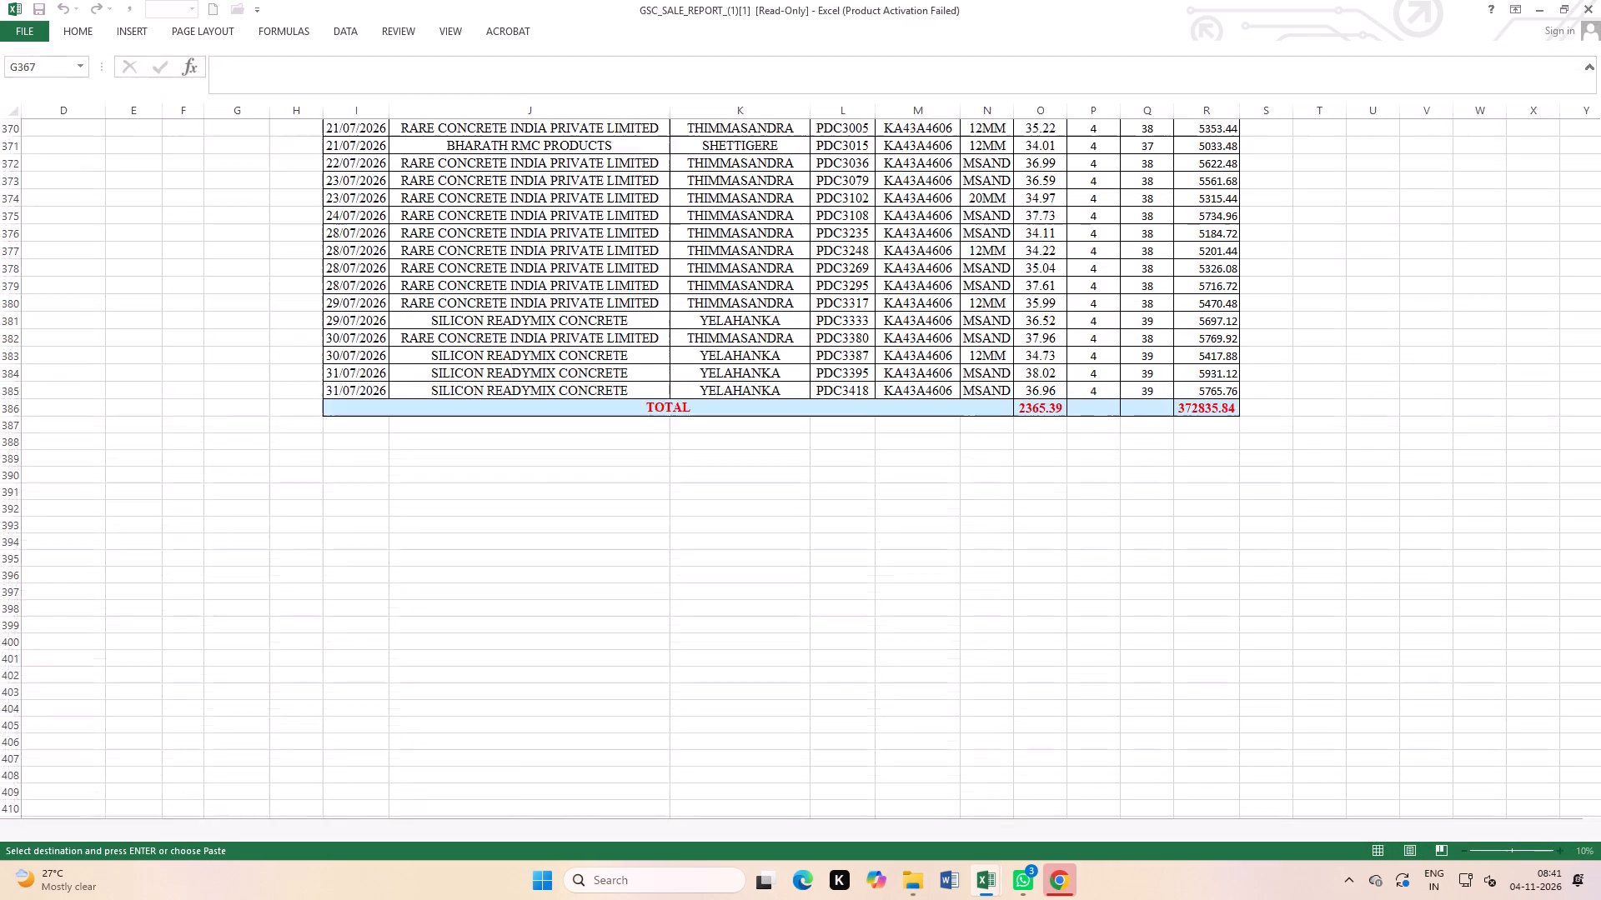
pyautogui.click(650, 835)
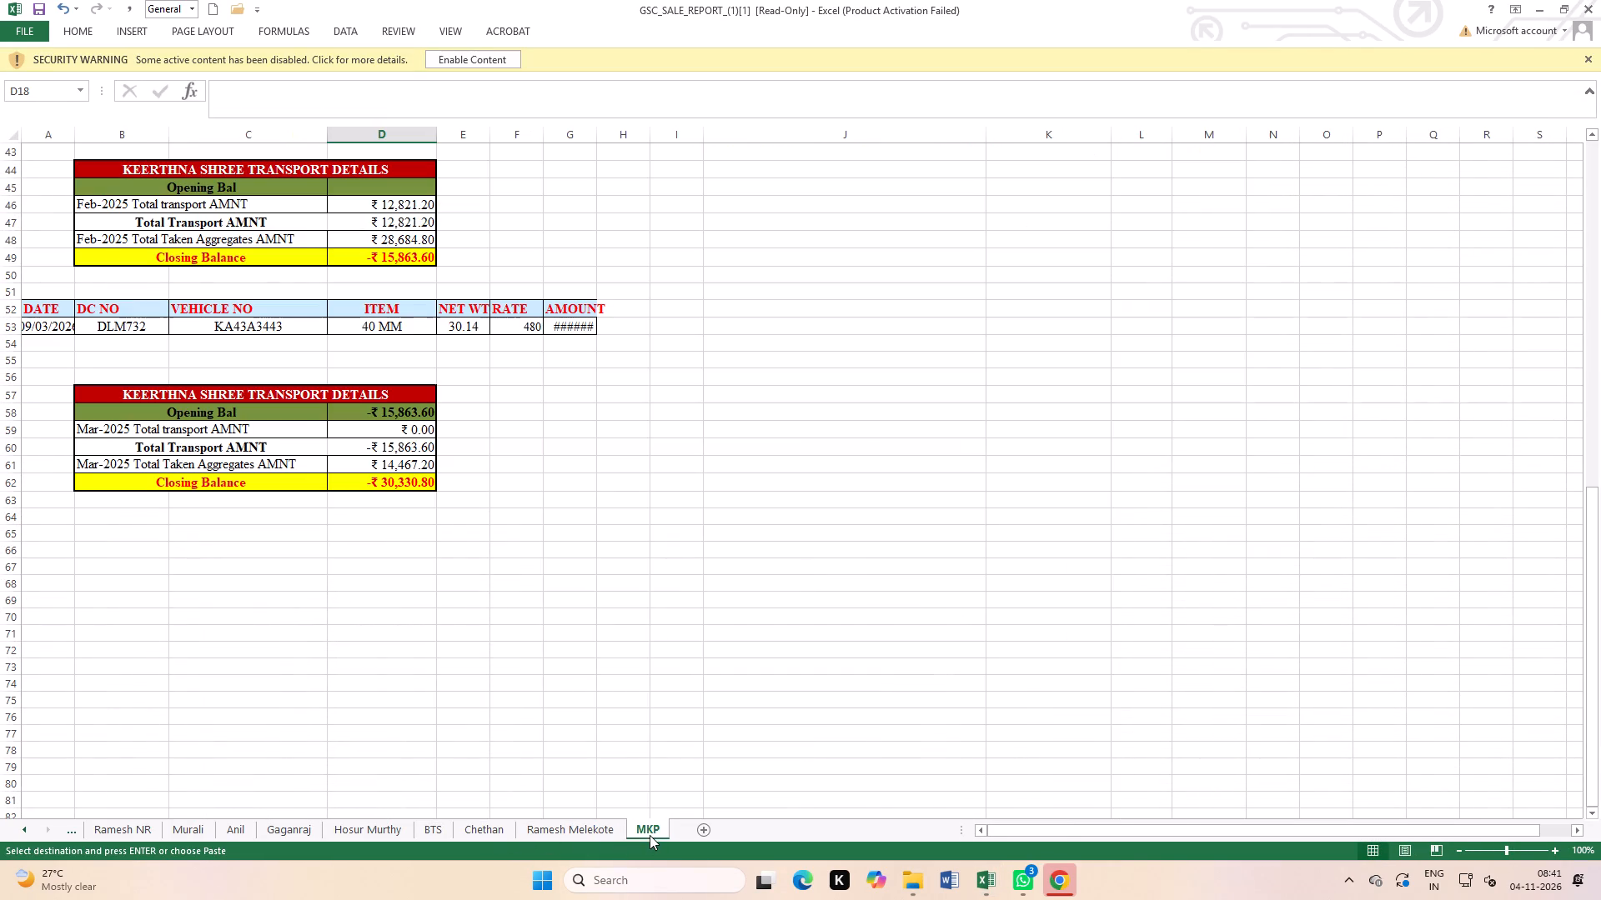
pyautogui.click(393, 832)
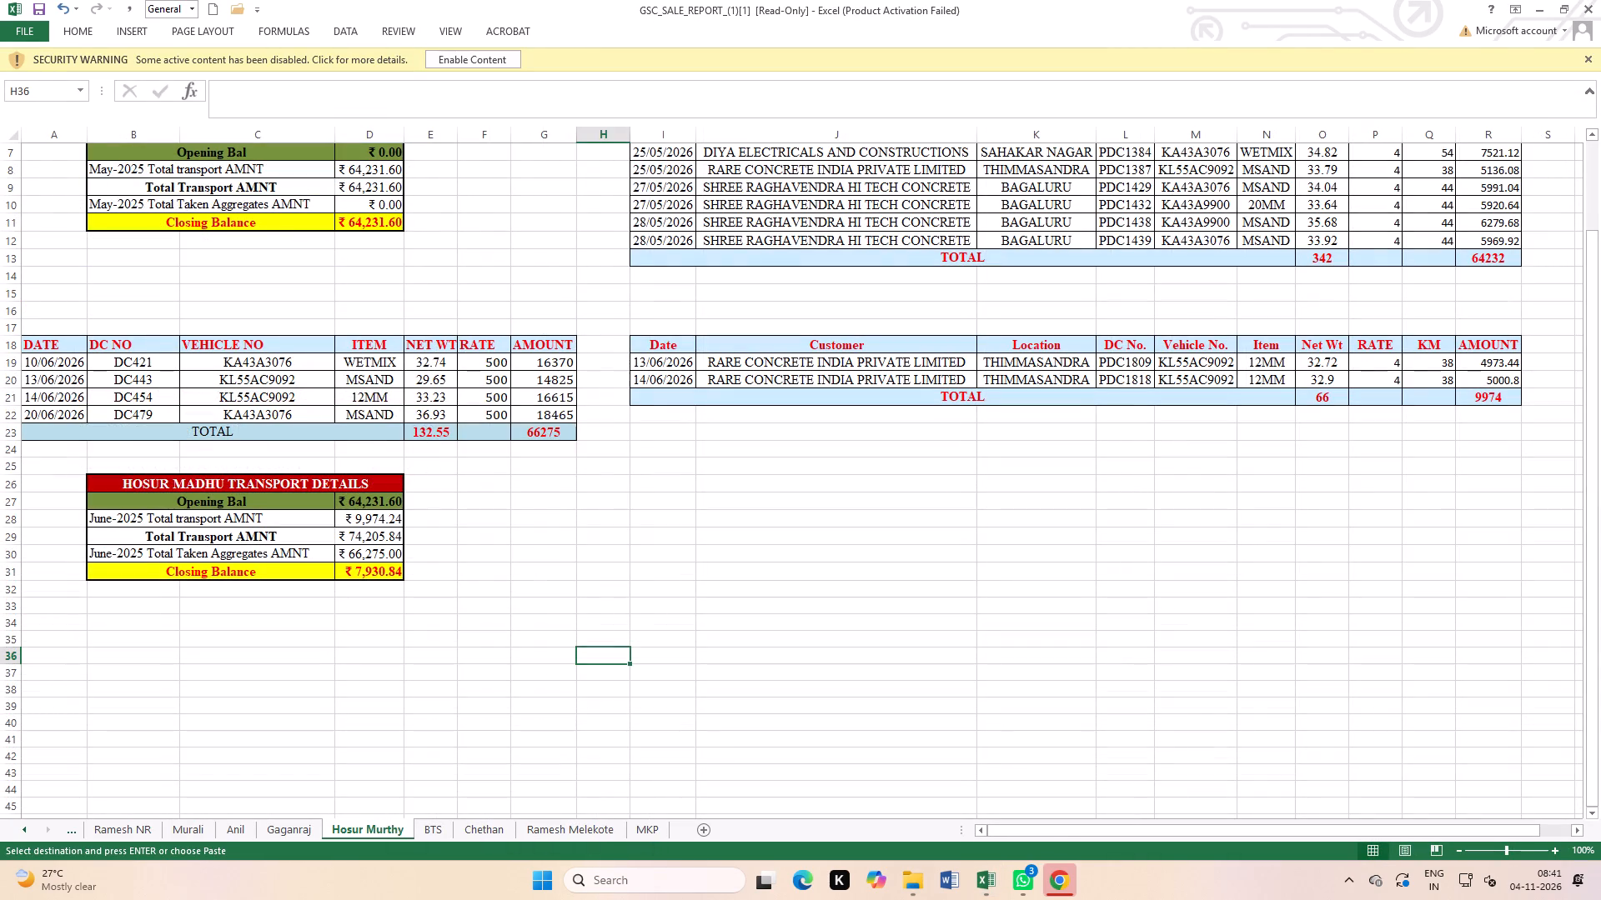
pyautogui.scroll(4, 472, 703)
pyautogui.scroll(-5, 472, 703)
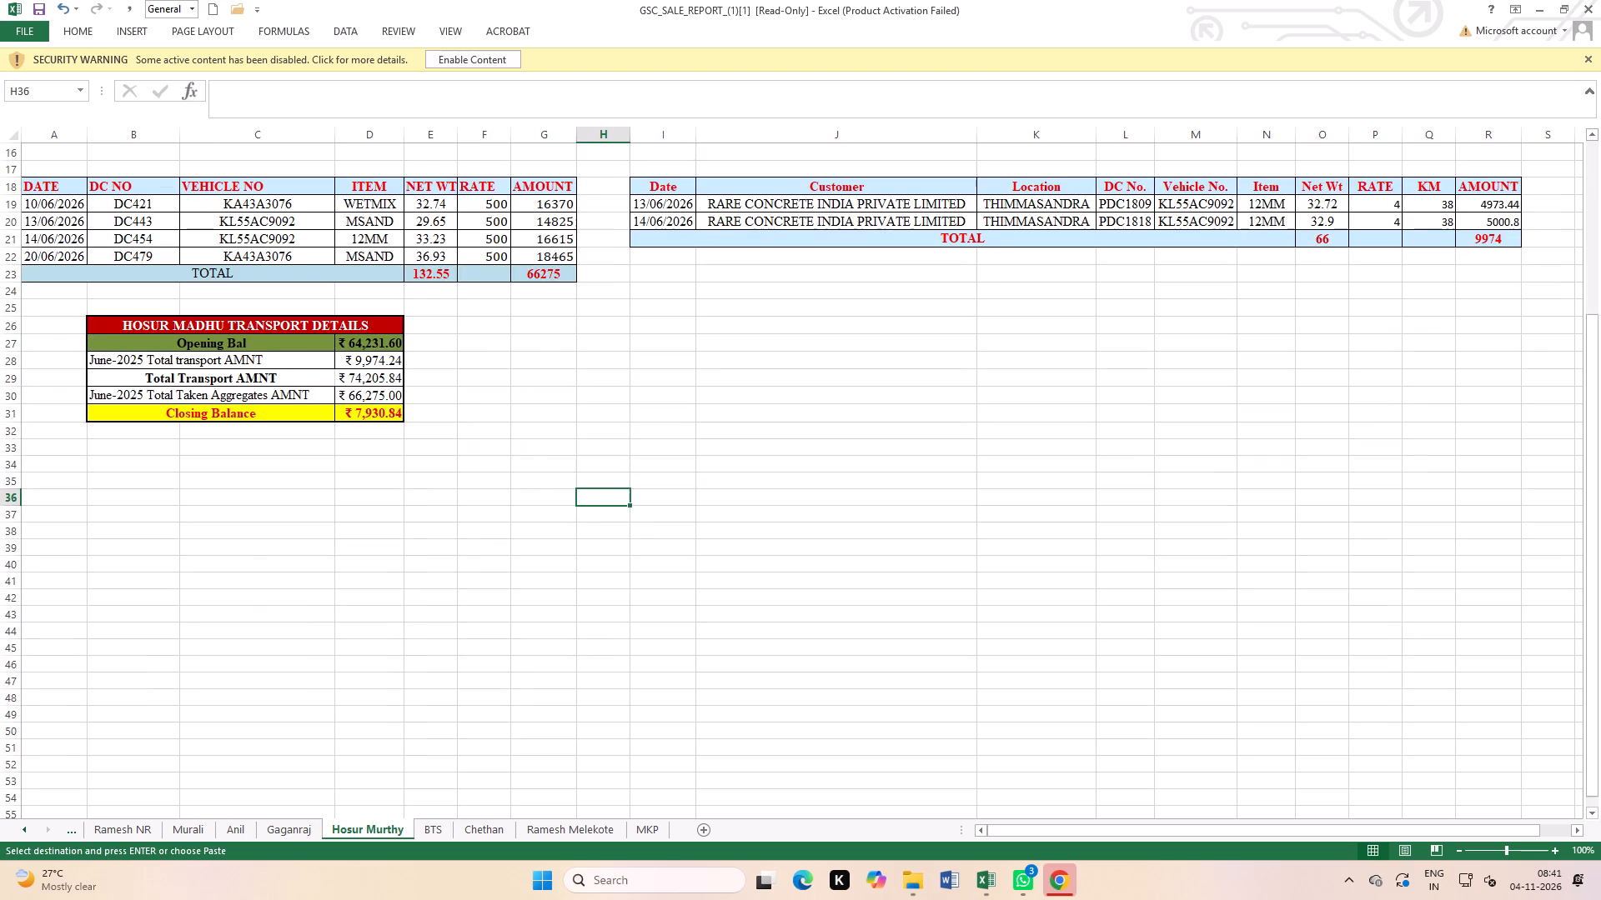
pyautogui.click(1600, 0)
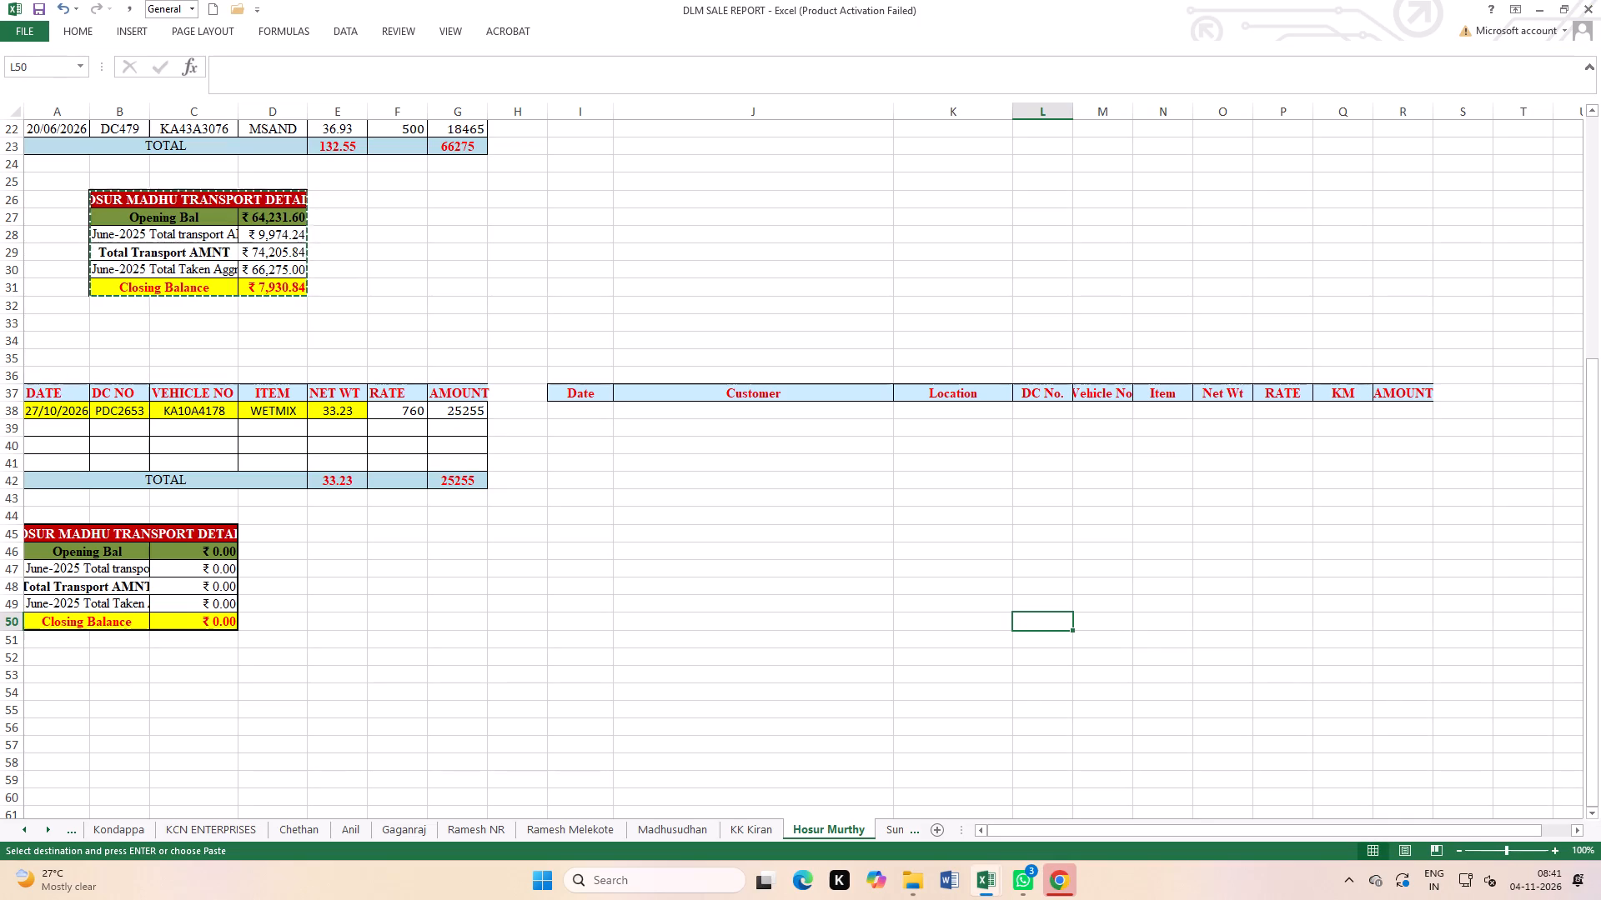
# Undo the transport details block pasted at A45 and paste the copied block at B45 instead.
pyautogui.click(678, 626)
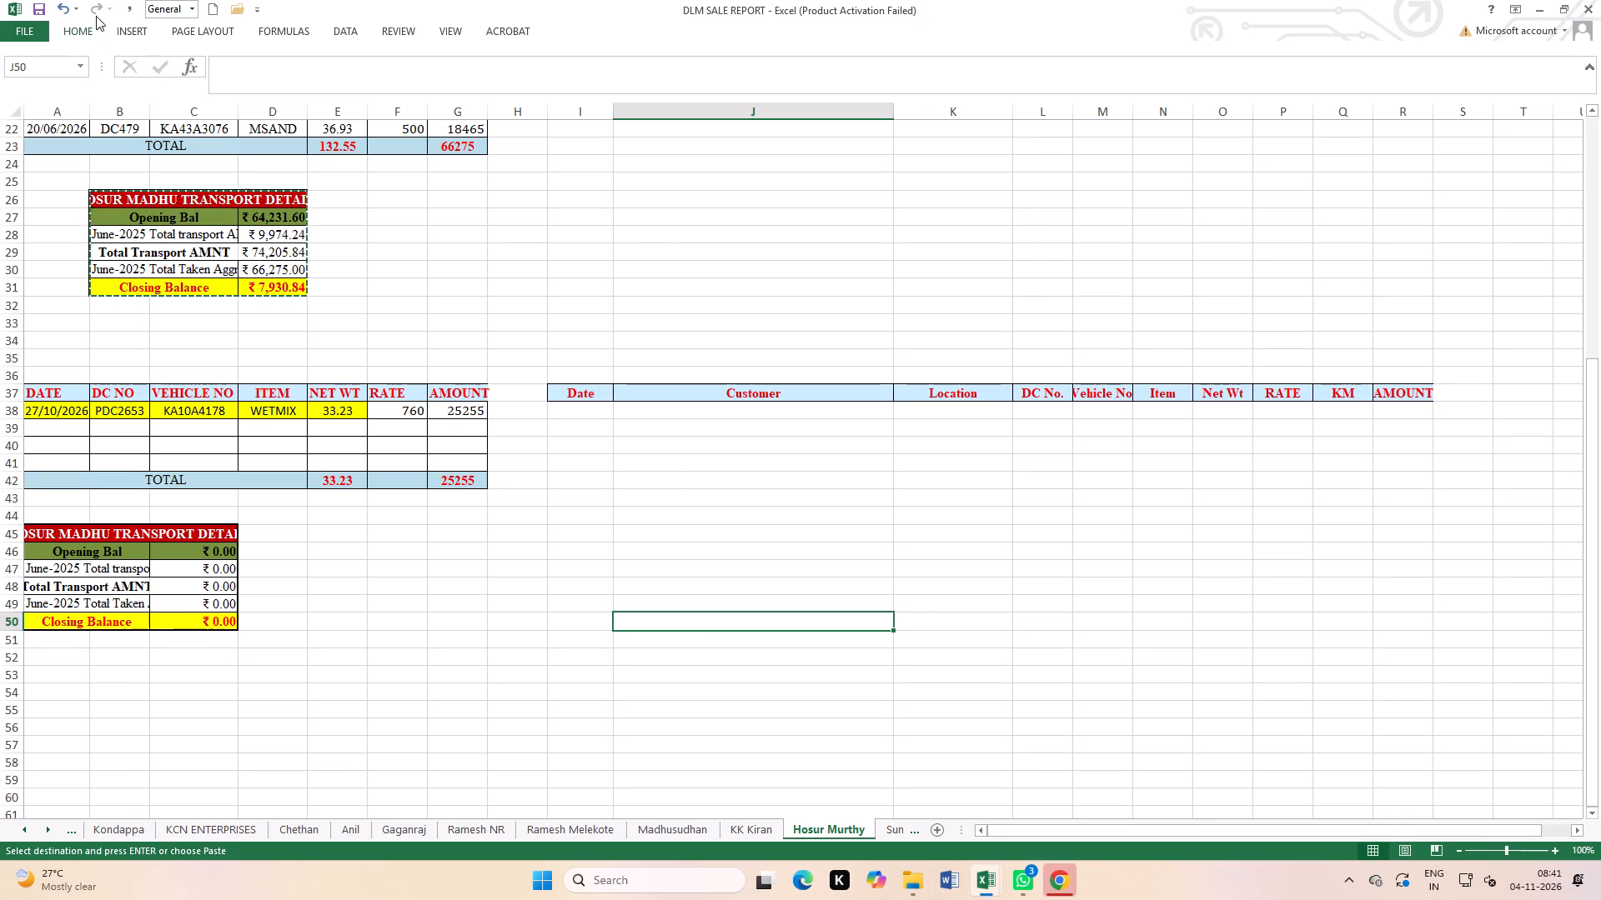
pyautogui.click(58, 2)
pyautogui.click(596, 735)
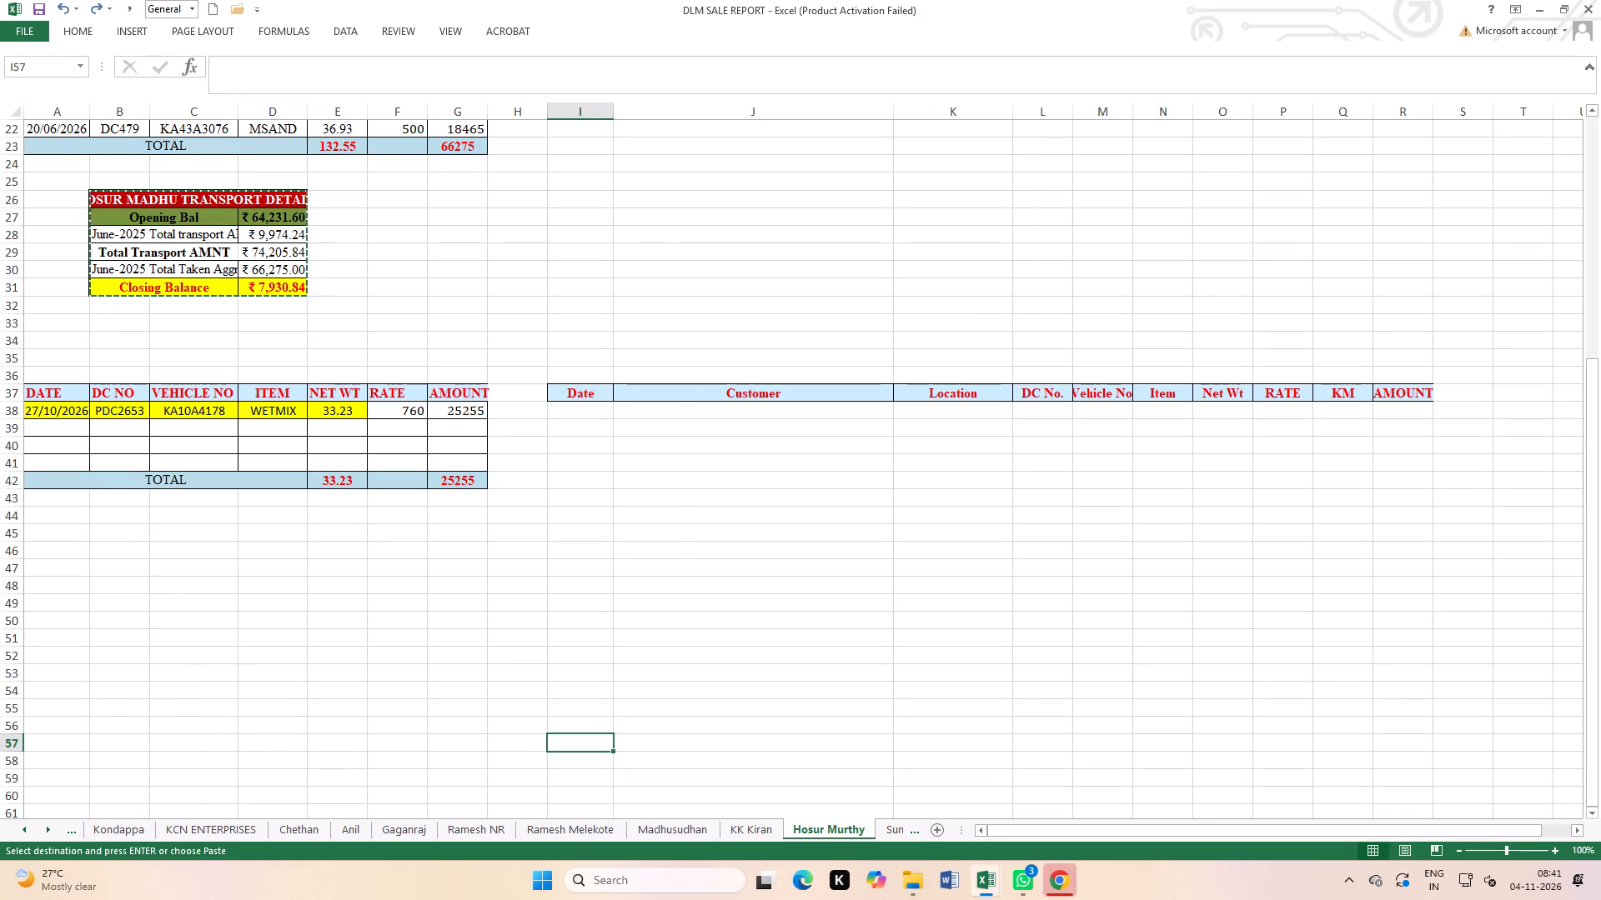
pyautogui.click(119, 538)
pyautogui.hotkey('ctrl', 'v')
pyautogui.click(539, 617)
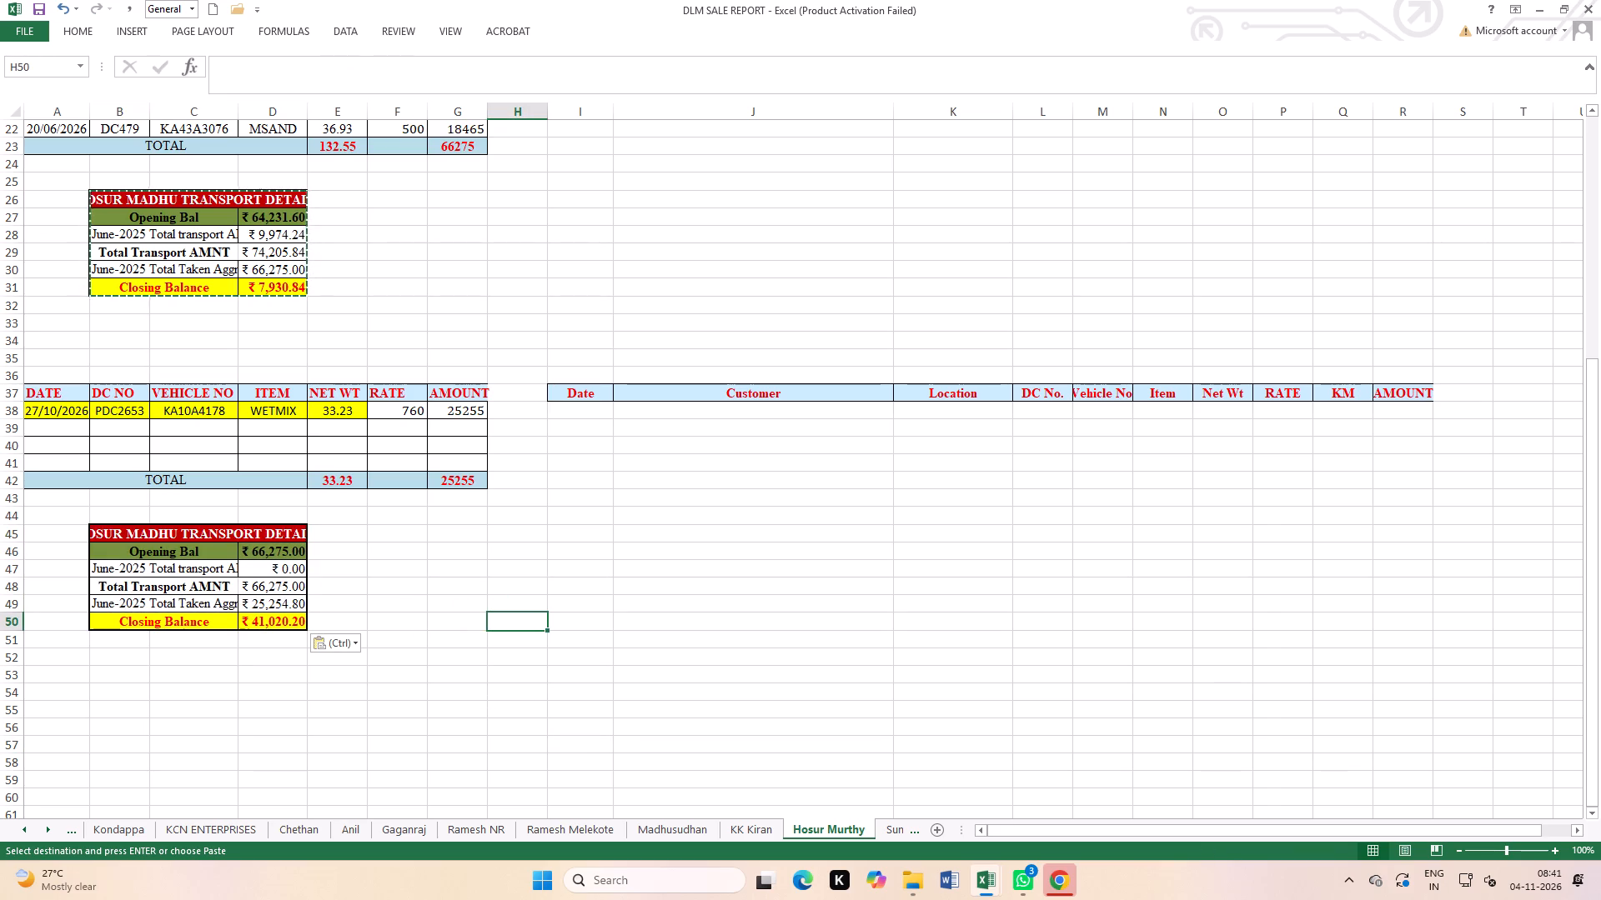
# Widen columns B and C so the transport details labels fit in their cells.
pyautogui.moveTo(150, 107); pyautogui.dragTo(213, 137)
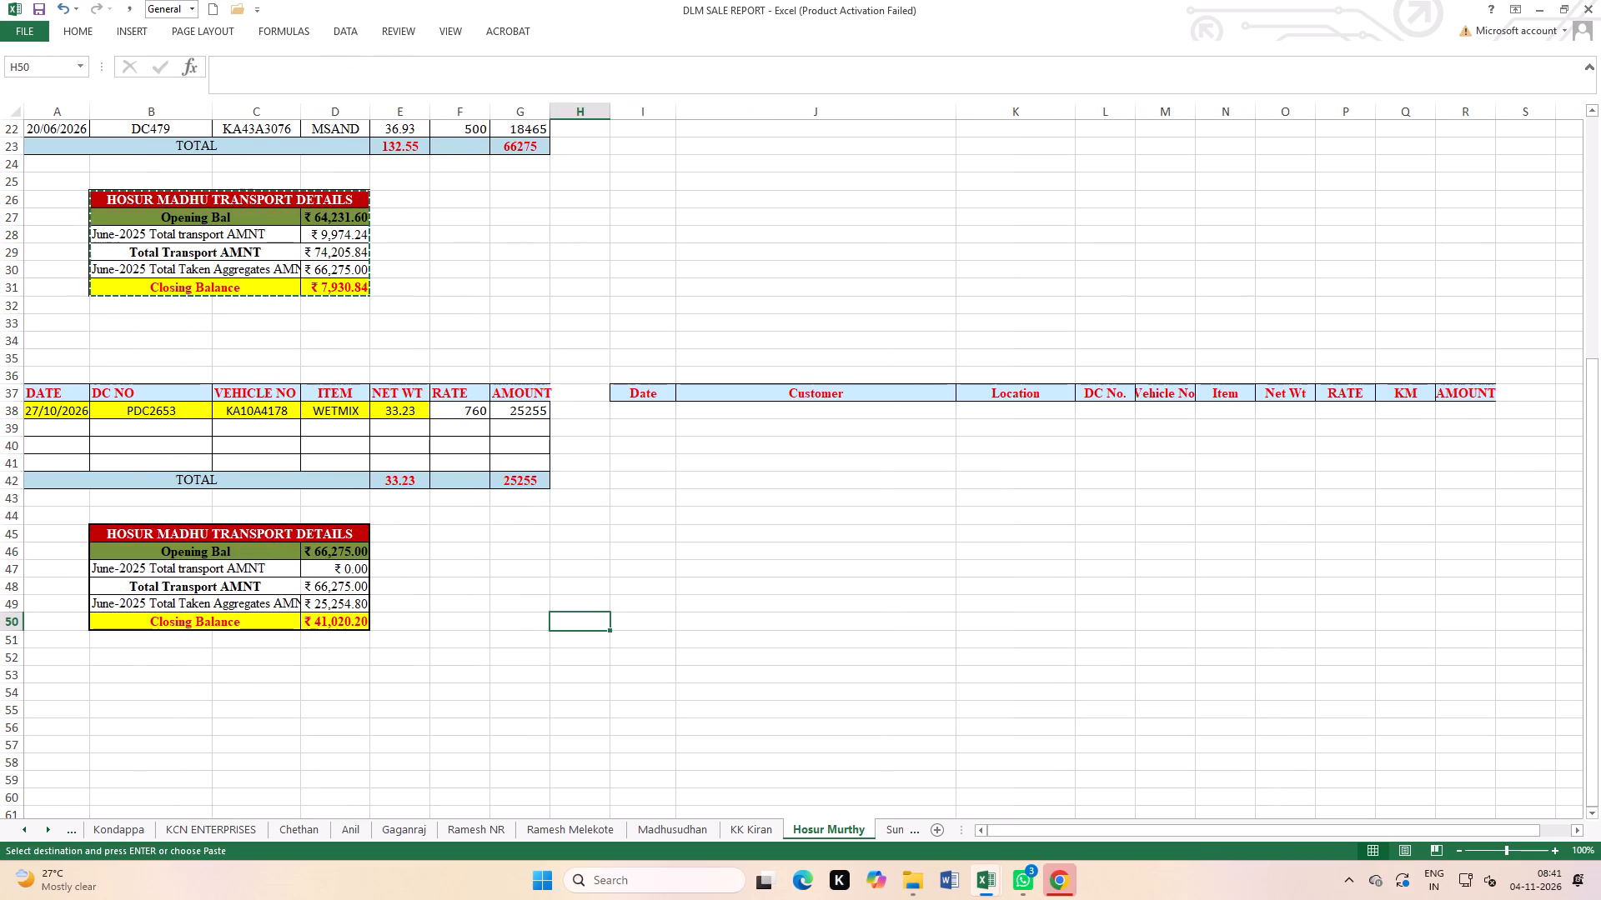
pyautogui.moveTo(297, 101); pyautogui.dragTo(334, 117)
pyautogui.moveTo(303, 128); pyautogui.dragTo(341, 153)
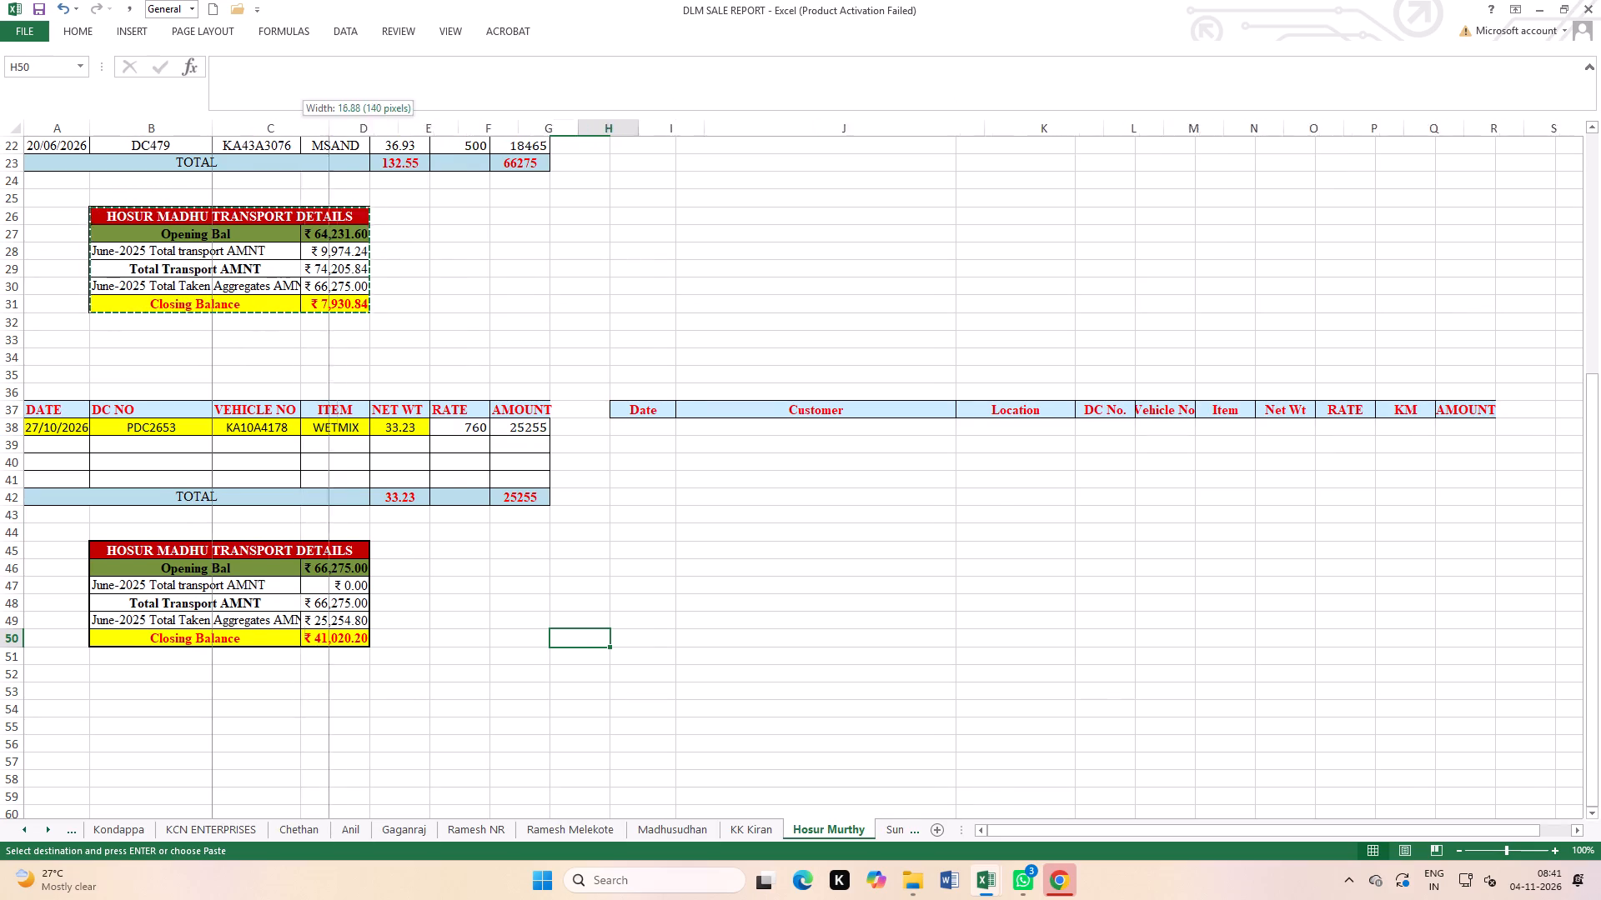
pyautogui.moveTo(341, 153); pyautogui.dragTo(344, 155)
pyautogui.click(633, 497)
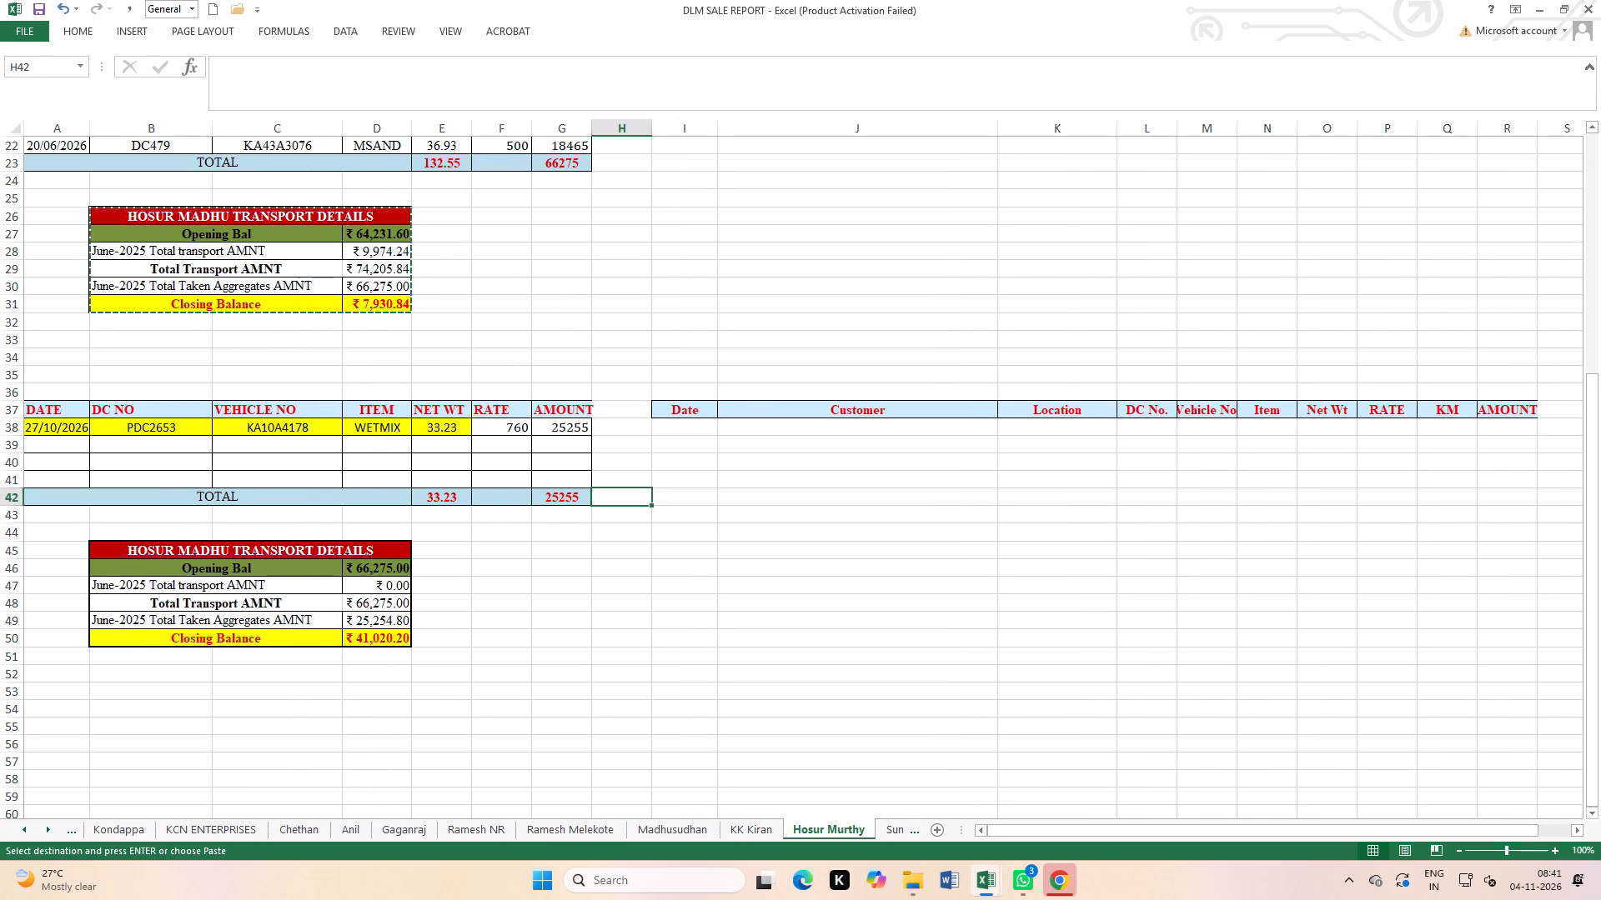
# Link the new block's Opening Bal in D46 to the previous block's Closing Balance with the formula =D31.
pyautogui.click(387, 565)
pyautogui.press('=')
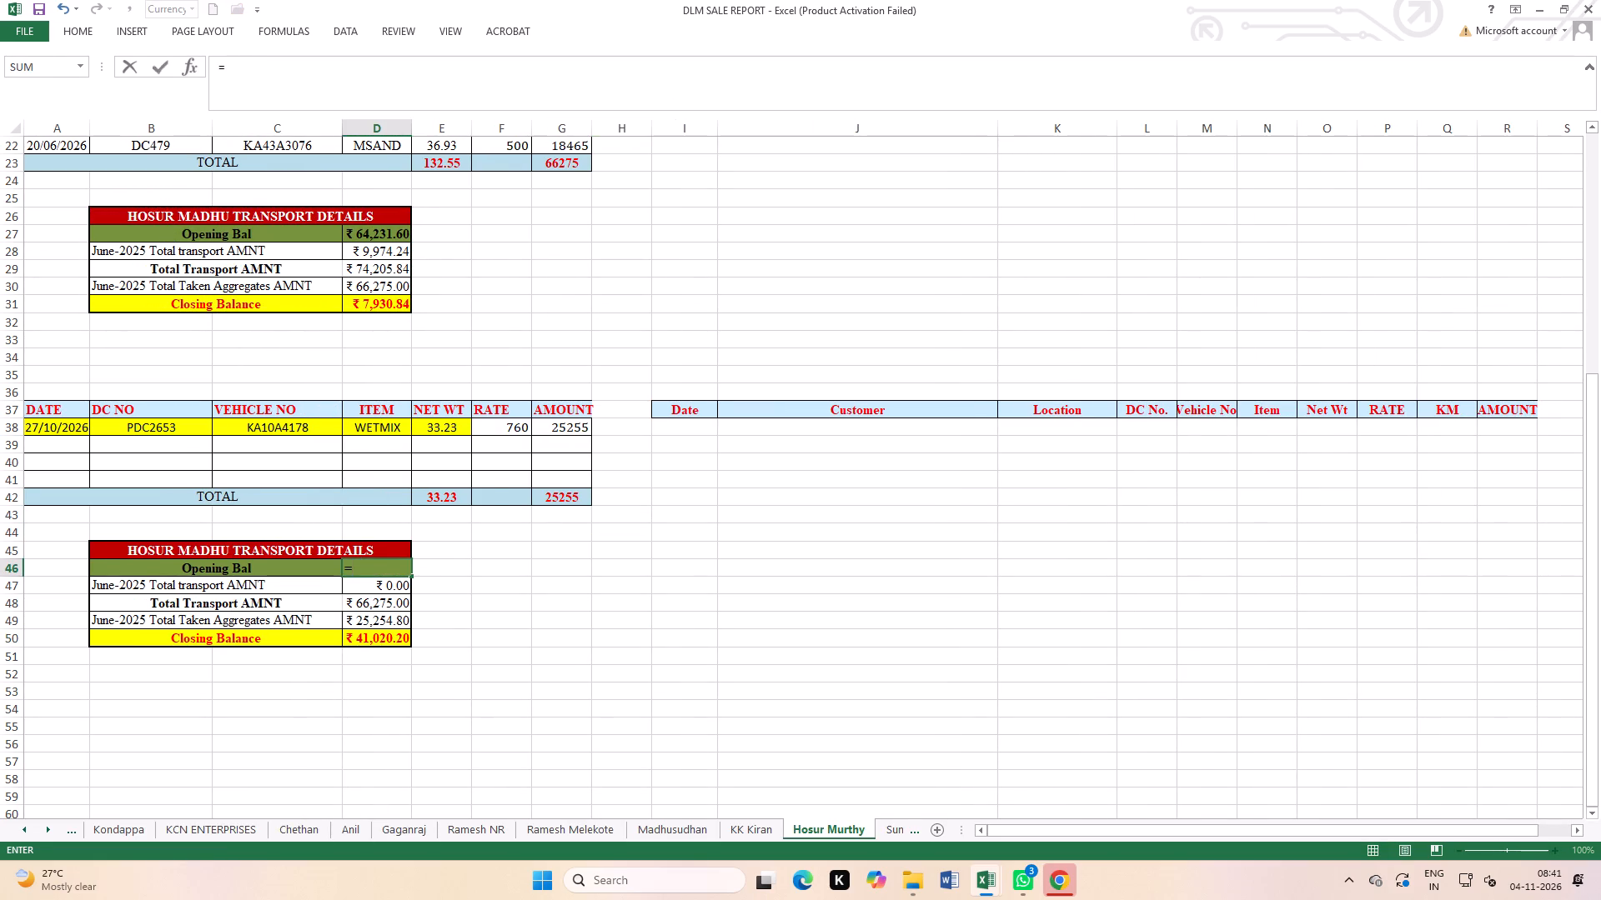
pyautogui.click(390, 300)
pyautogui.press('Return')
pyautogui.click(587, 699)
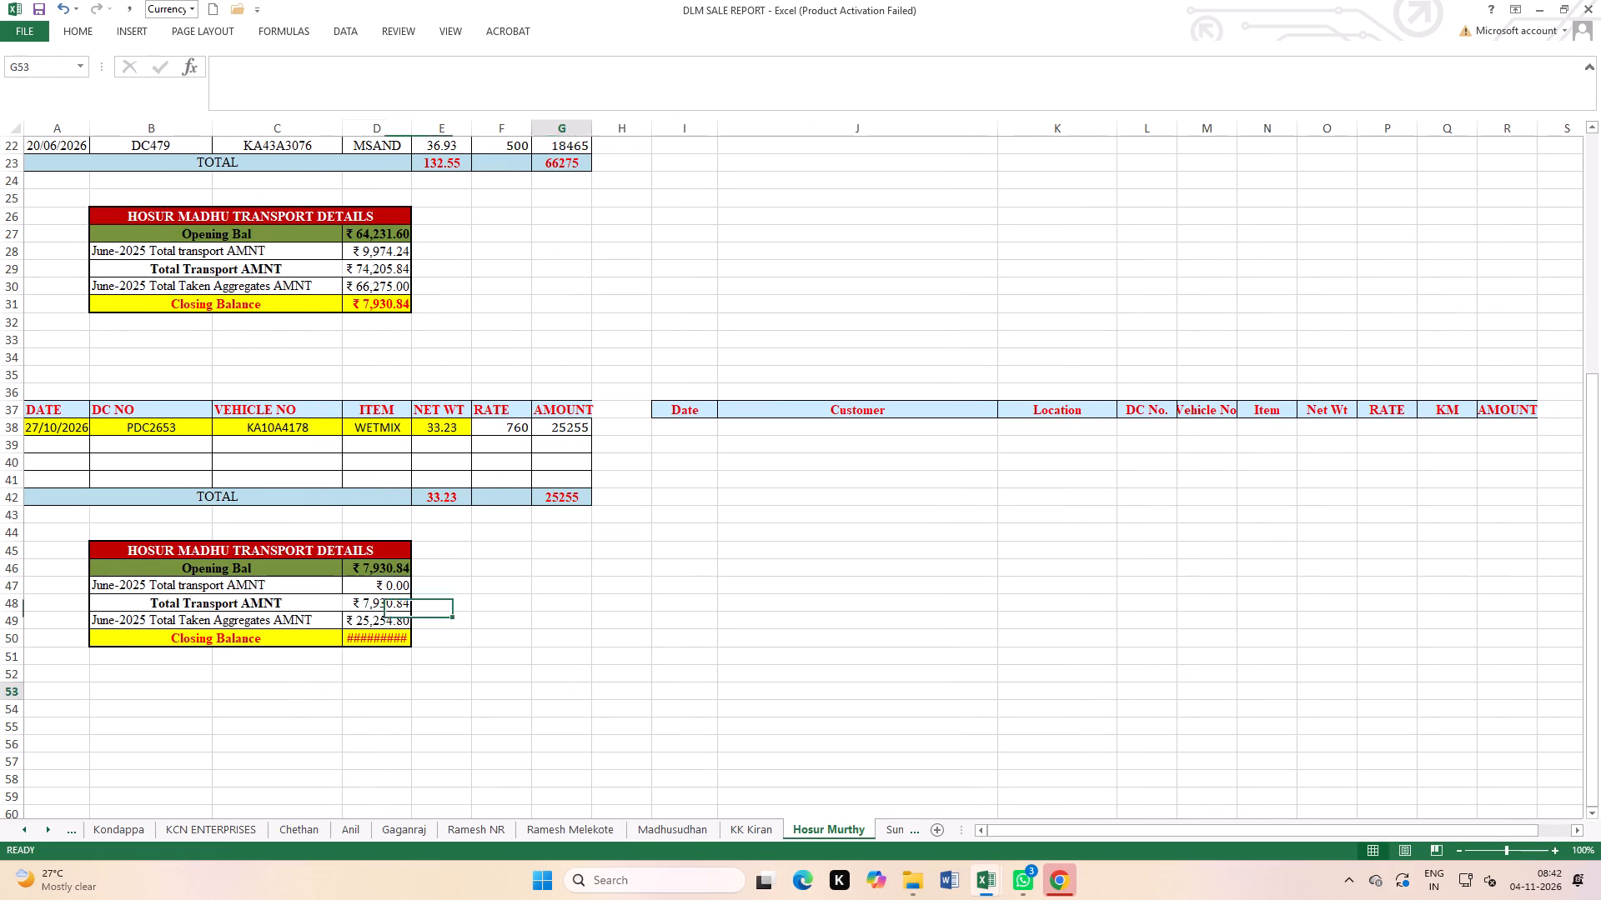
# AutoFit column D so the new block's Closing Balance amount fits.
pyautogui.click(381, 645)
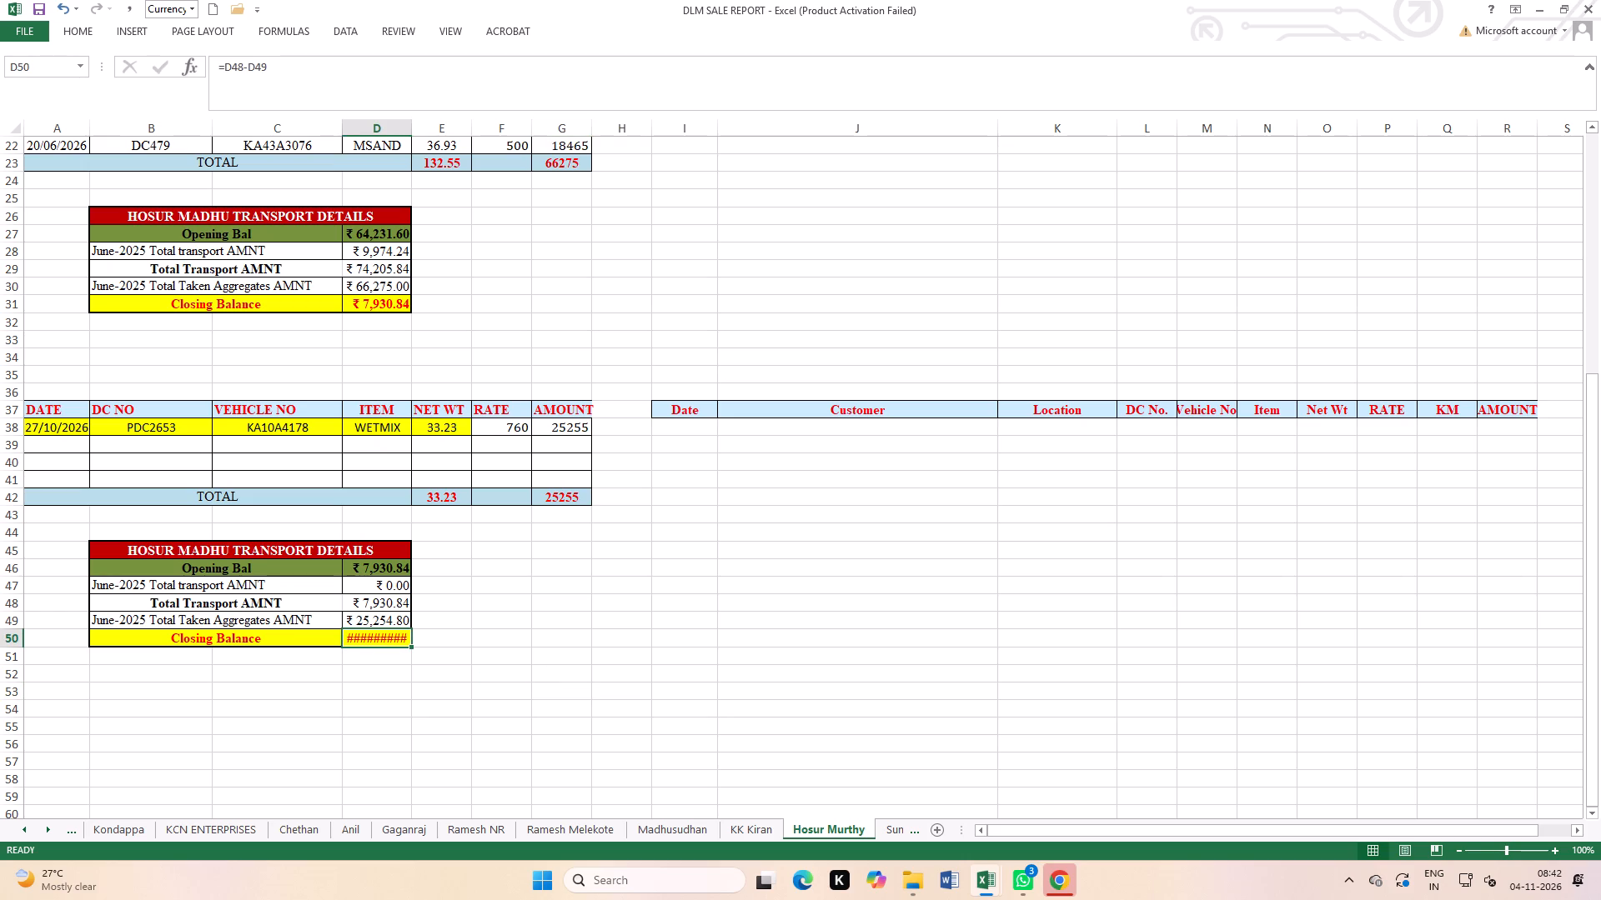
pyautogui.doubleClick(409, 124)
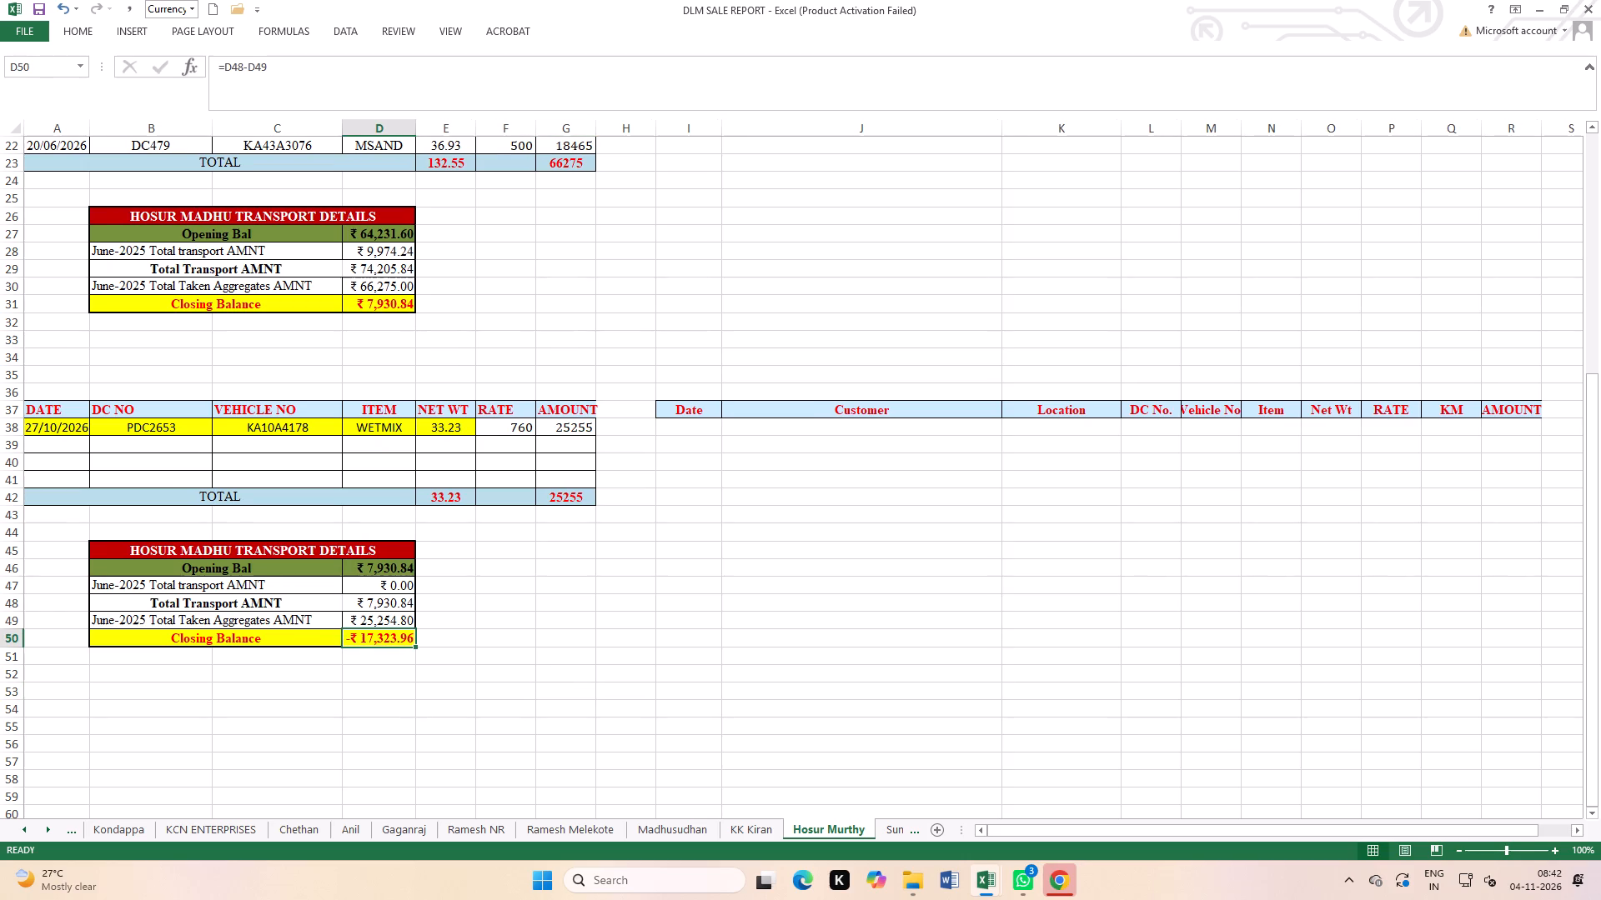
pyautogui.click(702, 623)
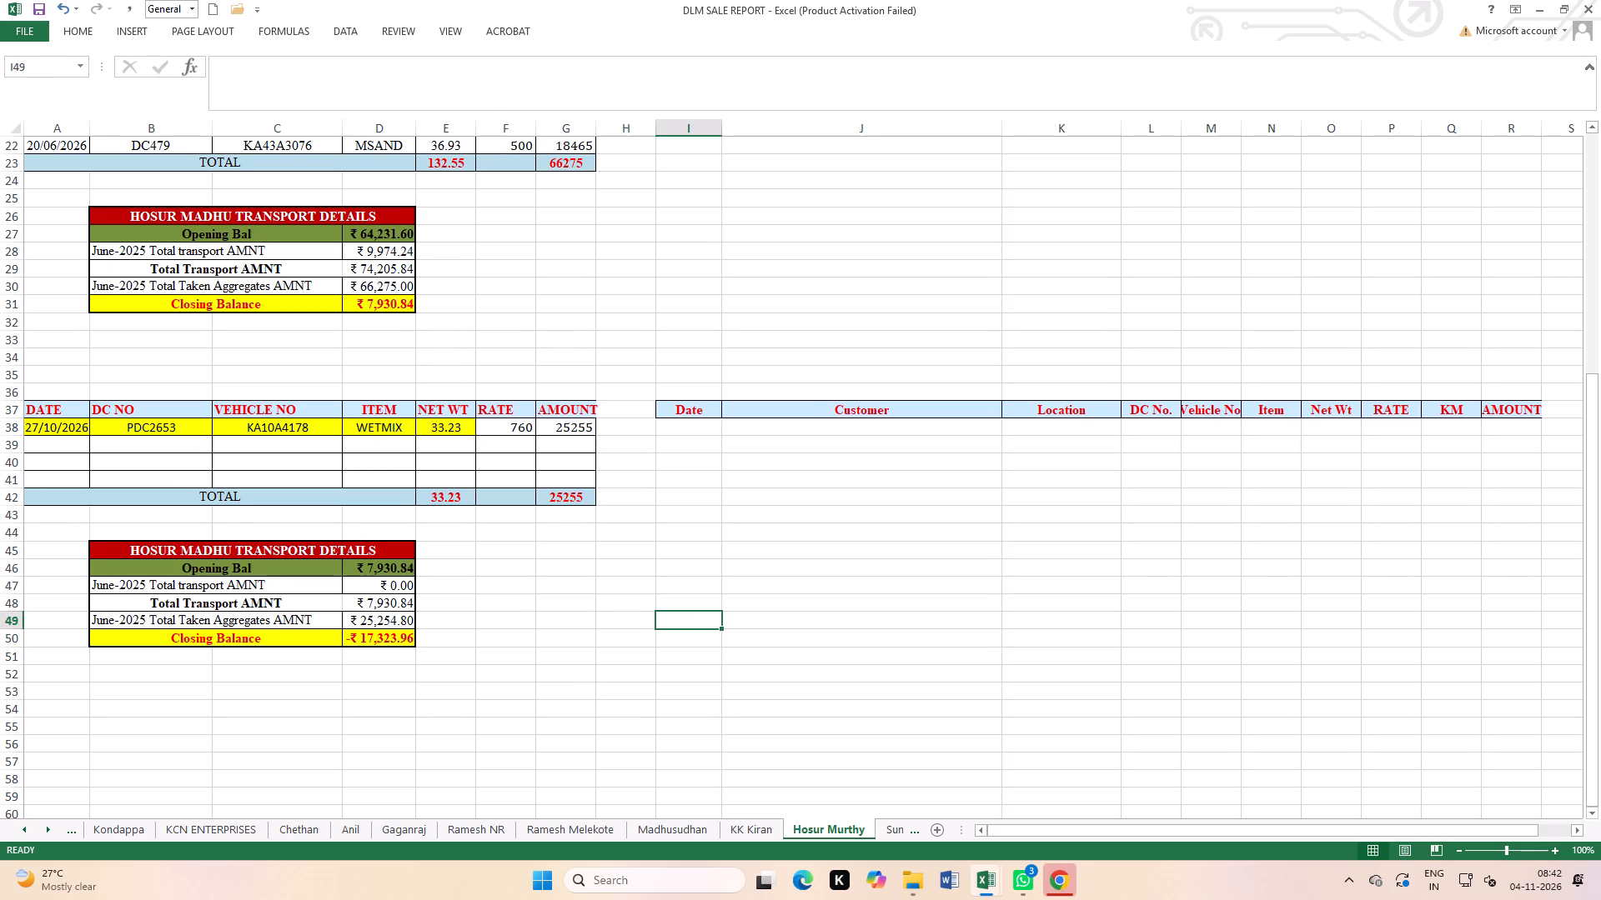
# Check the formula behind the new block's Total Taken Aggregates amount in D49.
pyautogui.doubleClick(389, 620)
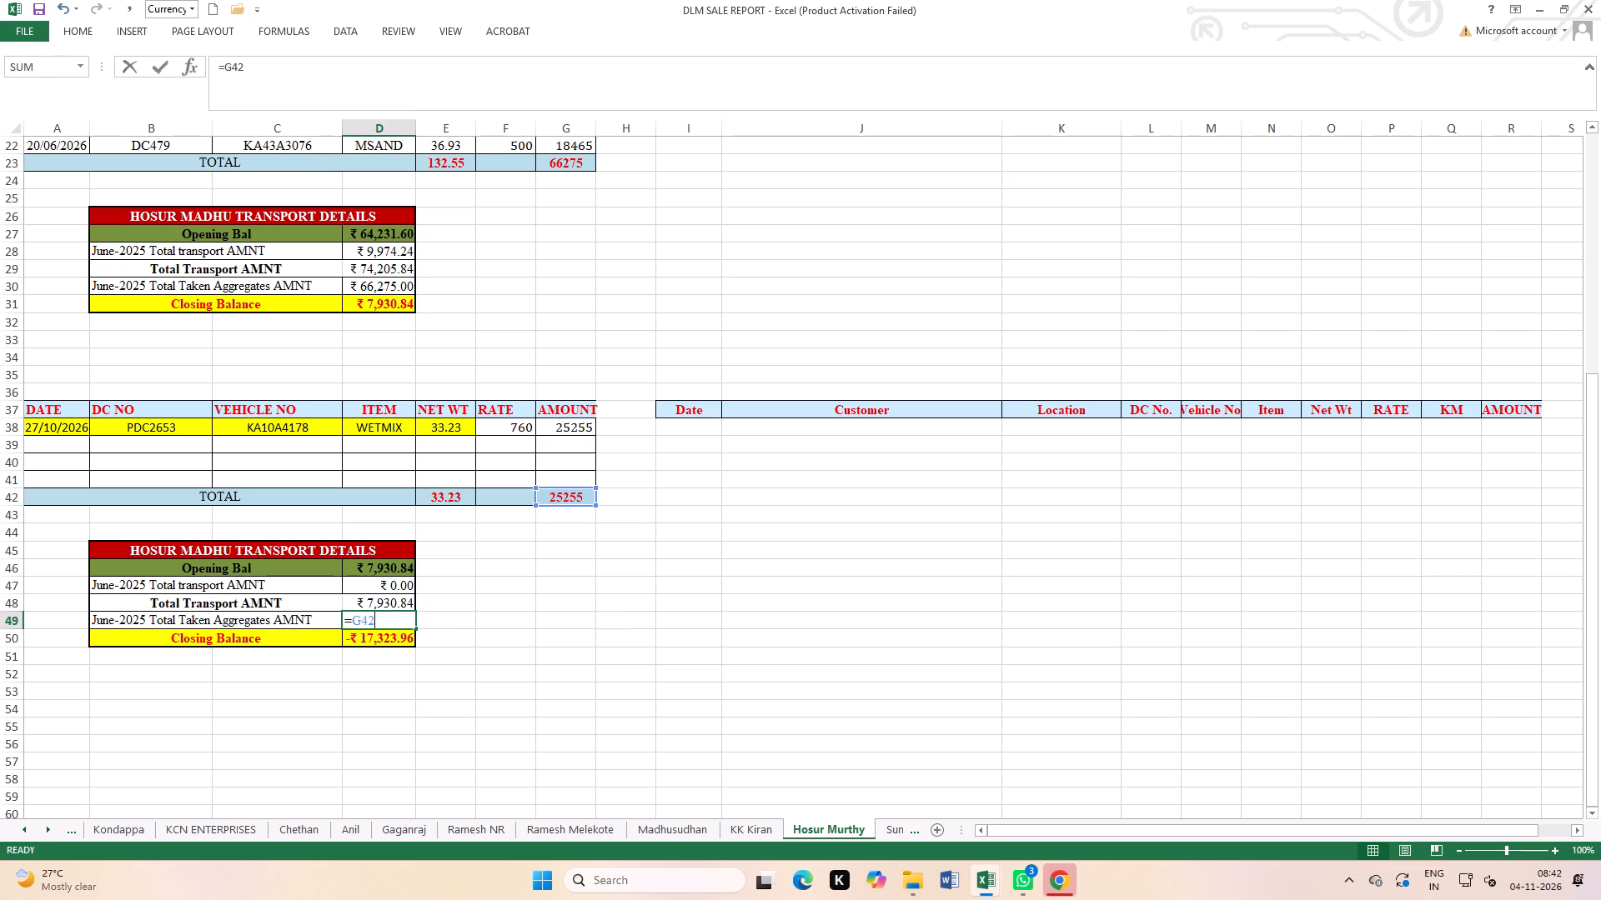
pyautogui.press('Return')
pyautogui.click(657, 638)
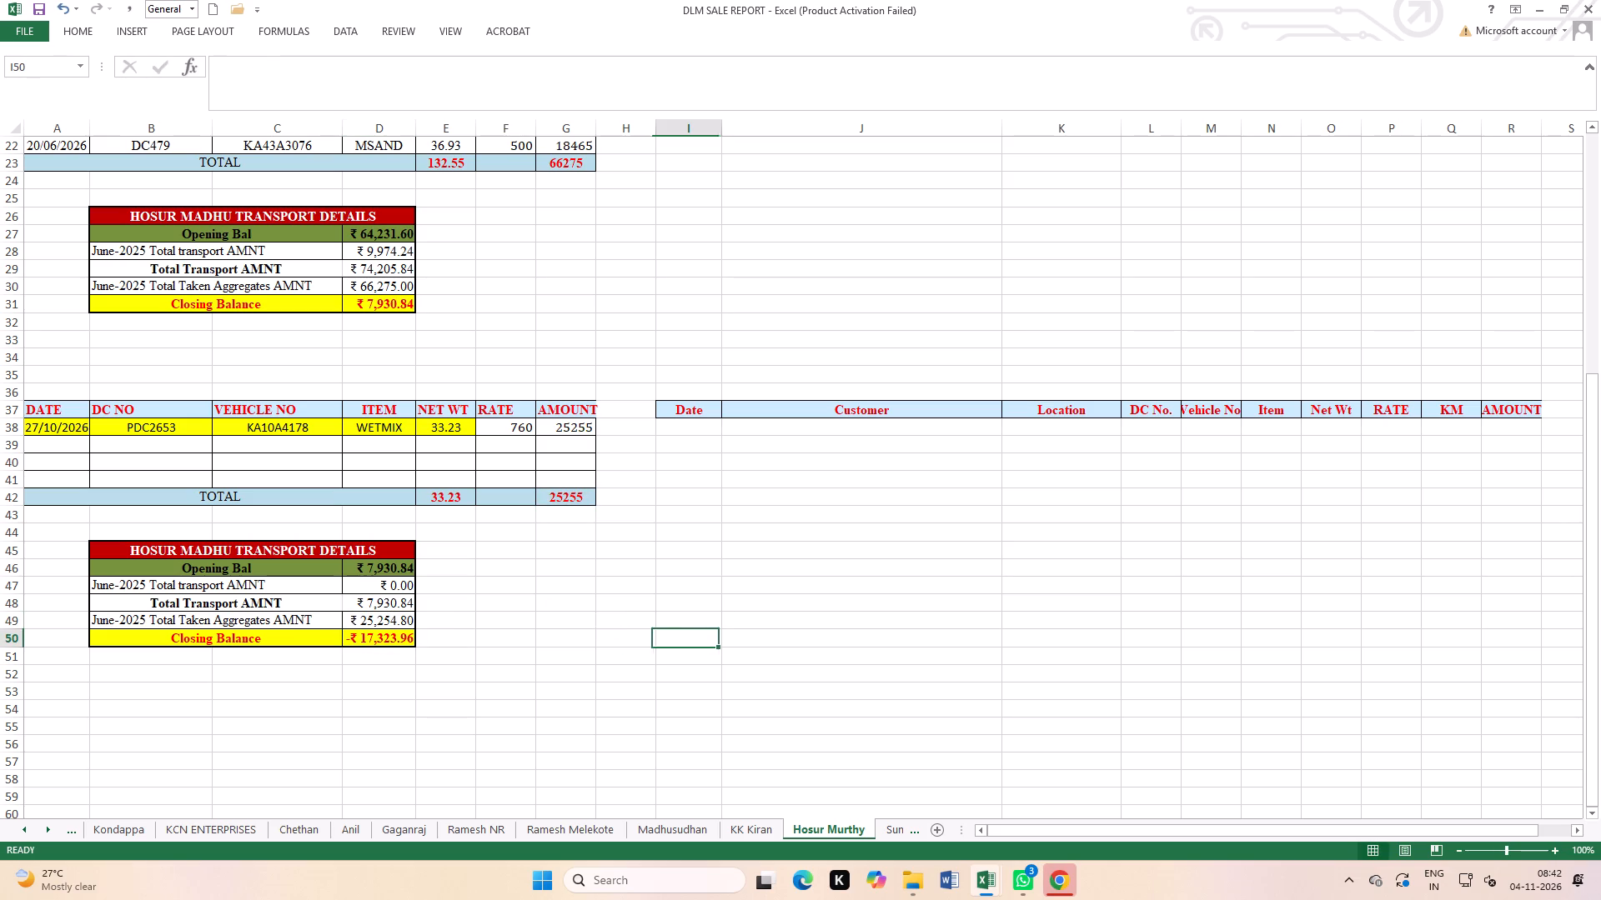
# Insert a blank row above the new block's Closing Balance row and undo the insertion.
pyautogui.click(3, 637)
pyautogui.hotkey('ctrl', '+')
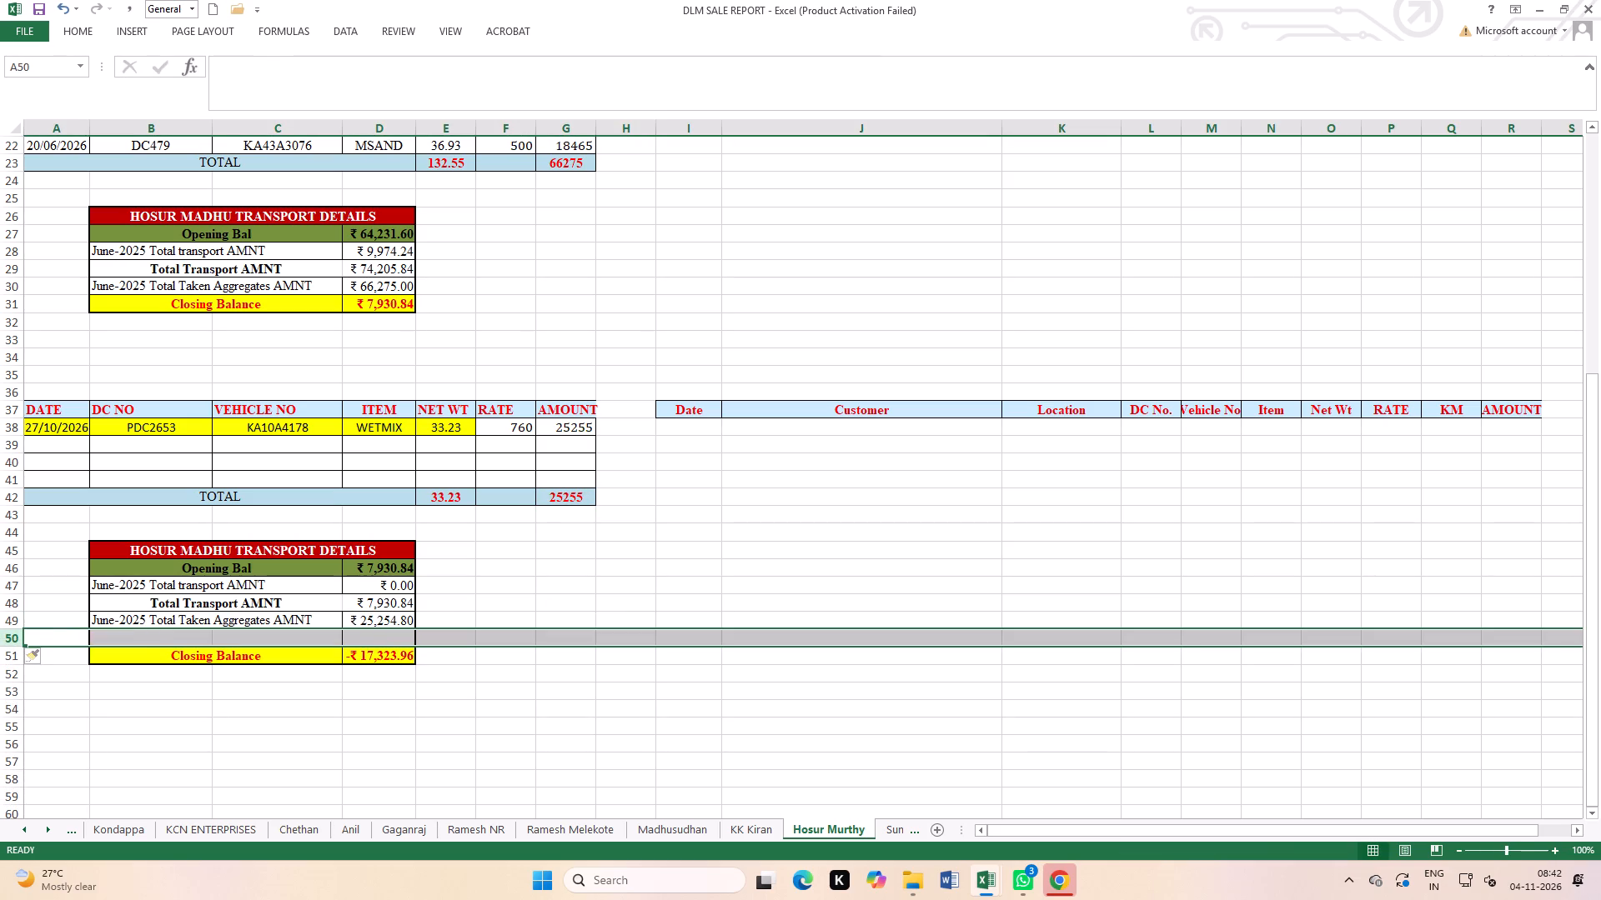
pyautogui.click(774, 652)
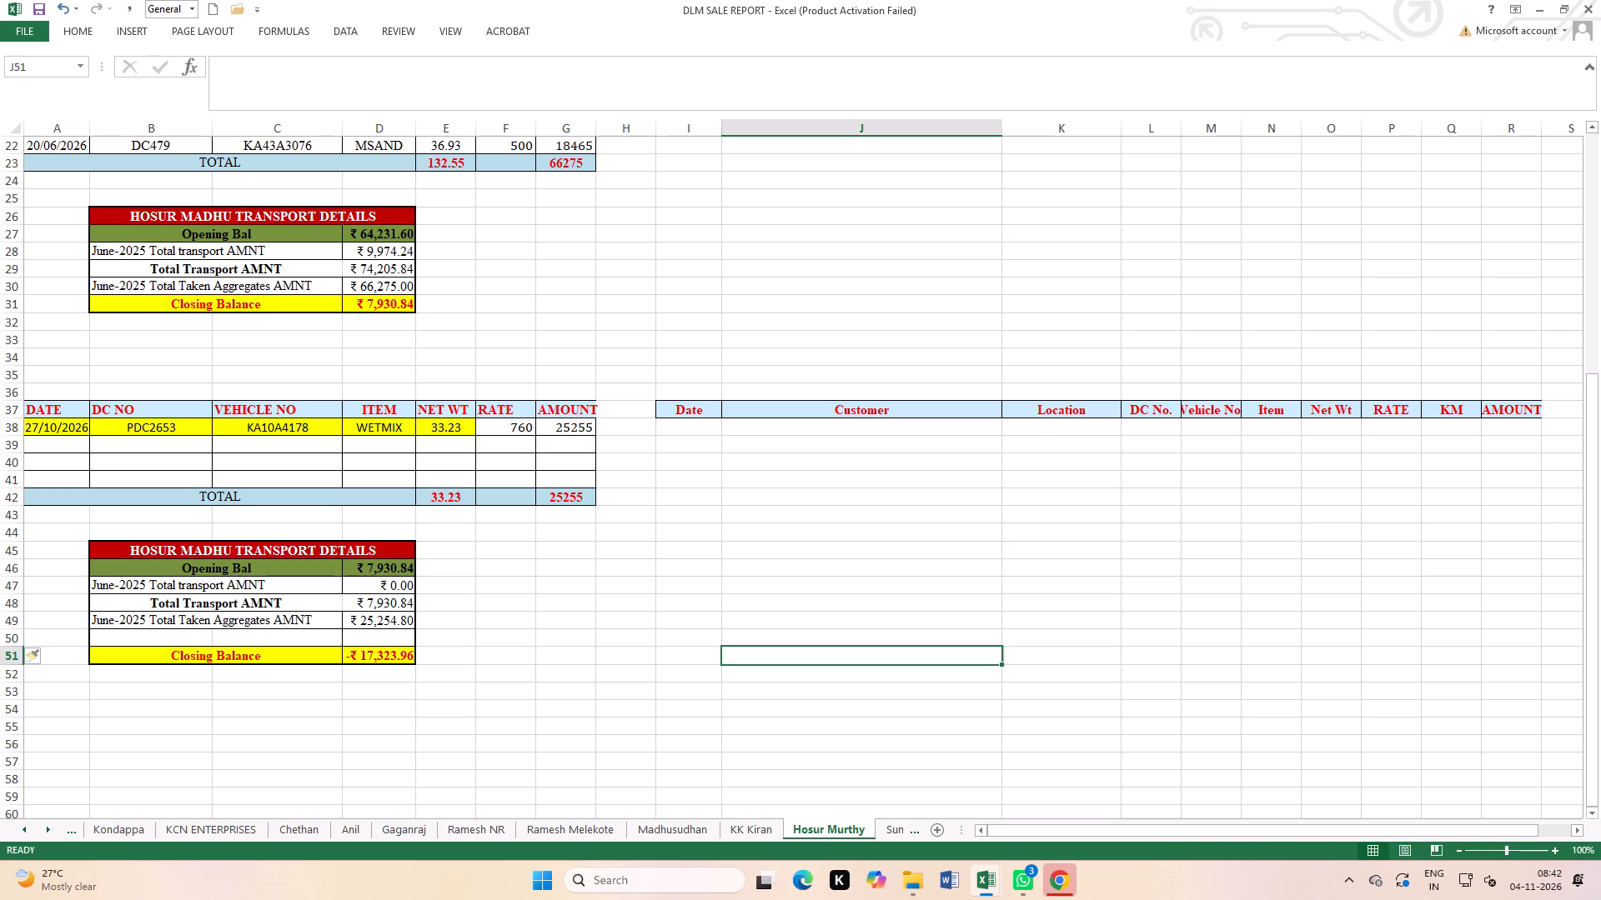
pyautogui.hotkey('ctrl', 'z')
# Insert a blank row 48 above the new block's Total Transport AMNT row and merge and center cells B48:C48.
pyautogui.click(3, 622)
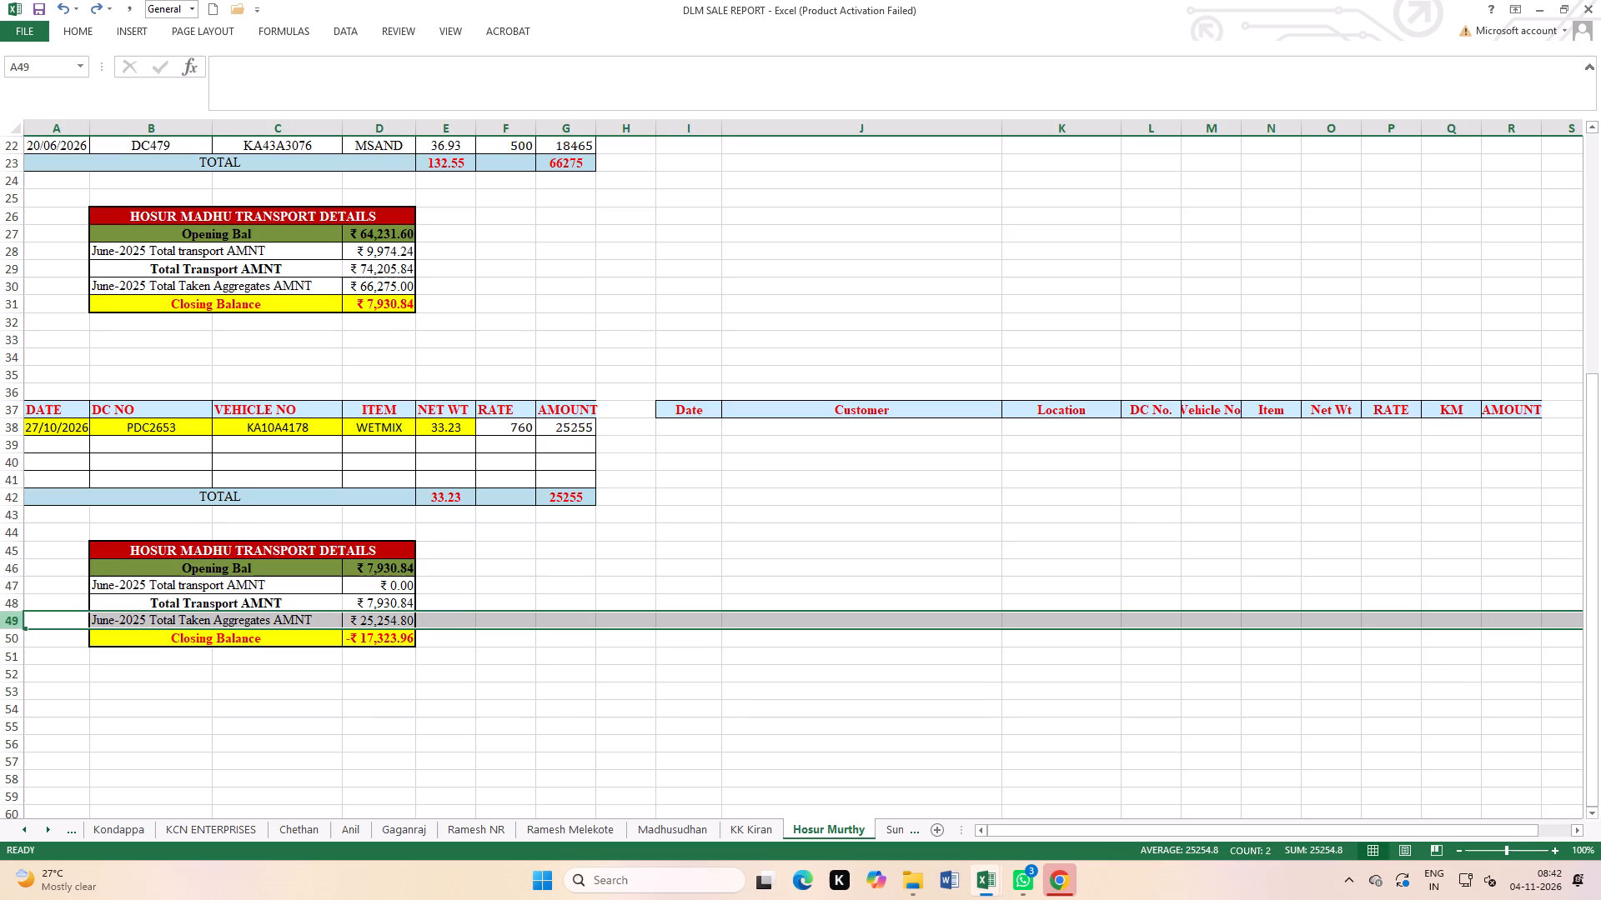
pyautogui.click(7, 604)
pyautogui.hotkey('ctrl', '+')
pyautogui.click(629, 737)
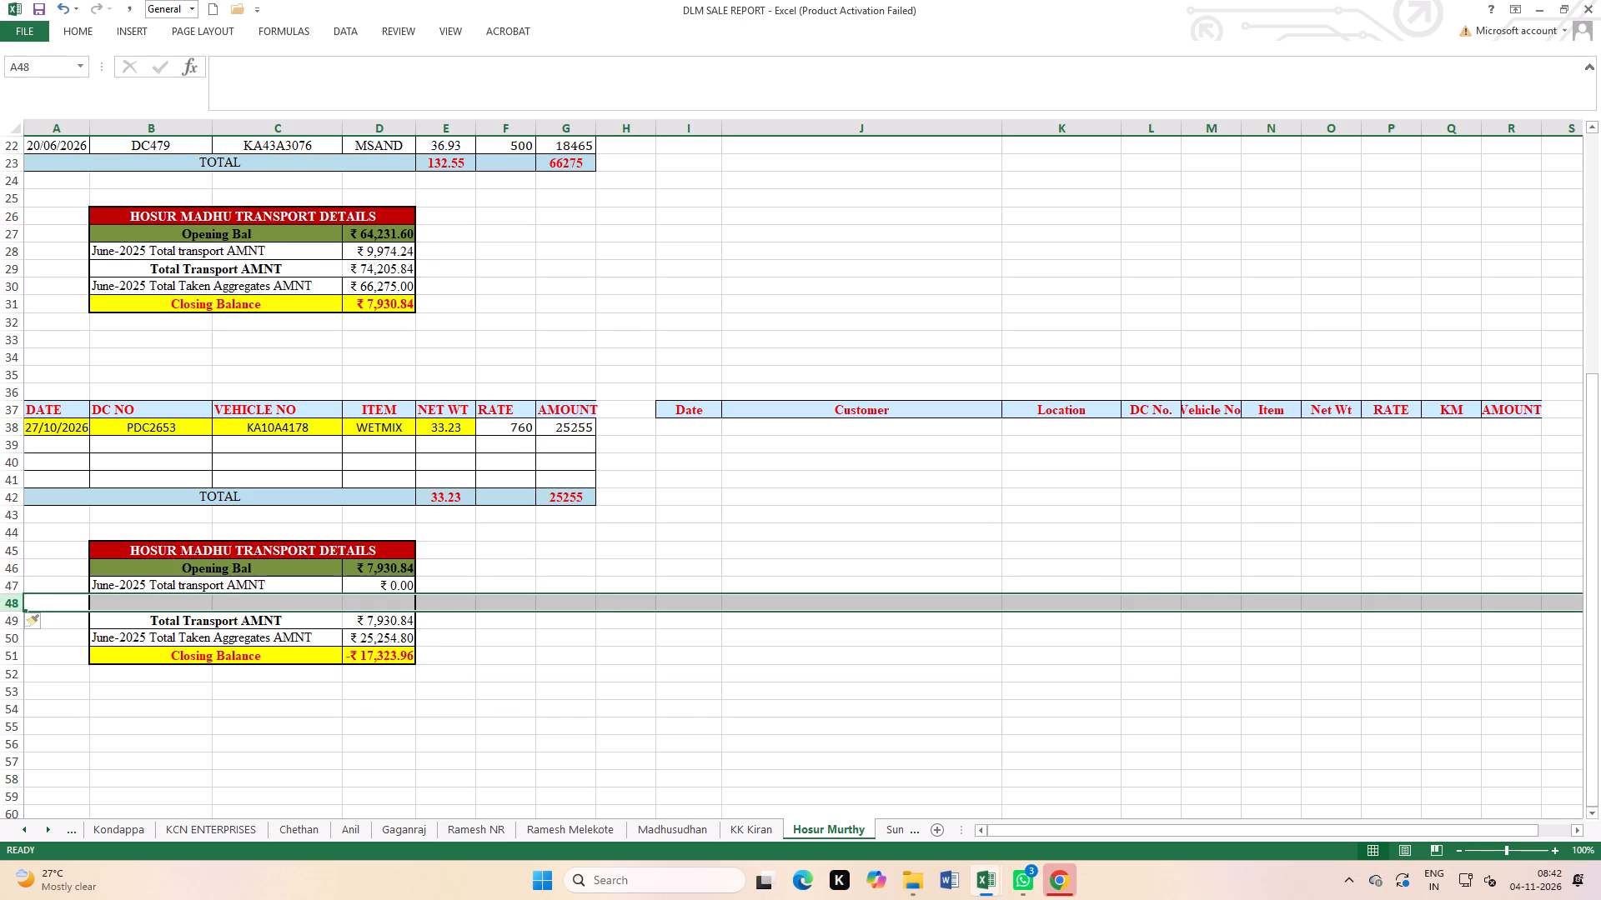
pyautogui.moveTo(152, 607); pyautogui.dragTo(271, 602)
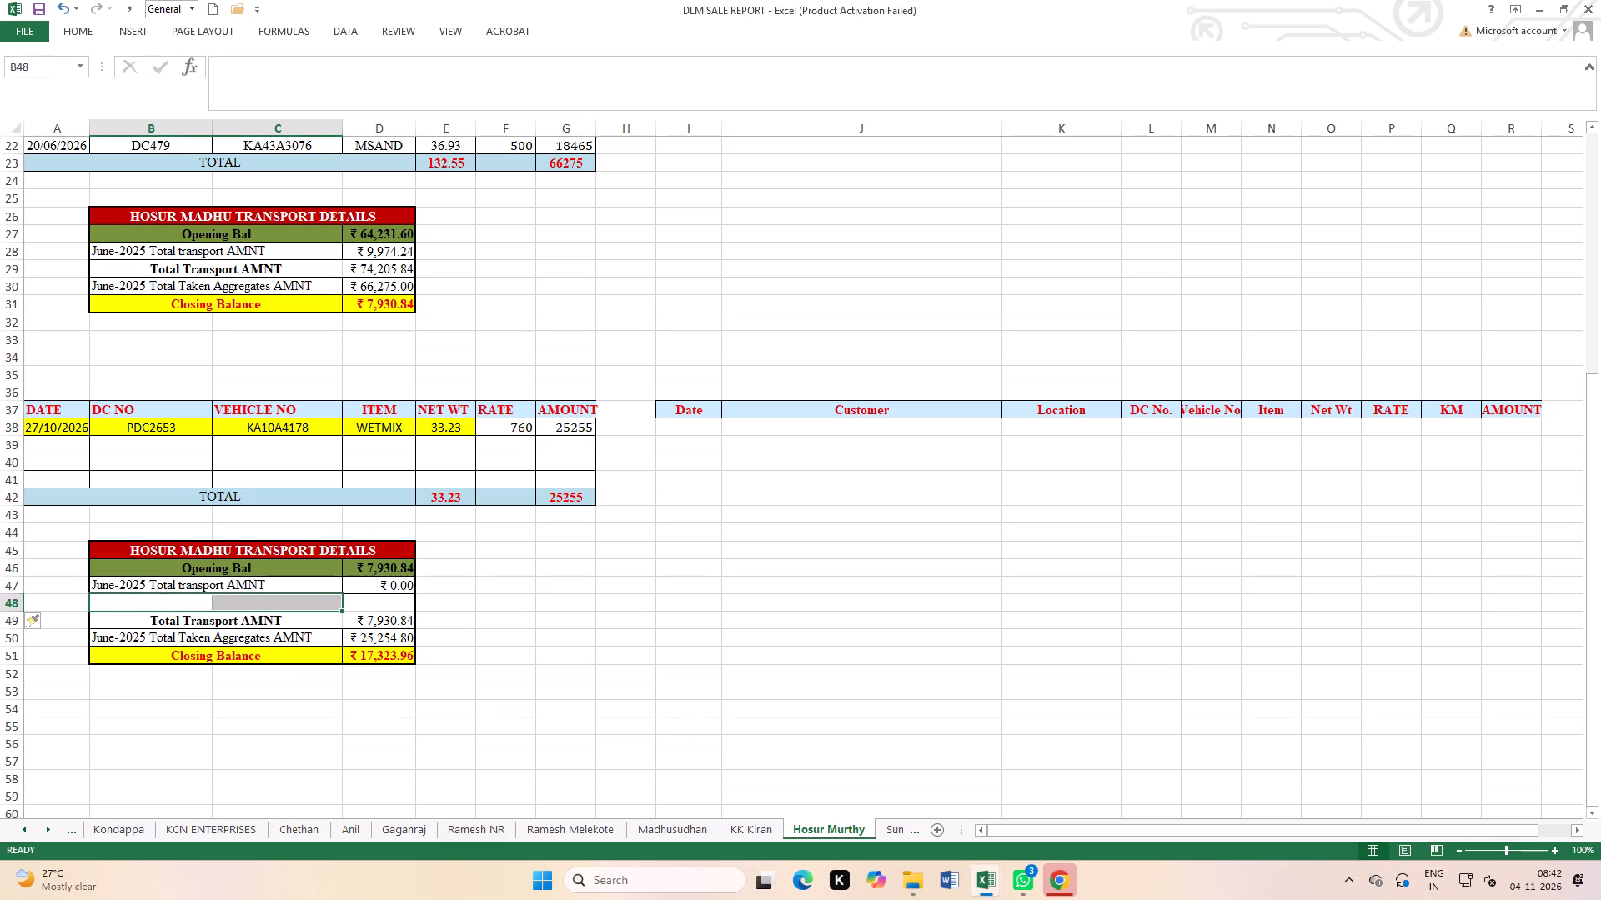
pyautogui.click(96, 29)
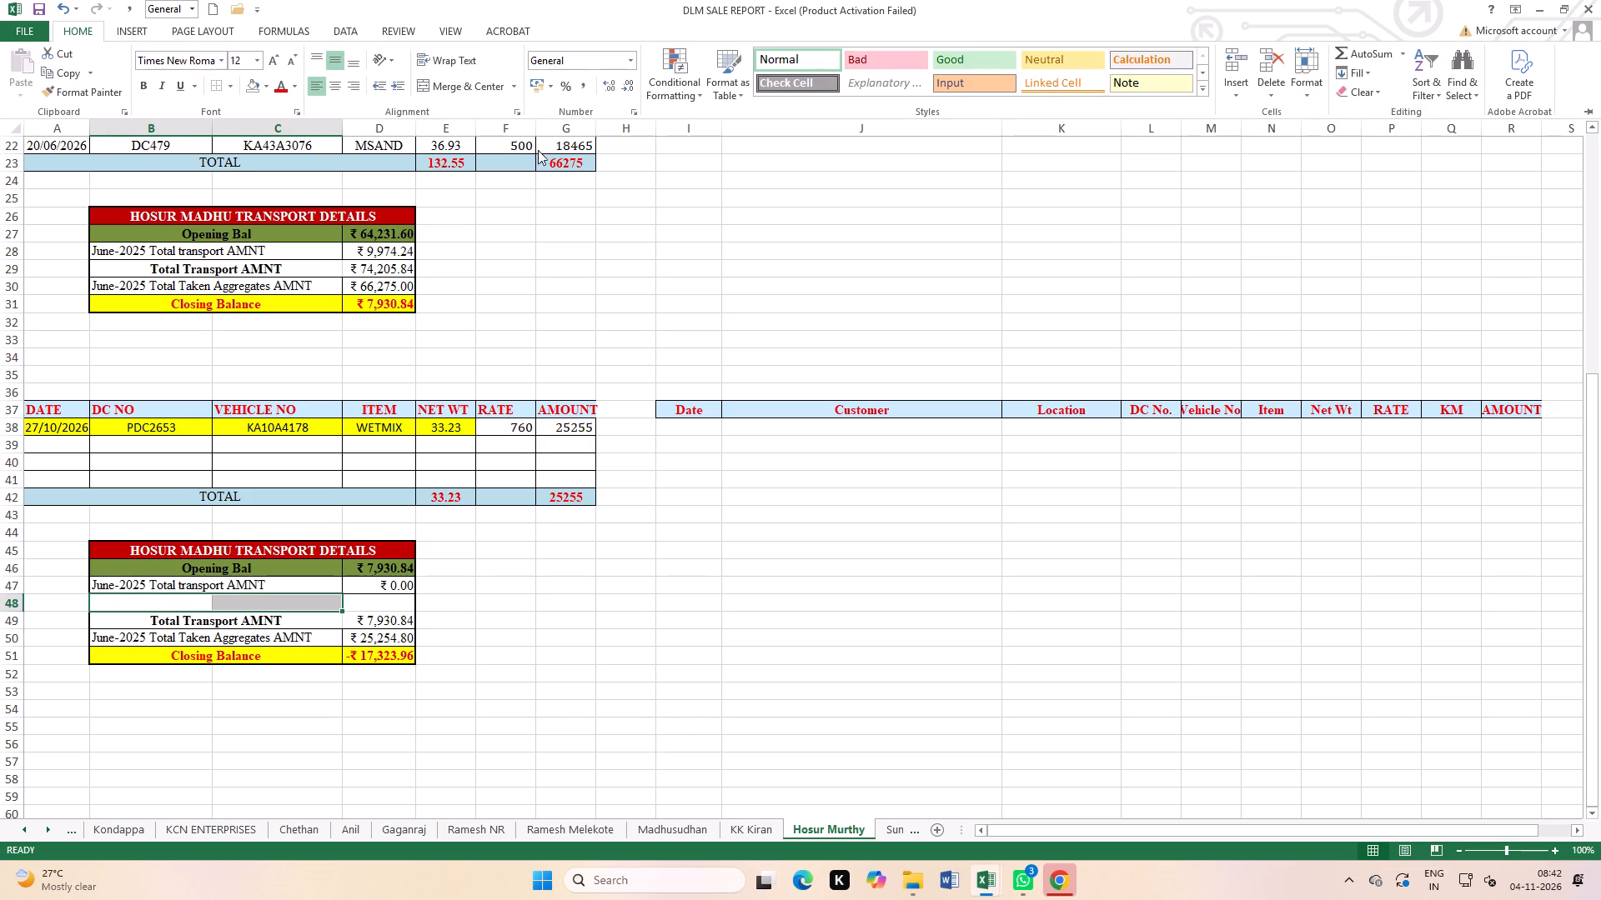
pyautogui.click(476, 85)
pyautogui.click(842, 597)
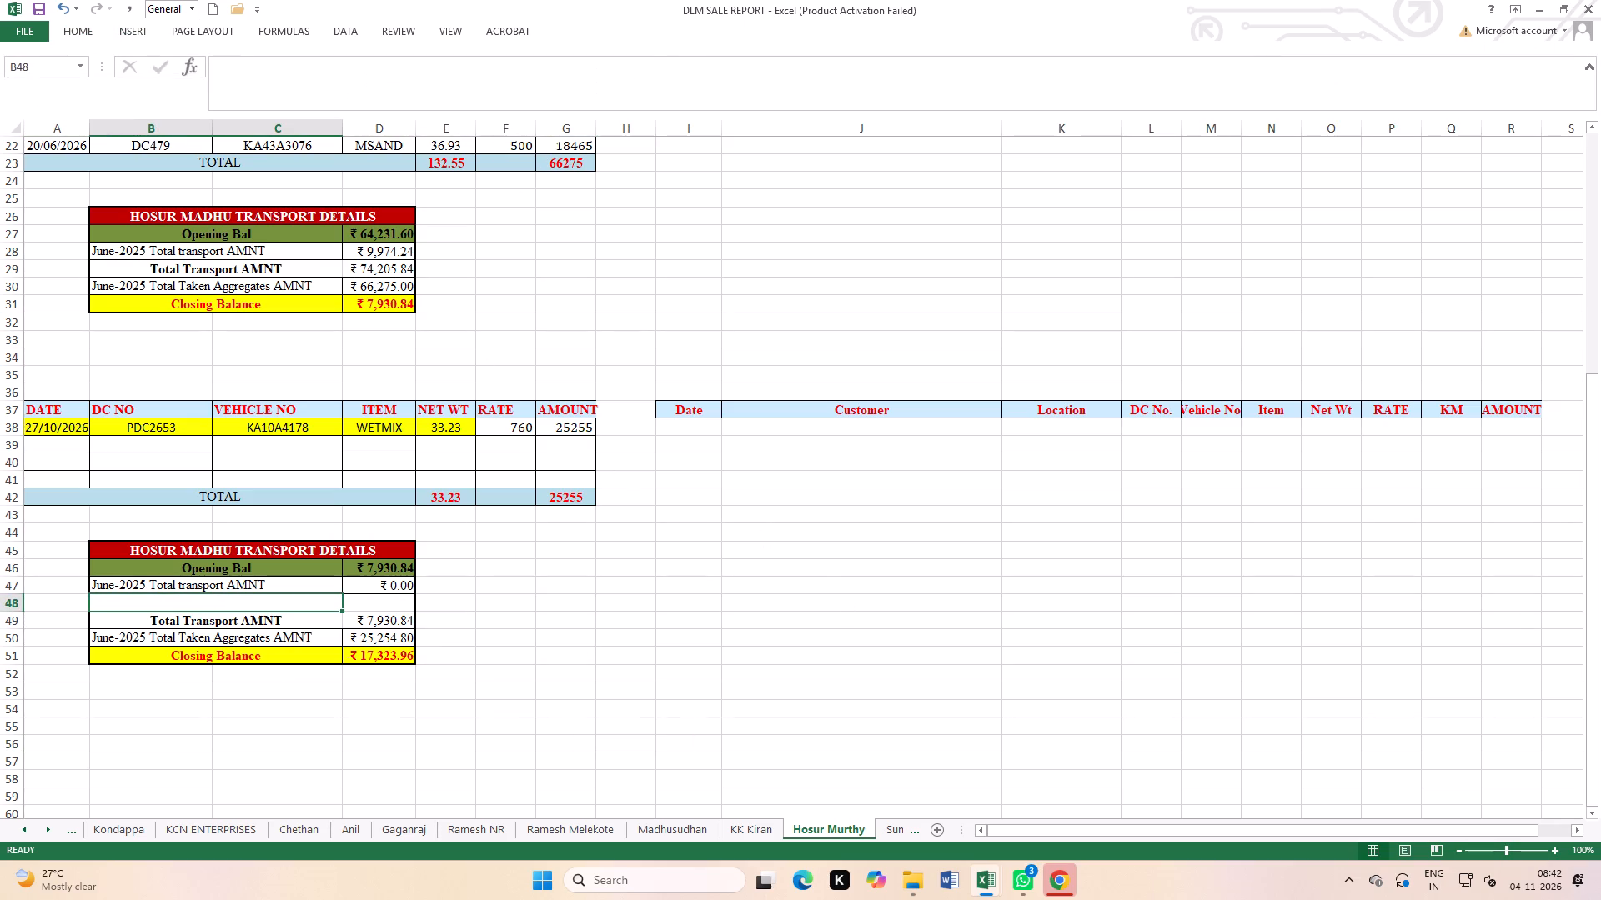
# Enter the label Cash Received in the merged cell B48.
pyautogui.moveTo(290, 615); pyautogui.dragTo(304, 638)
pyautogui.click(286, 601)
pyautogui.press('s')
pyautogui.press('BackSpace')
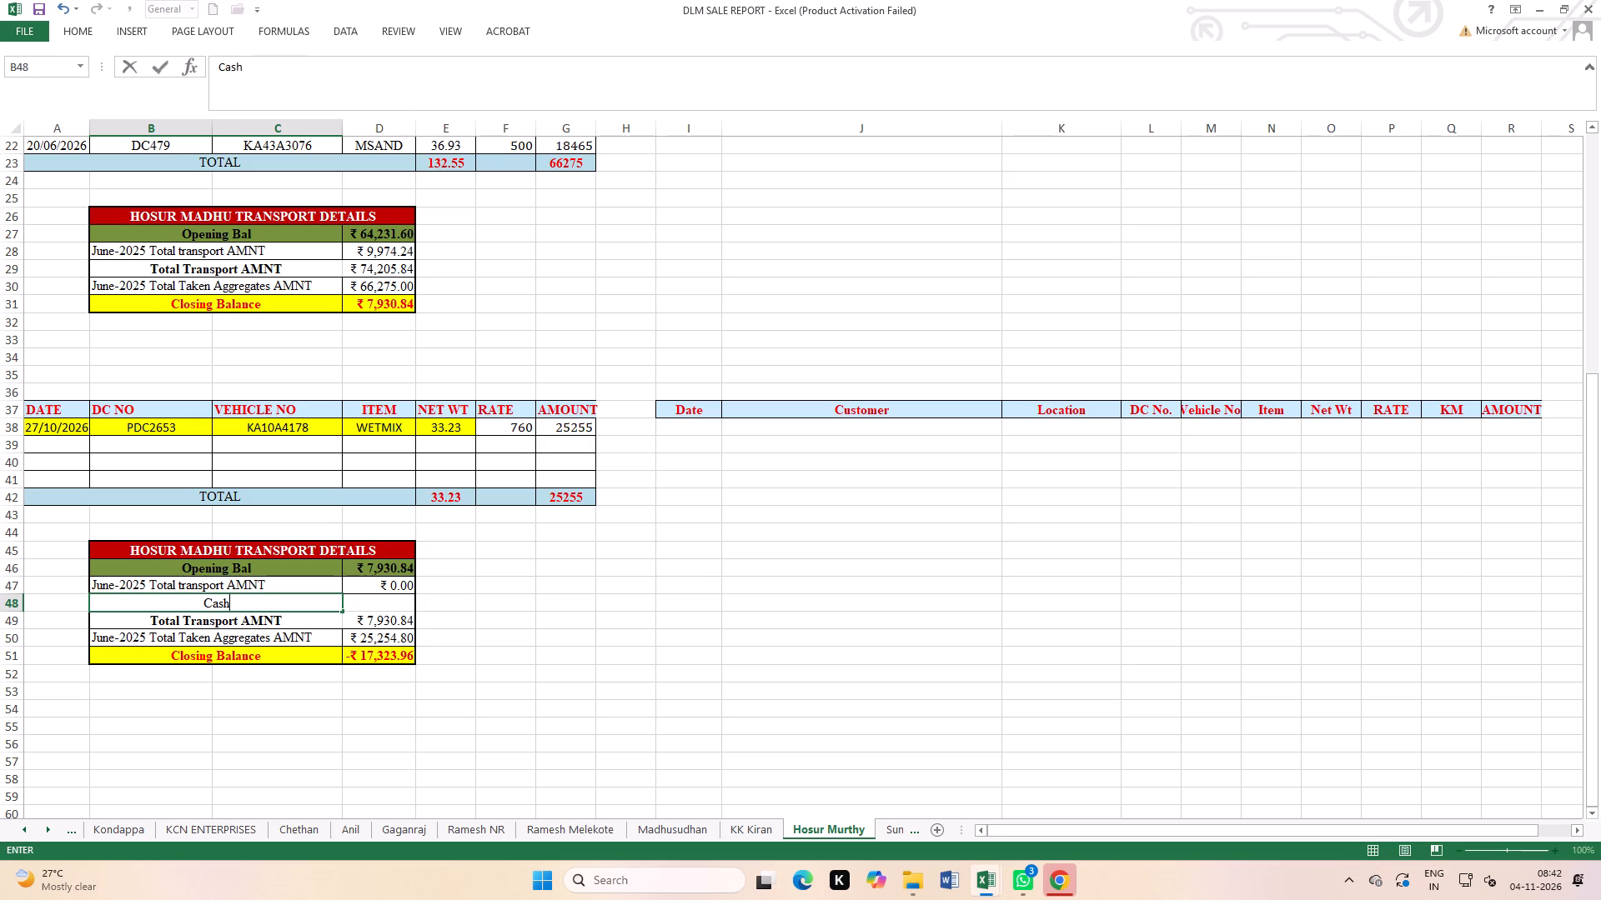
pyautogui.write('eceived')
pyautogui.click(822, 637)
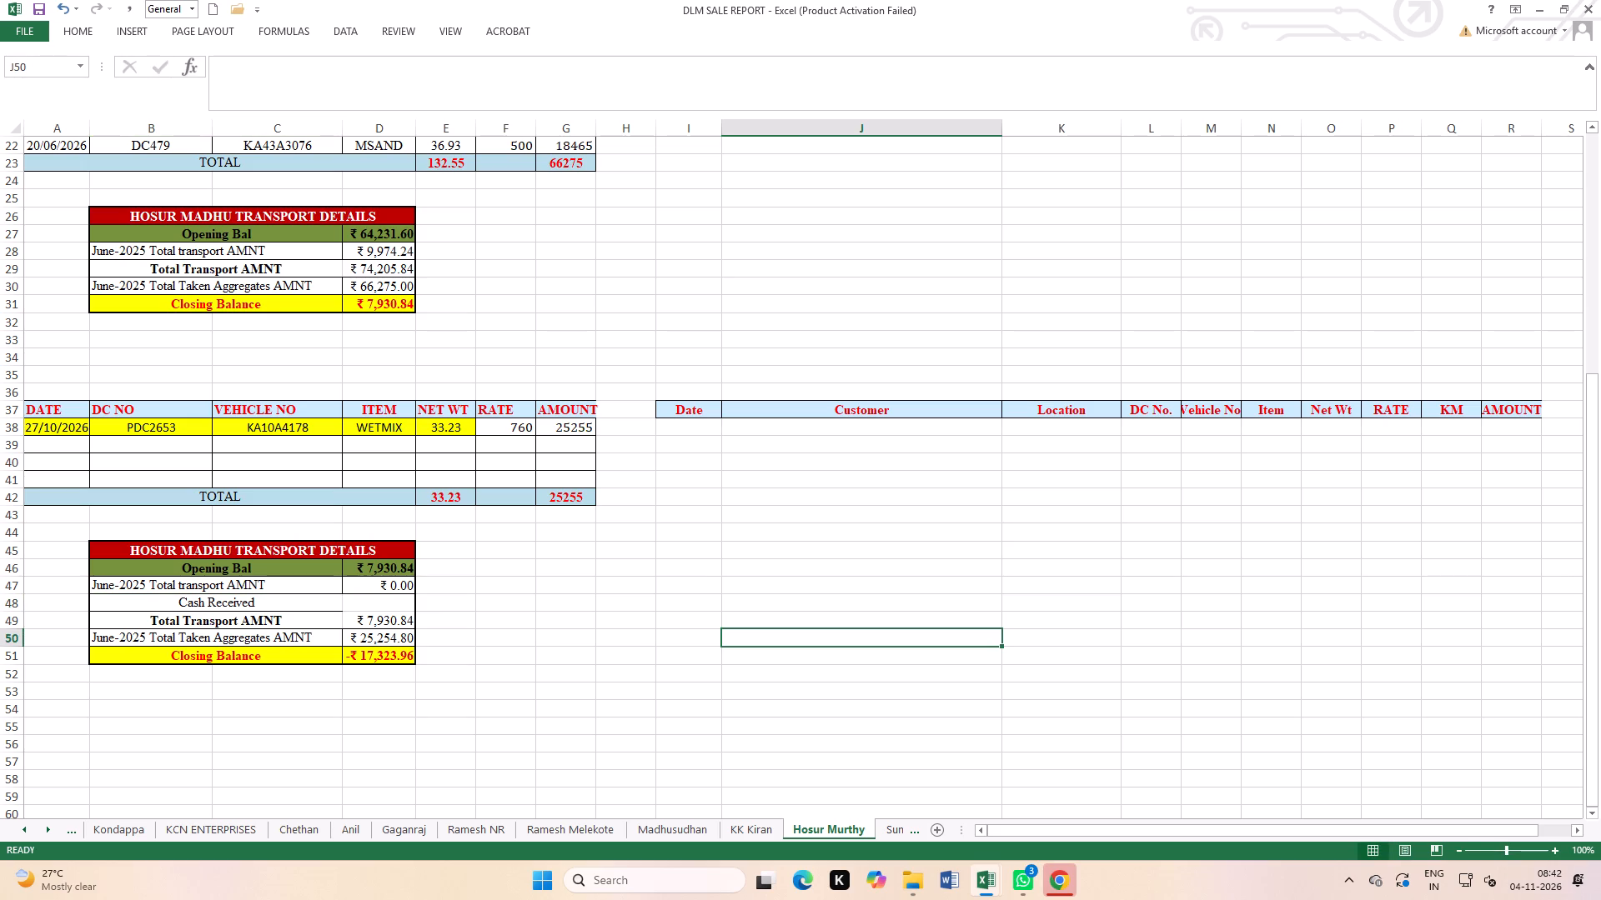
# Left-align the Cash Received label in B48.
pyautogui.click(230, 603)
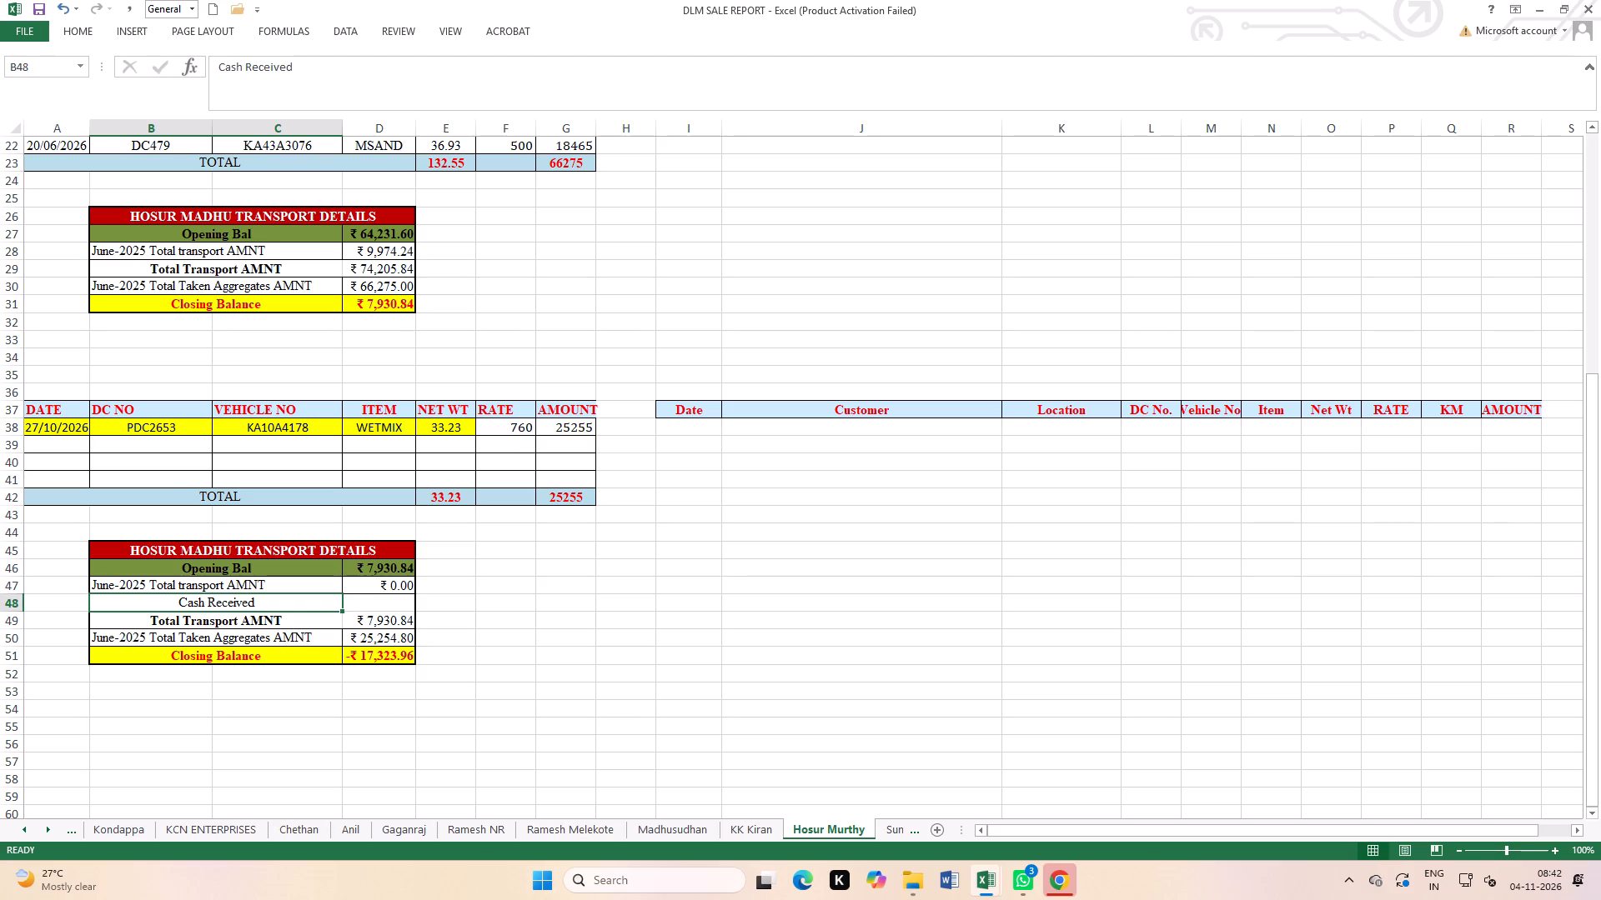
pyautogui.click(75, 40)
pyautogui.click(309, 85)
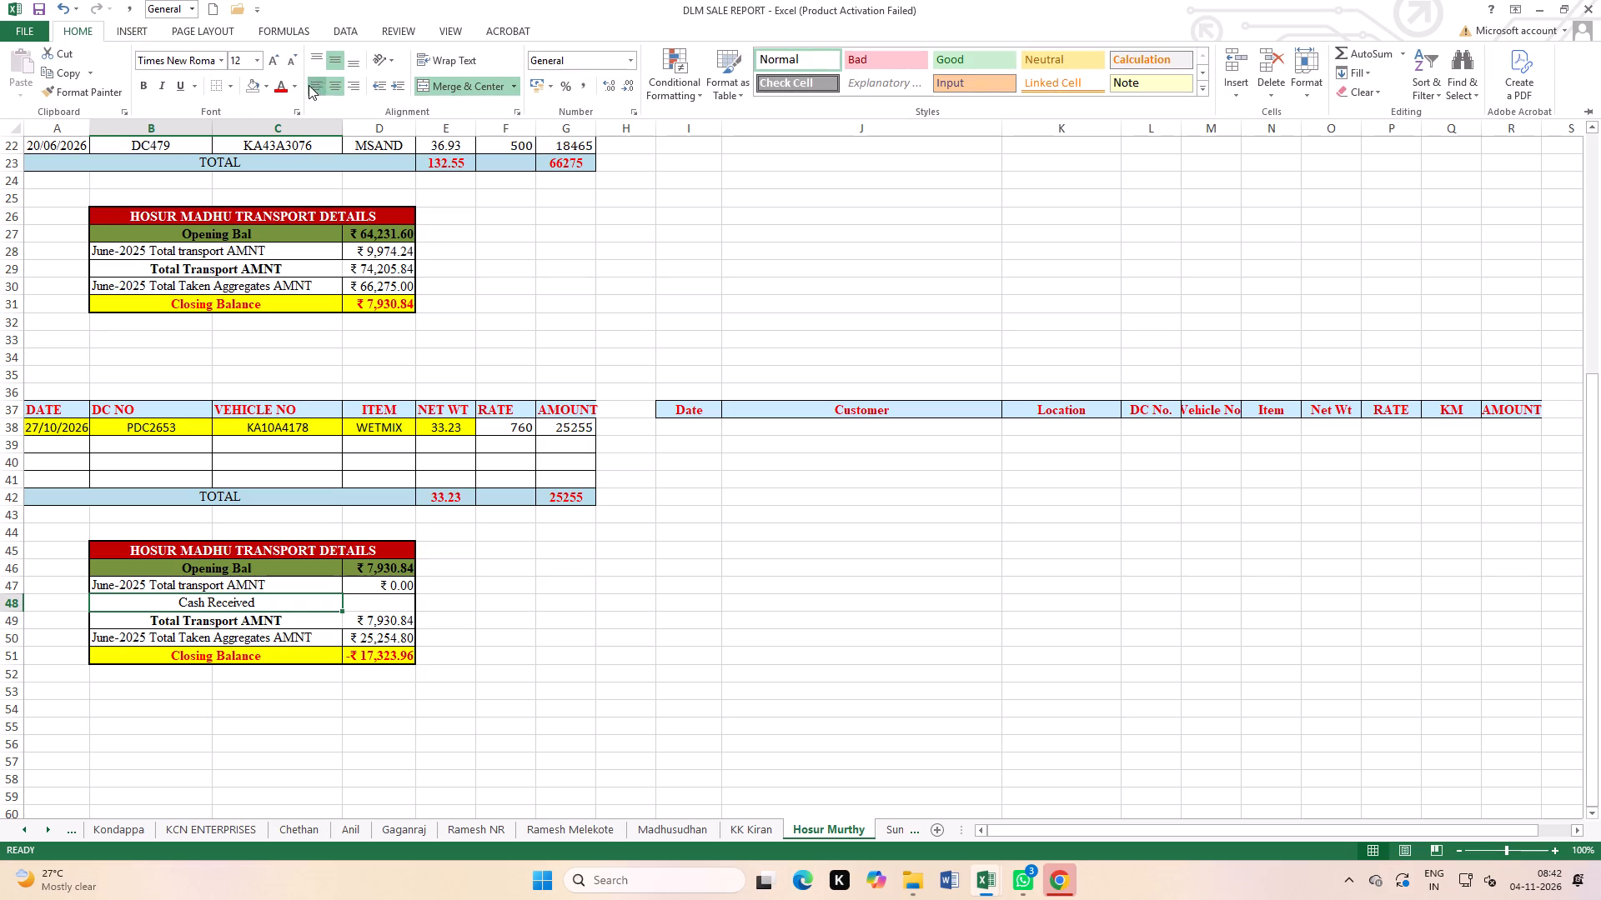
pyautogui.click(737, 646)
pyautogui.click(661, 619)
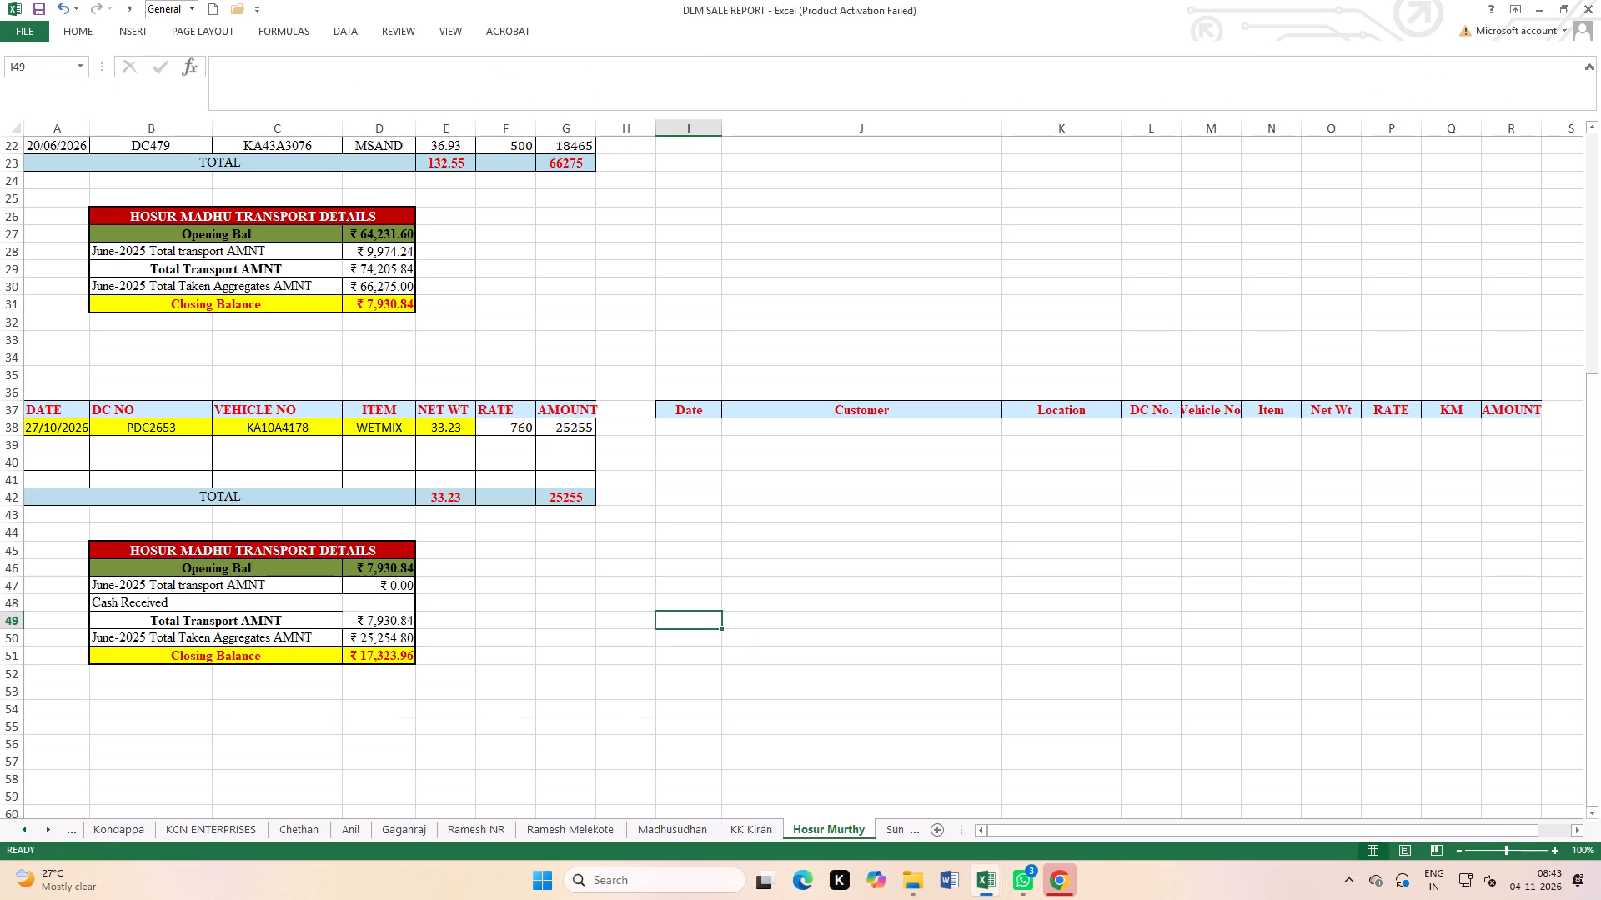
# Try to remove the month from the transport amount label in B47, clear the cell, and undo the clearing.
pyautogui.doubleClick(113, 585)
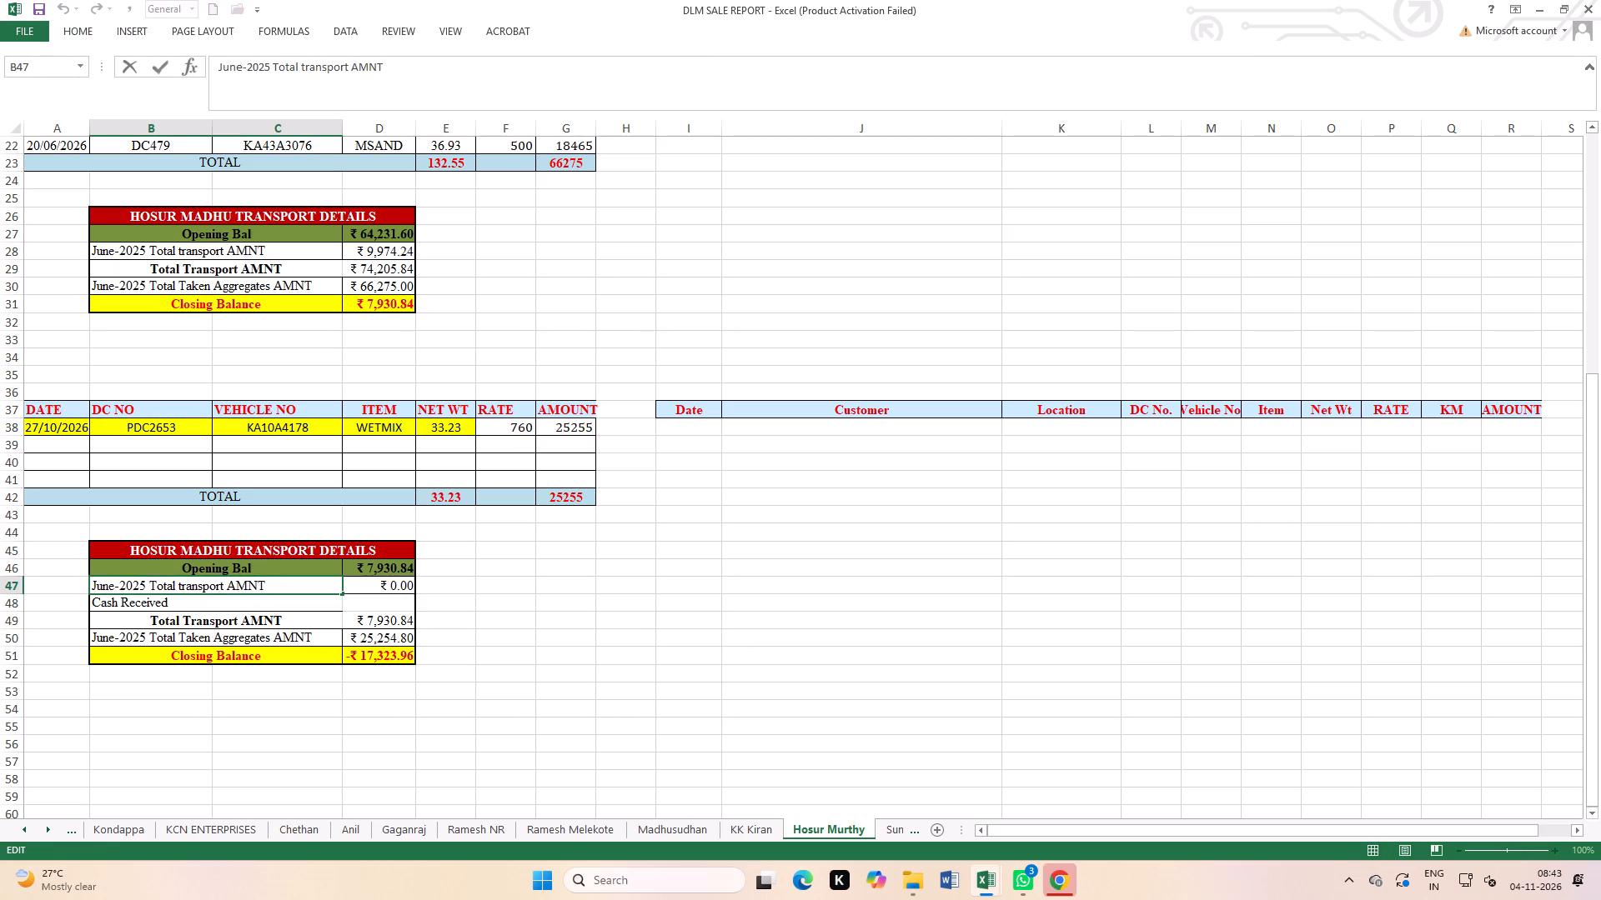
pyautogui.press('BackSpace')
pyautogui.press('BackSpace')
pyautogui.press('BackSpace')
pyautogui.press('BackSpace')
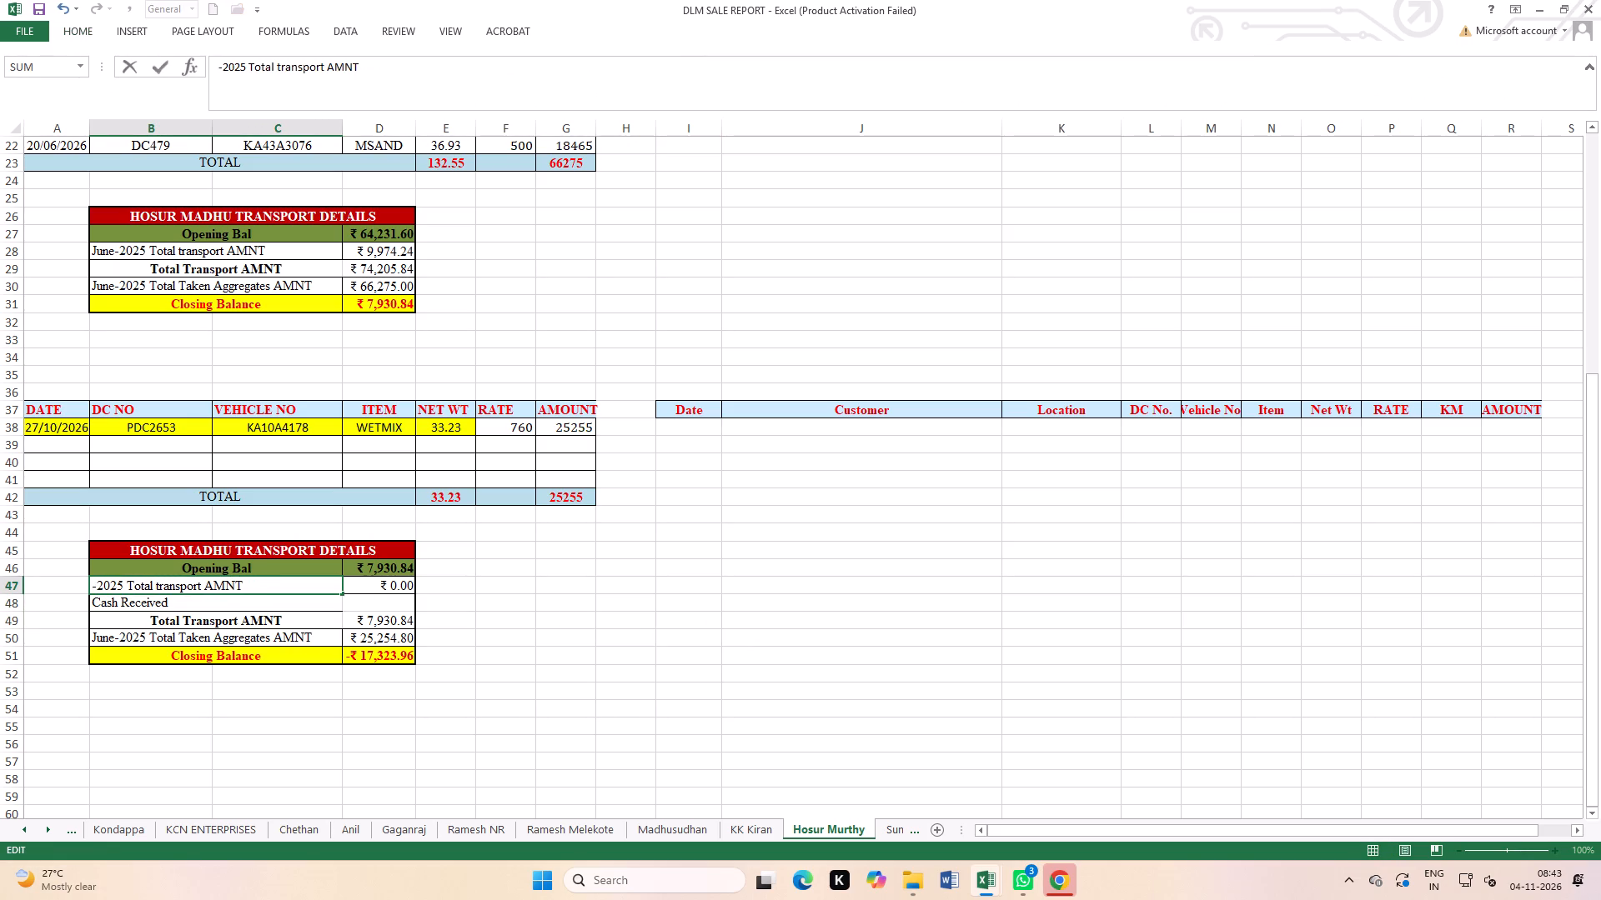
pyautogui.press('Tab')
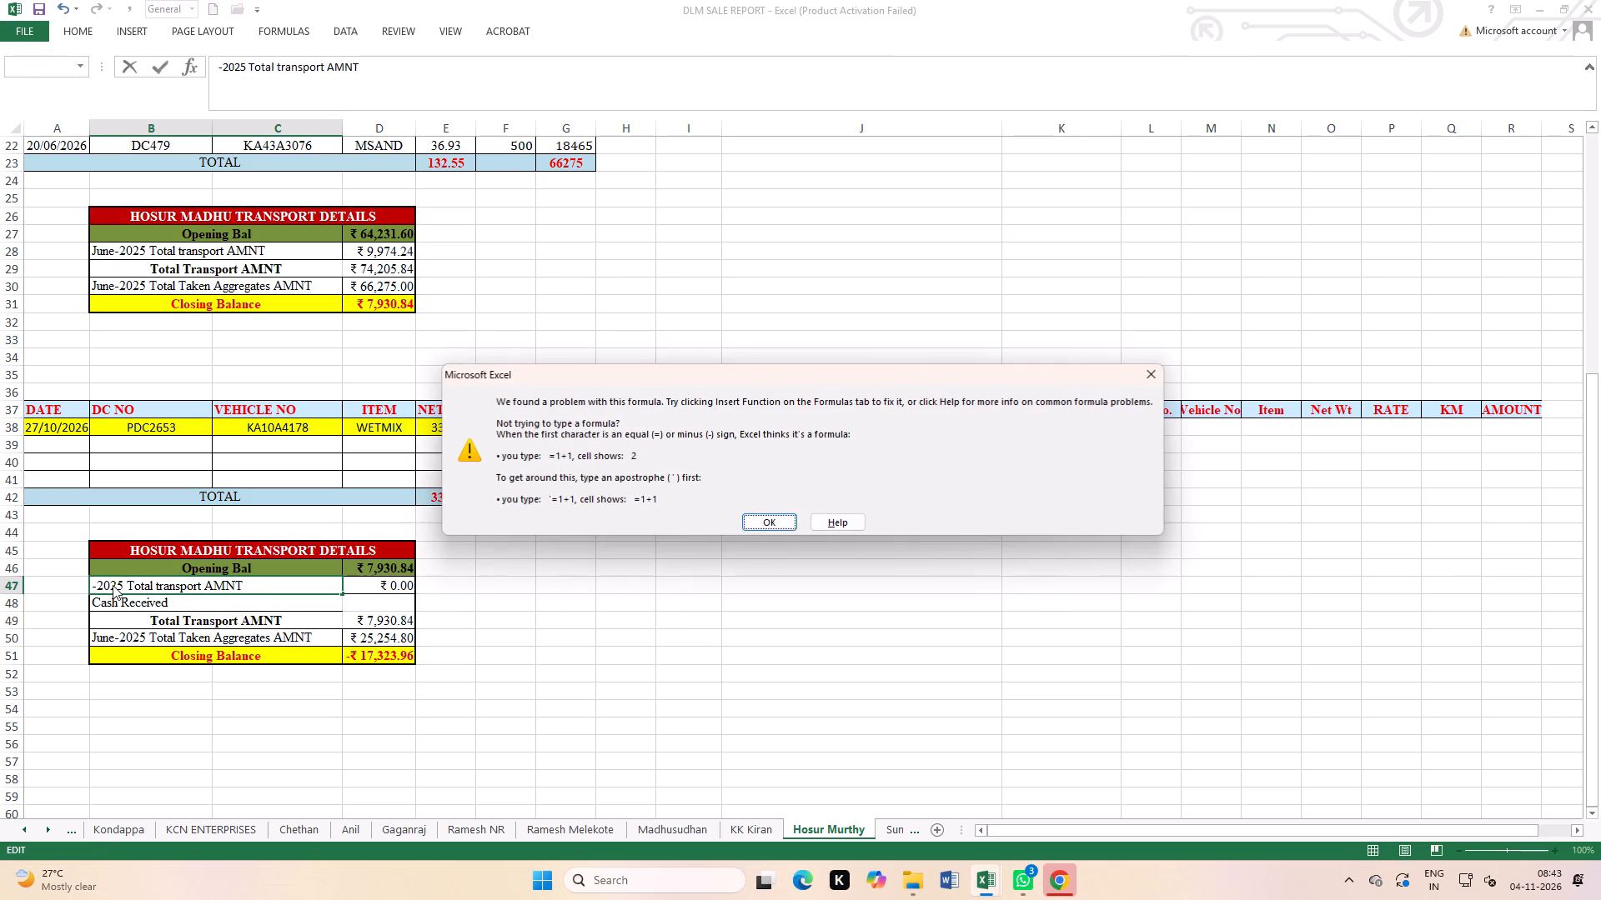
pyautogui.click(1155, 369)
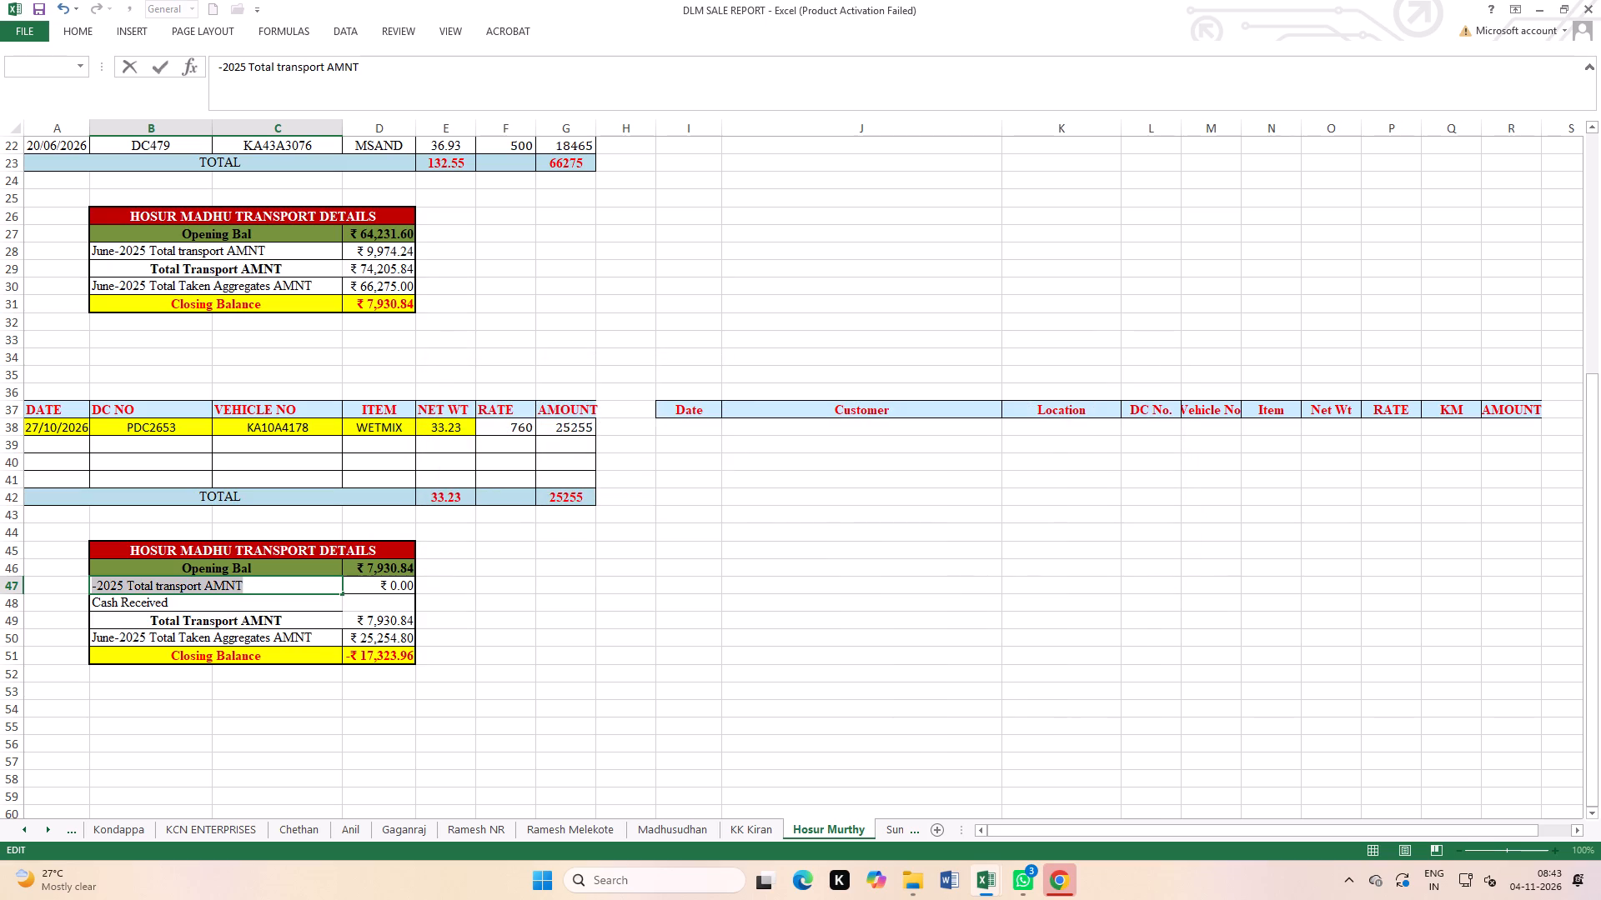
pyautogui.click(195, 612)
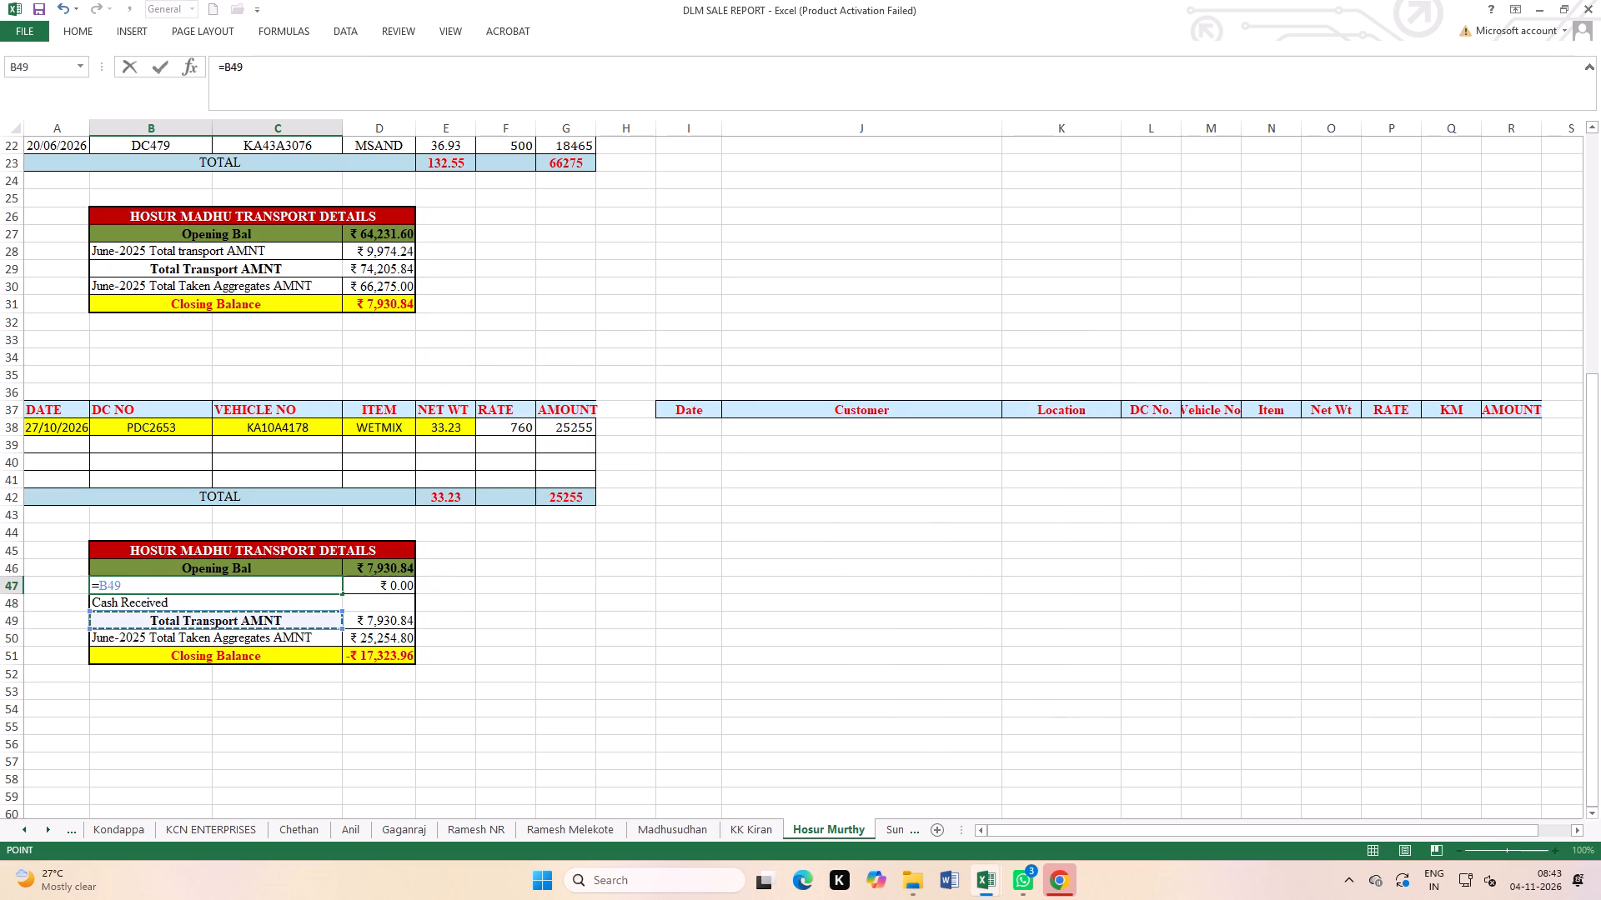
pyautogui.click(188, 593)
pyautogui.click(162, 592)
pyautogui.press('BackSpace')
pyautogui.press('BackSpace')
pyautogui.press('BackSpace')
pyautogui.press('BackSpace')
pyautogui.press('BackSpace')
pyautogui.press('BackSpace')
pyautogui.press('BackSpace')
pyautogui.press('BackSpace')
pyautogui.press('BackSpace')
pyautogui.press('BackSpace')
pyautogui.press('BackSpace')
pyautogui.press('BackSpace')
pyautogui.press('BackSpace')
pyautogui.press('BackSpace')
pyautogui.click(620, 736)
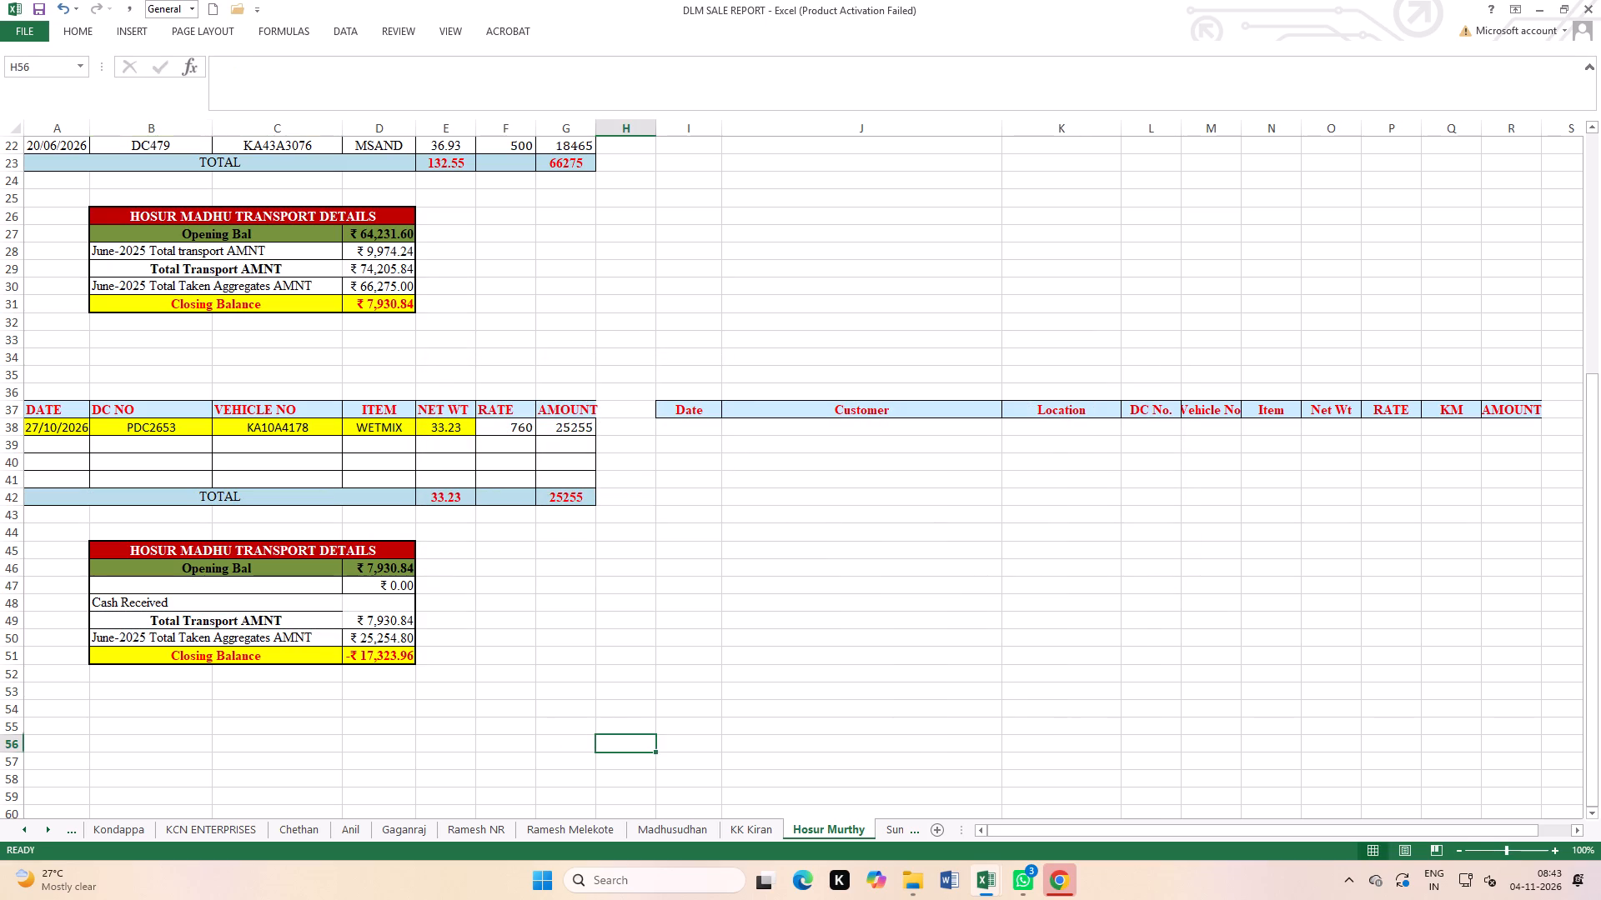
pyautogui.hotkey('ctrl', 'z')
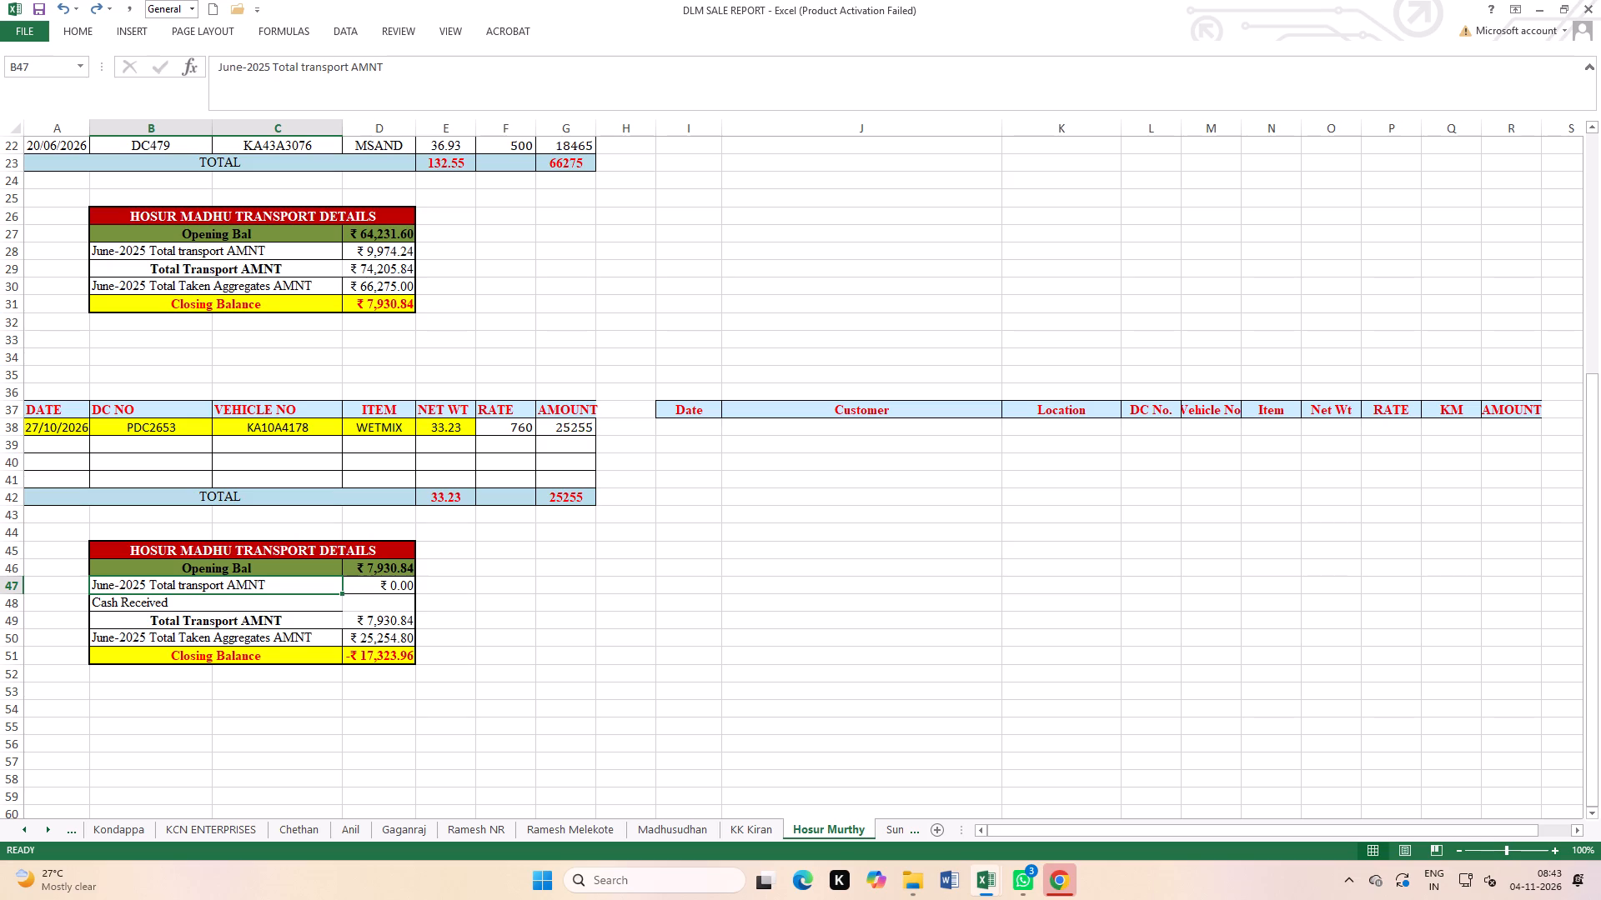
# Change the label in B47 of the new transport details block to Oct-2026 Total transport AMNT.
pyautogui.doubleClick(120, 586)
pyautogui.click(146, 583)
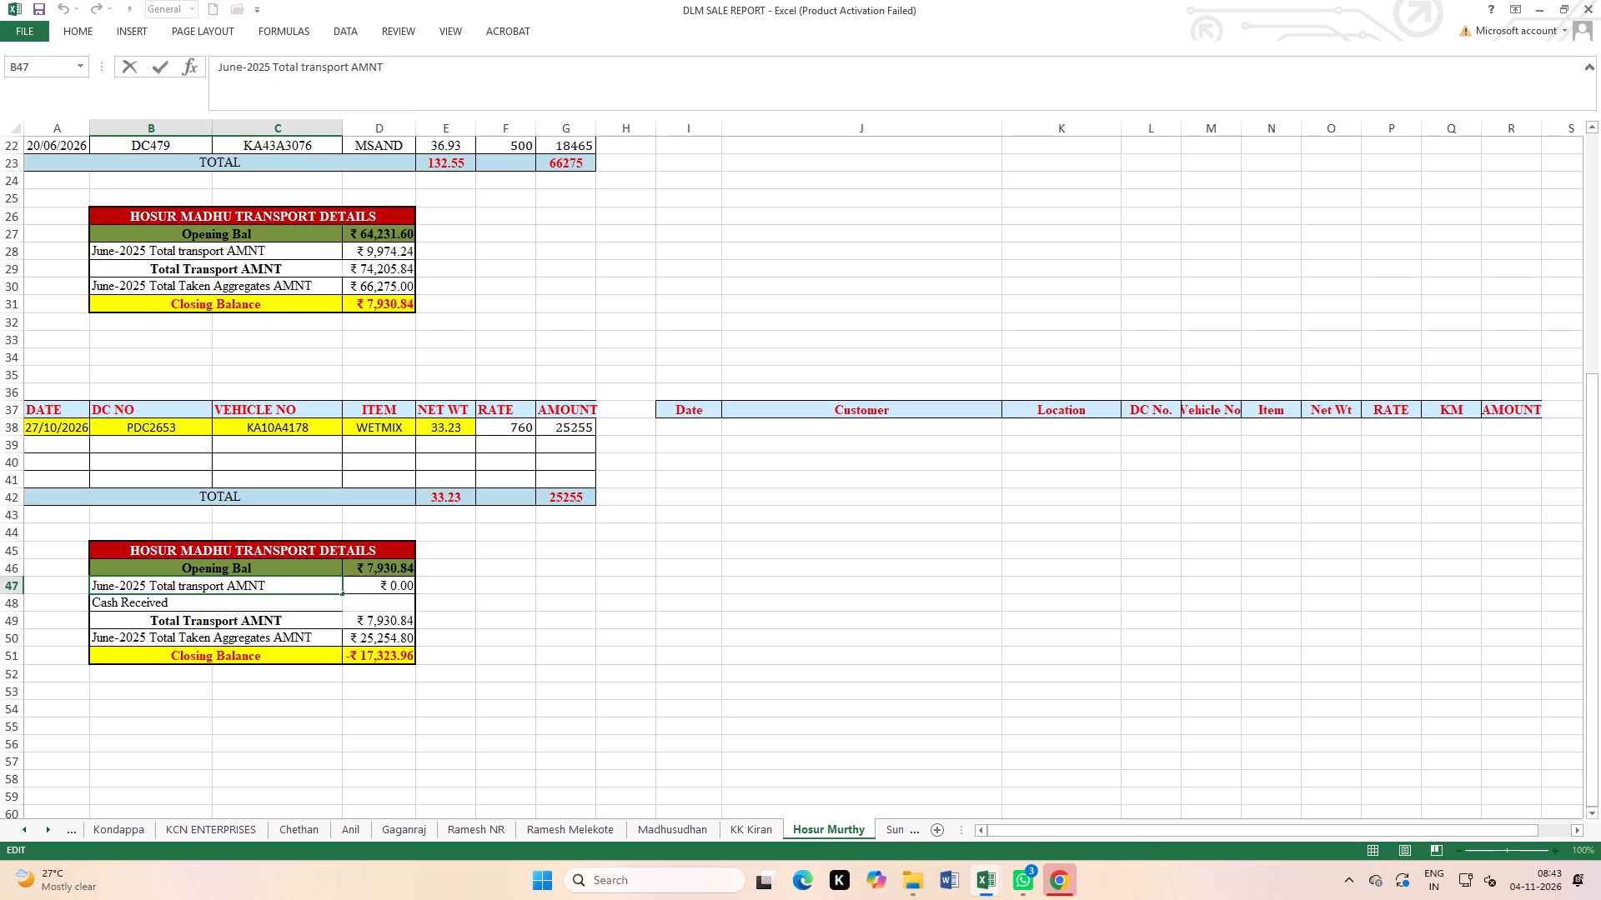
pyautogui.press('BackSpace')
pyautogui.press('6')
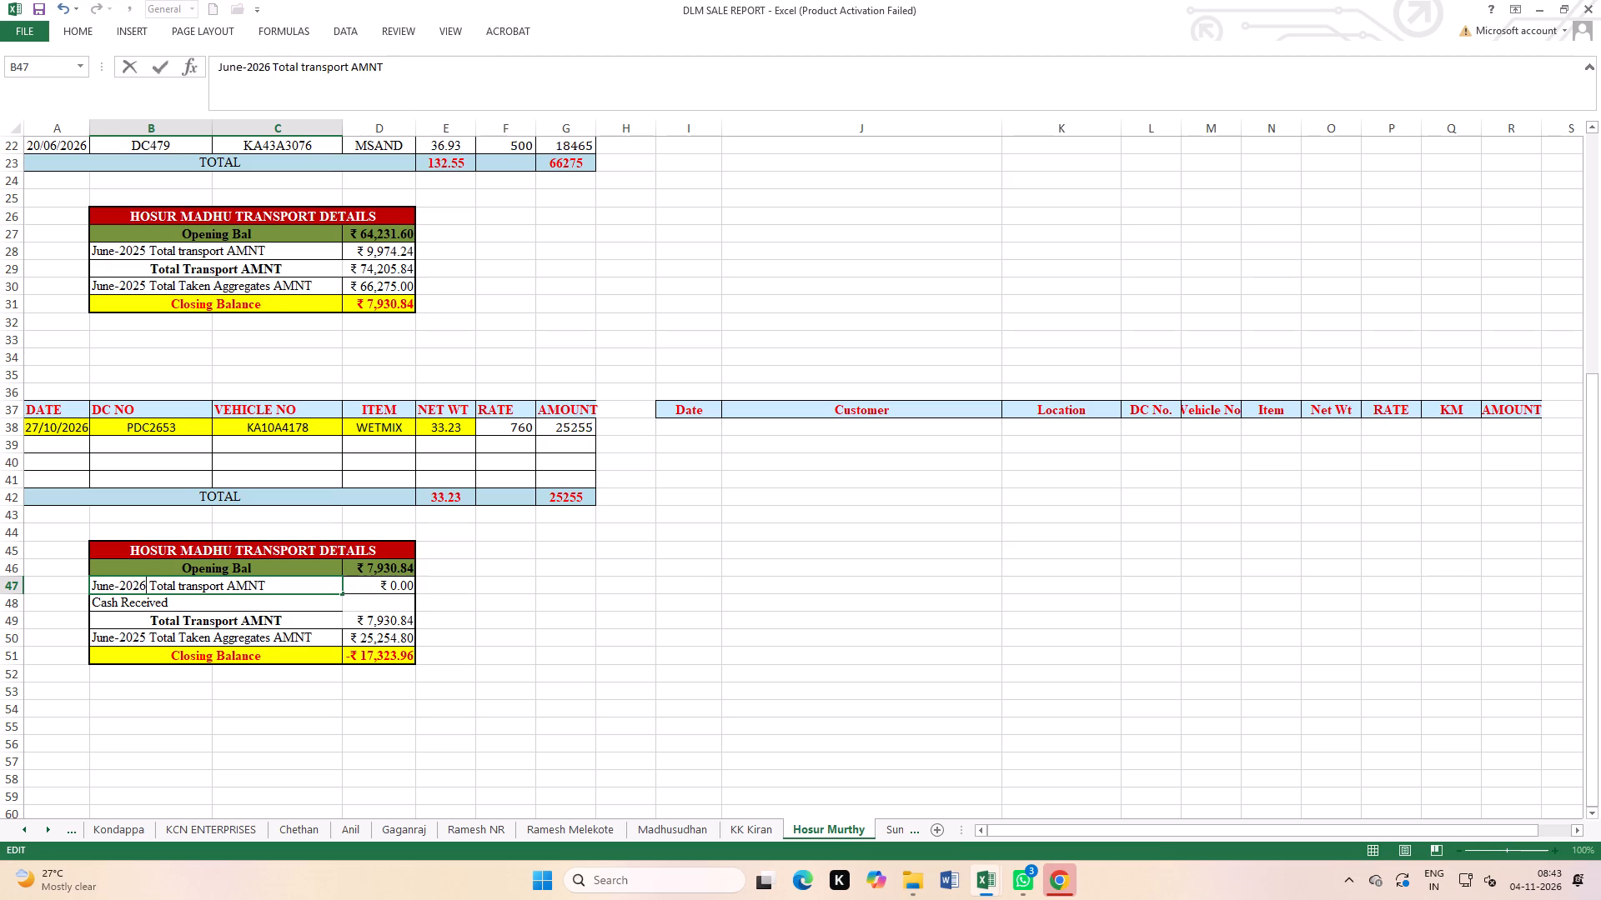
pyautogui.click(114, 587)
pyautogui.press('BackSpace')
pyautogui.press('BackSpace')
pyautogui.press('BackSpace')
pyautogui.press('BackSpace')
pyautogui.press('BackSpace')
pyautogui.press('BackSpace')
pyautogui.press('BackSpace')
pyautogui.press('BackSpace')
pyautogui.press('BackSpace')
pyautogui.press('BackSpace')
pyautogui.press('BackSpace')
pyautogui.press('BackSpace')
pyautogui.press('BackSpace')
pyautogui.press('BackSpace')
pyautogui.press('BackSpace')
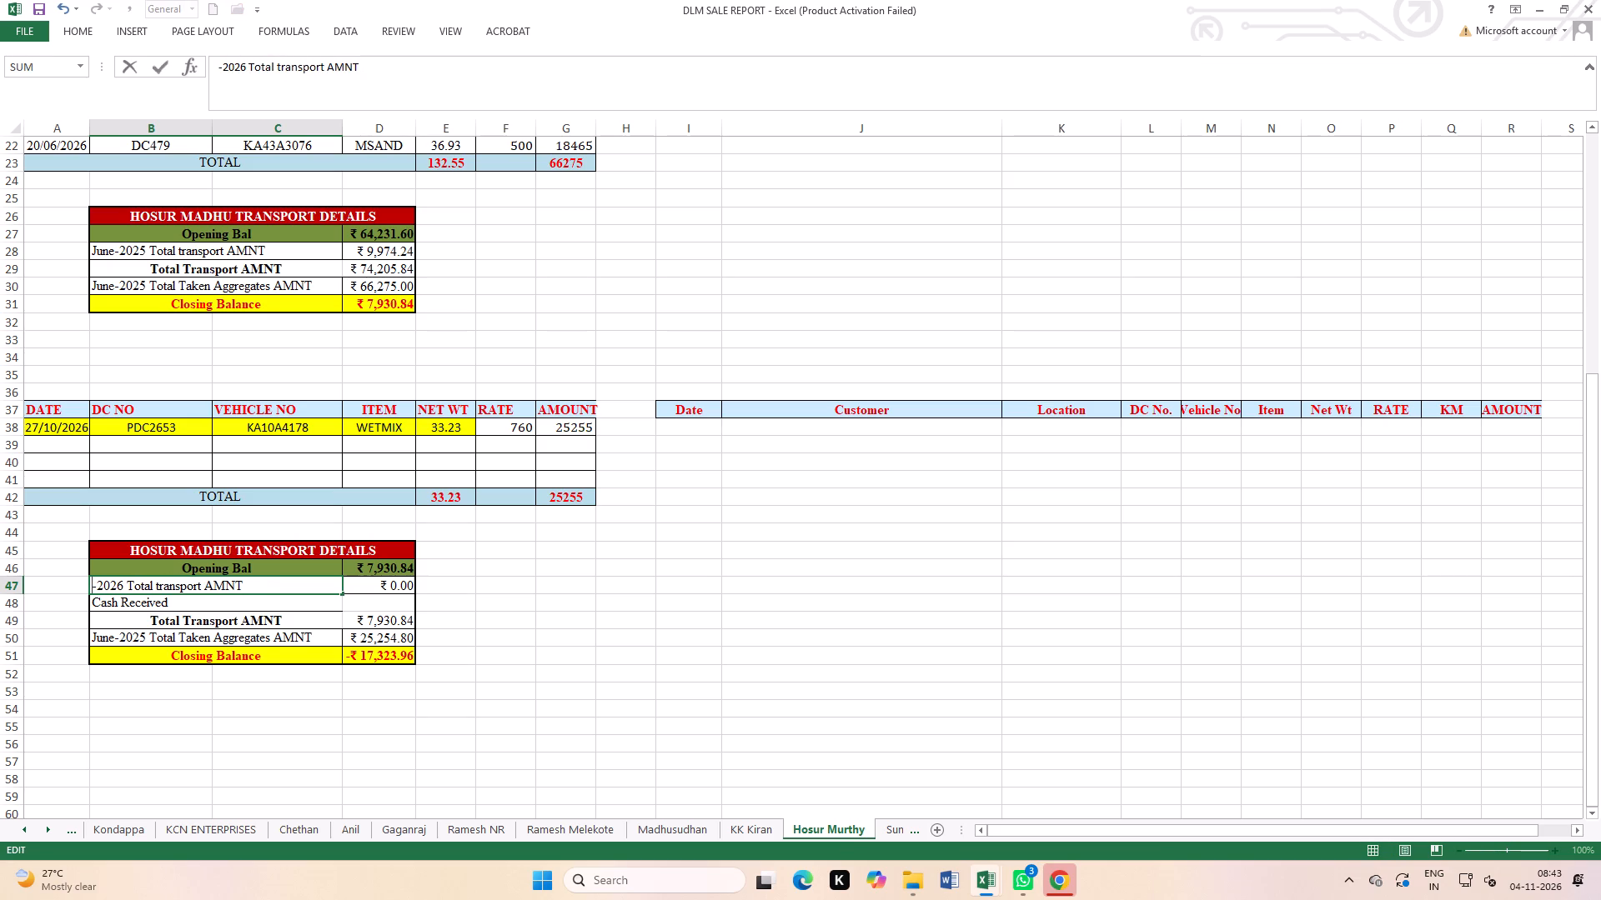
pyautogui.press('o')
pyautogui.write('ct')
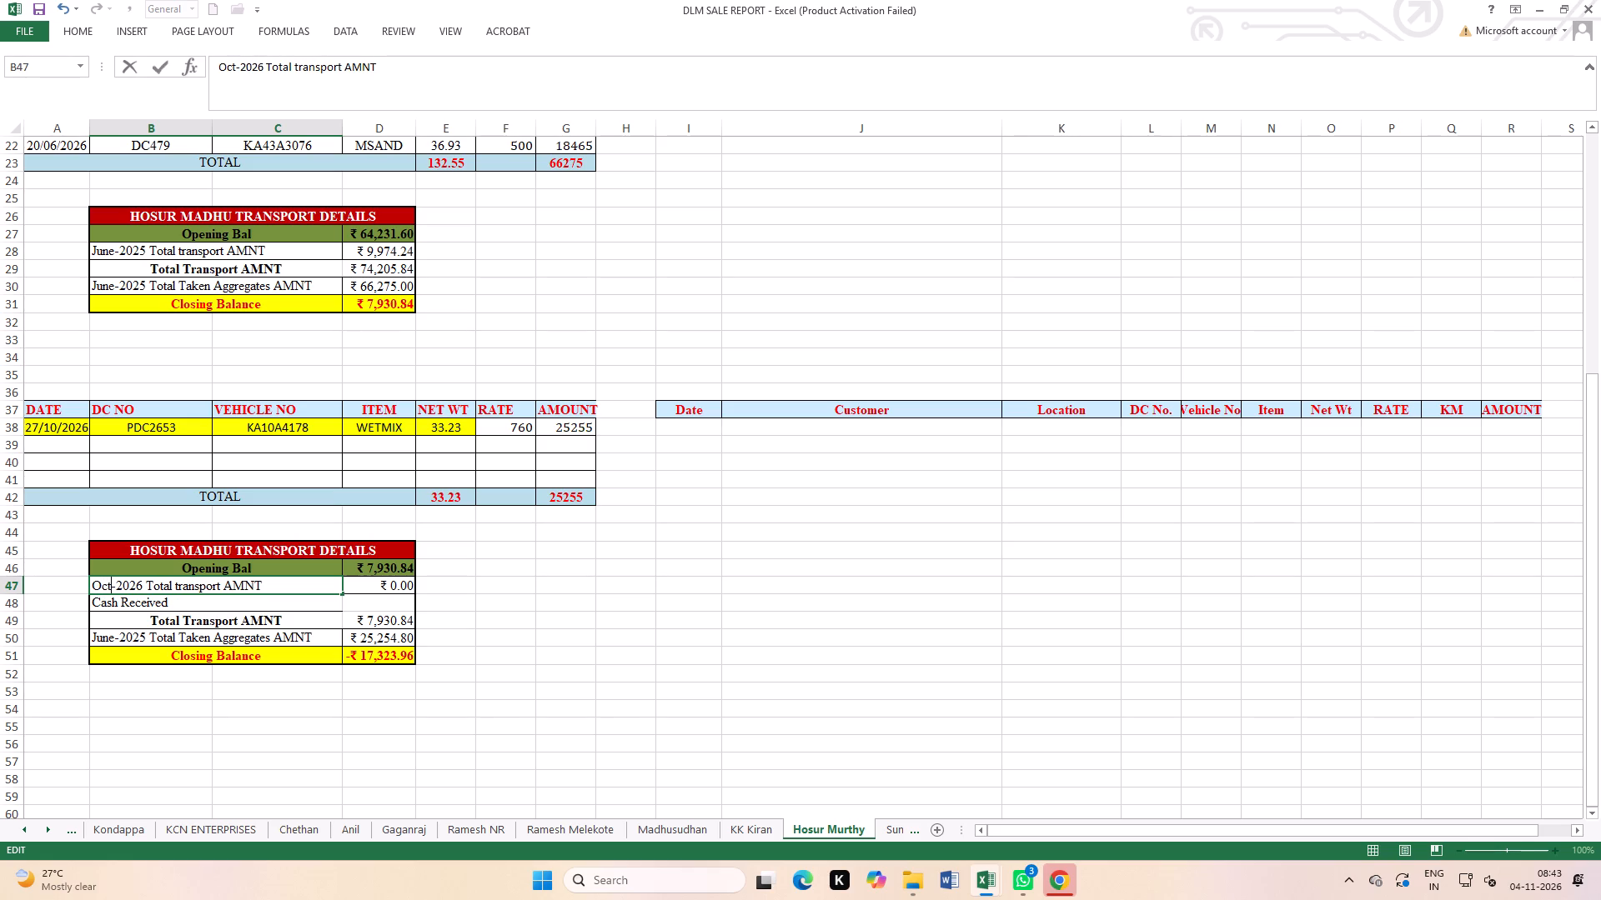
pyautogui.click(538, 633)
# Change the year to 2026 in the May transport and taken aggregates labels in B8 and B10.
pyautogui.scroll(5, 373, 555)
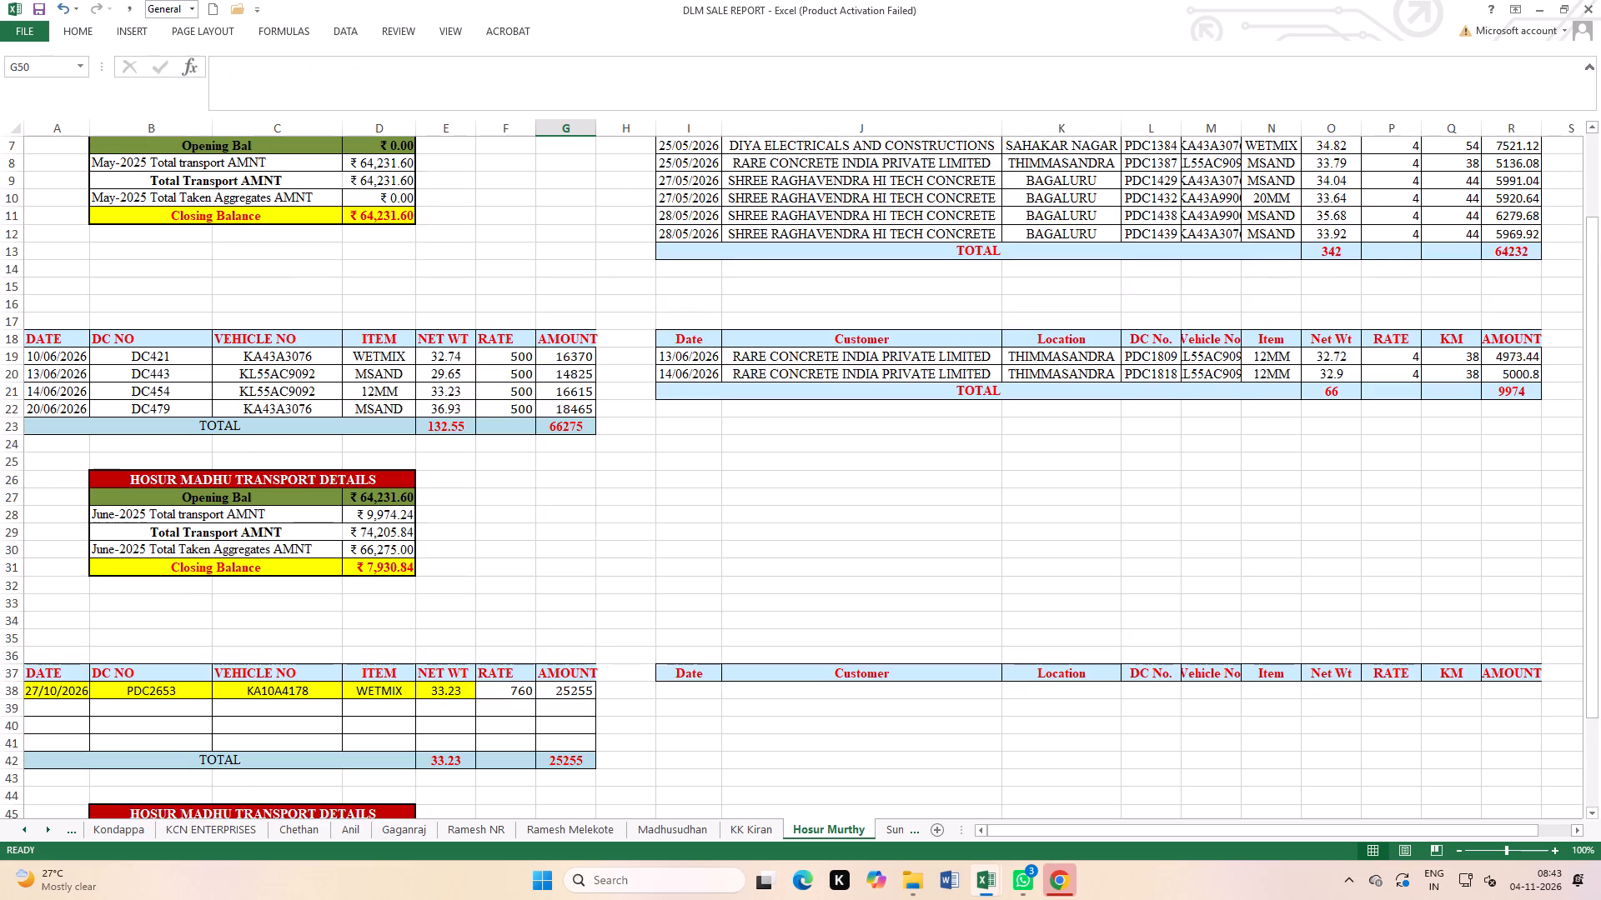
pyautogui.scroll(7, 373, 555)
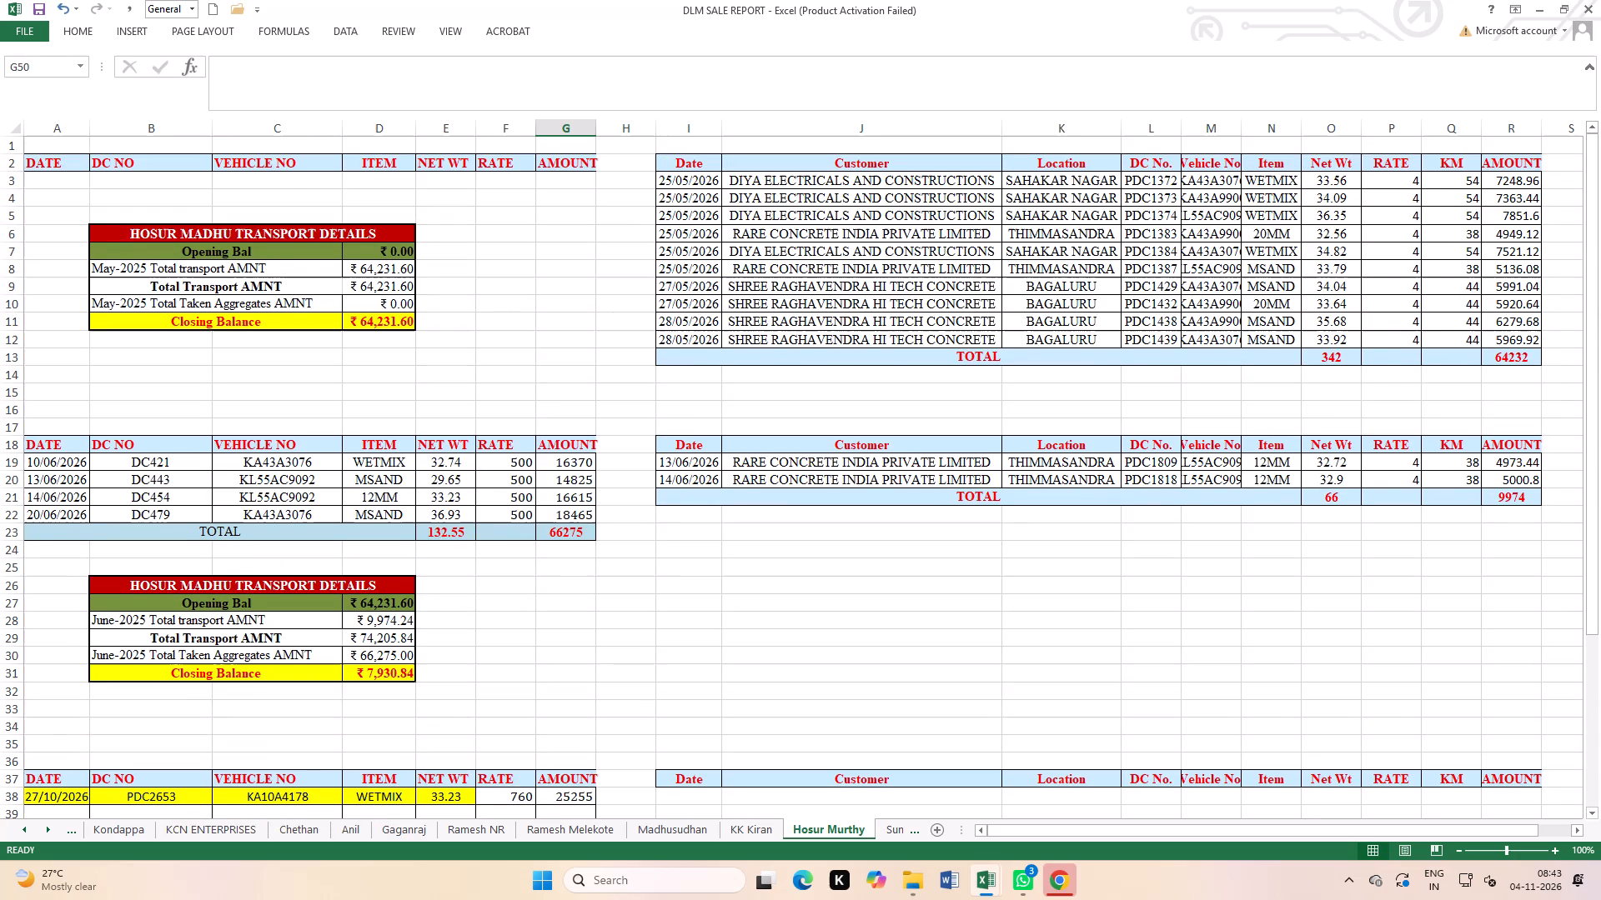
pyautogui.doubleClick(144, 267)
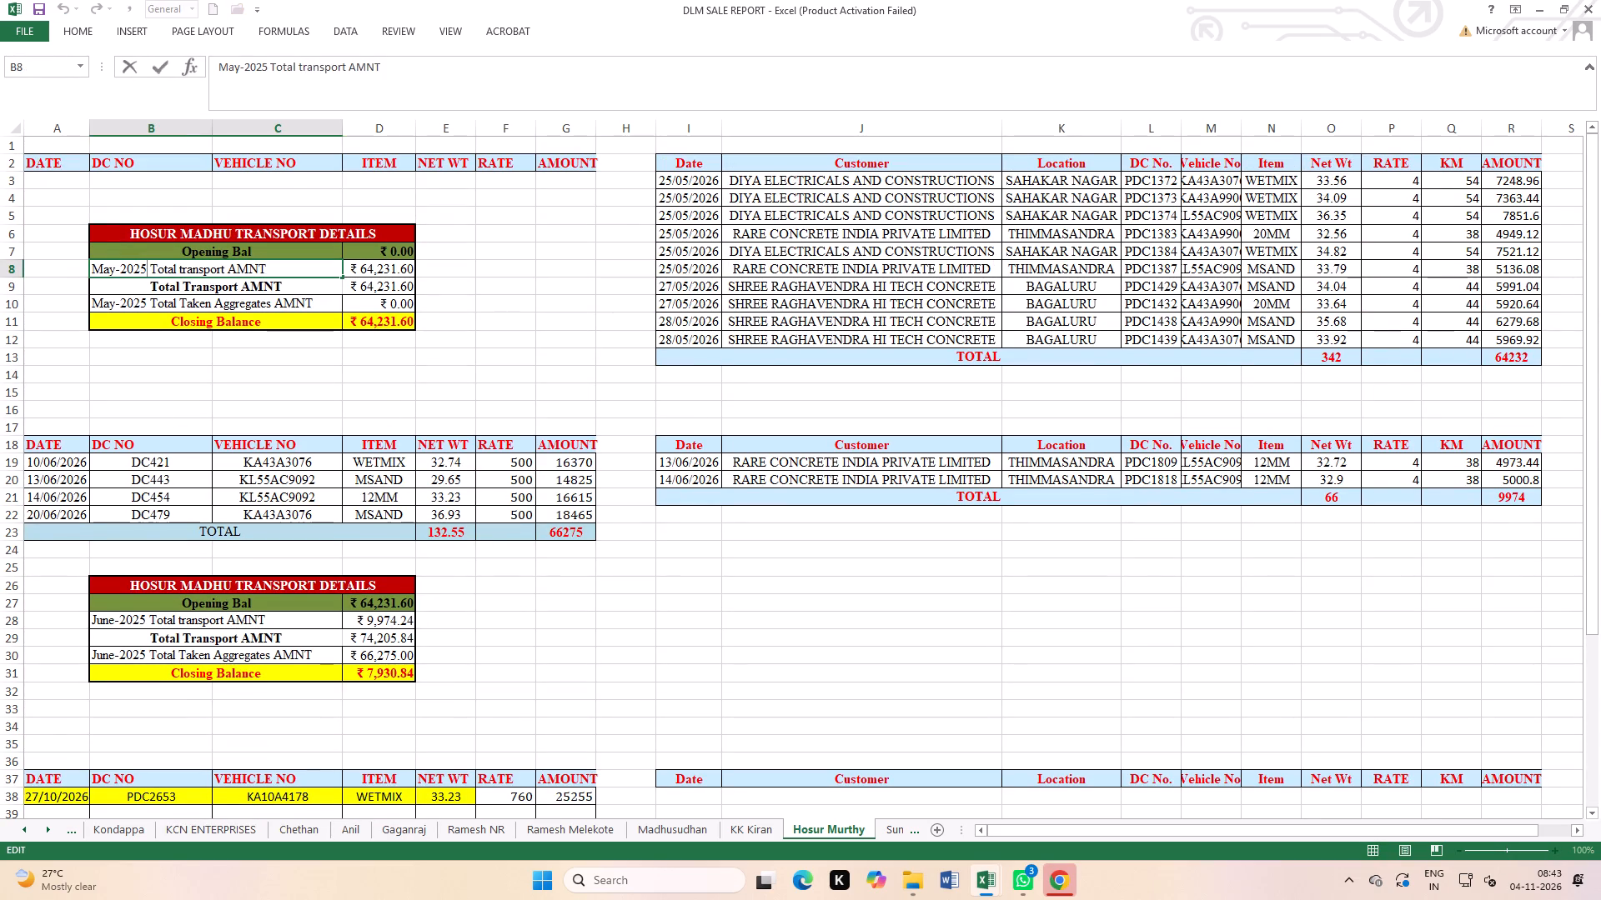
pyautogui.press('BackSpace')
pyautogui.press('6')
pyautogui.doubleClick(148, 309)
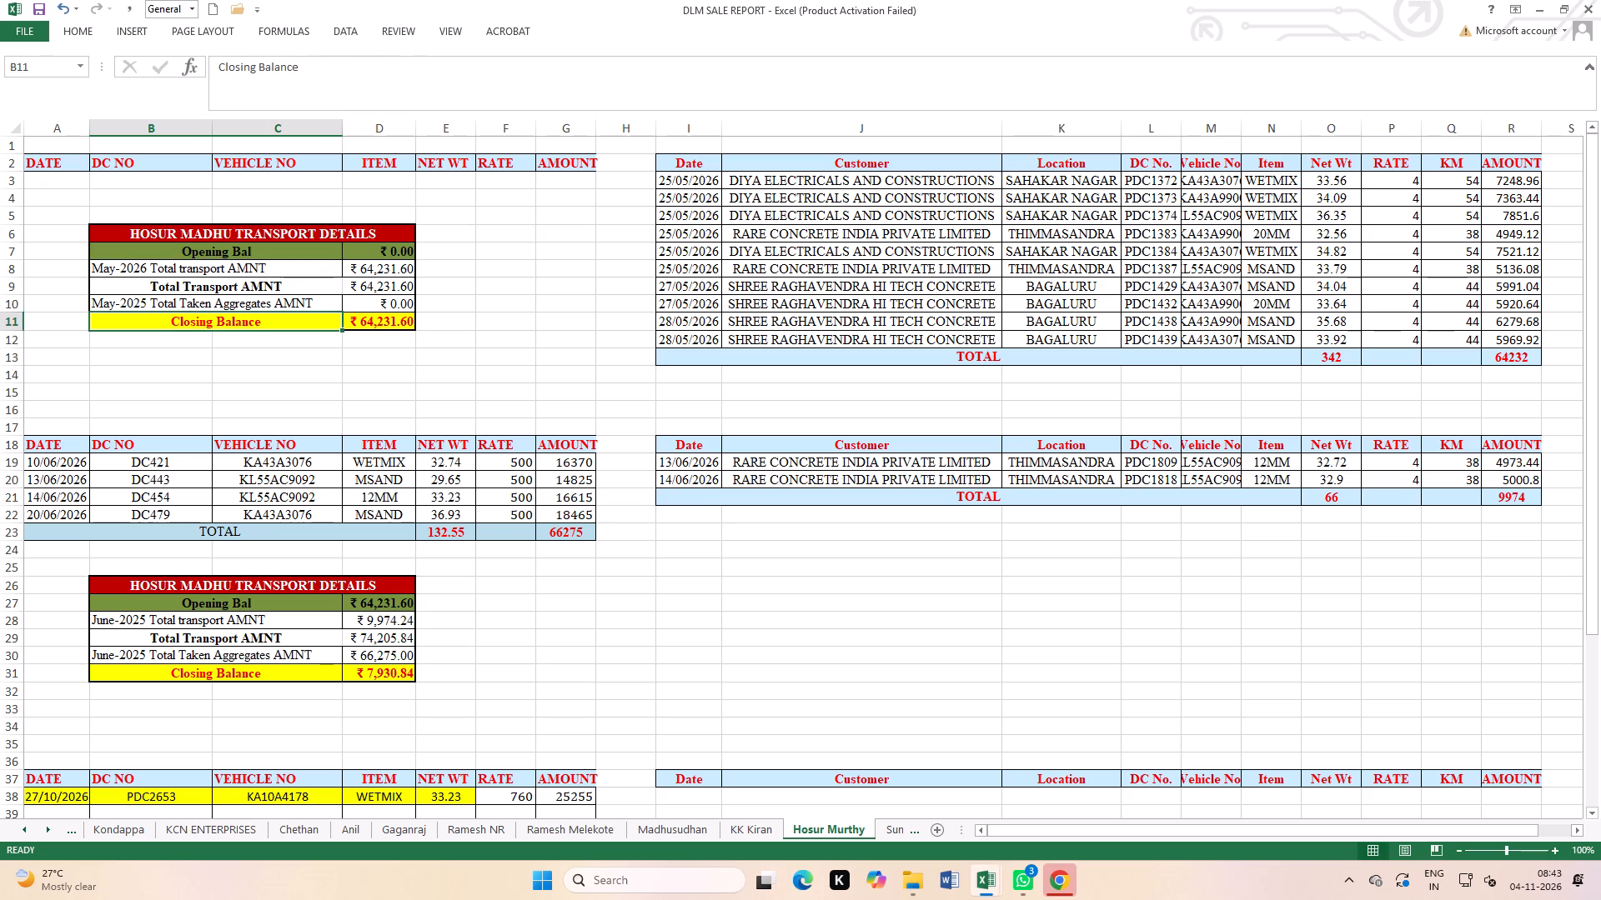
pyautogui.doubleClick(148, 307)
pyautogui.press('BackSpace')
pyautogui.press('6')
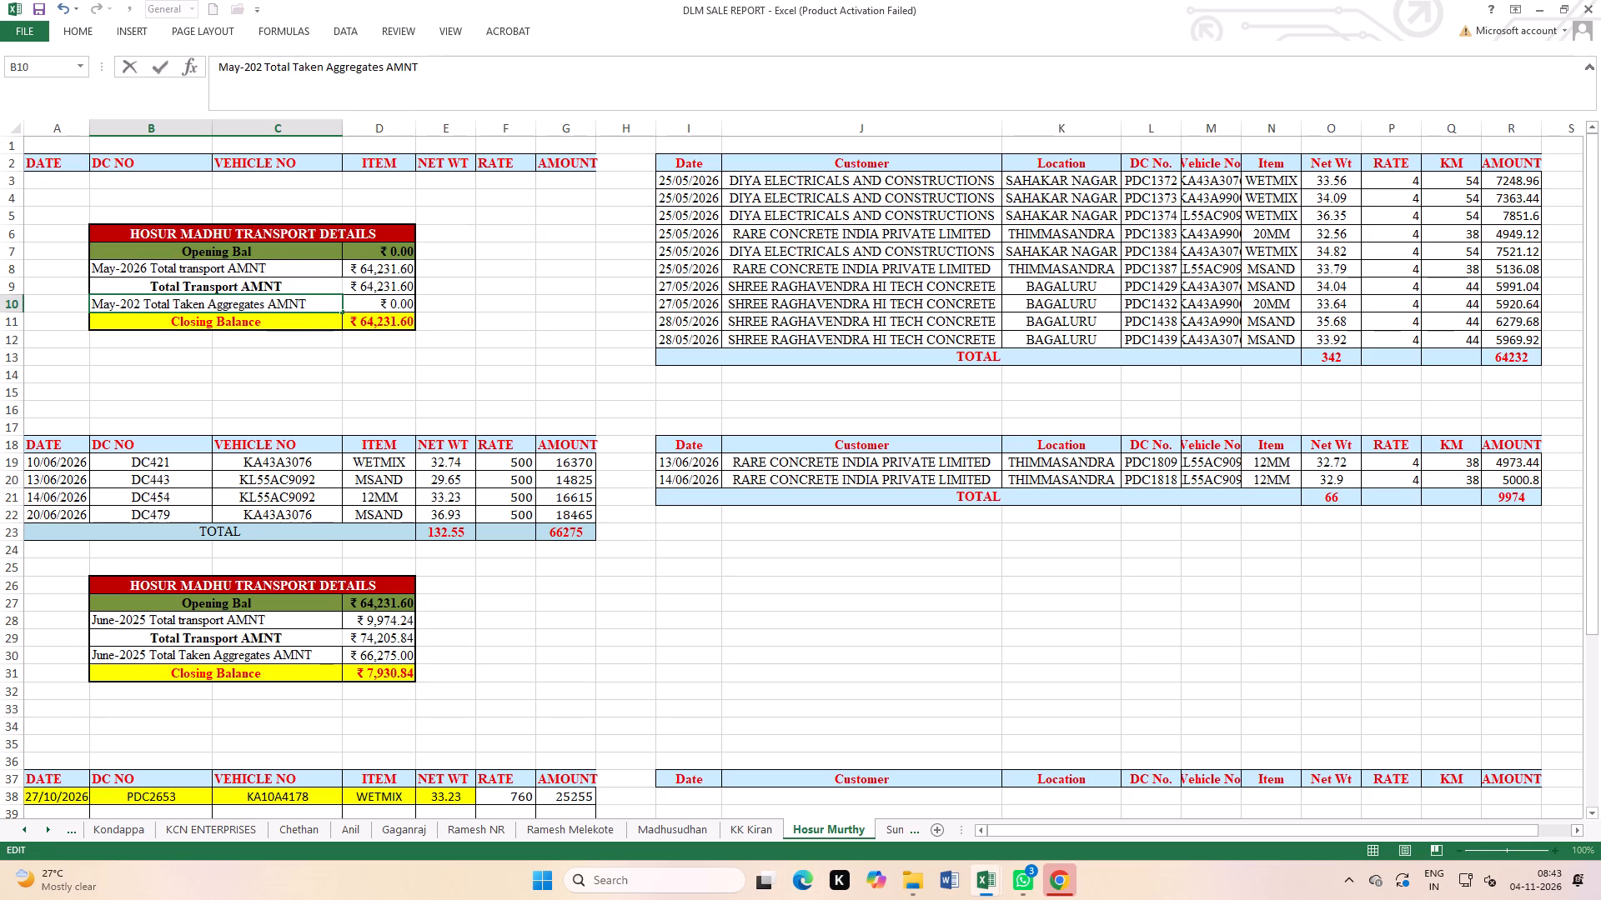
# Change the year to 2026 in the June transport and taken aggregates labels in B28 and B30.
pyautogui.doubleClick(146, 618)
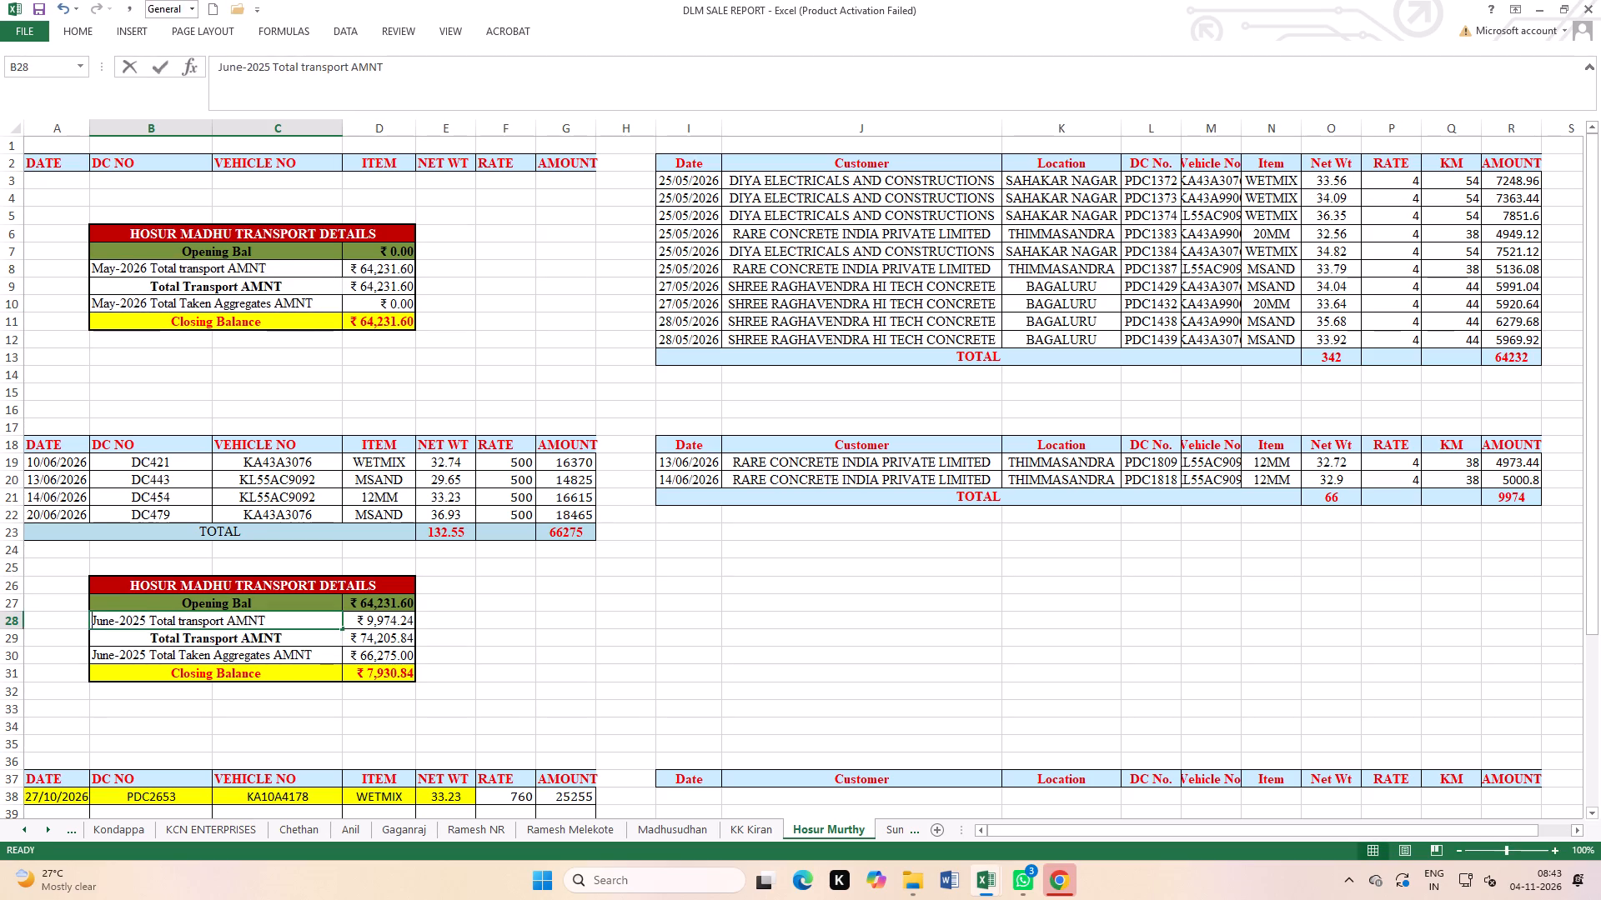
pyautogui.press('BackSpace')
pyautogui.press('6')
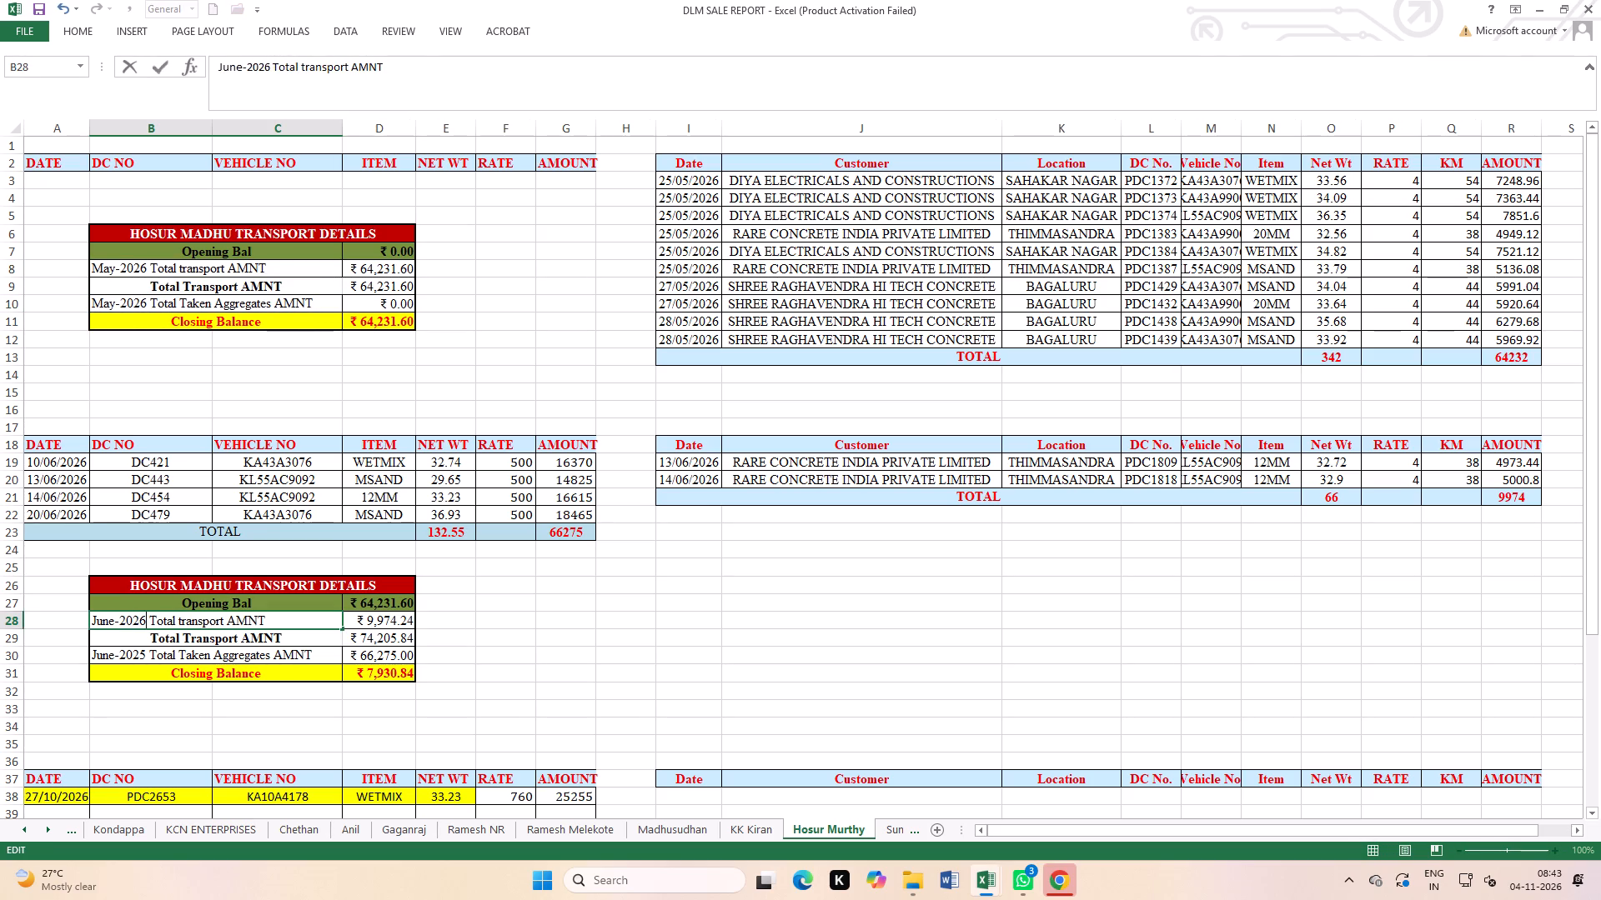
pyautogui.doubleClick(150, 658)
pyautogui.click(149, 658)
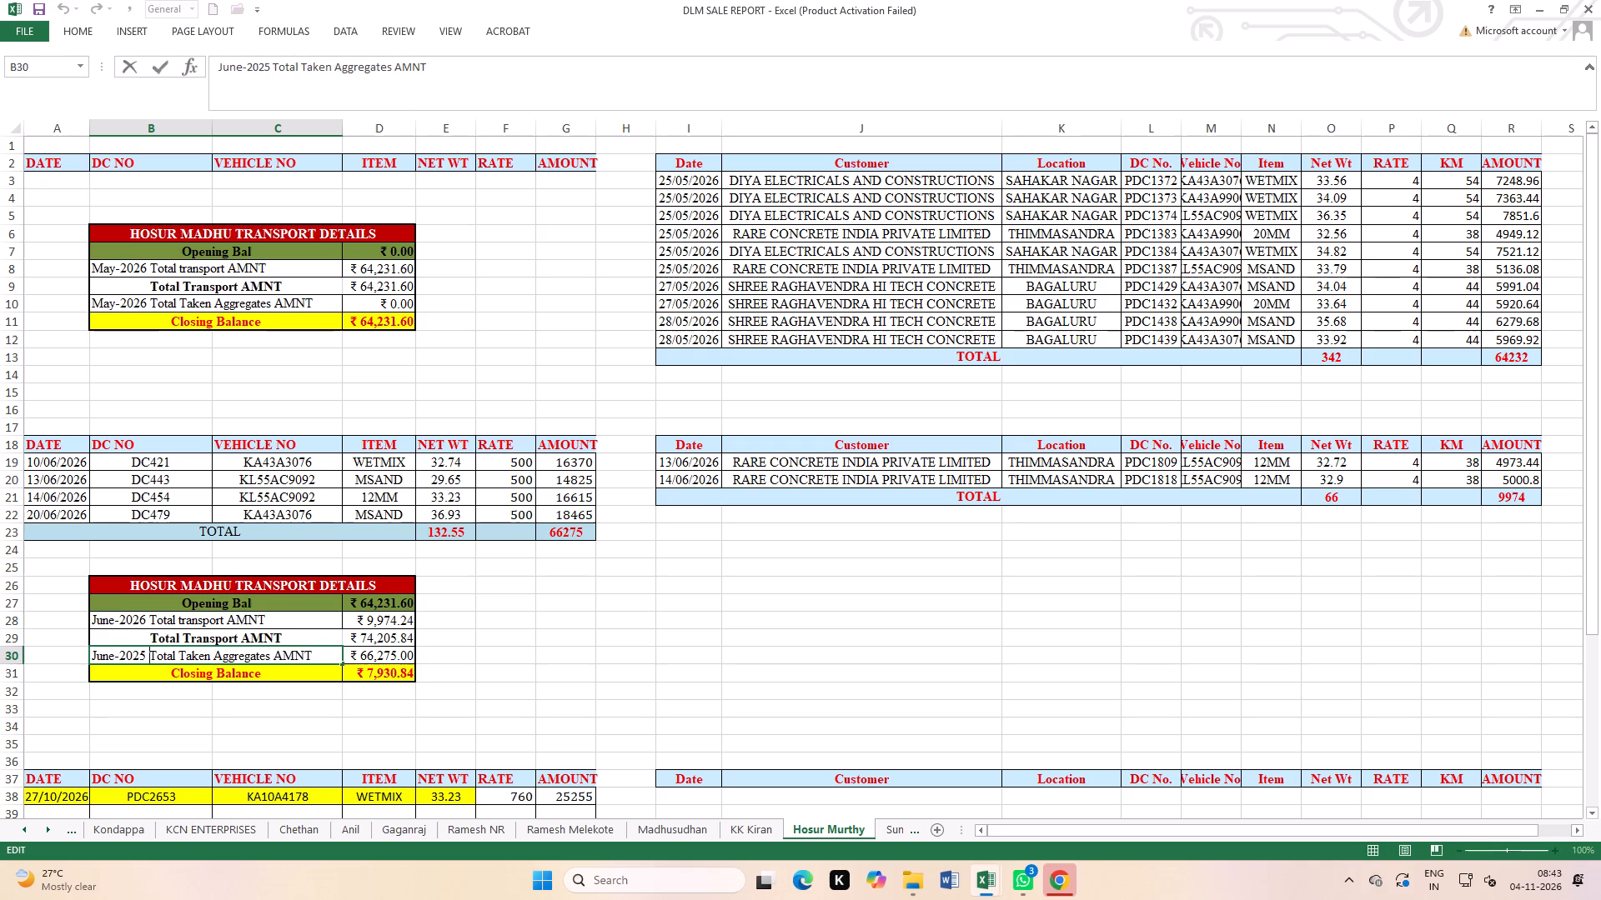
pyautogui.press('BackSpace')
pyautogui.press('BackSpace')
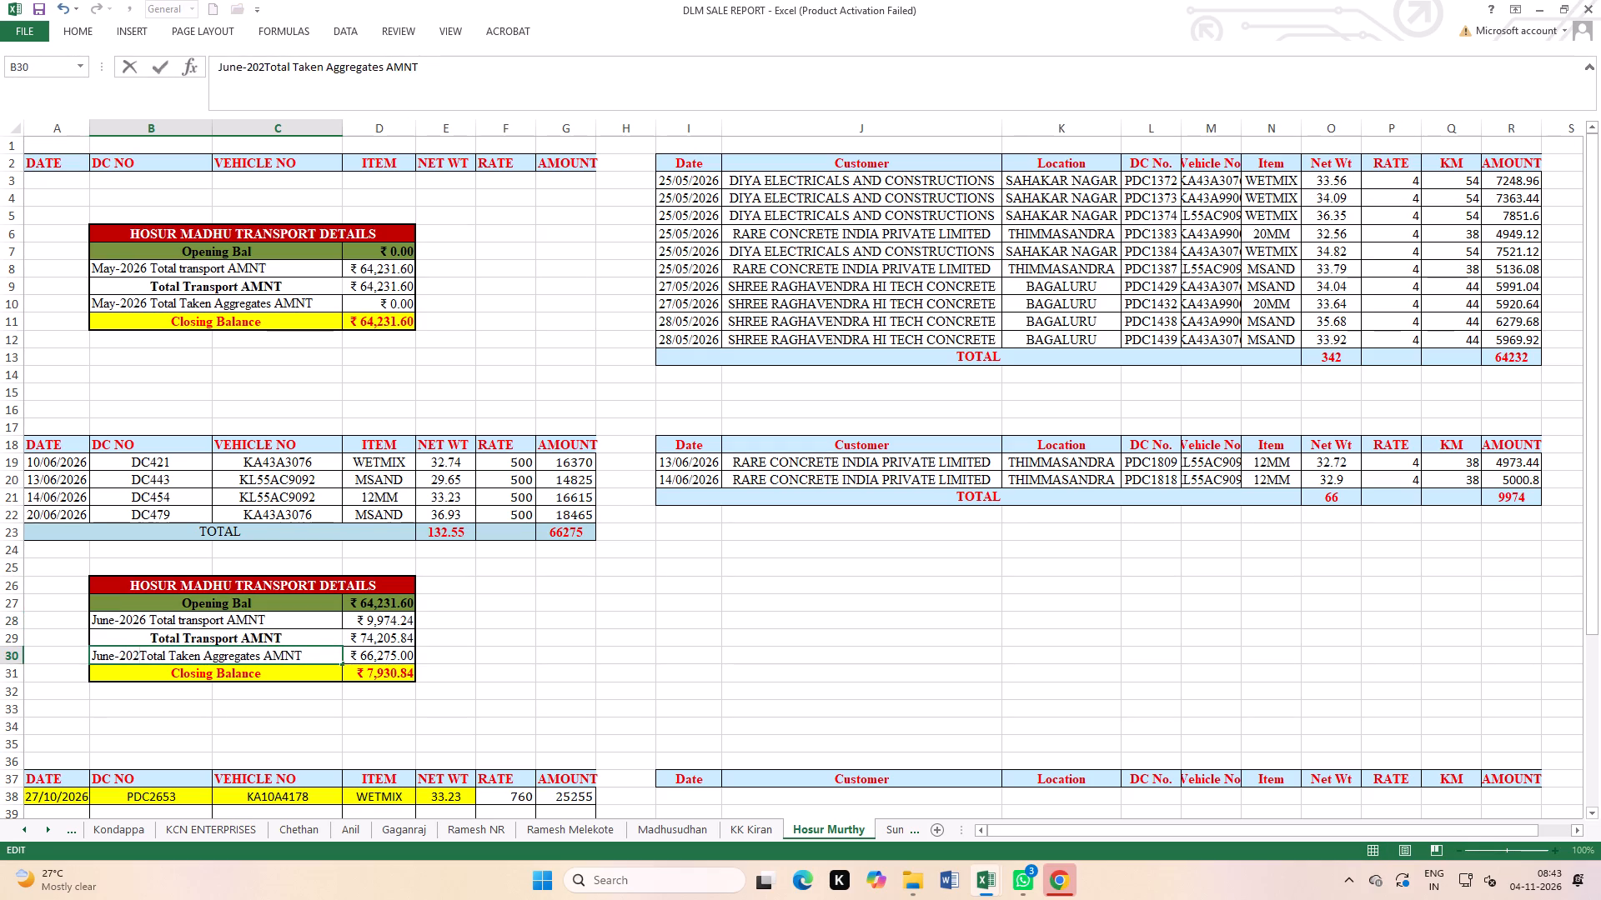
pyautogui.write('6')
pyautogui.press('space')
pyautogui.click(609, 648)
# Change the label in B50 of the new block to Oct-2026 Total Taken Aggregates AMNT.
pyautogui.scroll(-6, 520, 639)
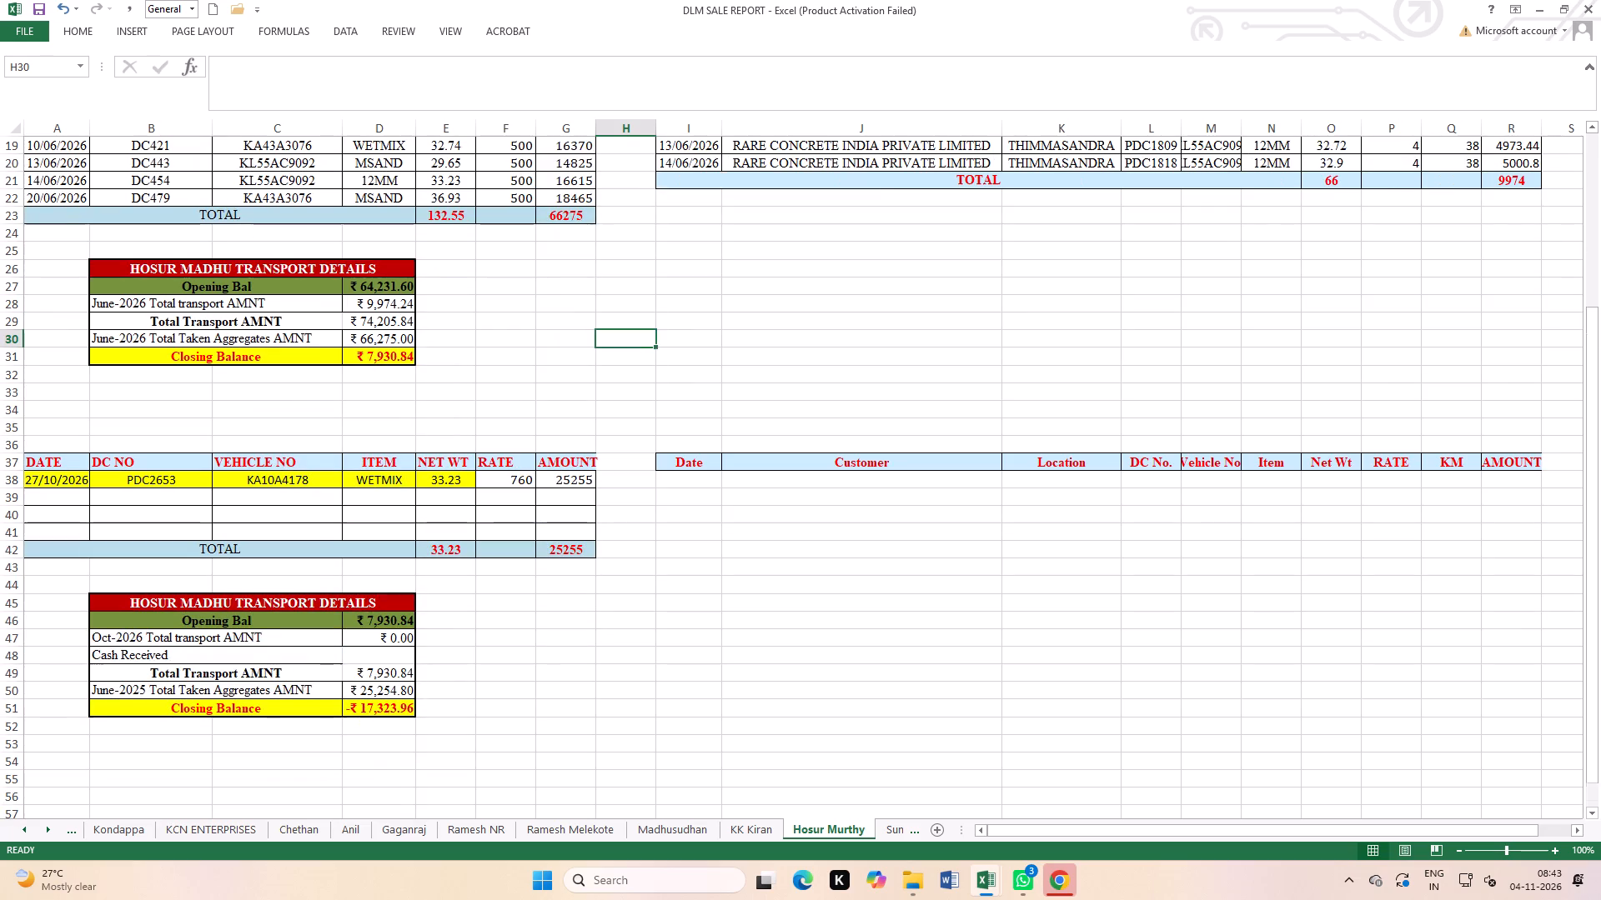
pyautogui.scroll(-1, 284, 609)
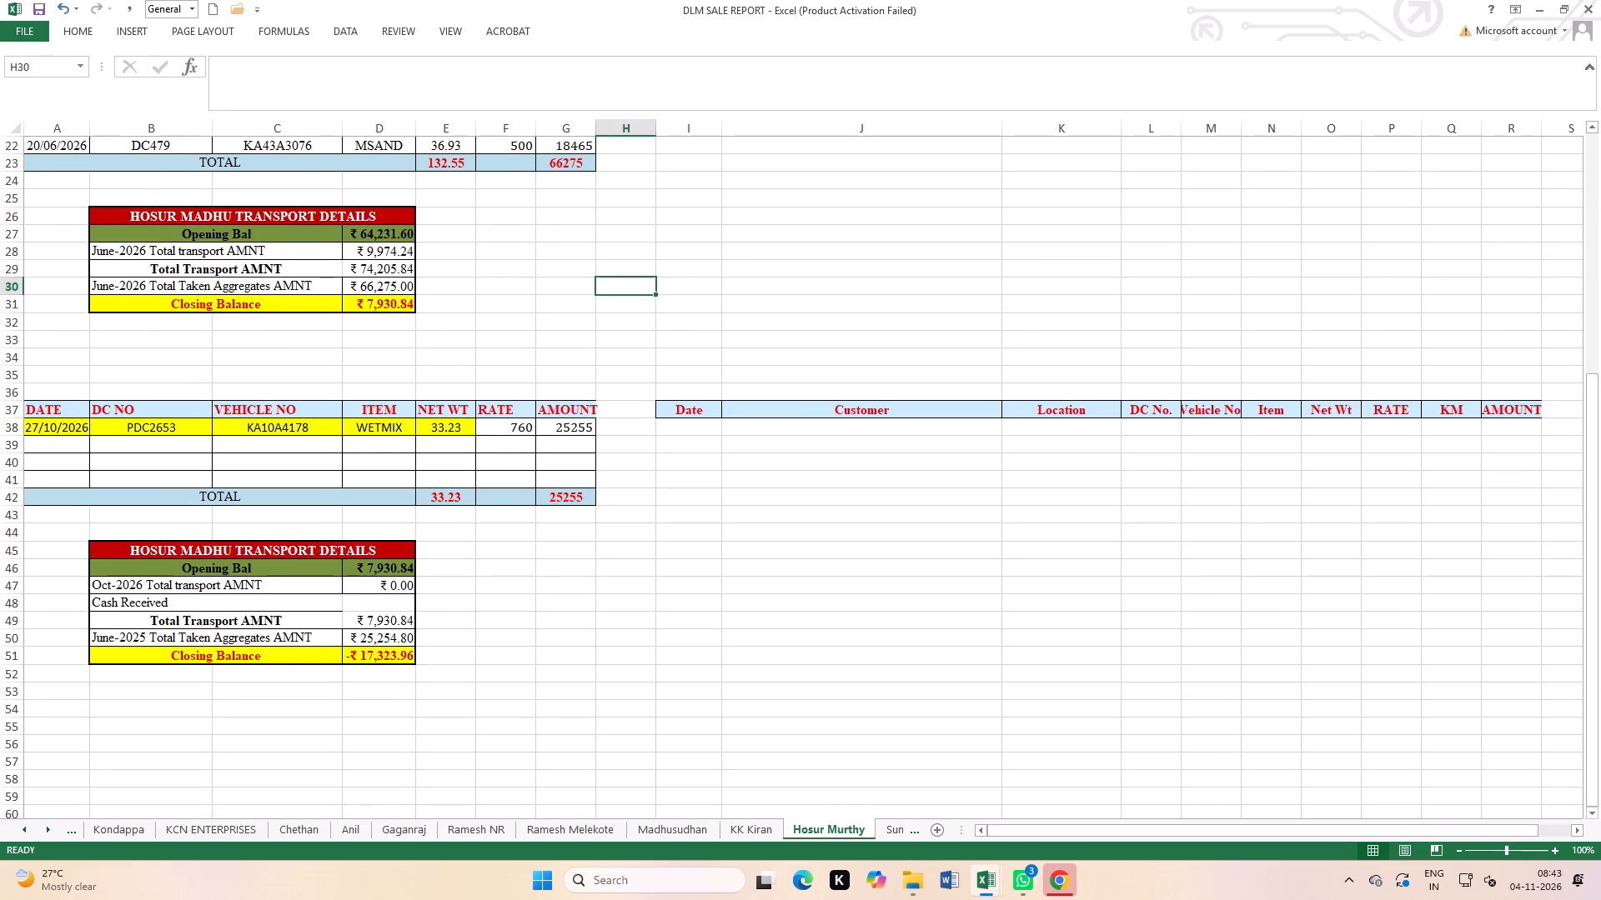
pyautogui.doubleClick(145, 636)
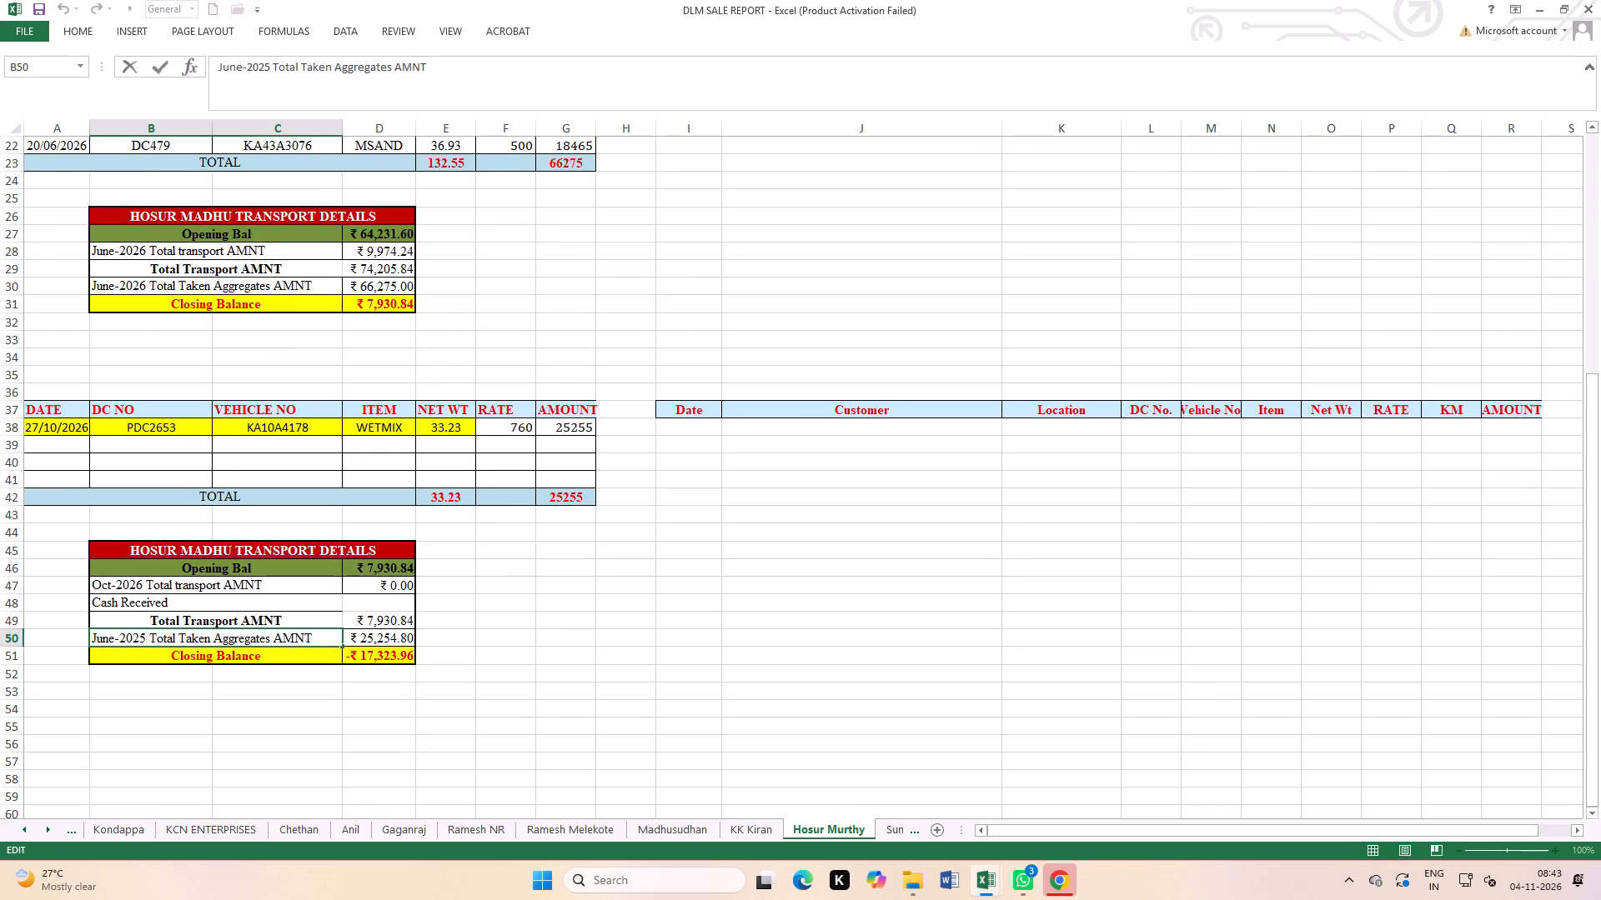
pyautogui.press('BackSpace')
pyautogui.press('6')
pyautogui.press('Left')
pyautogui.press('Left')
pyautogui.press('Left')
pyautogui.press('Left')
pyautogui.press('Left')
pyautogui.press('Left')
pyautogui.press('Left')
pyautogui.press('Left')
pyautogui.press('Left')
pyautogui.press('Right')
pyautogui.press('Right')
pyautogui.press('Right')
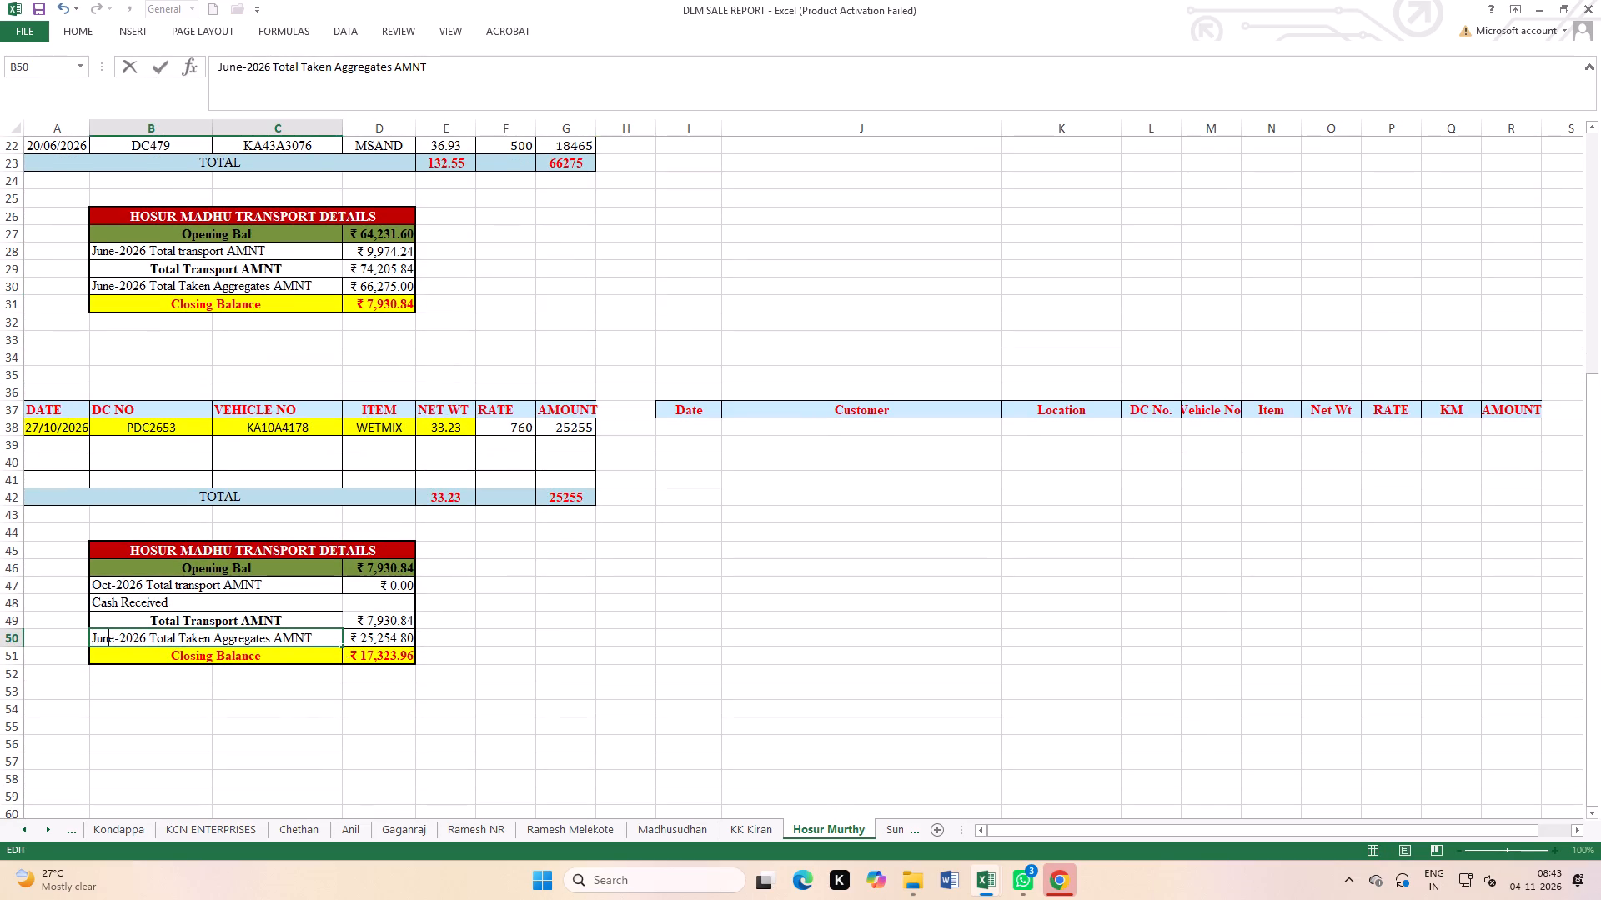
pyautogui.press('Right')
pyautogui.press('BackSpace')
pyautogui.press('BackSpace')
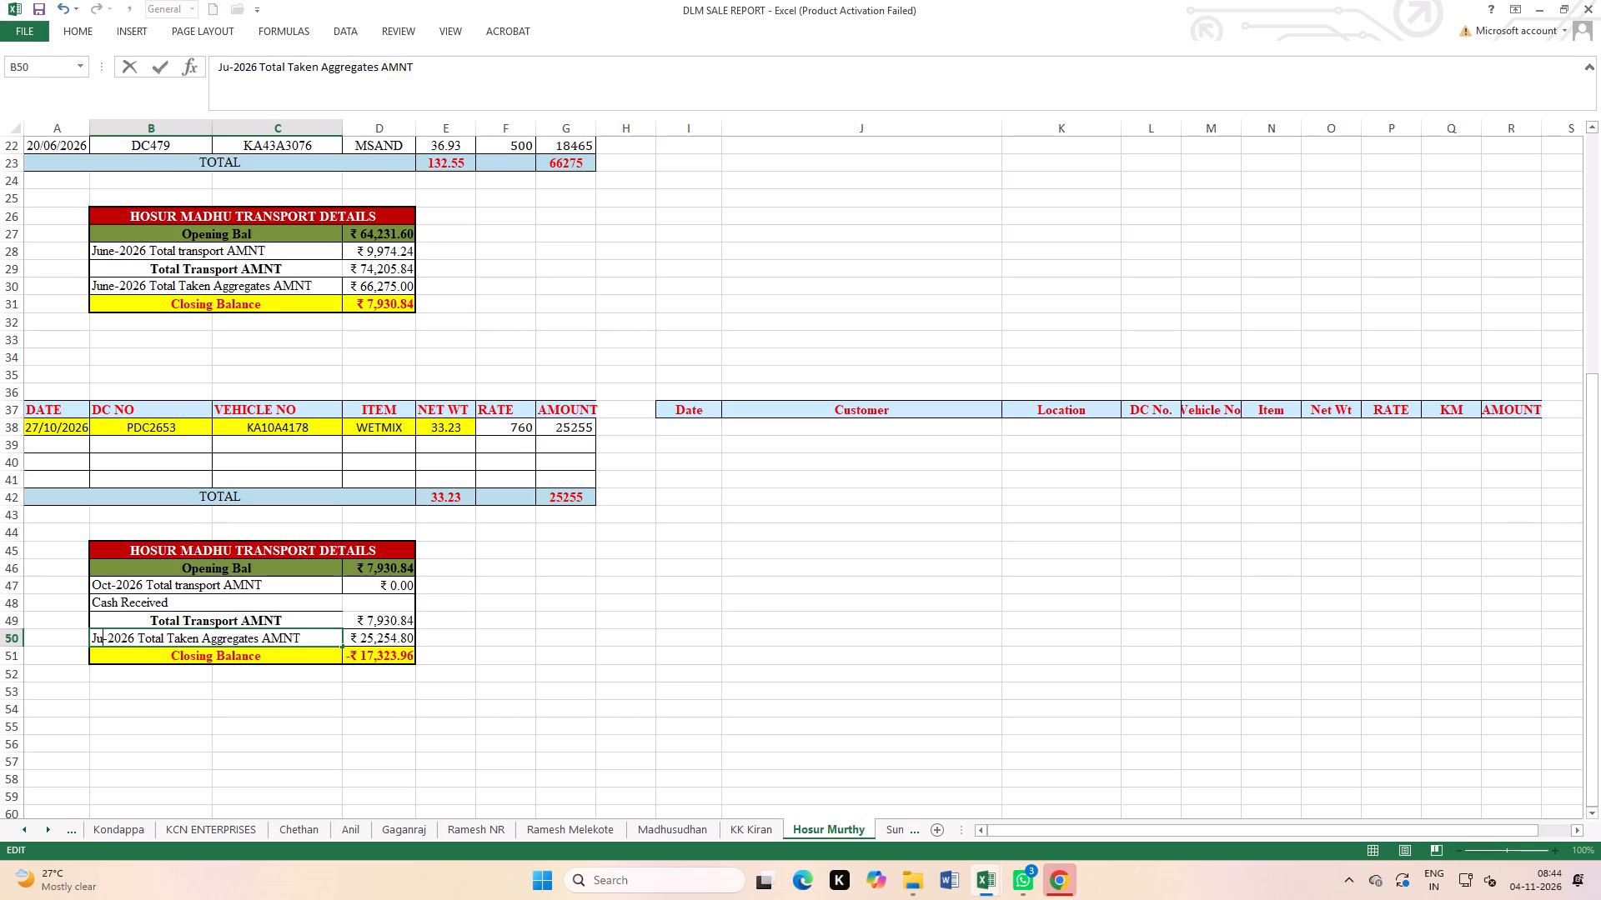
pyautogui.press('BackSpace')
pyautogui.press('BackSpace')
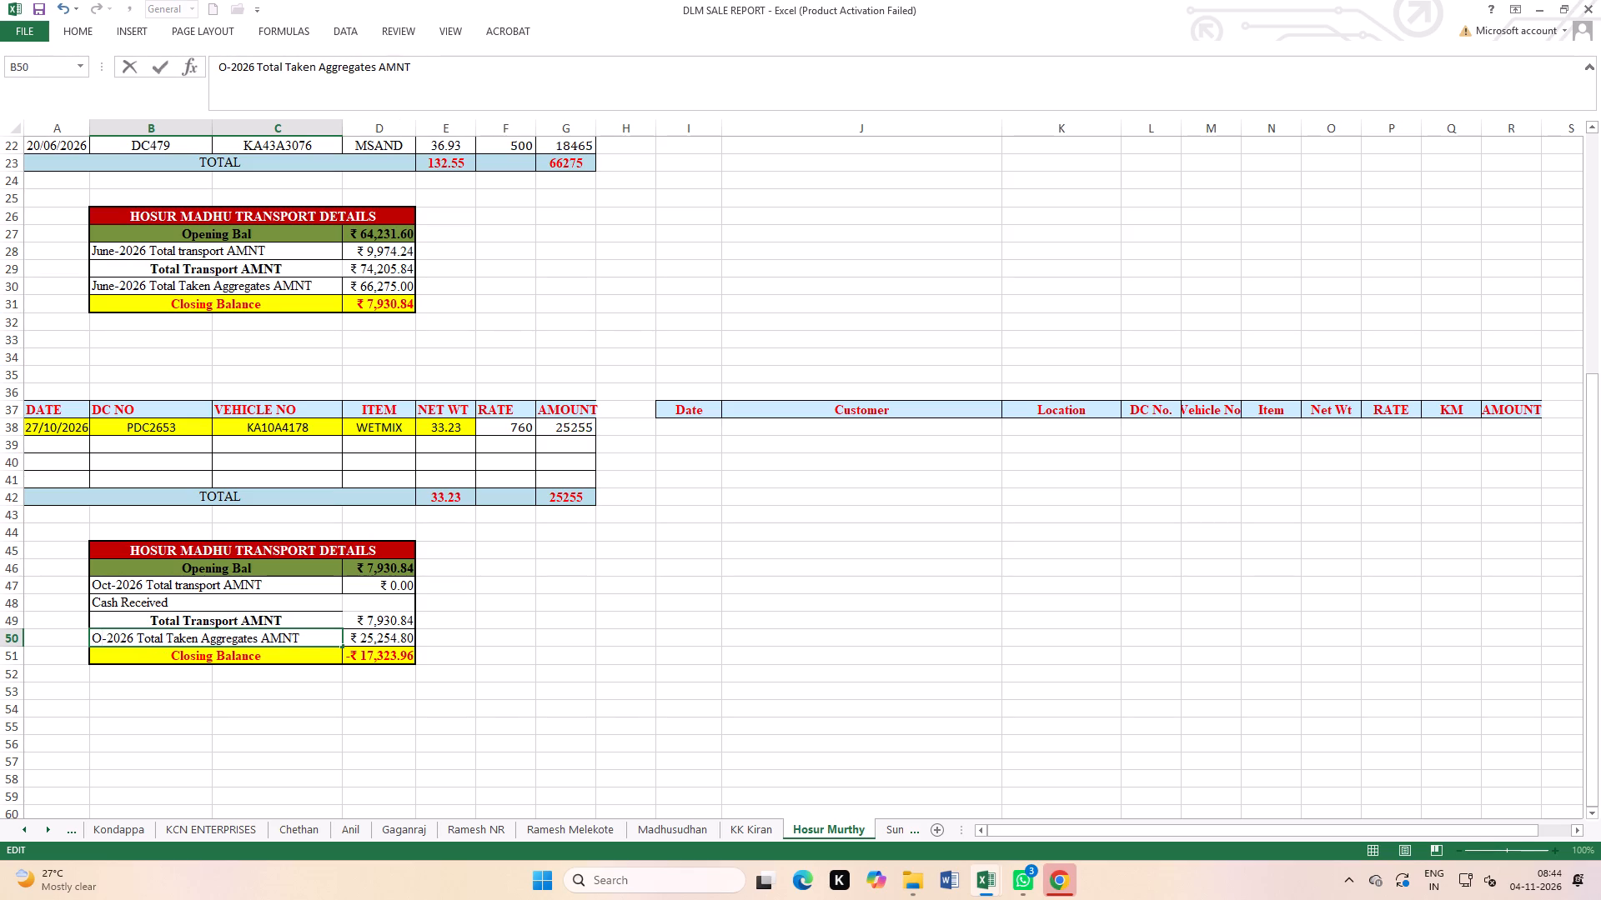
pyautogui.write('ct')
pyautogui.click(698, 625)
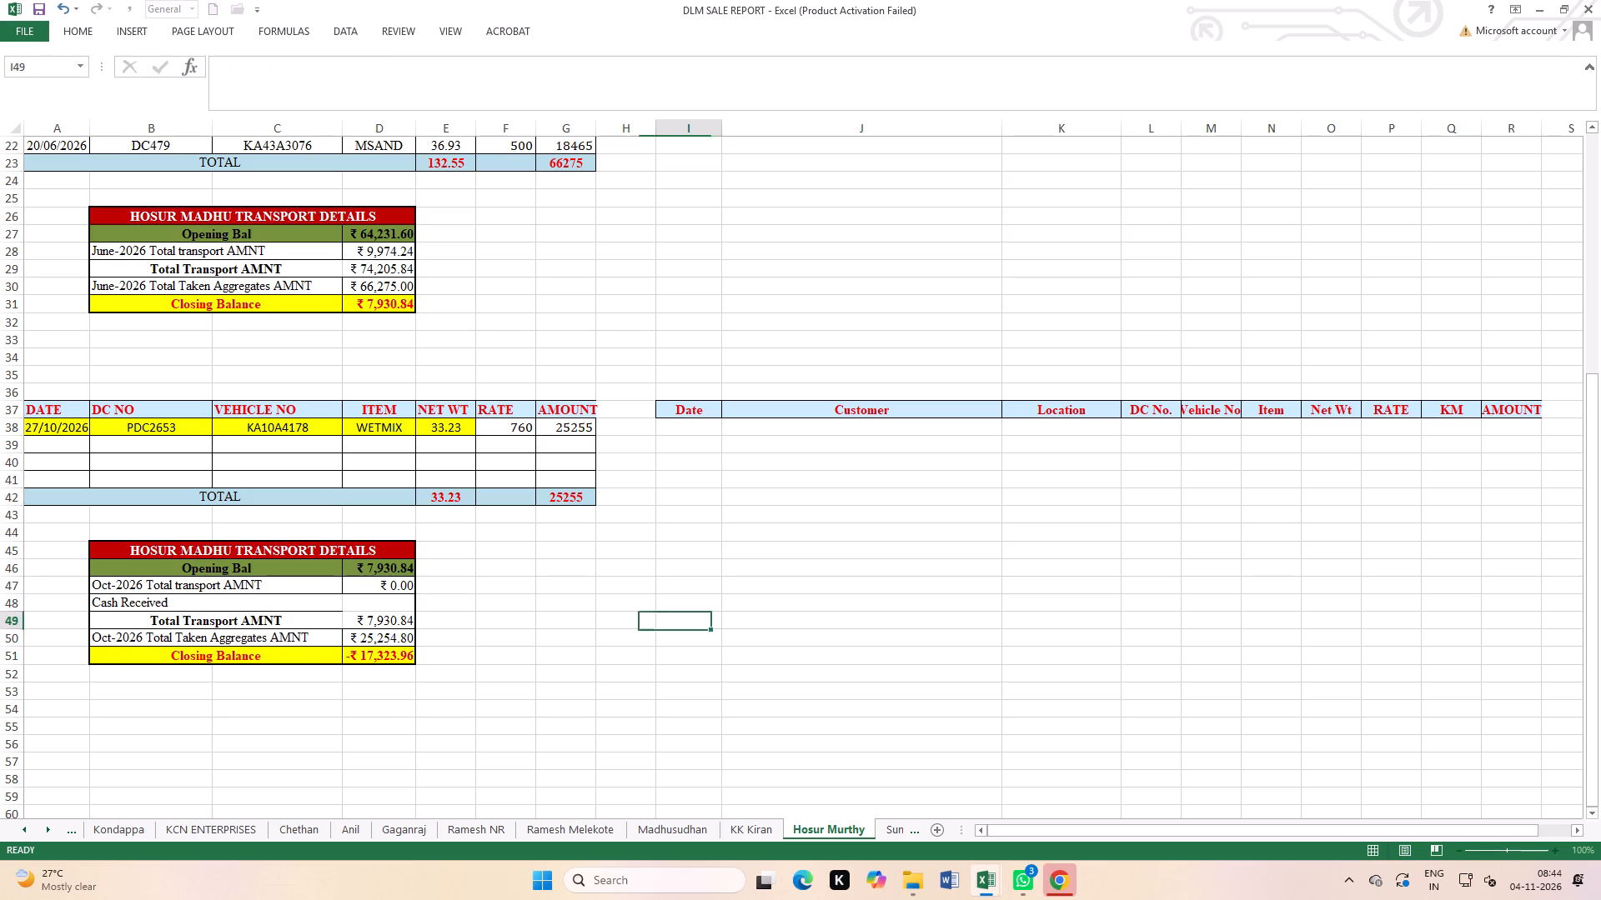
# Apply cell borders to the Cash Received and Total Transport AMNT amount cells D48:D49.
pyautogui.click(370, 603)
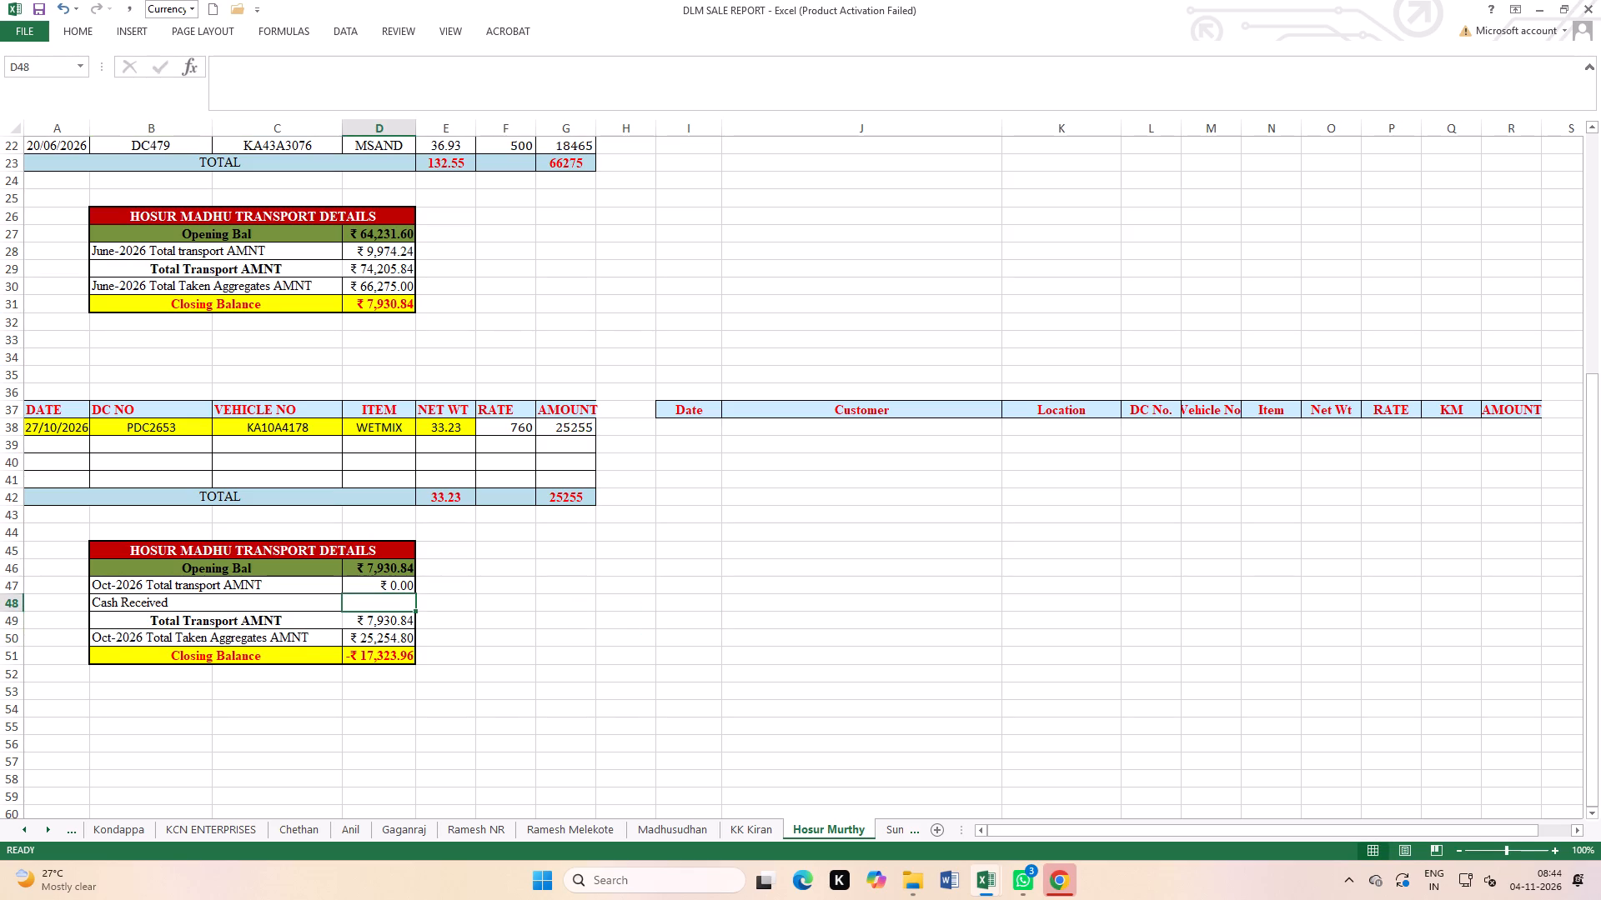
pyautogui.click(413, 629)
pyautogui.moveTo(357, 604); pyautogui.dragTo(367, 628)
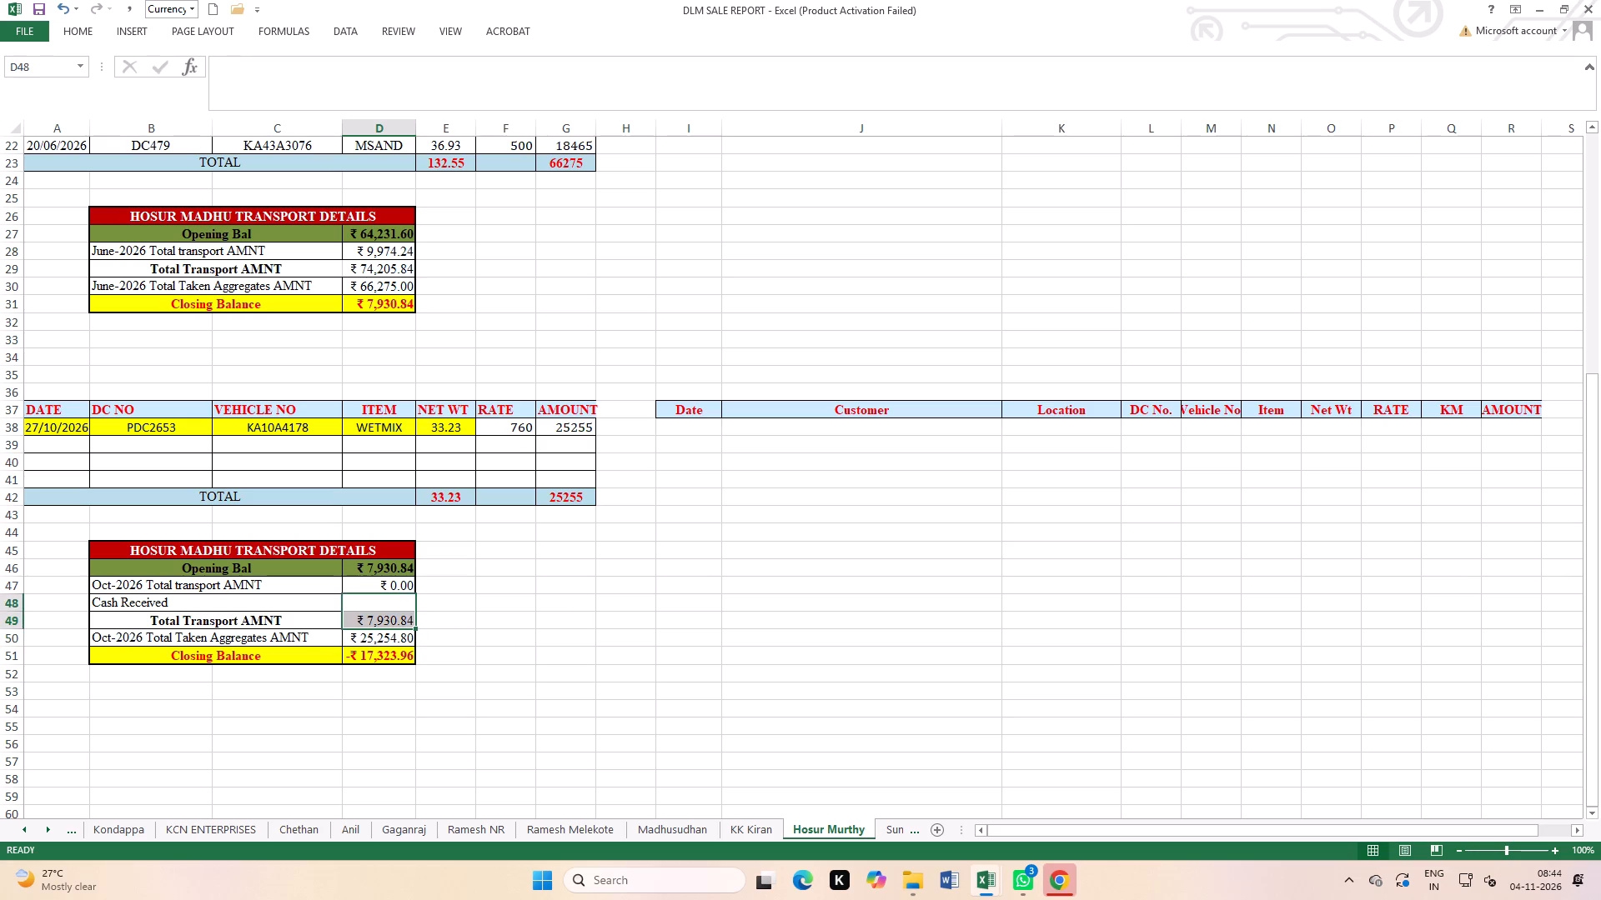
pyautogui.click(76, 32)
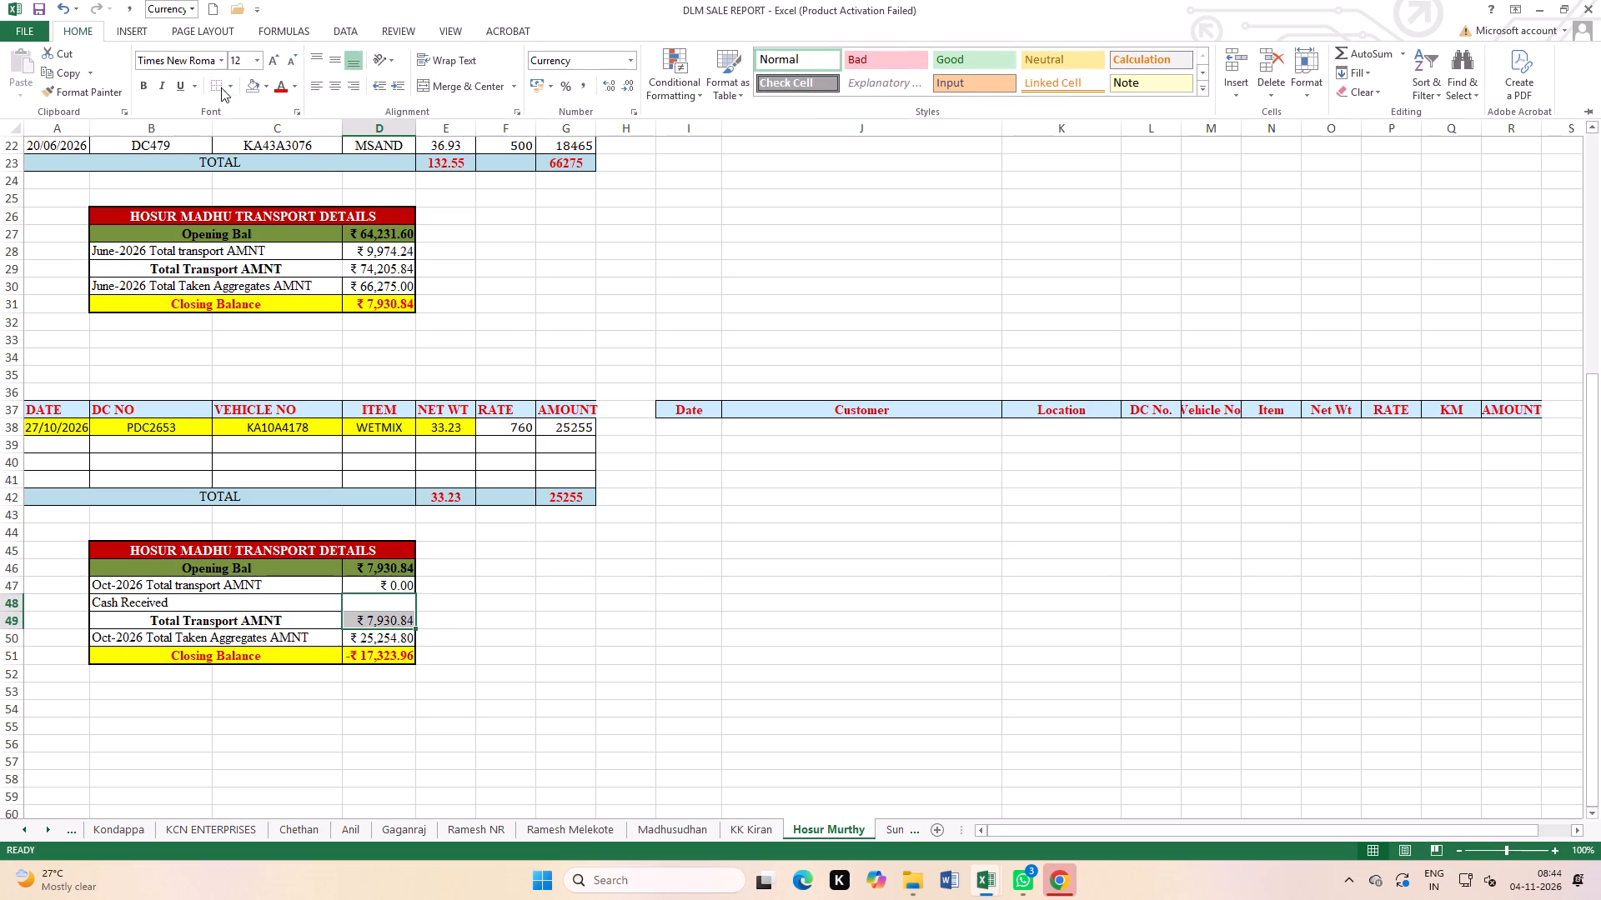
pyautogui.click(226, 83)
pyautogui.click(239, 235)
pyautogui.doubleClick(774, 585)
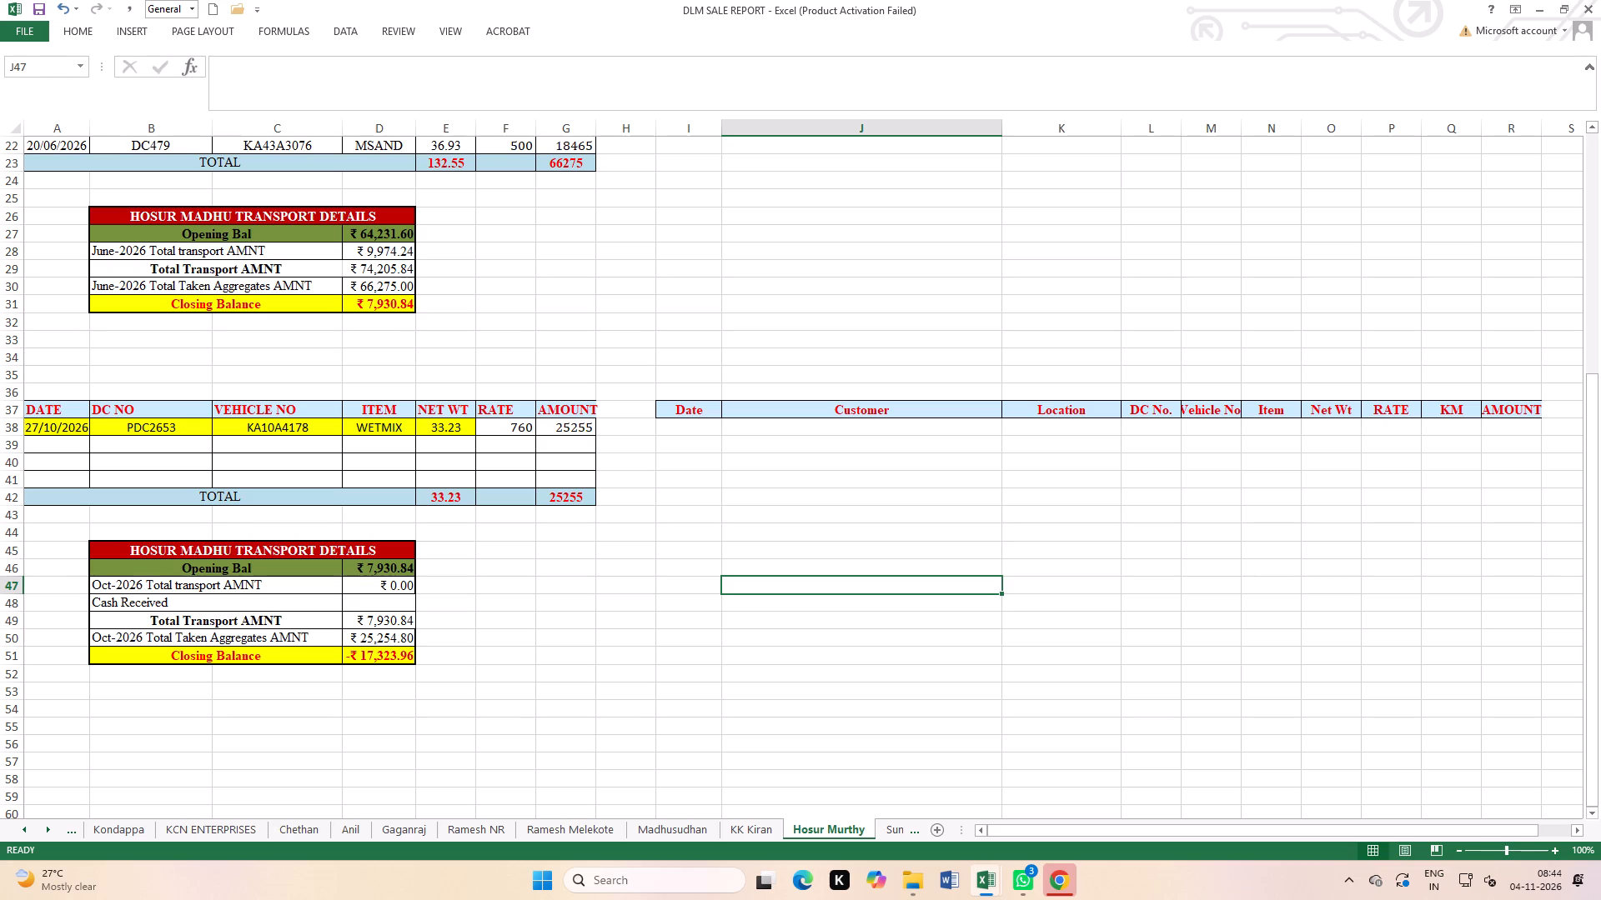
# Enter 14674 as the Cash Received amount in D48.
pyautogui.click(374, 605)
pyautogui.write('14674')
pyautogui.press('Return')
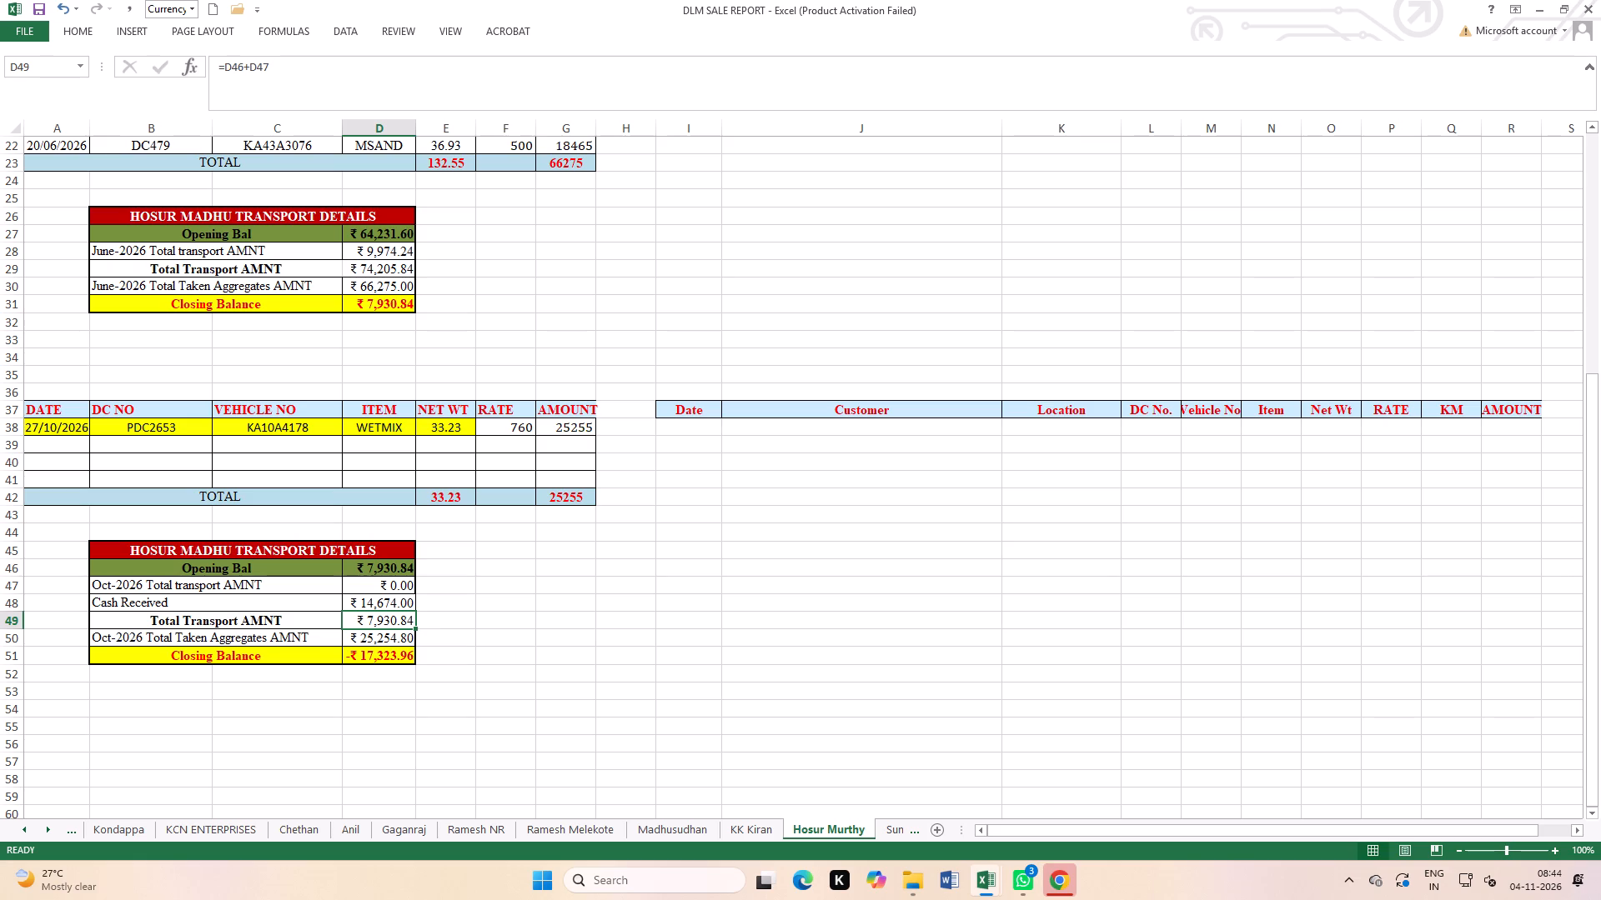
pyautogui.click(715, 626)
# Change the Total Transport AMNT formula in D49 to =D46+D47+D48 so it includes Cash Received.
pyautogui.doubleClick(377, 619)
pyautogui.click(404, 621)
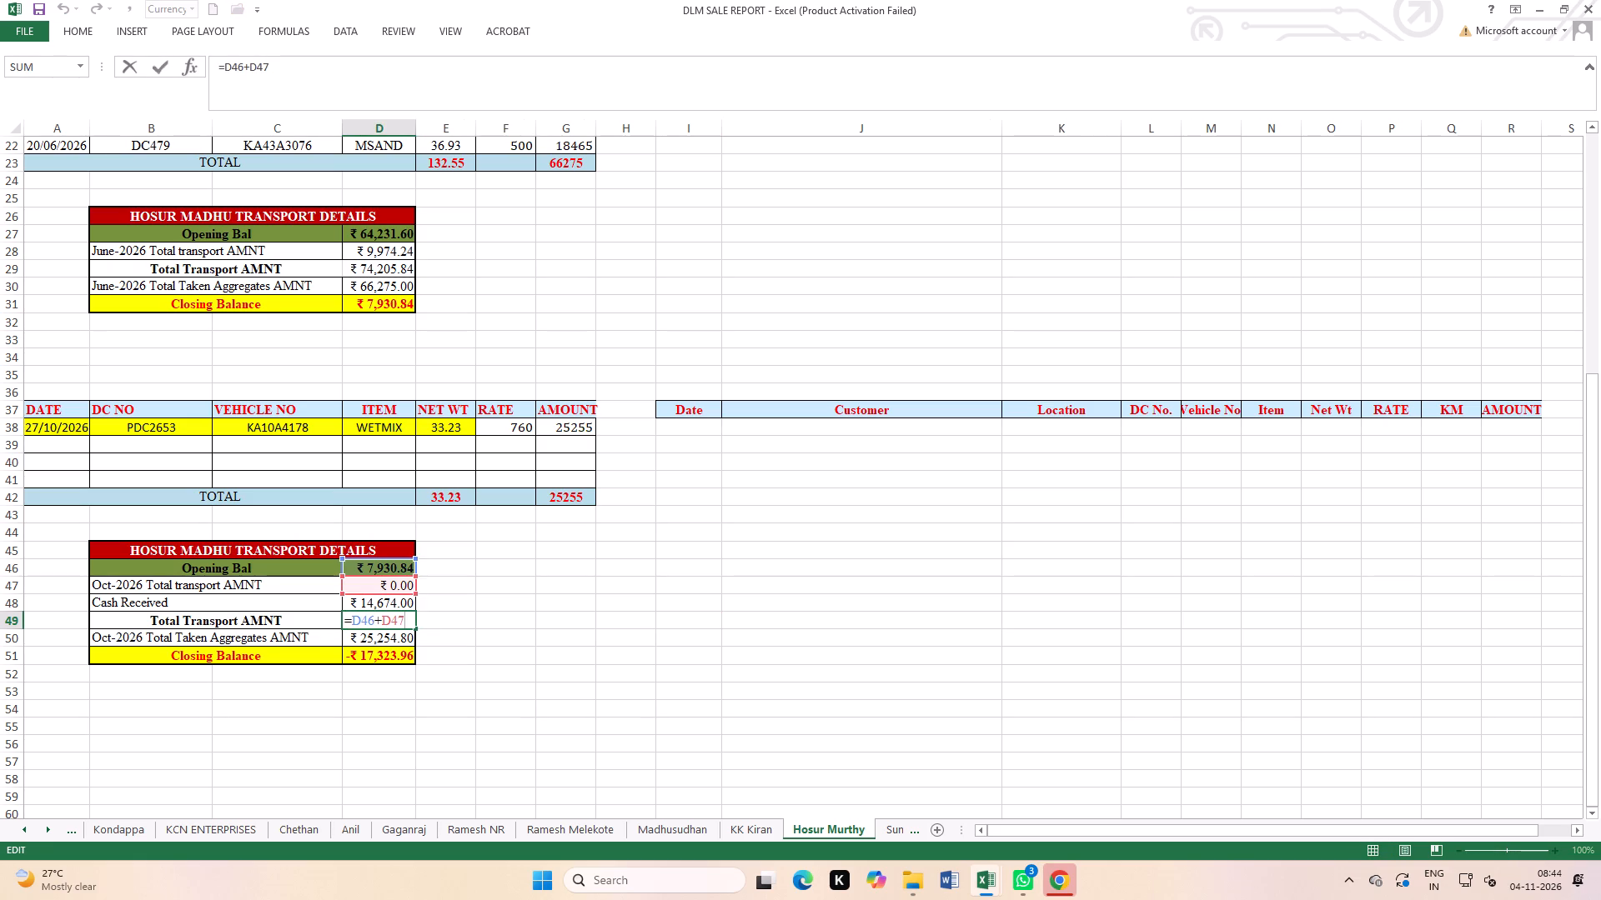
pyautogui.press('+')
pyautogui.press('+')
pyautogui.press('+')
pyautogui.press('+')
pyautogui.press('+')
pyautogui.press('+')
pyautogui.press('+')
pyautogui.press('+')
pyautogui.press('+')
pyautogui.press('+')
pyautogui.press('+')
pyautogui.press('+')
pyautogui.press('+')
pyautogui.press('+')
pyautogui.press('+')
pyautogui.press('+')
pyautogui.press('+')
pyautogui.press('+')
pyautogui.press('+')
pyautogui.press('+')
pyautogui.click(398, 599)
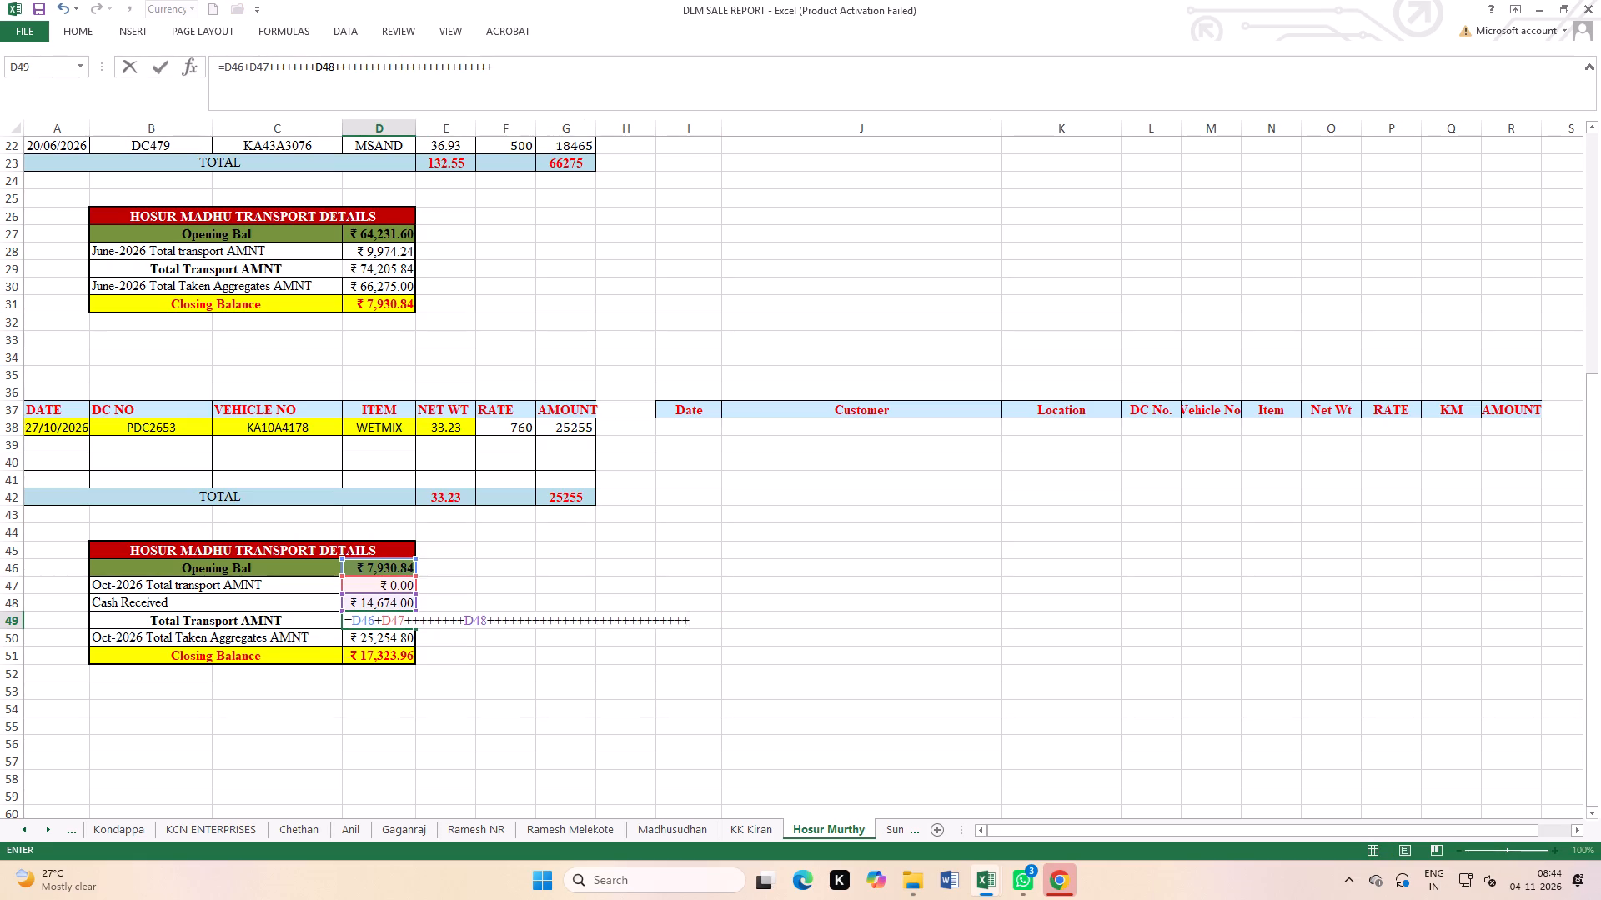
pyautogui.press('BackSpace')
pyautogui.press('BackSpace')
pyautogui.press('BackSpace')
pyautogui.press('BackSpace')
pyautogui.press('BackSpace')
pyautogui.press('BackSpace')
pyautogui.press('BackSpace')
pyautogui.press('BackSpace')
pyautogui.press('BackSpace')
pyautogui.press('BackSpace')
pyautogui.press('BackSpace')
pyautogui.press('BackSpace')
pyautogui.press('BackSpace')
pyautogui.press('BackSpace')
pyautogui.press('BackSpace')
pyautogui.press('BackSpace')
pyautogui.press('BackSpace')
pyautogui.press('BackSpace')
pyautogui.press('BackSpace')
pyautogui.press('BackSpace')
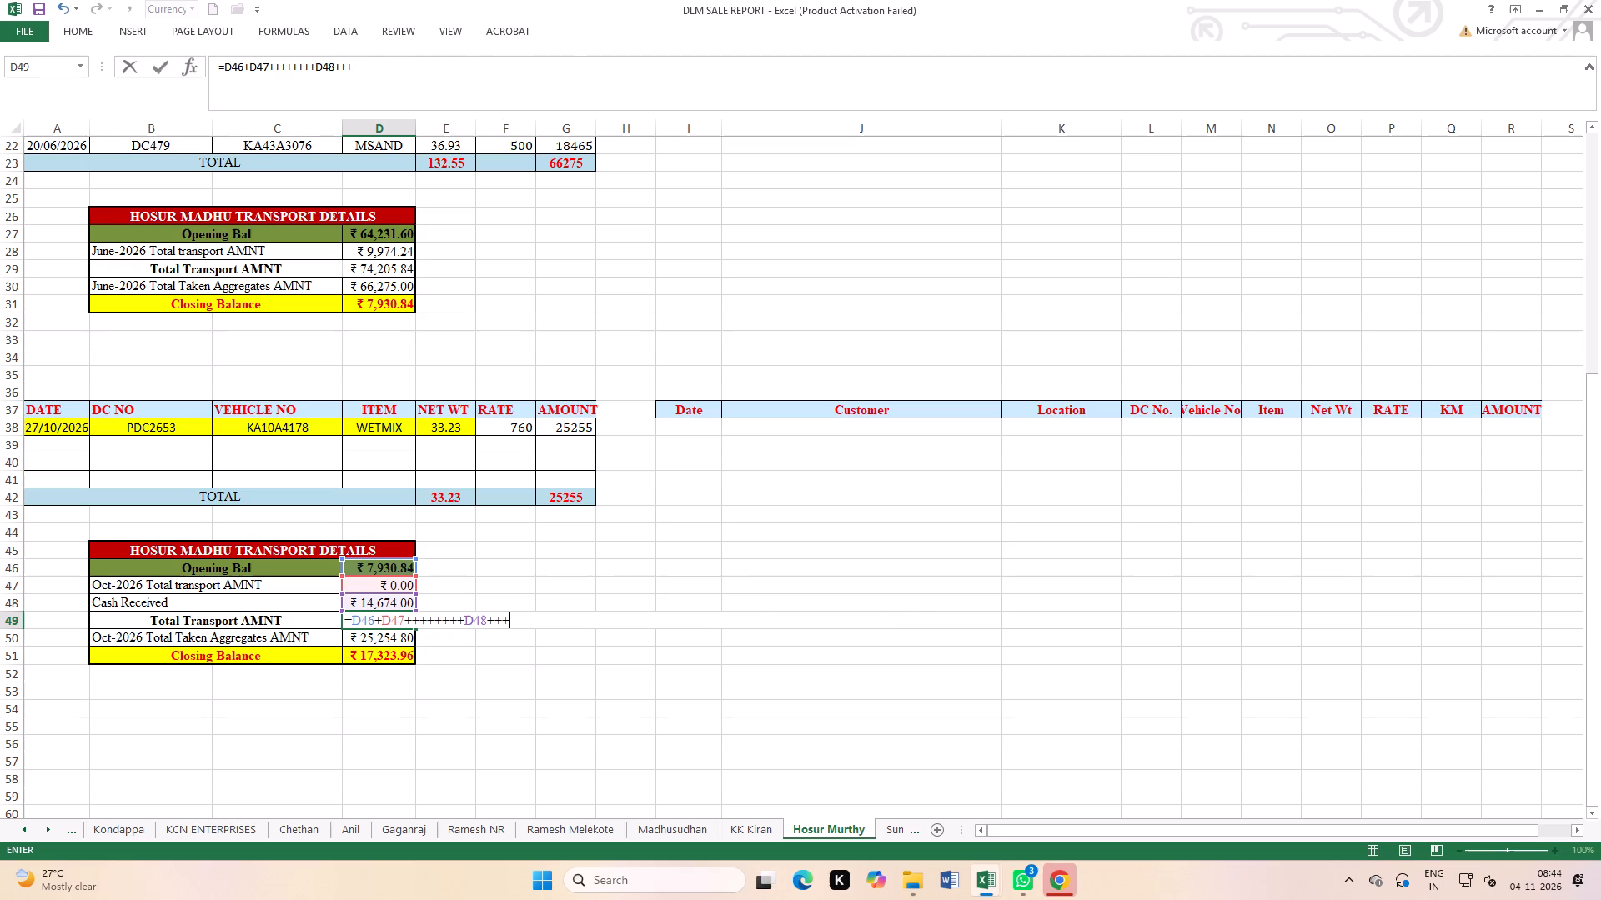
pyautogui.press('BackSpace')
pyautogui.press('BackSpace')
pyautogui.press('BackSpace')
pyautogui.press('BackSpace')
pyautogui.press('BackSpace')
pyautogui.press('BackSpace')
pyautogui.press('BackSpace')
pyautogui.press('BackSpace')
pyautogui.press('BackSpace')
pyautogui.press('BackSpace')
pyautogui.press('BackSpace')
pyautogui.press('BackSpace')
pyautogui.press('BackSpace')
pyautogui.press('BackSpace')
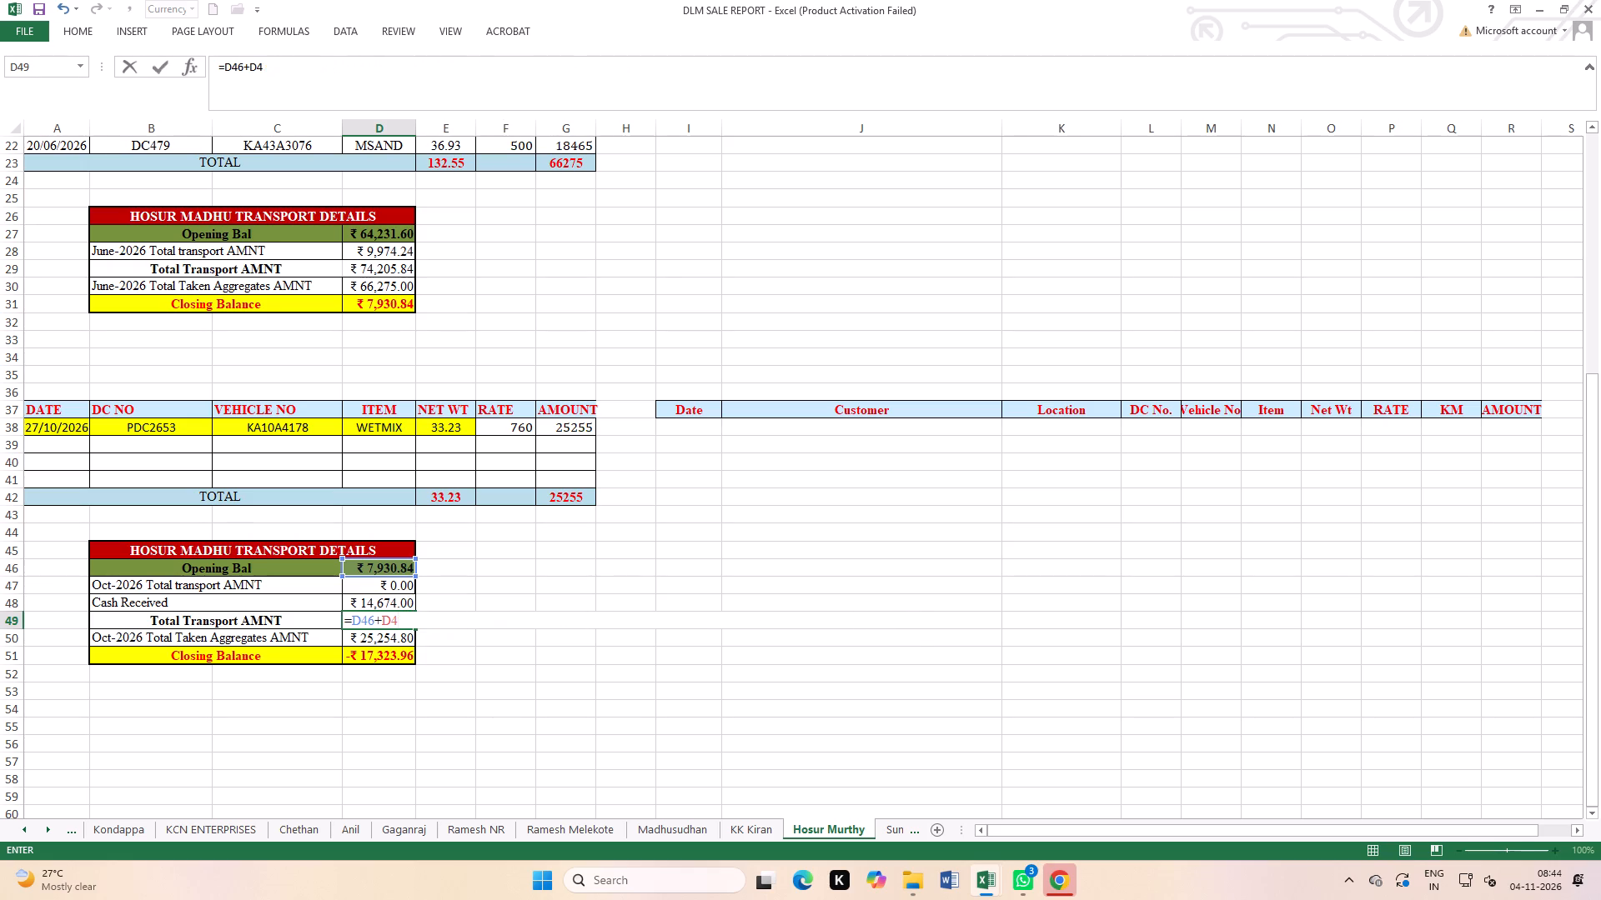
pyautogui.hotkey('ctrl', 'z')
pyautogui.press('BackSpace')
pyautogui.press('BackSpace')
pyautogui.press('BackSpace')
pyautogui.press('BackSpace')
pyautogui.press('BackSpace')
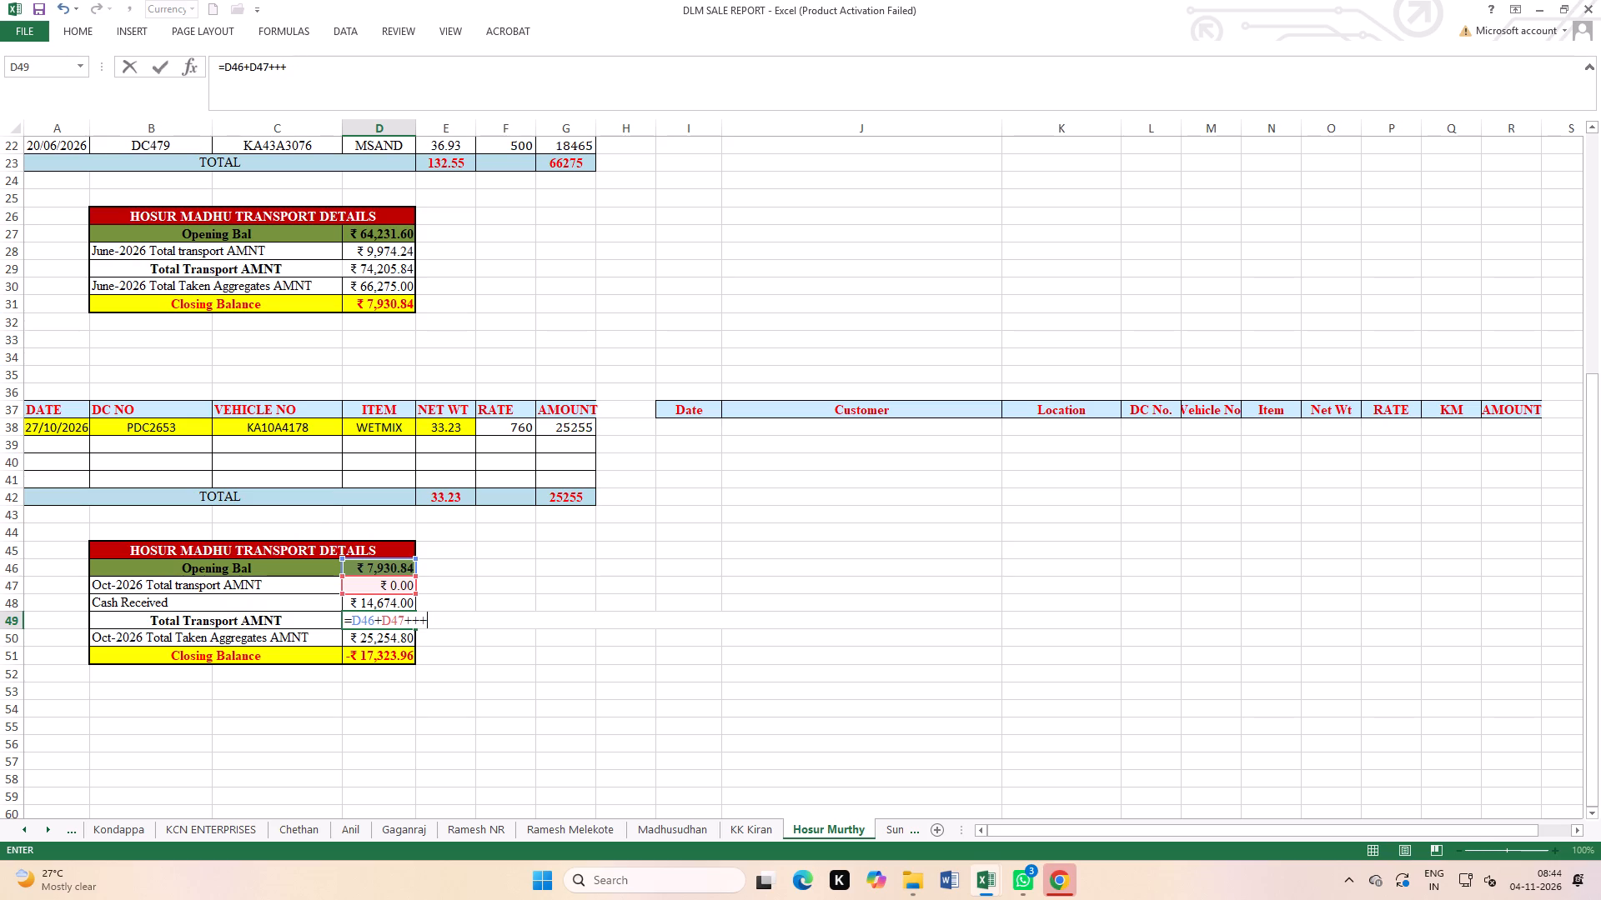
pyautogui.press('BackSpace')
pyautogui.press('BackSpace')
pyautogui.click(398, 602)
pyautogui.press('Return')
pyautogui.click(780, 622)
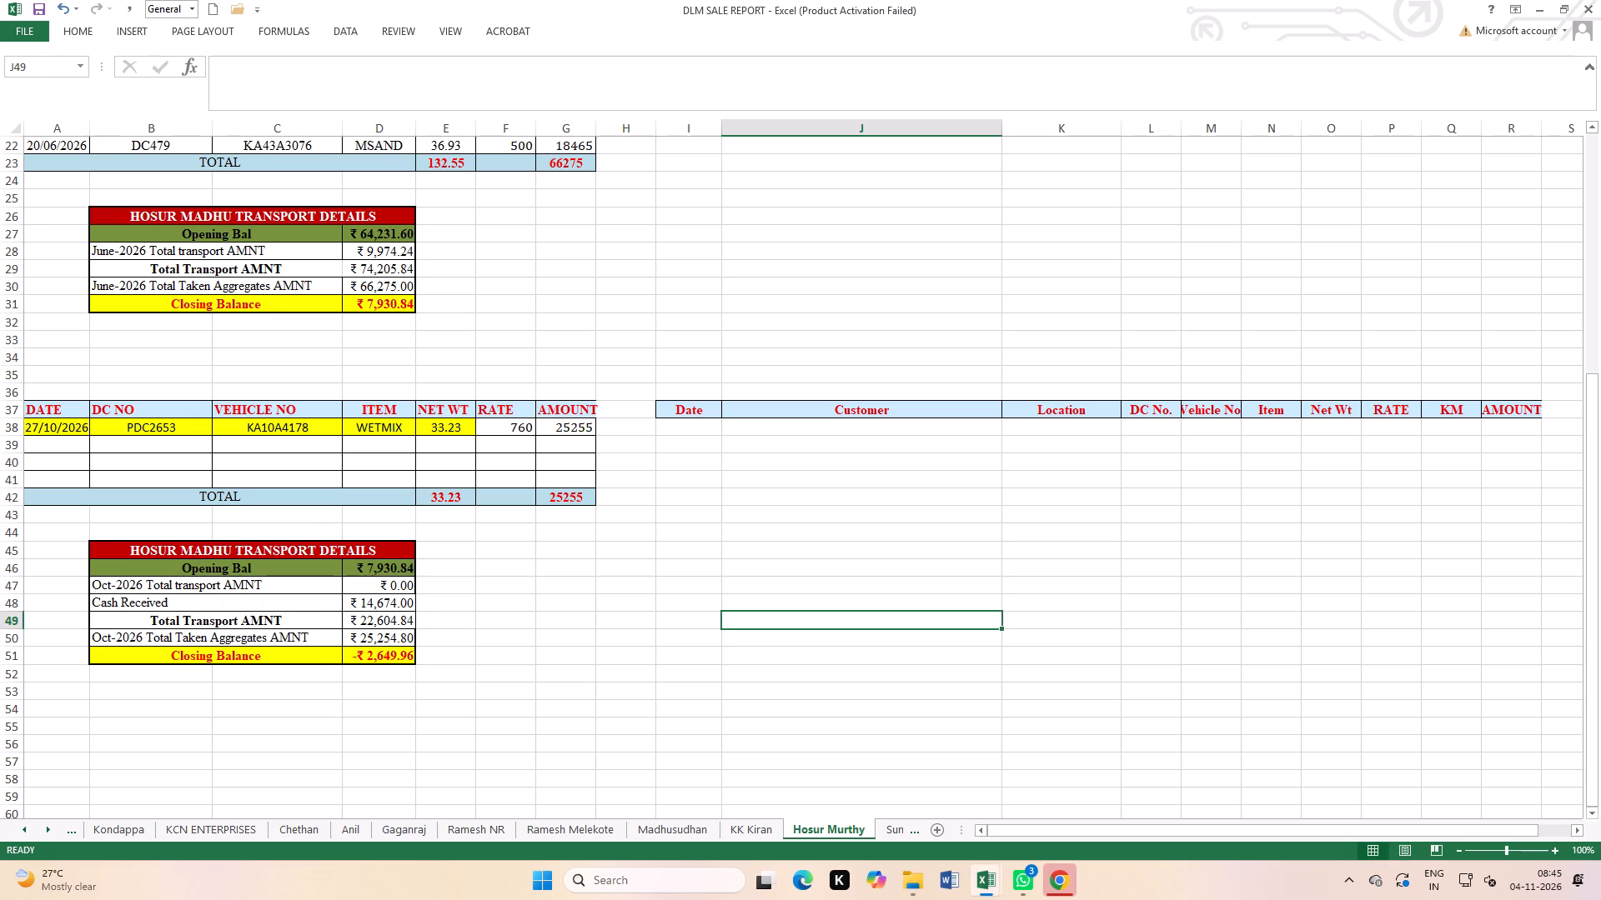
# Save the DLM SALE REPORT workbook.
pyautogui.tripleClick(37, 9)
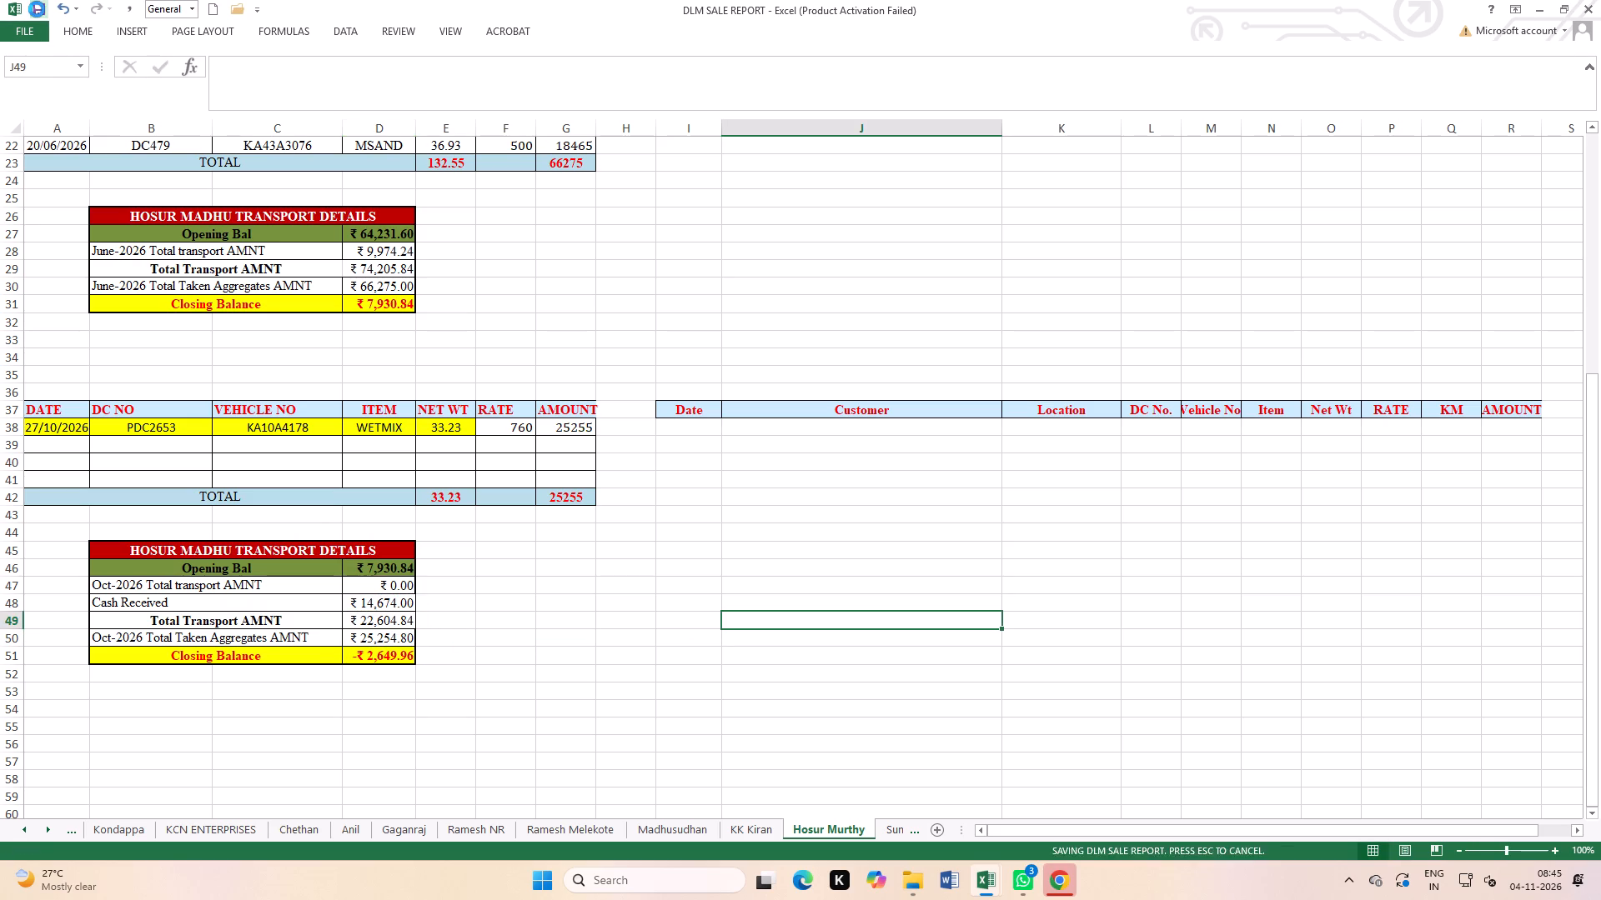
pyautogui.click(40, 7)
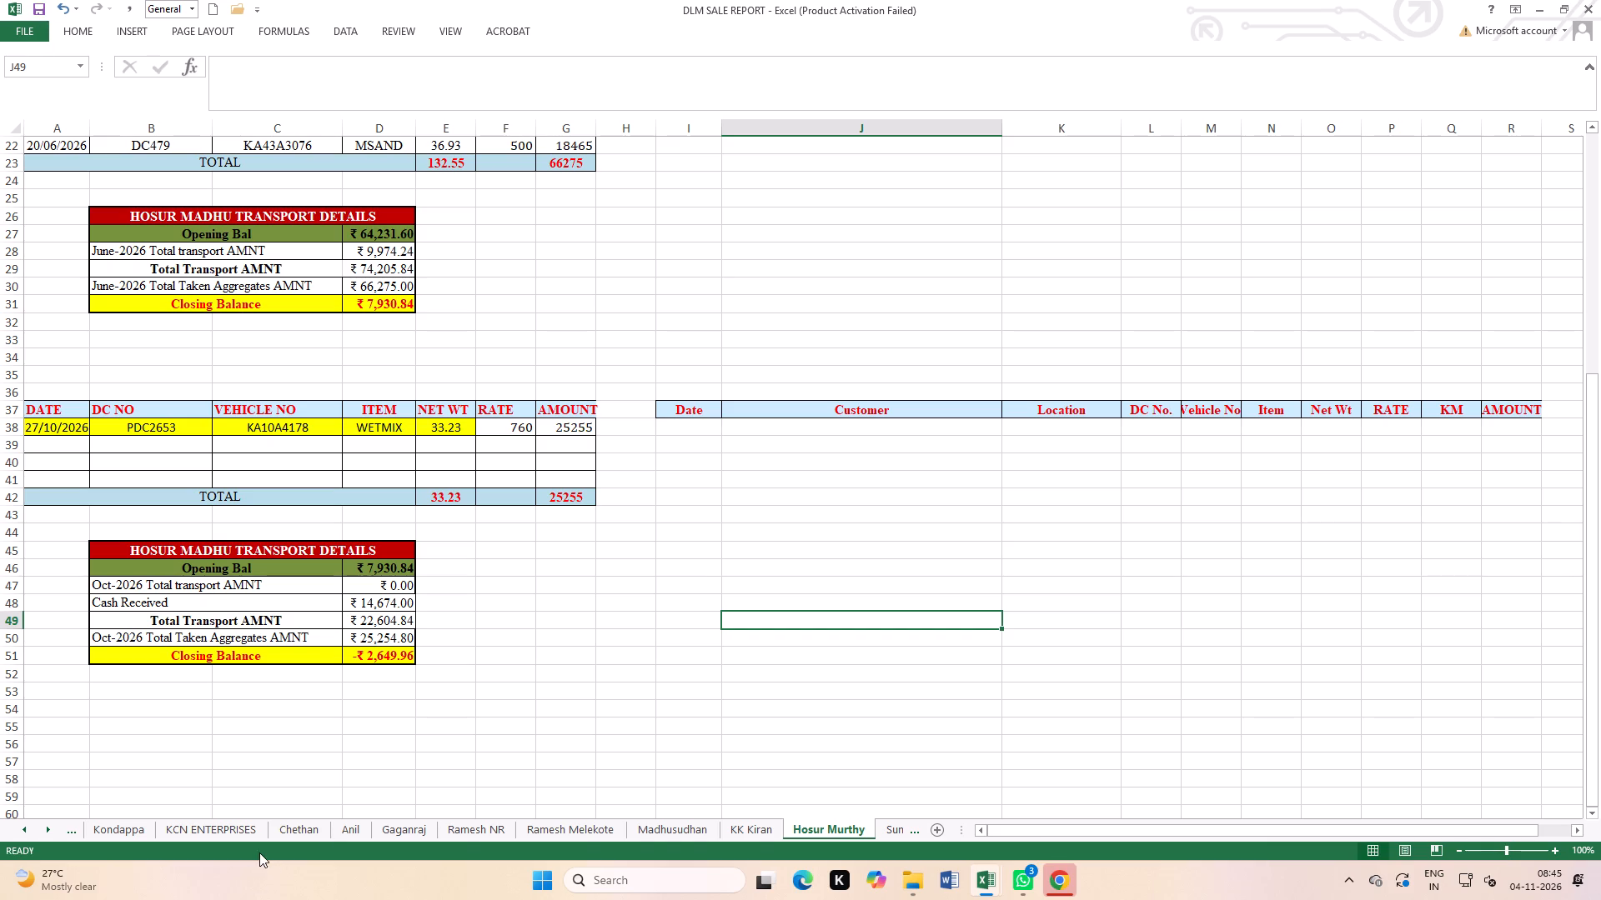
pyautogui.click(892, 826)
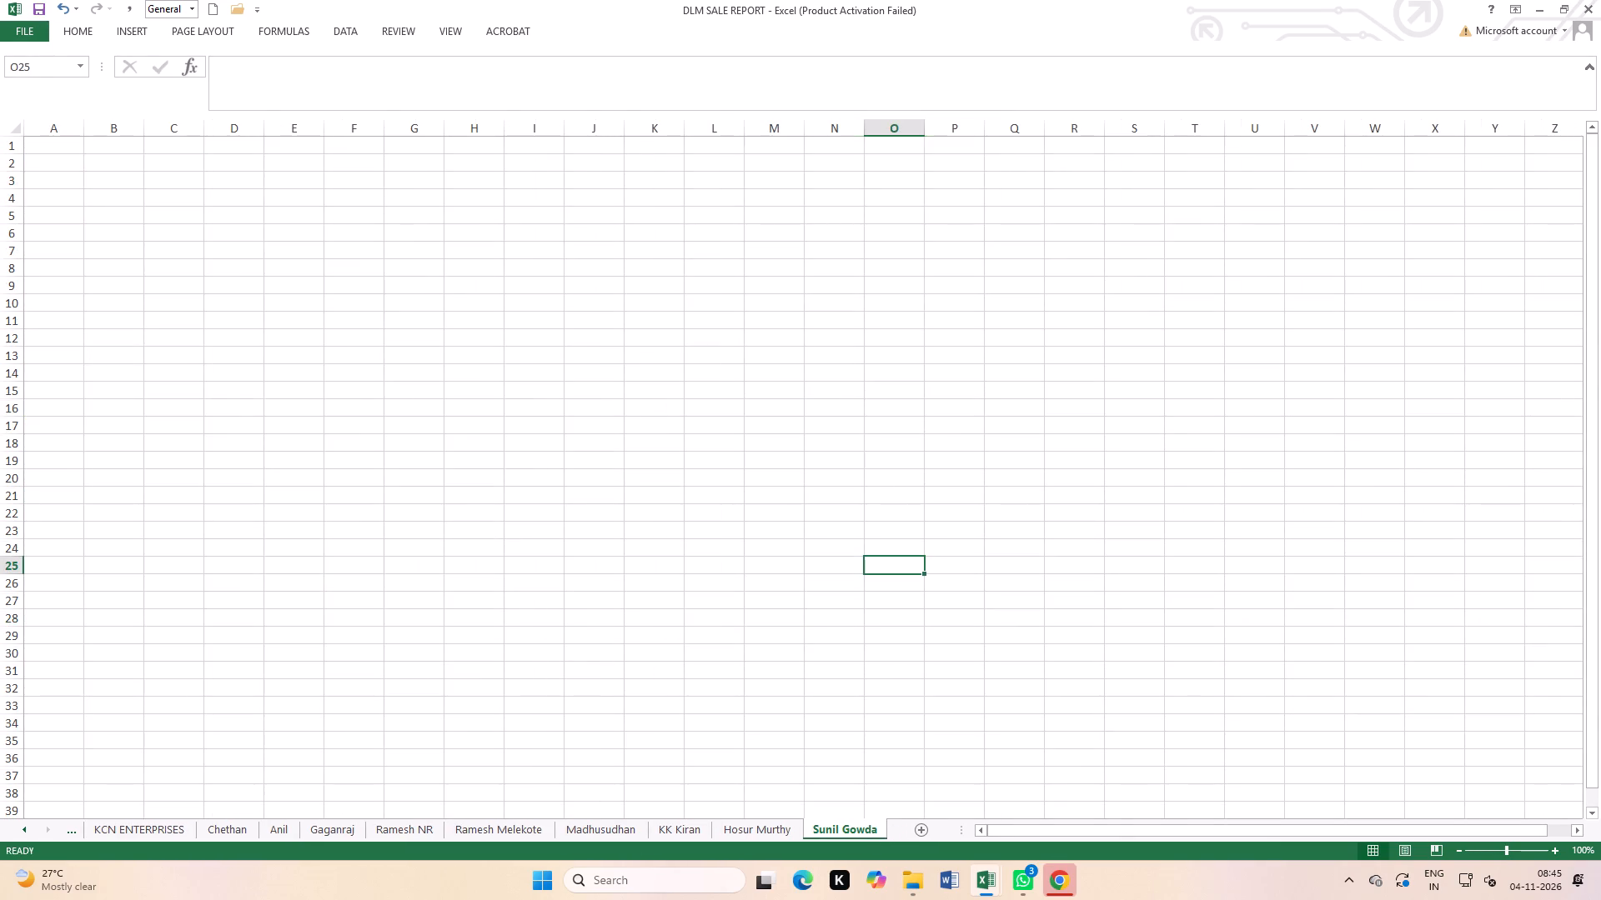
pyautogui.click(695, 836)
pyautogui.moveTo(690, 832); pyautogui.dragTo(797, 834)
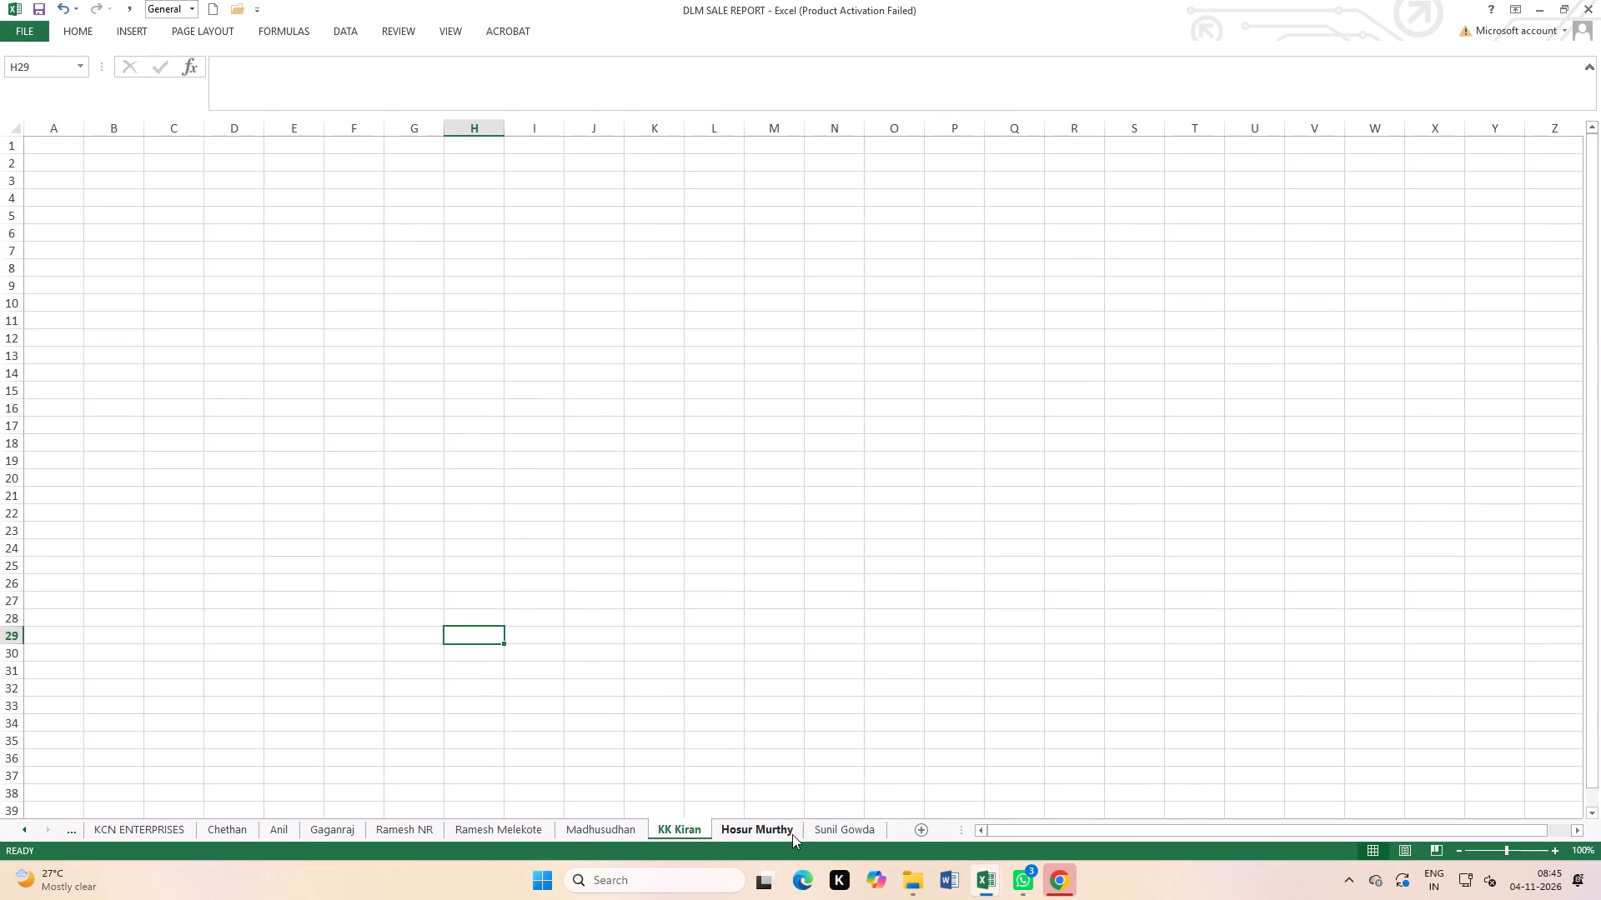
pyautogui.moveTo(740, 827); pyautogui.dragTo(667, 836)
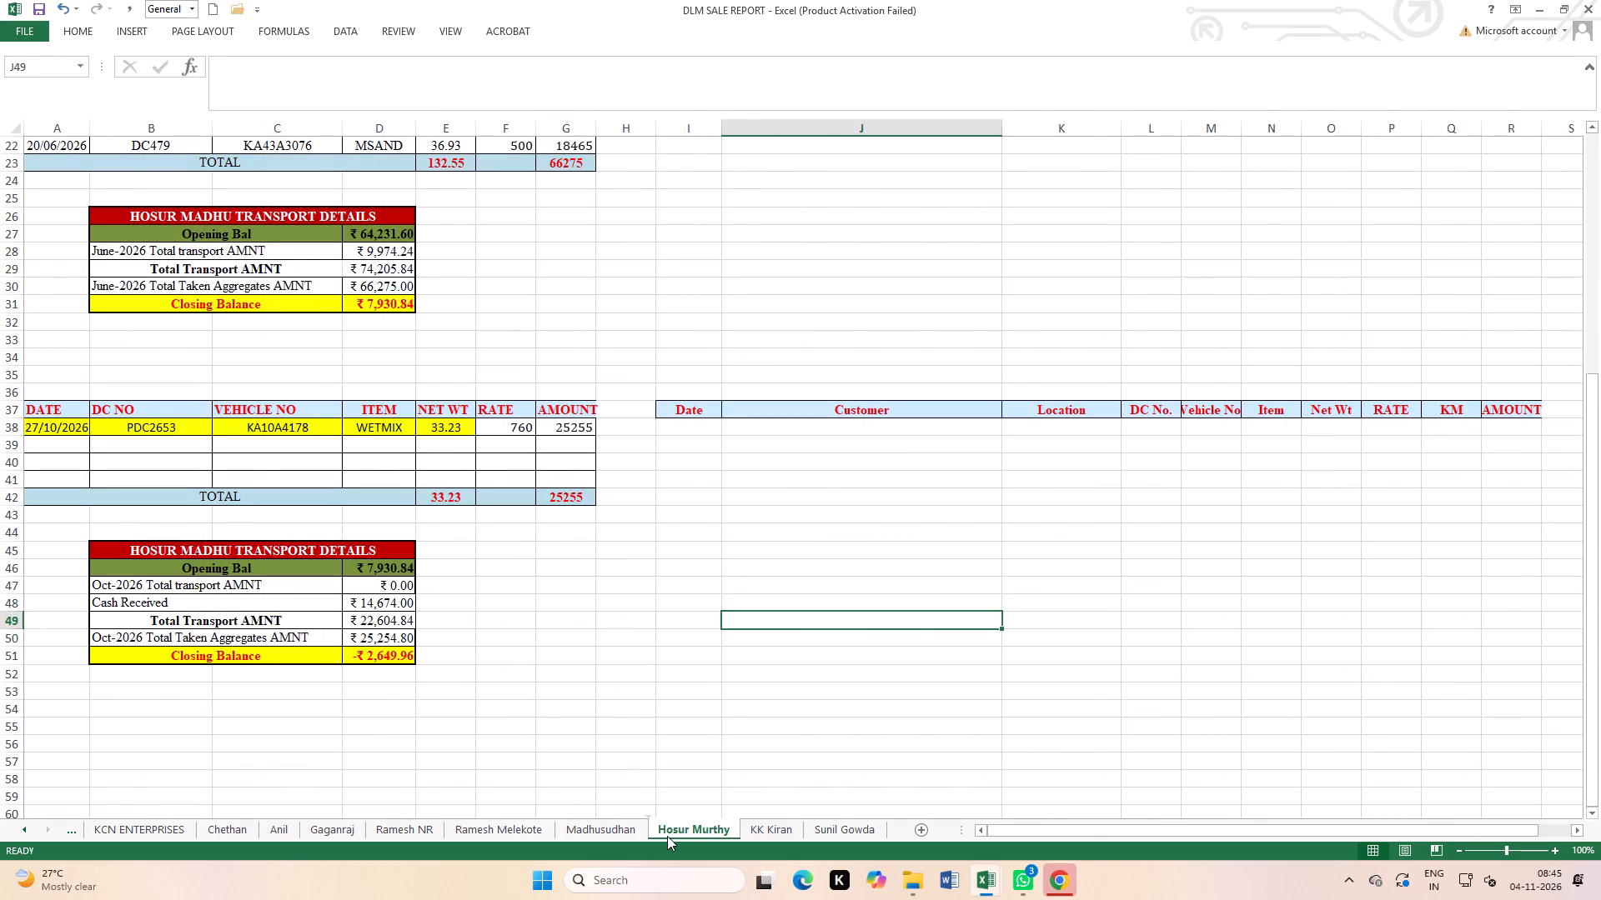
# Save the workbook with the reordered sheets.
pyautogui.click(791, 732)
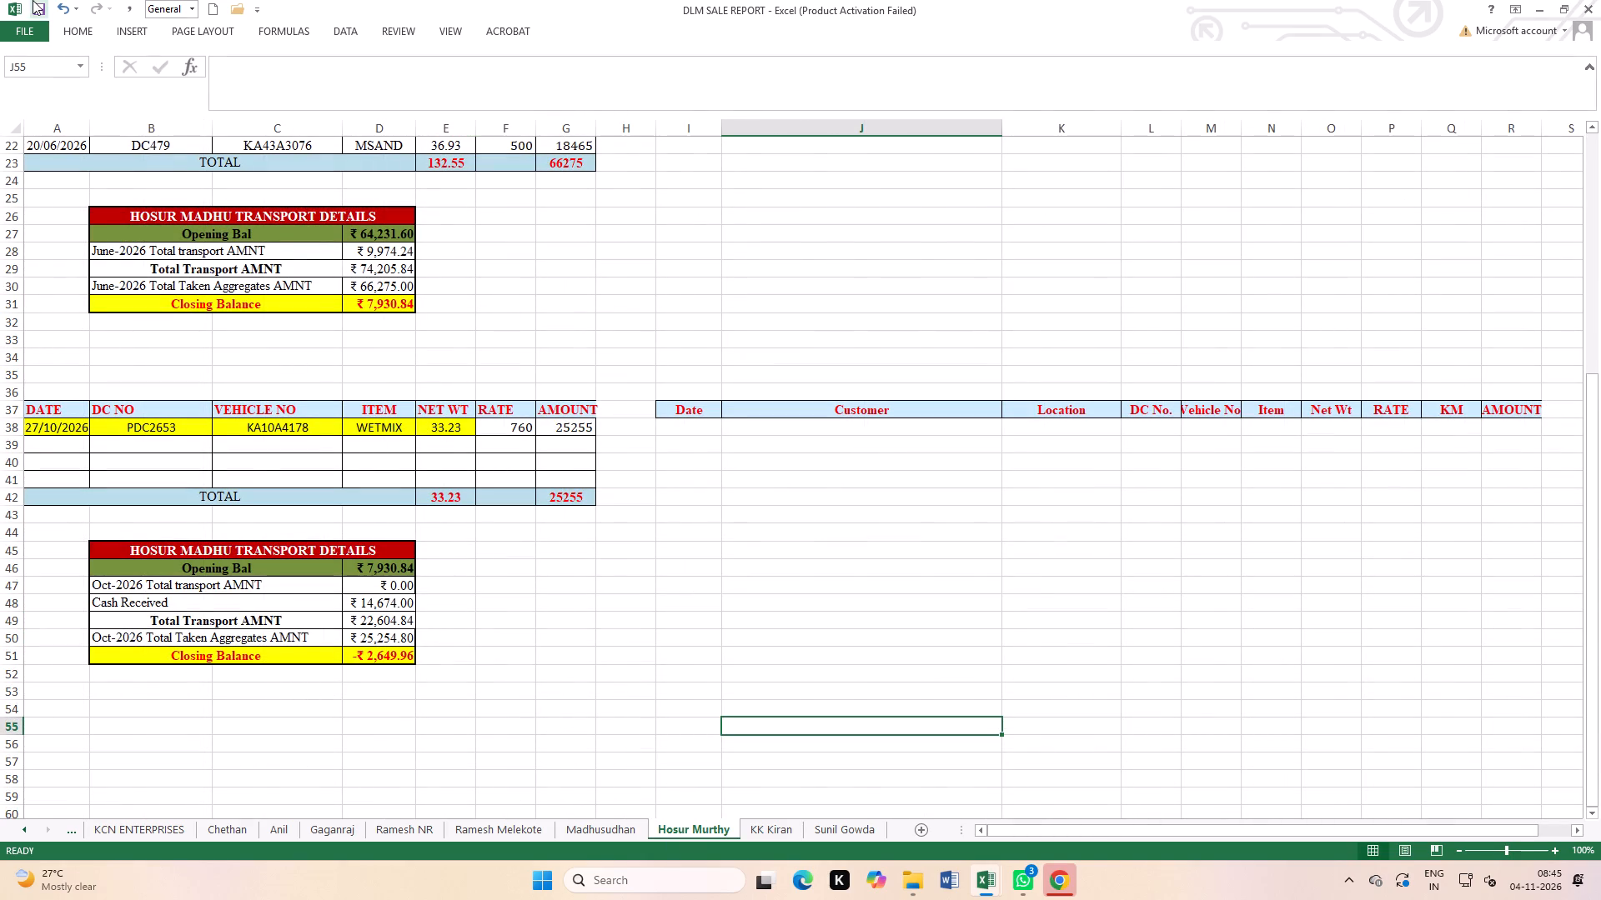
pyautogui.doubleClick(36, 7)
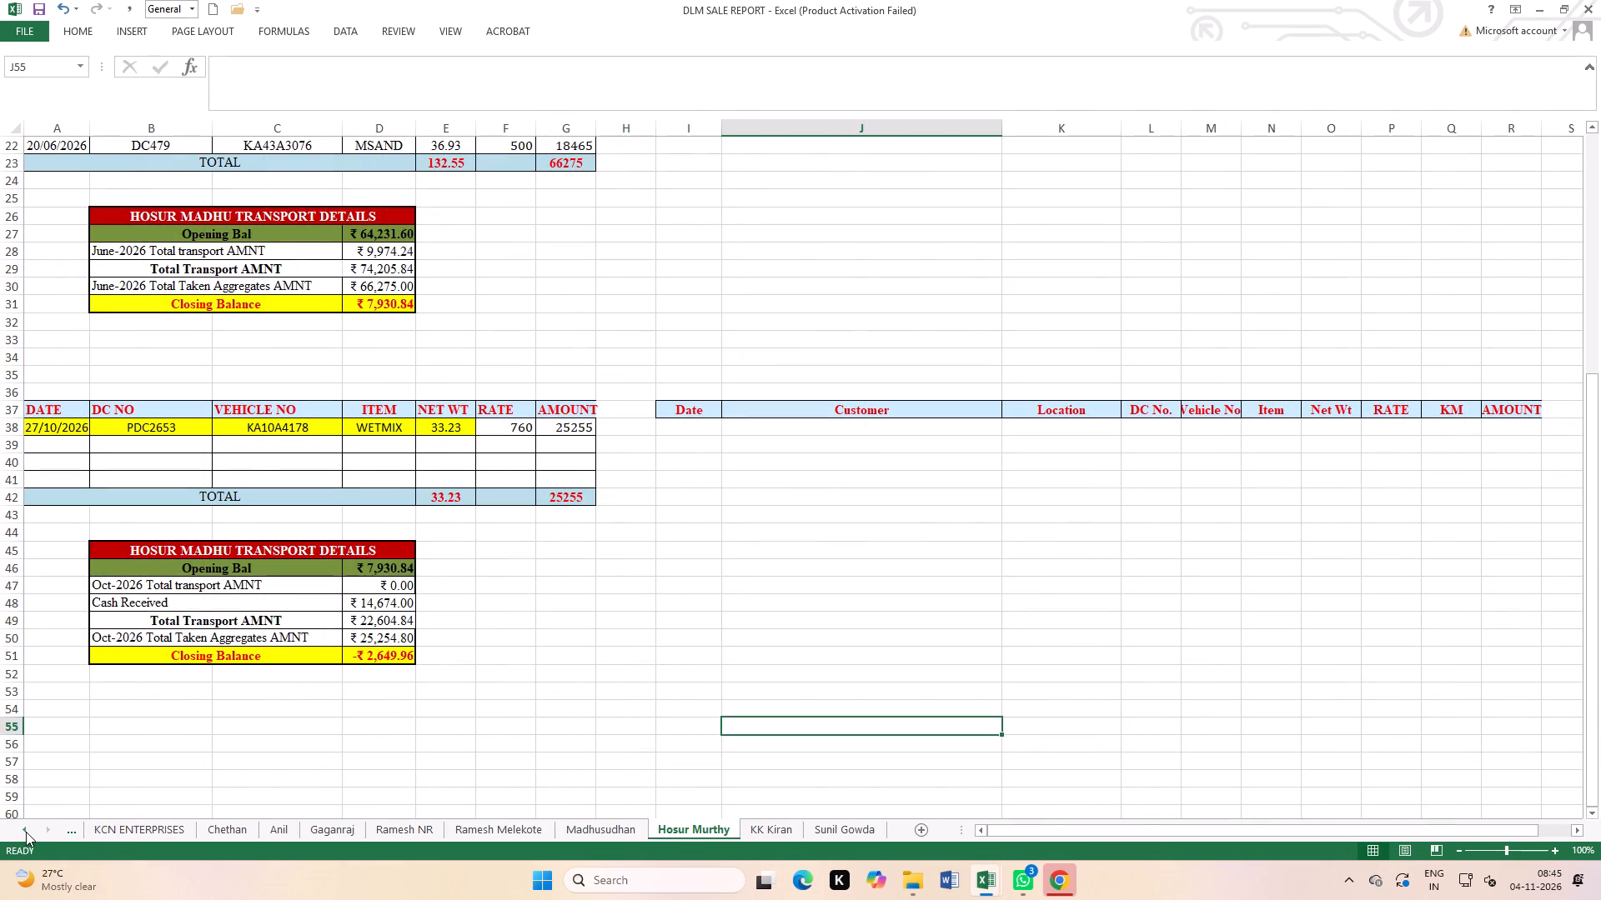
# Turn on filtering for the October 2026 header row 1738 on the MDP sheet.
pyautogui.tripleClick(26, 832)
pyautogui.tripleClick(26, 832)
pyautogui.click(26, 832)
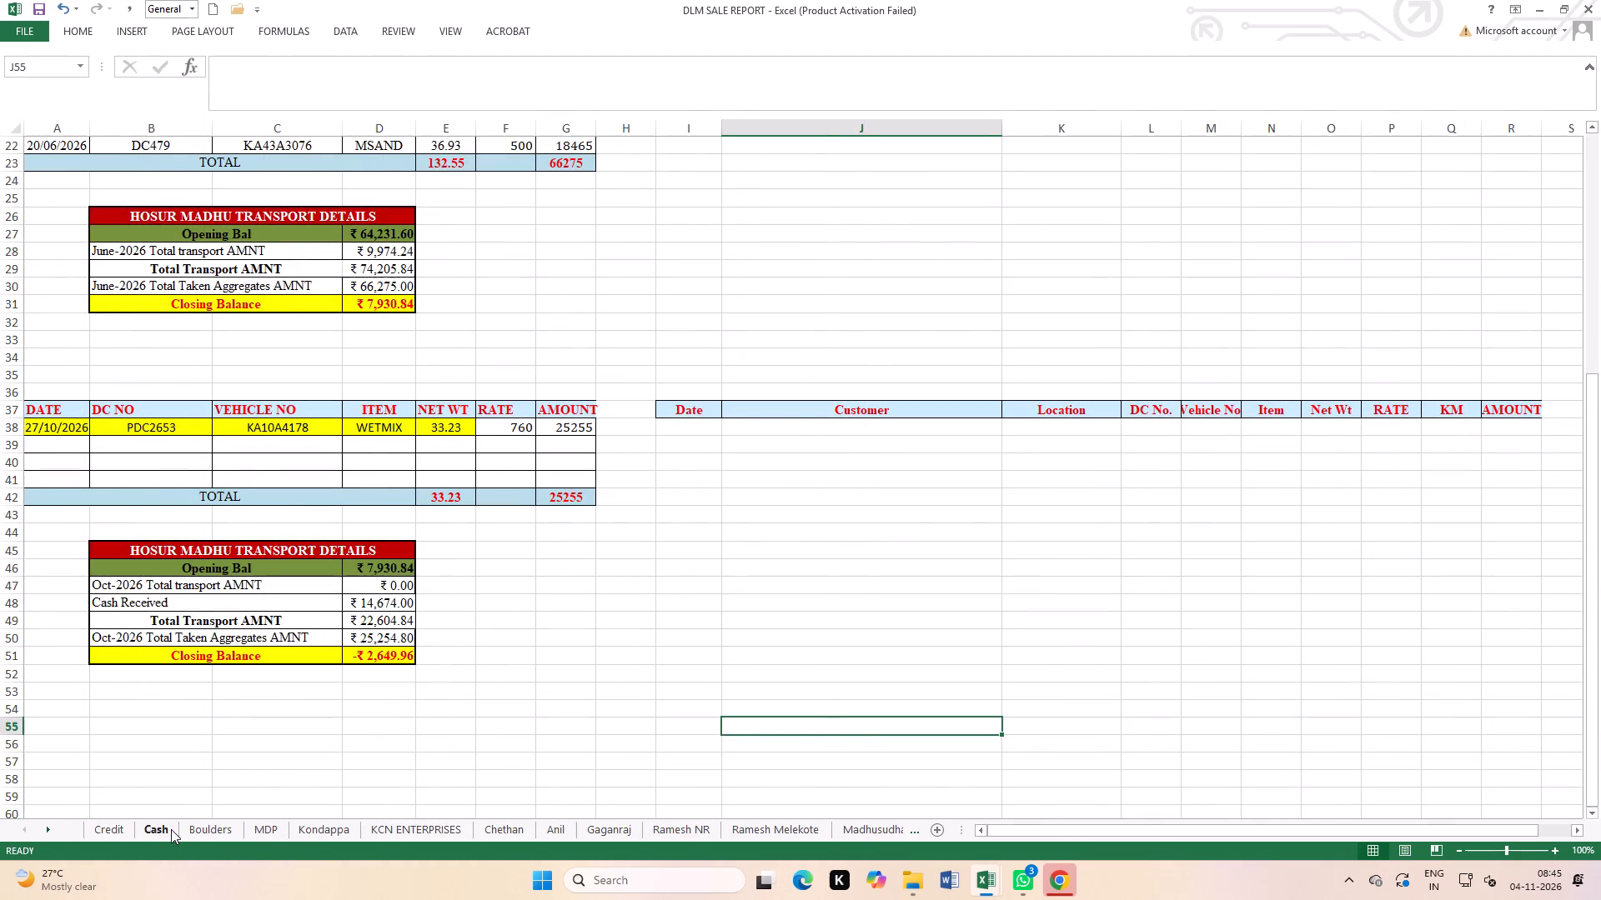
pyautogui.click(171, 829)
pyautogui.click(201, 829)
pyautogui.click(274, 832)
pyautogui.scroll(3, 398, 590)
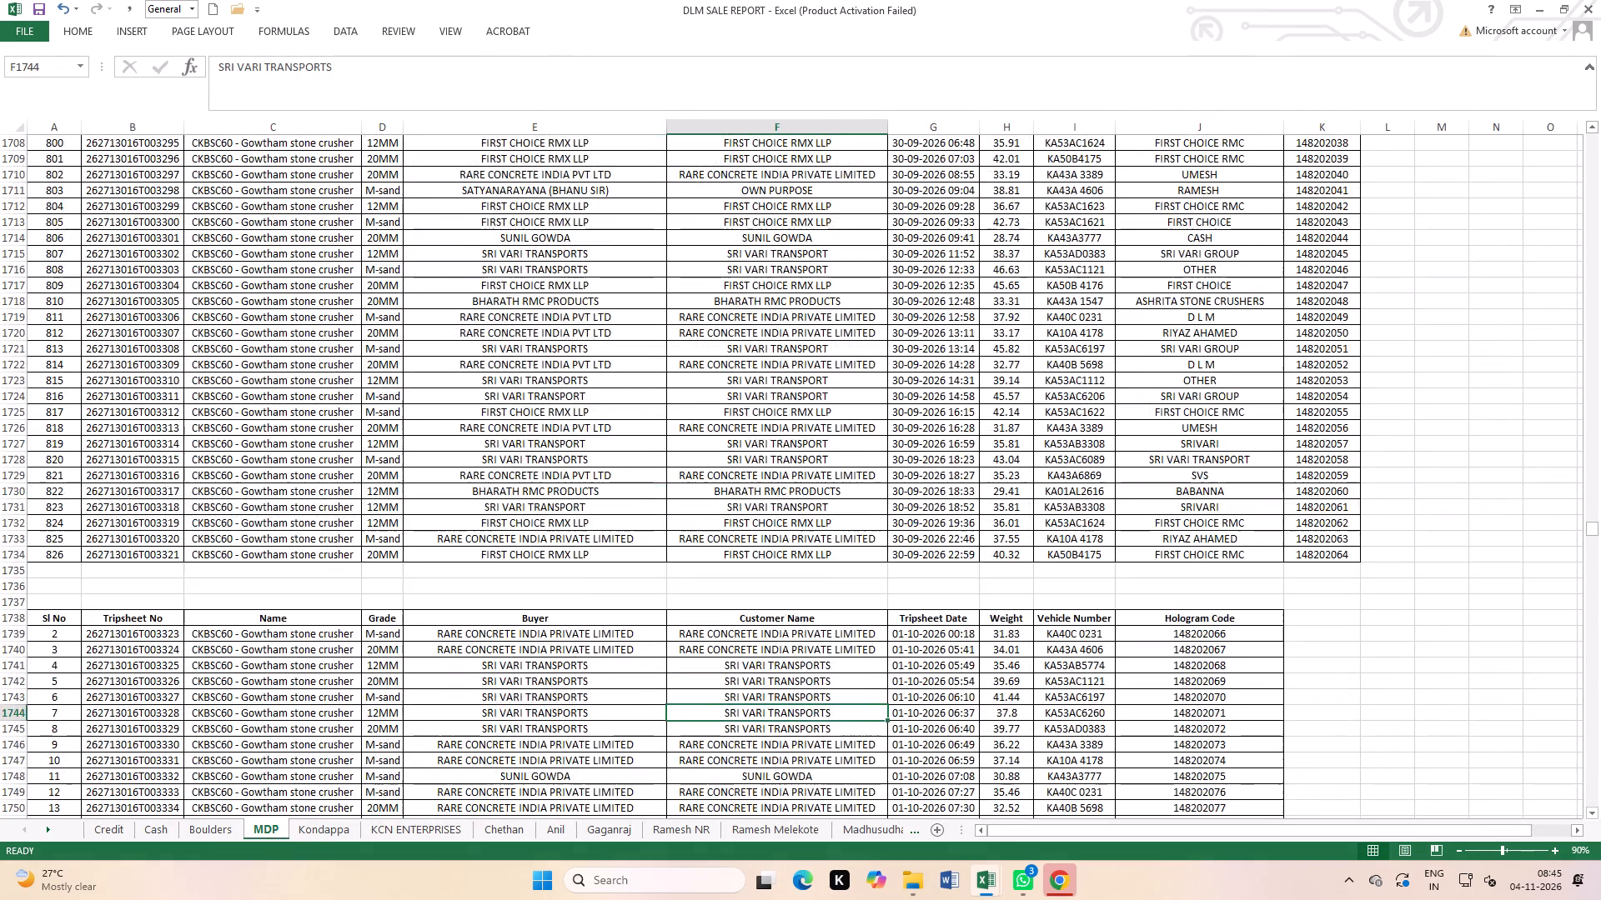
pyautogui.scroll(-5, 443, 591)
pyautogui.click(746, 574)
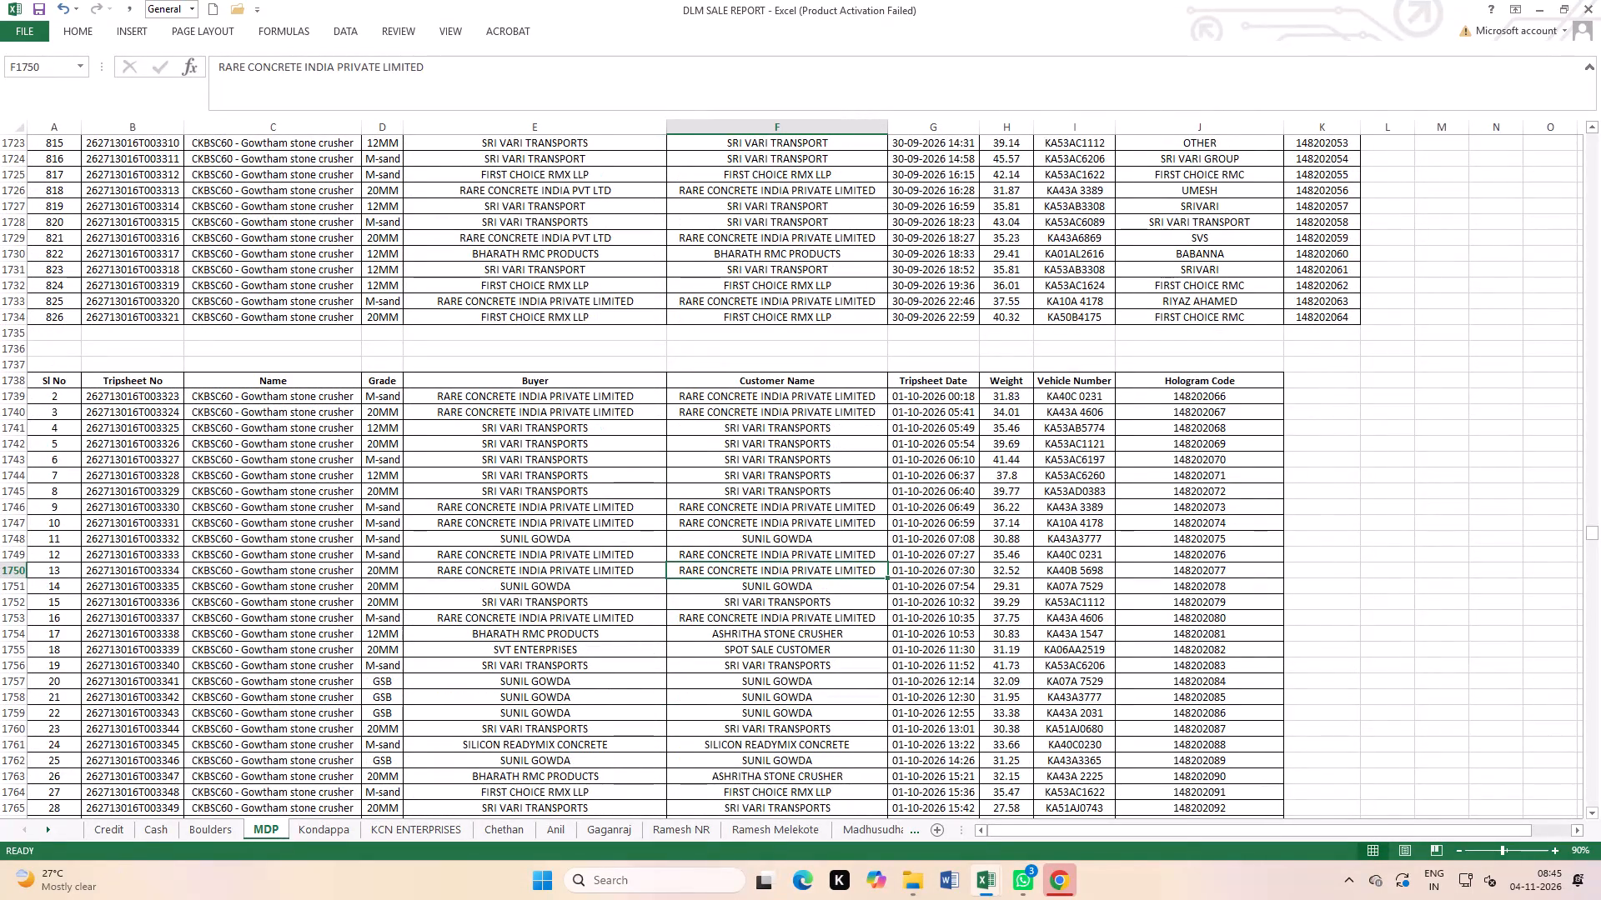
pyautogui.click(1, 381)
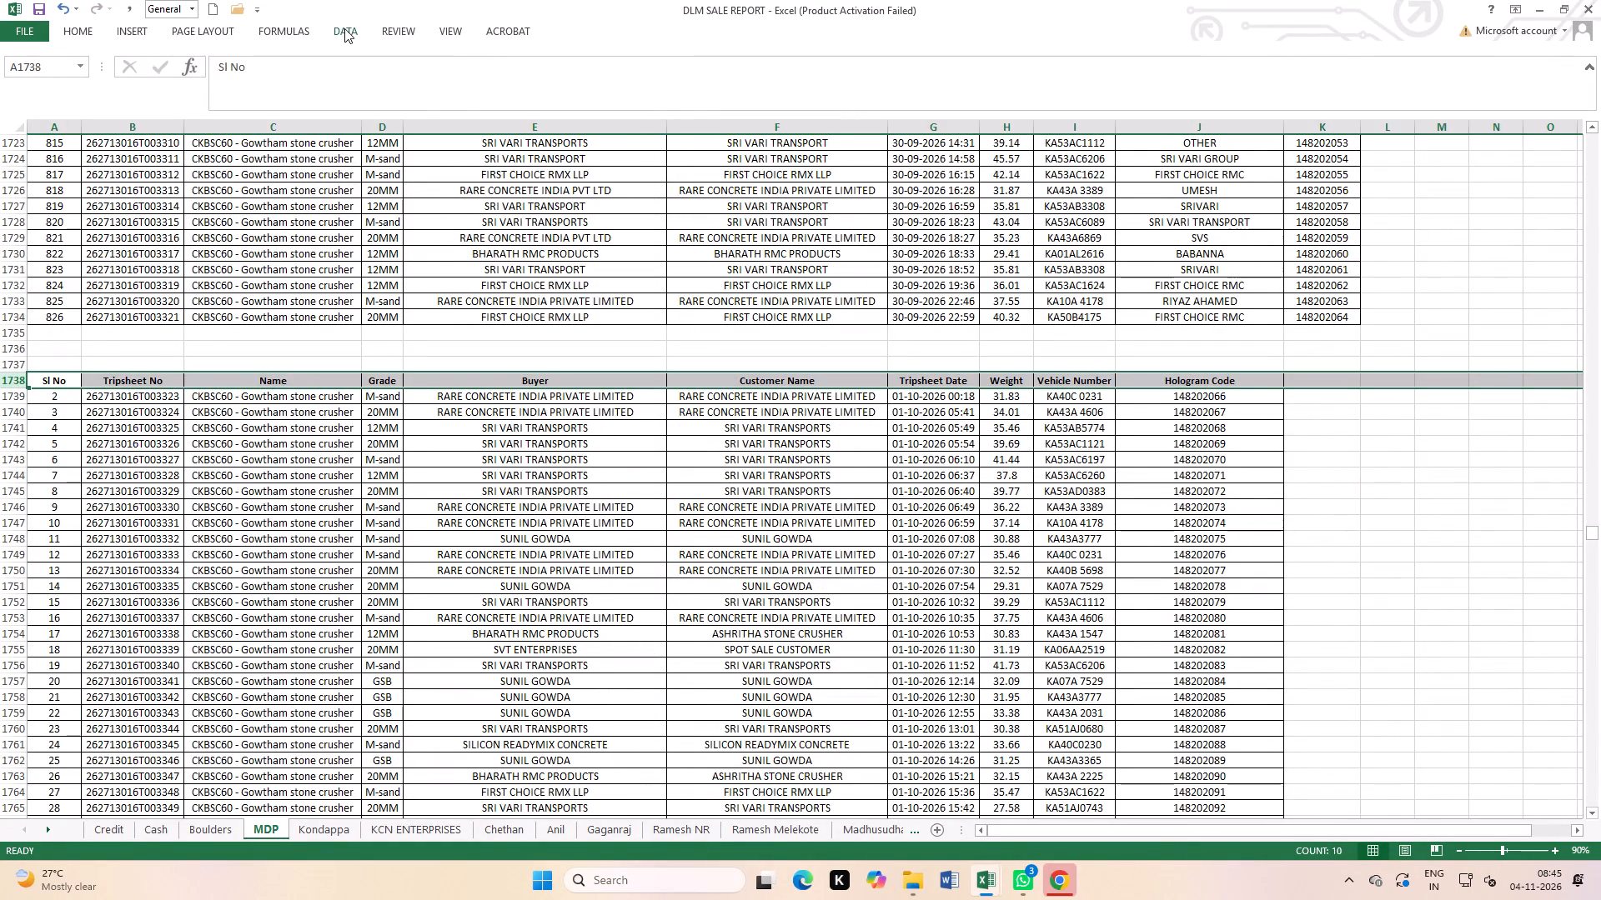
pyautogui.click(344, 28)
pyautogui.click(440, 69)
pyautogui.click(648, 579)
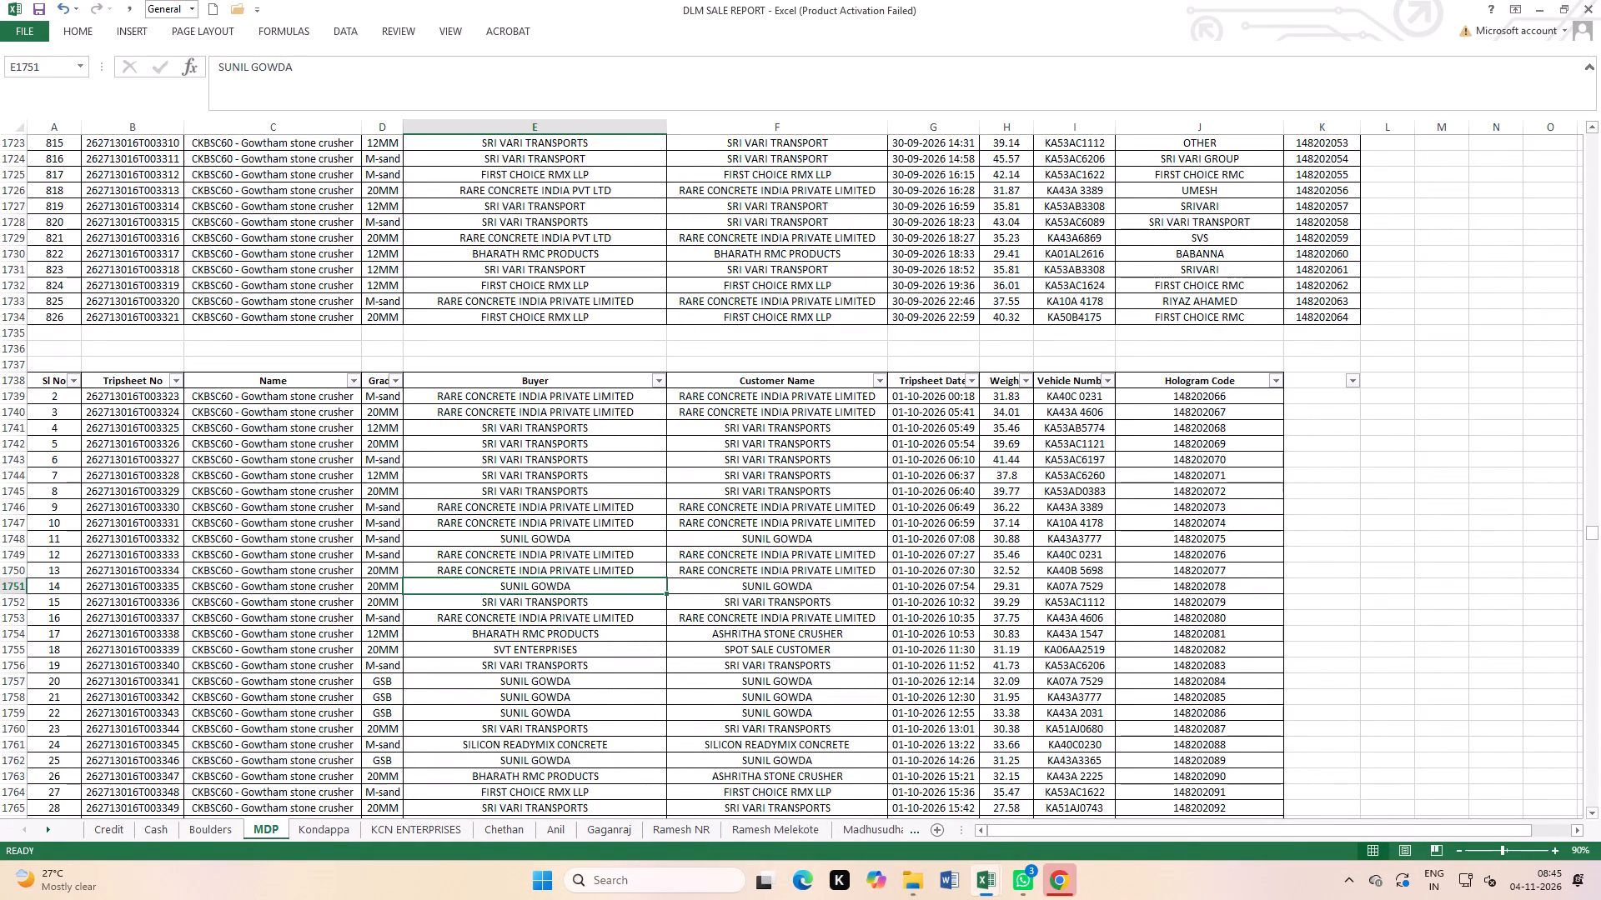
# Filter Customer Name to show only the customer listed between A V S ENTERPRISES and ASHRITHA STONE CRUSHER.
pyautogui.click(881, 379)
pyautogui.click(754, 538)
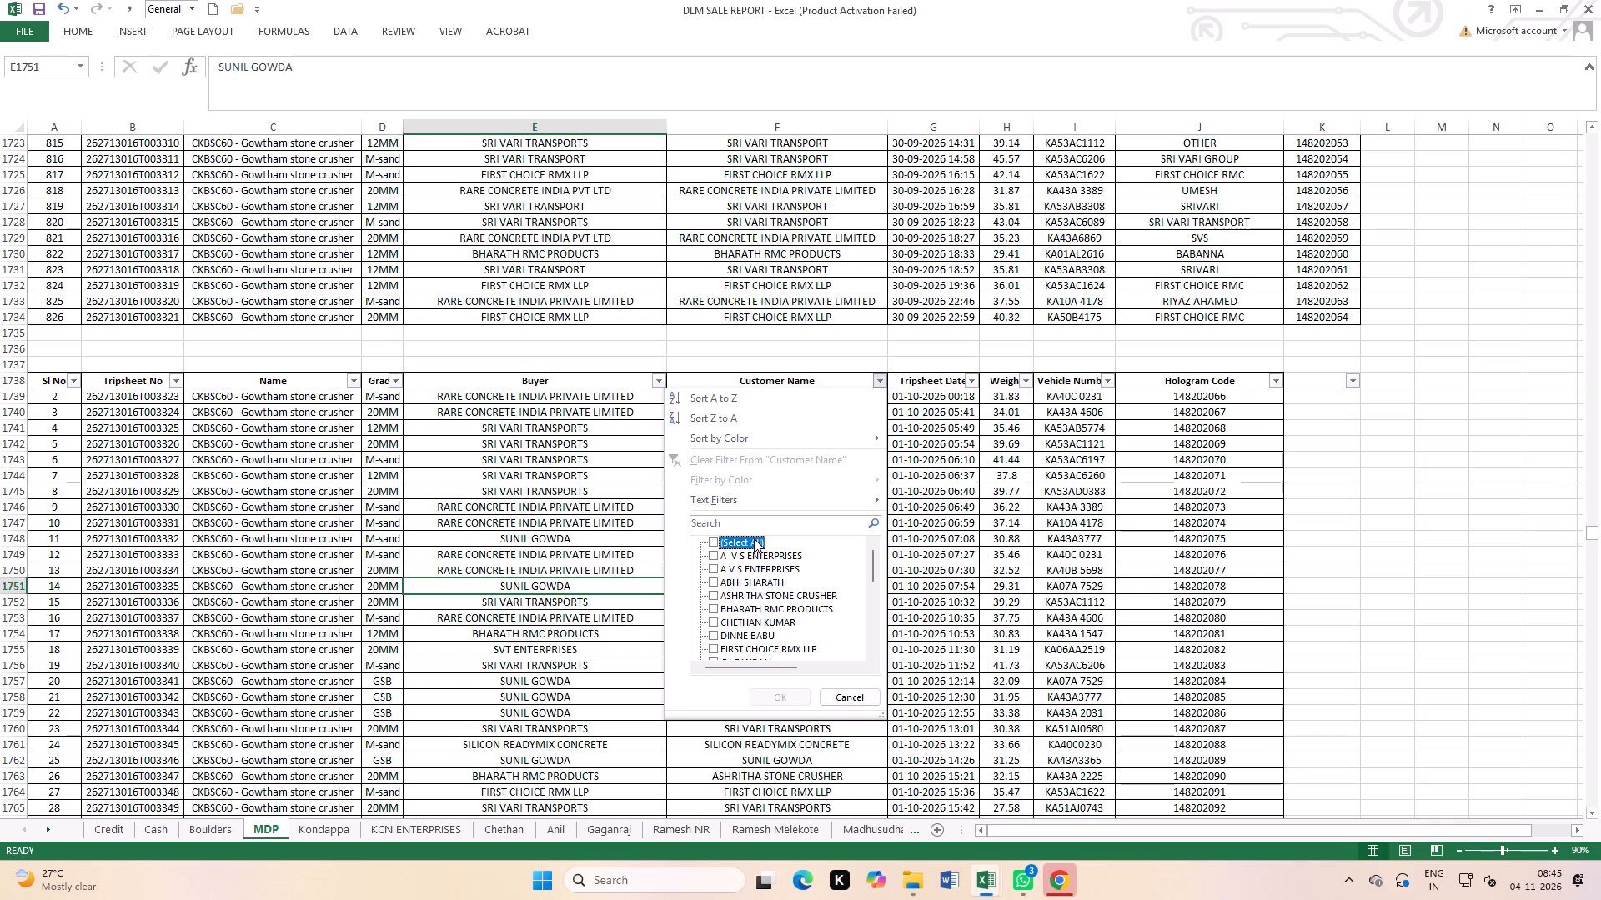
pyautogui.click(751, 578)
pyautogui.click(772, 702)
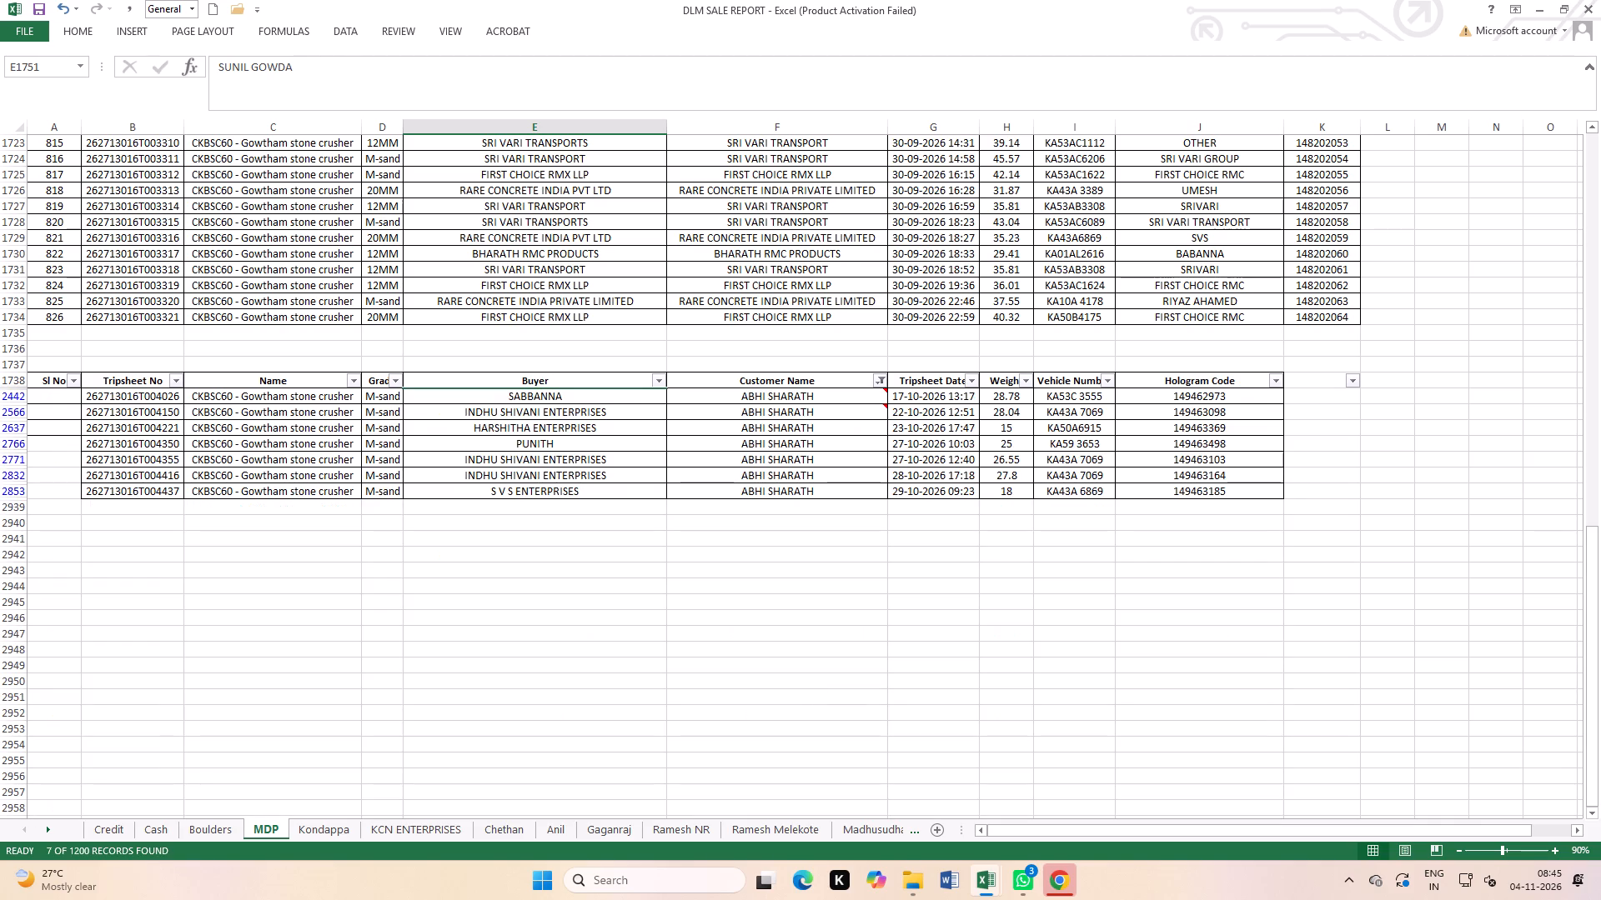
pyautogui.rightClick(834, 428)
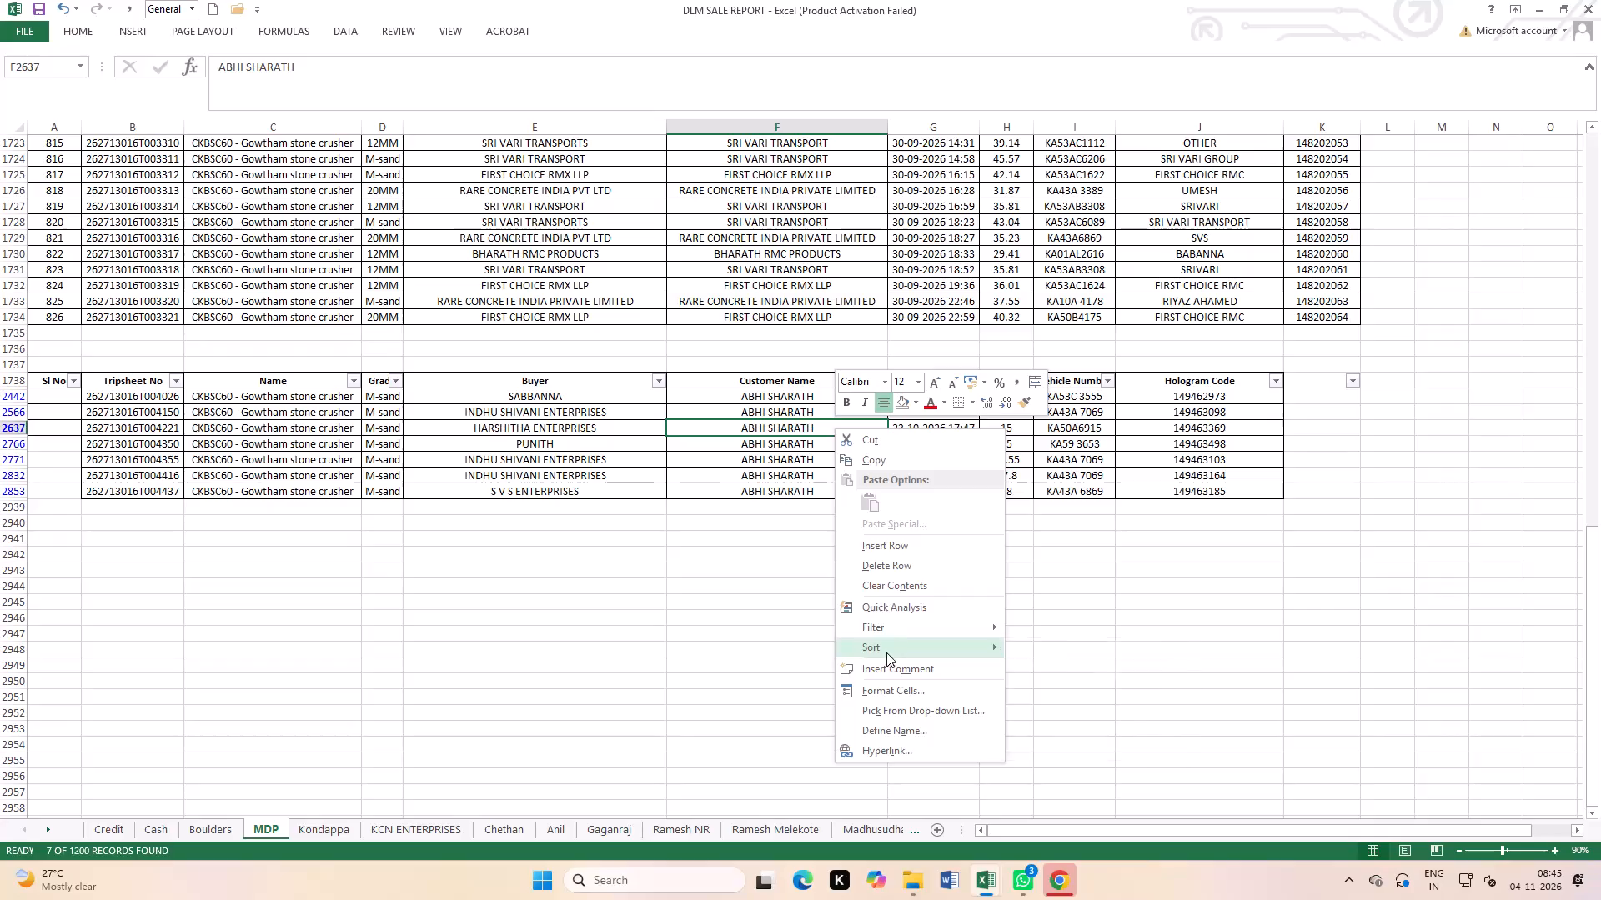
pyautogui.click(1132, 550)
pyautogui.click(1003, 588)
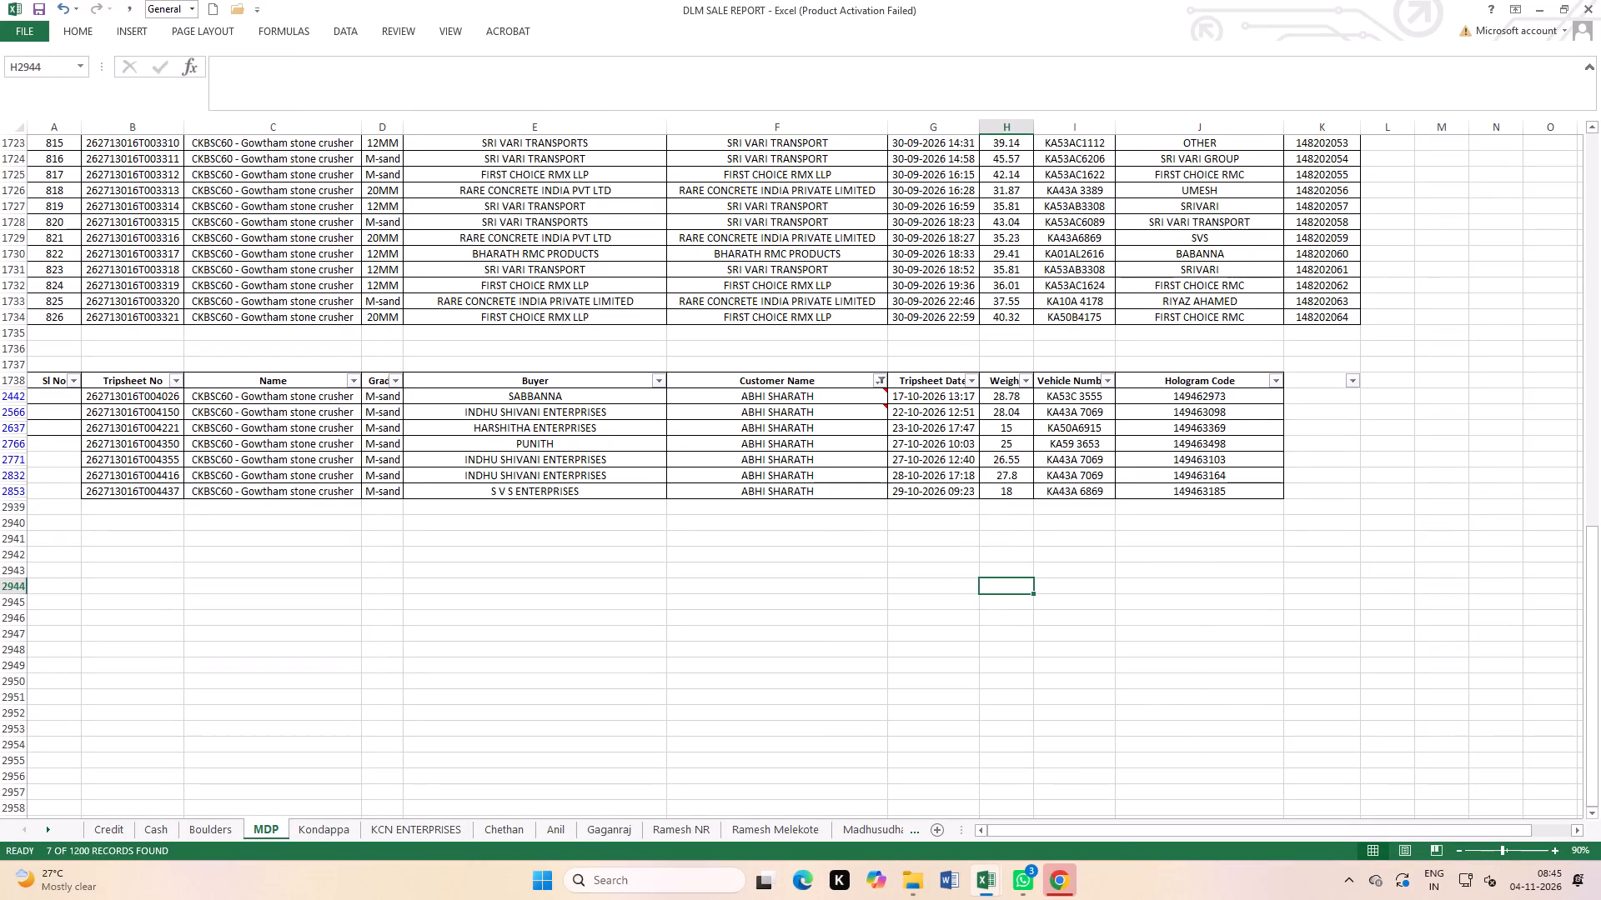
pyautogui.click(856, 445)
pyautogui.rightClick(856, 443)
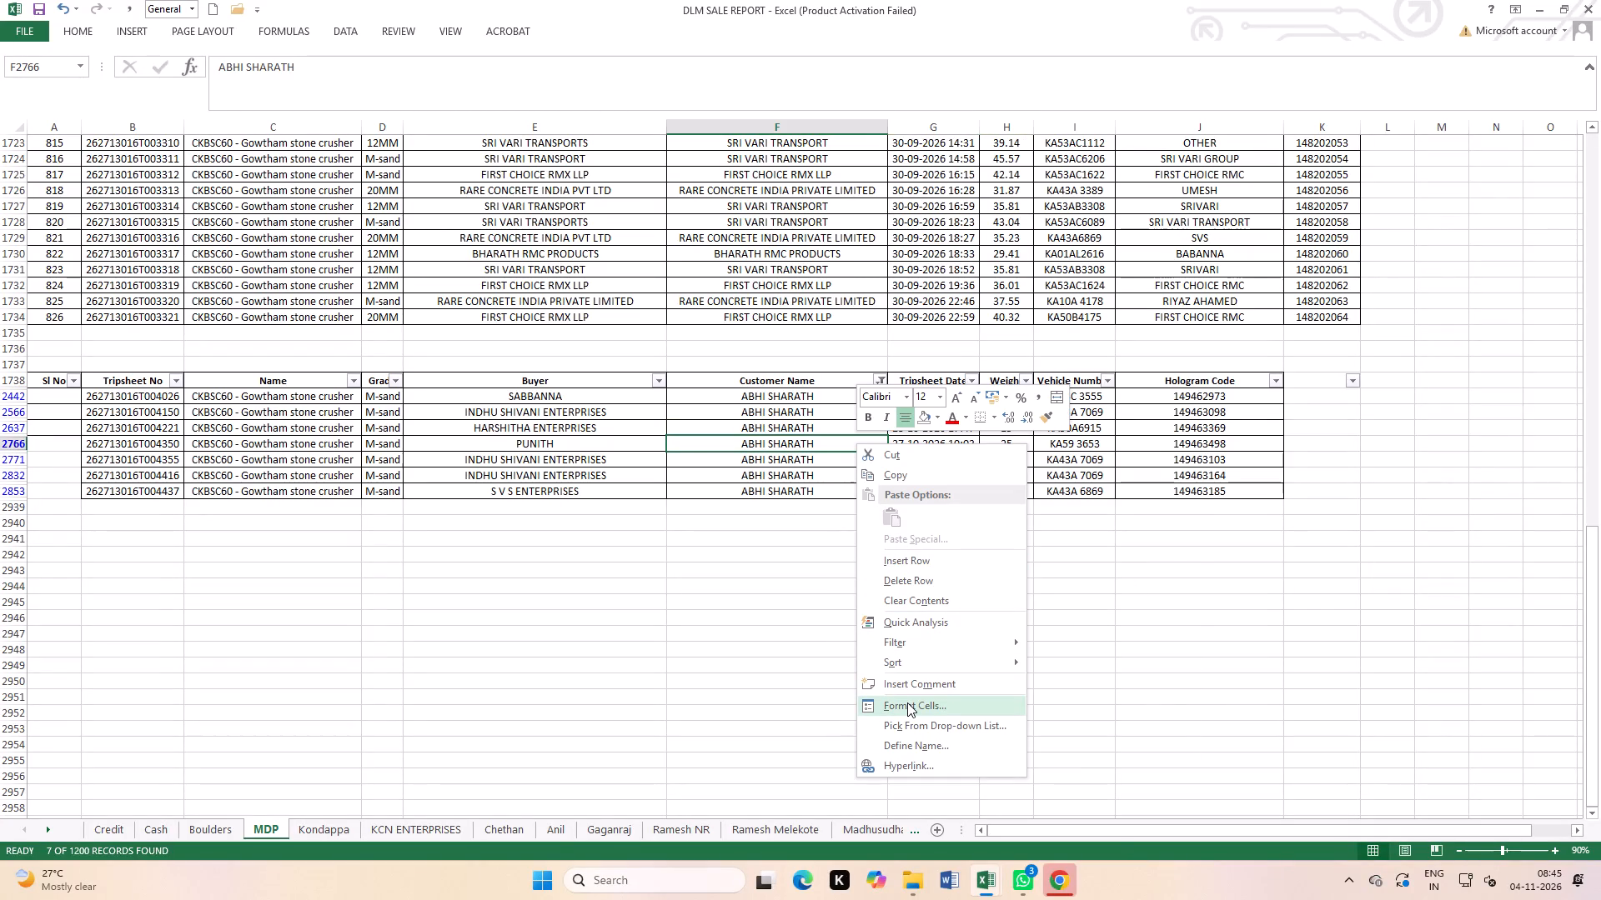
pyautogui.click(908, 683)
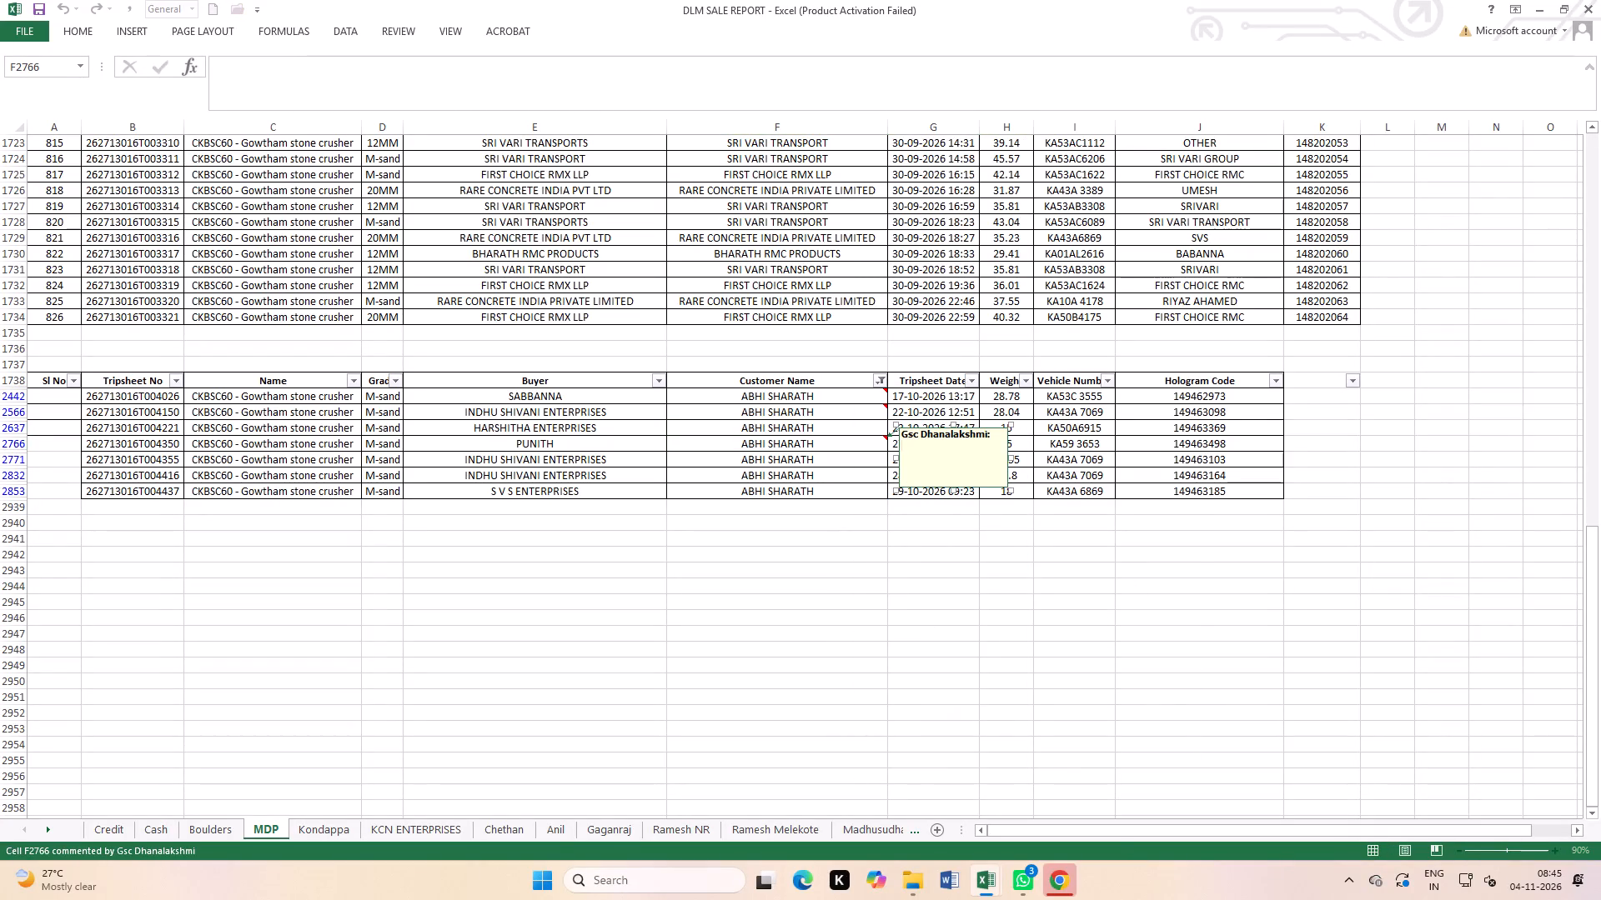
pyautogui.press('BackSpace')
pyautogui.press('BackSpace')
pyautogui.press('BackSpace')
pyautogui.press('BackSpace')
pyautogui.press('BackSpace')
pyautogui.press('BackSpace')
pyautogui.press('BackSpace')
pyautogui.press('BackSpace')
pyautogui.press('BackSpace')
pyautogui.press('BackSpace')
pyautogui.press('BackSpace')
pyautogui.press('BackSpace')
pyautogui.press('BackSpace')
pyautogui.press('BackSpace')
pyautogui.press('BackSpace')
pyautogui.press('BackSpace')
pyautogui.press('BackSpace')
pyautogui.press('BackSpace')
pyautogui.press('BackSpace')
pyautogui.press('BackSpace')
pyautogui.click(972, 705)
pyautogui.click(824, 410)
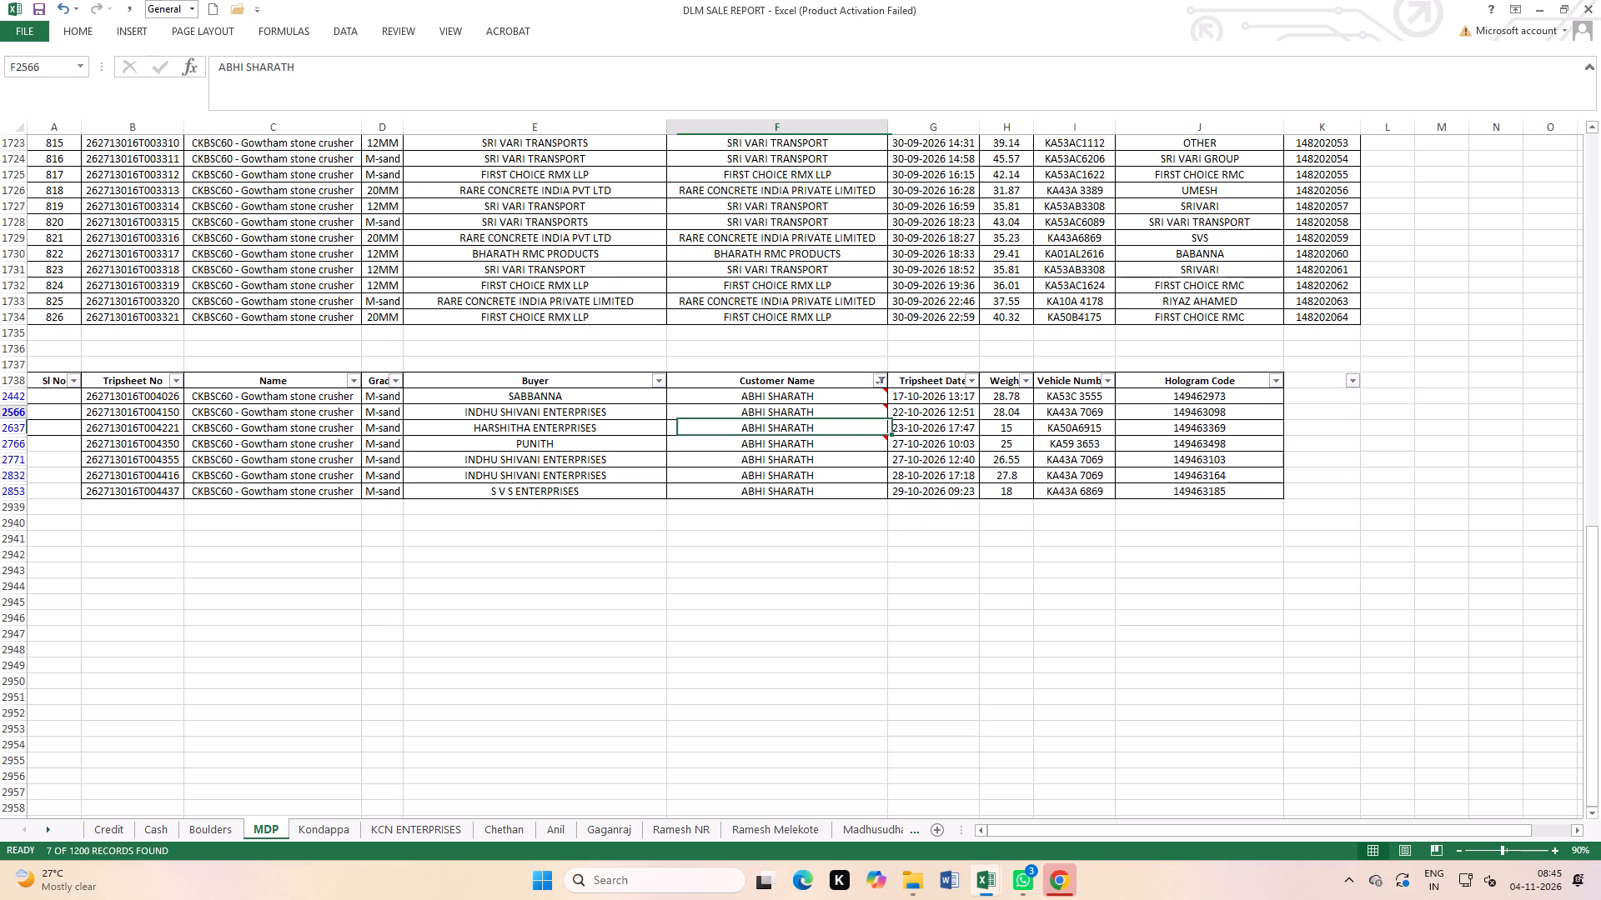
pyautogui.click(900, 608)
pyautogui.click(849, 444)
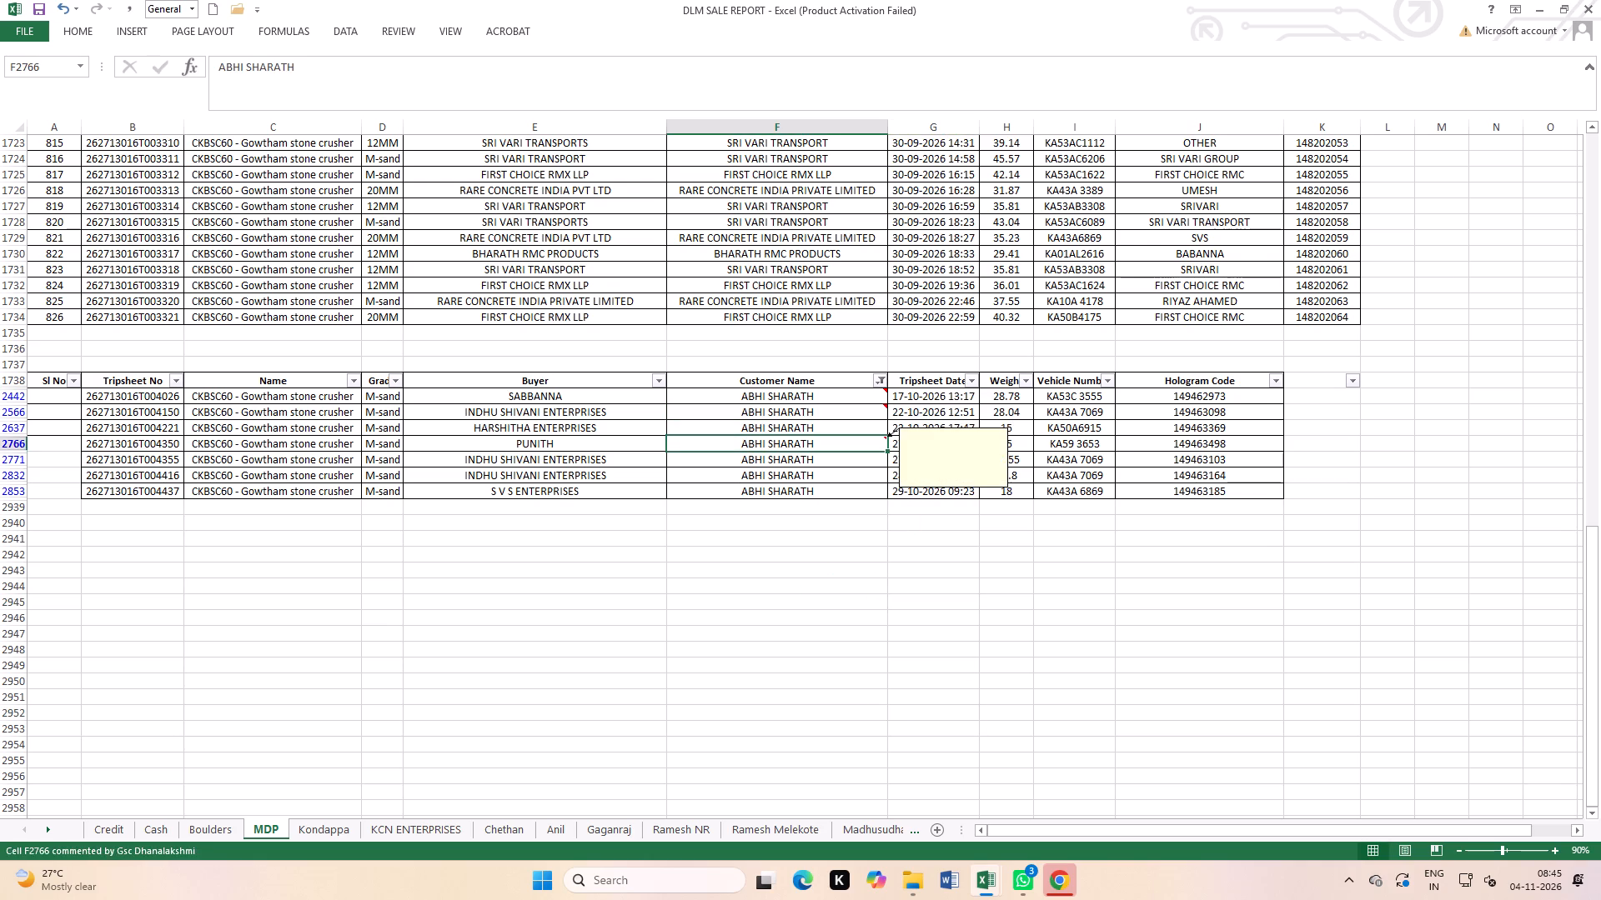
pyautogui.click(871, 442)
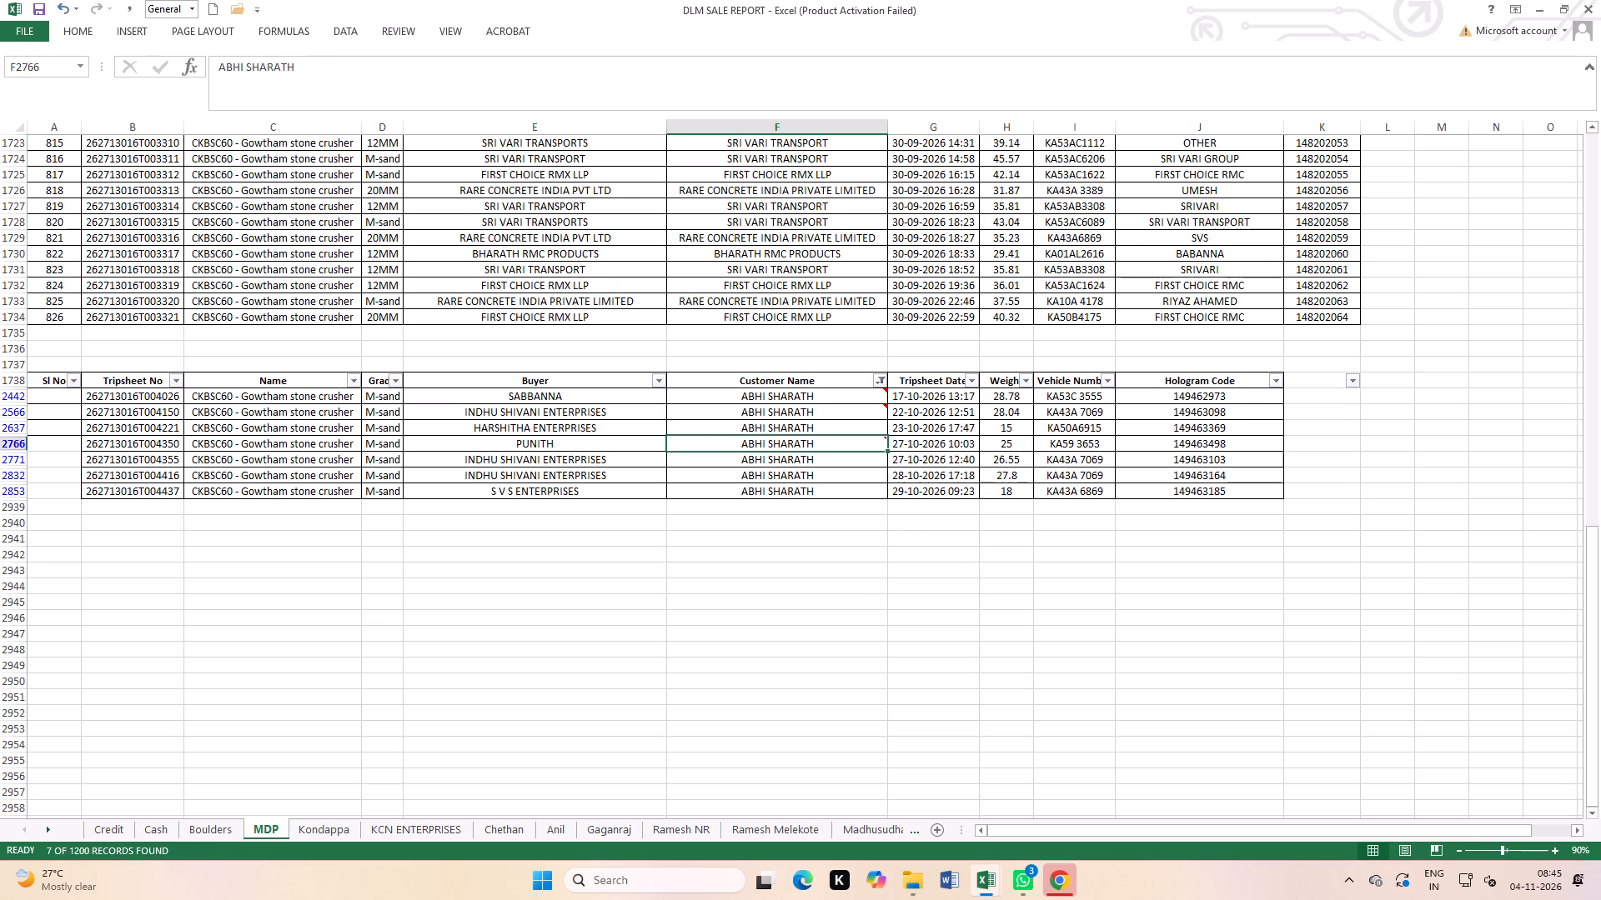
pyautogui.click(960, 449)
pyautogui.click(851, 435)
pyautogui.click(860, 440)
pyautogui.rightClick(840, 437)
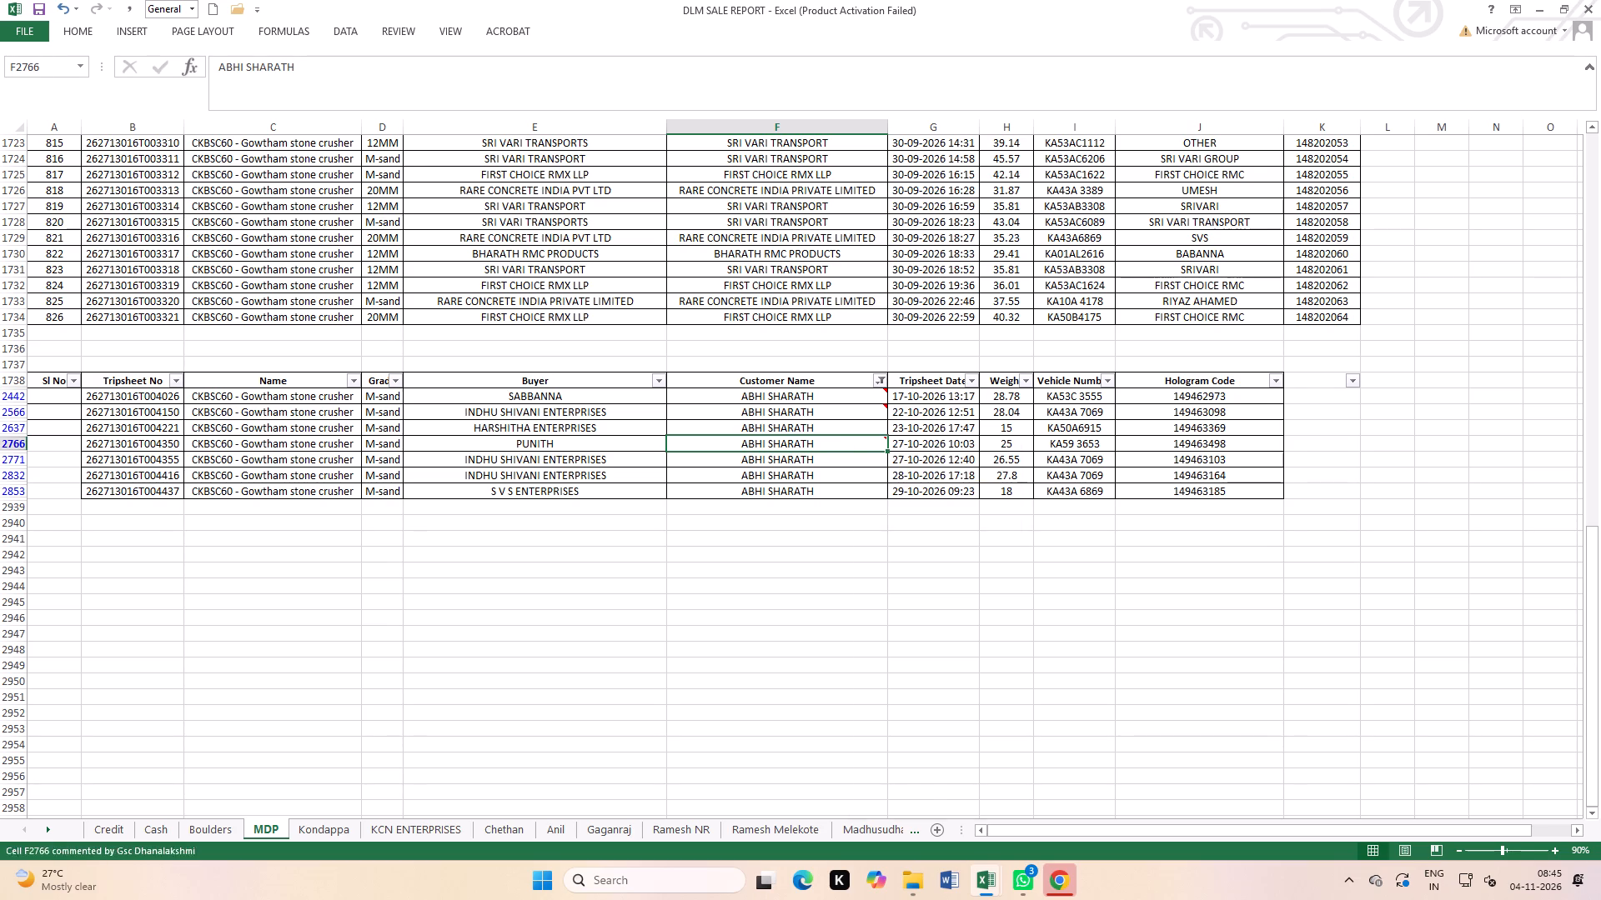
pyautogui.rightClick(849, 444)
pyautogui.click(918, 679)
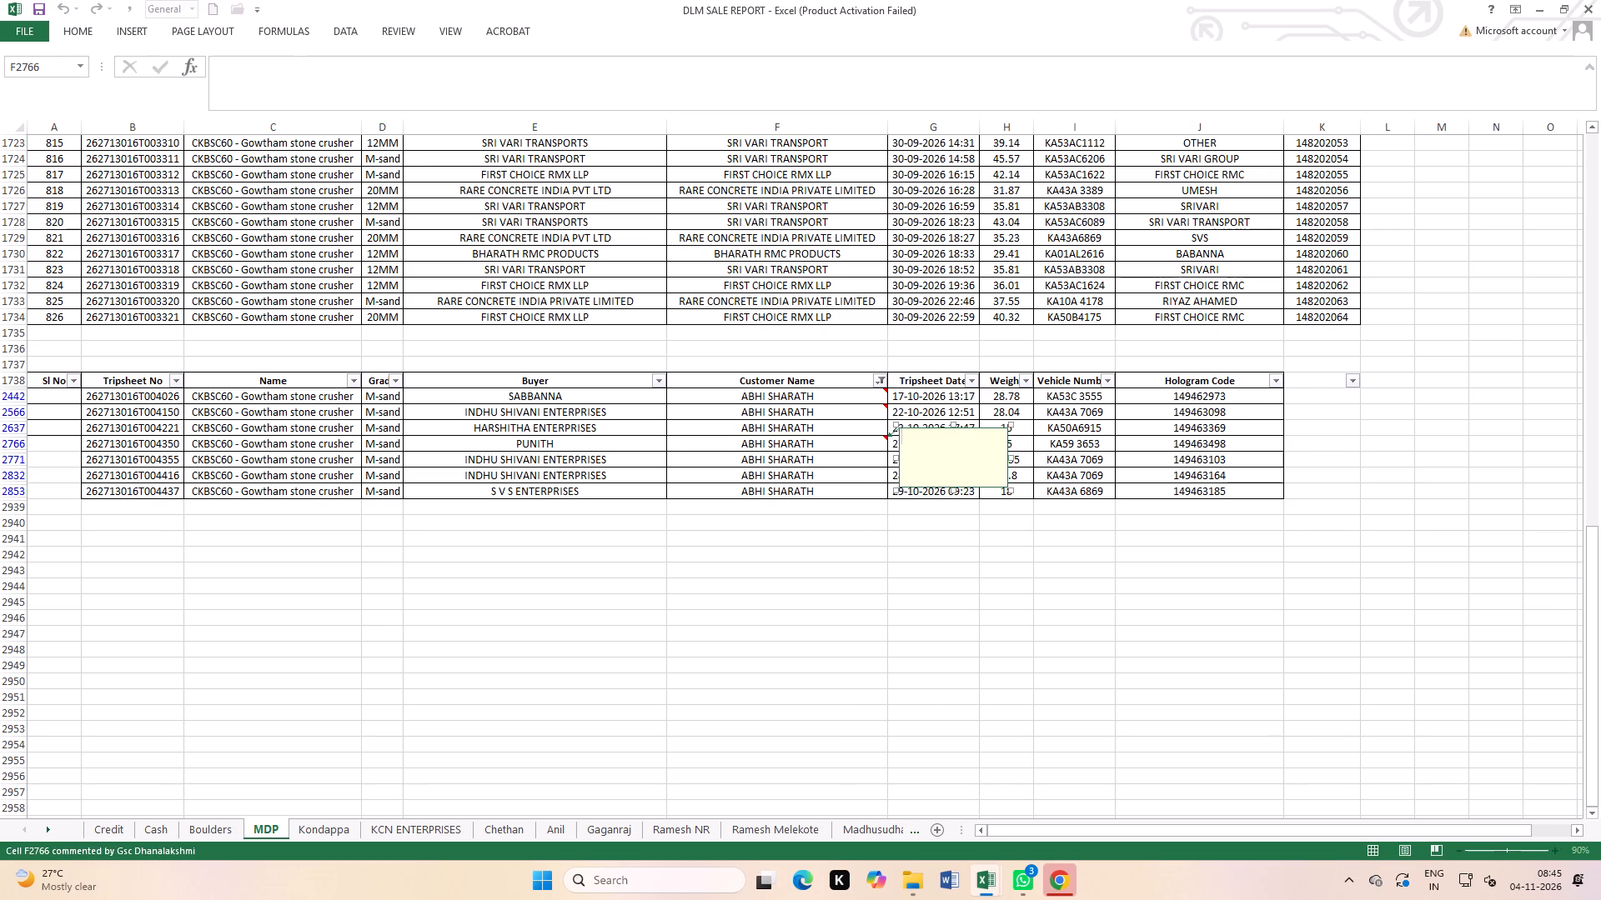
pyautogui.write('ayment')
pyautogui.press('space')
pyautogui.write('eceived')
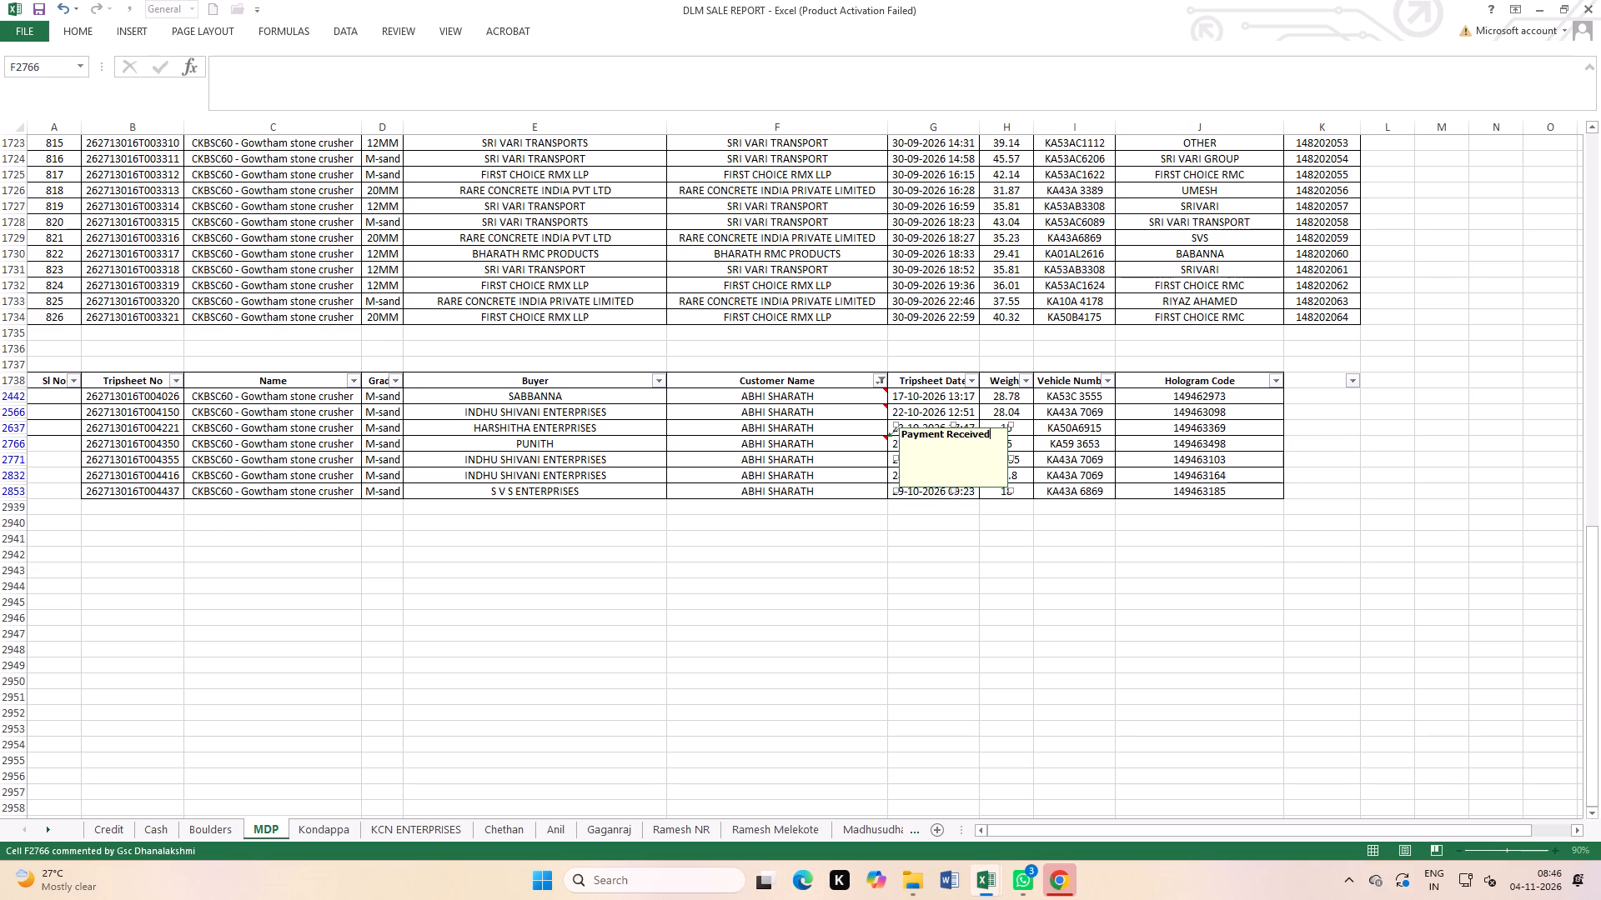
pyautogui.click(946, 659)
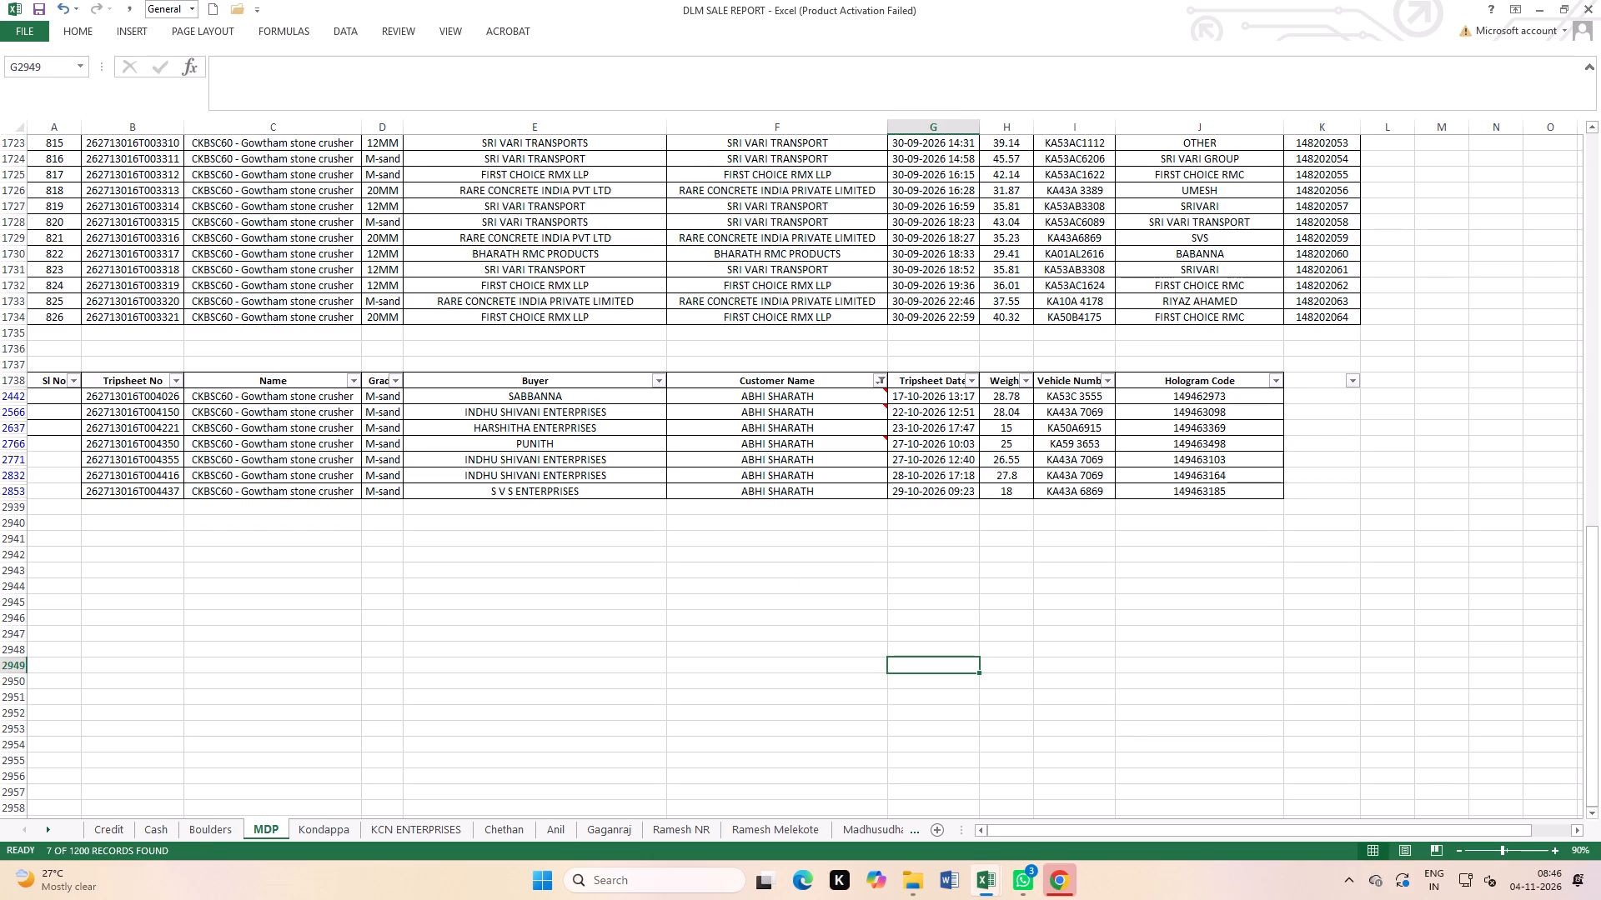
pyautogui.click(861, 458)
pyautogui.rightClick(861, 458)
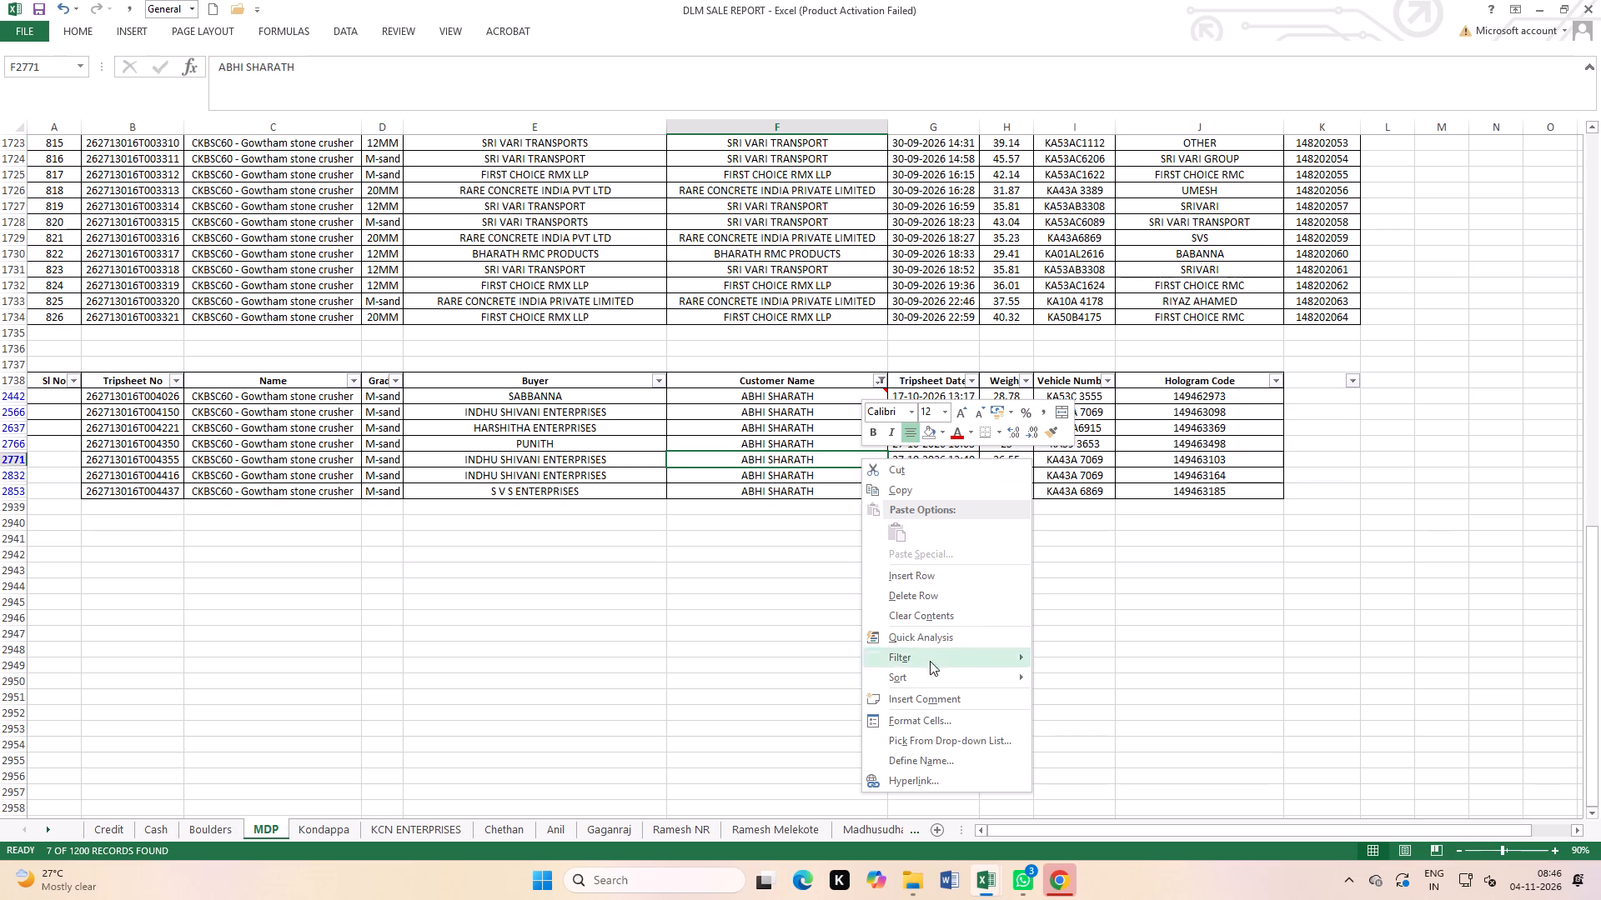
pyautogui.click(937, 695)
pyautogui.press('BackSpace')
pyautogui.press('BackSpace')
pyautogui.press('BackSpace')
pyautogui.press('BackSpace')
pyautogui.press('BackSpace')
pyautogui.press('BackSpace')
pyautogui.press('BackSpace')
pyautogui.press('BackSpace')
pyautogui.press('BackSpace')
pyautogui.press('BackSpace')
pyautogui.press('BackSpace')
pyautogui.press('BackSpace')
pyautogui.press('BackSpace')
pyautogui.press('BackSpace')
pyautogui.press('BackSpace')
pyautogui.press('BackSpace')
pyautogui.press('BackSpace')
pyautogui.press('BackSpace')
pyautogui.press('BackSpace')
pyautogui.press('BackSpace')
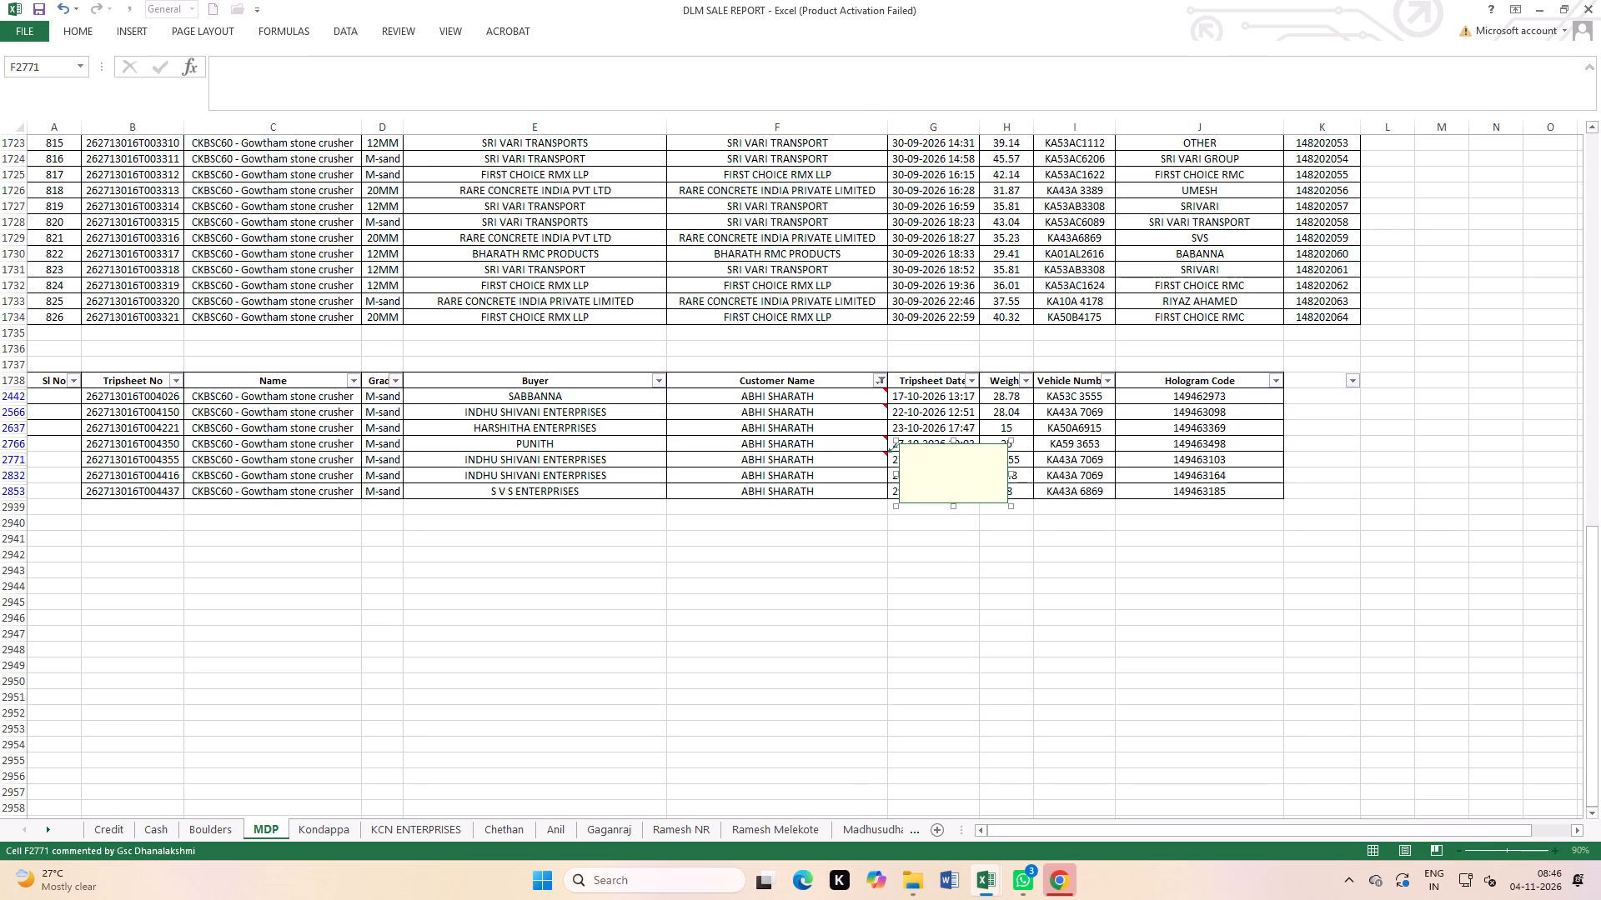
pyautogui.write('ayment')
pyautogui.press('space')
pyautogui.press('r')
pyautogui.click(983, 674)
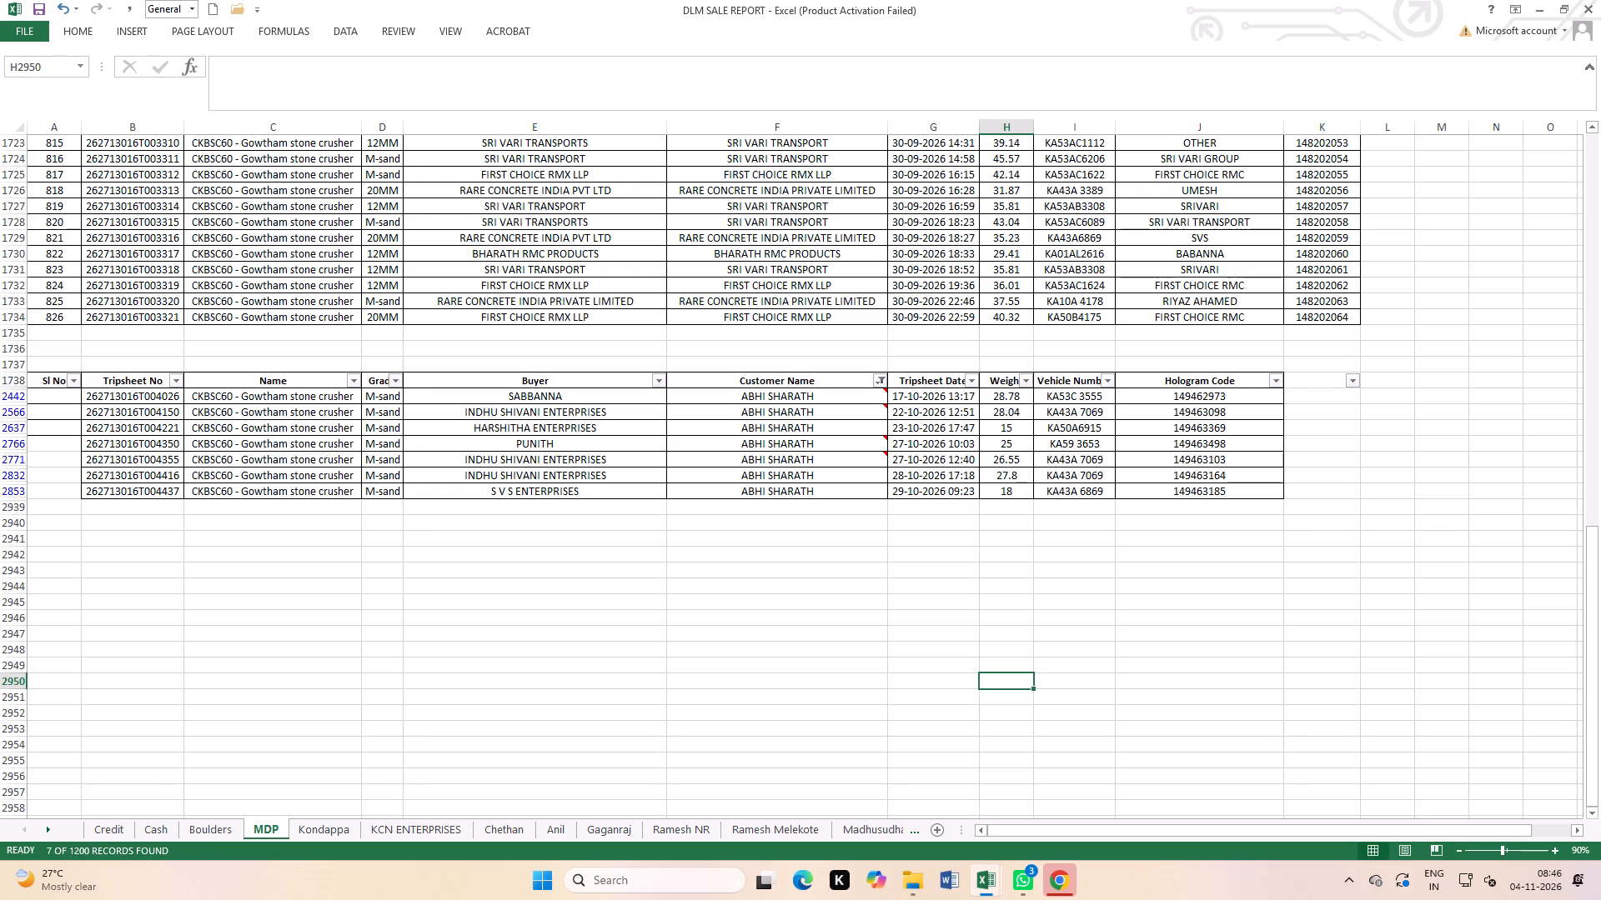
pyautogui.click(866, 477)
pyautogui.click(868, 494)
pyautogui.rightClick(868, 494)
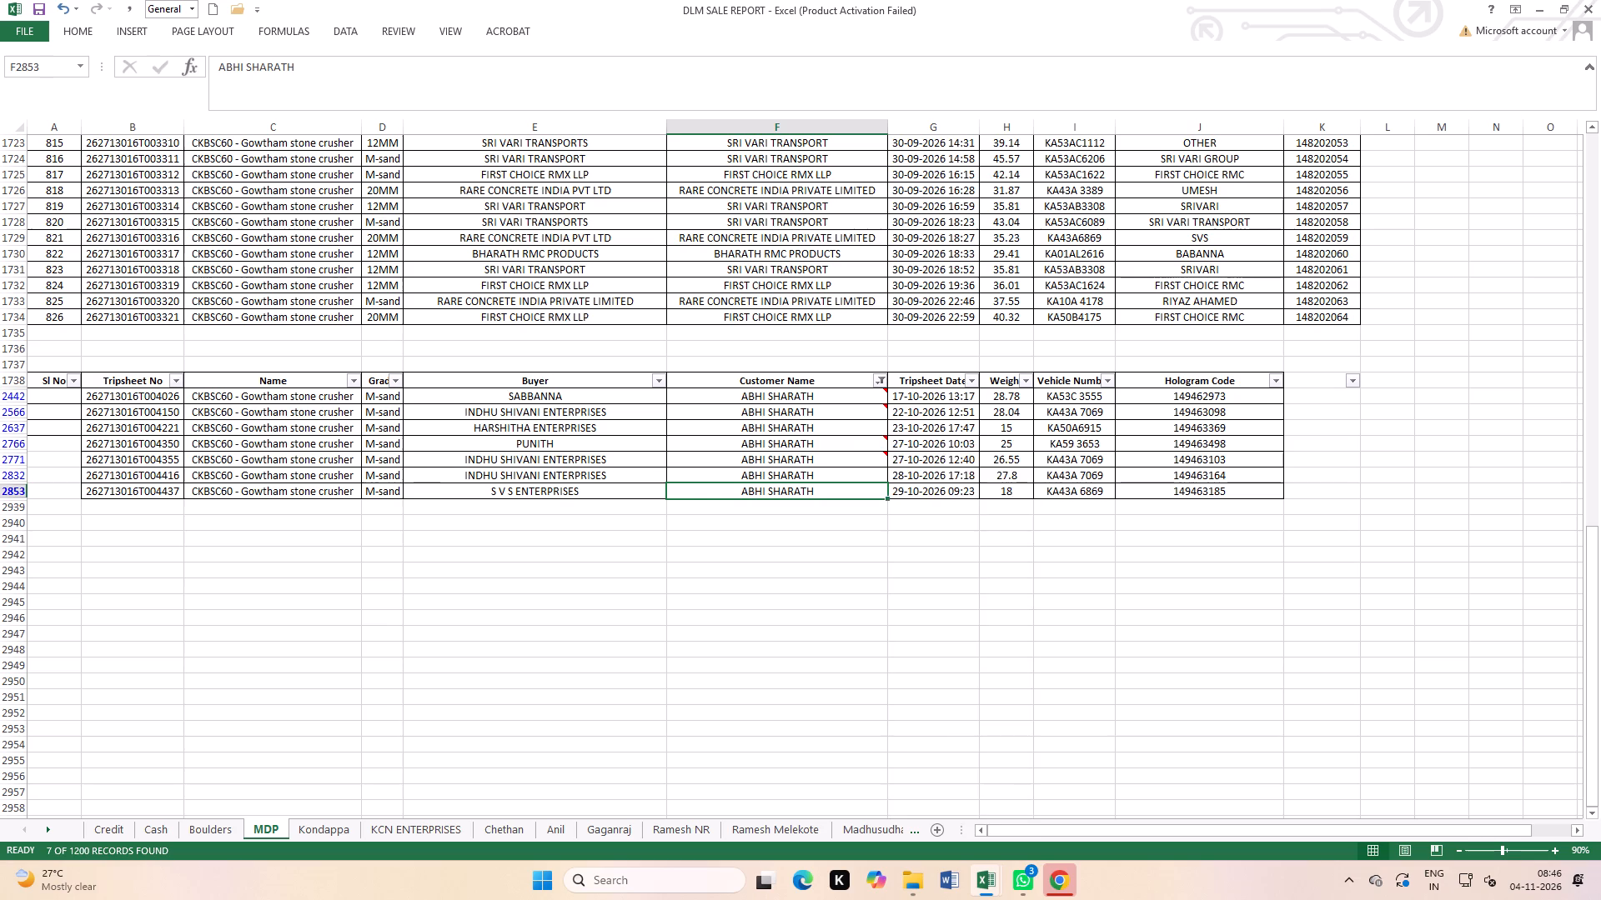
pyautogui.click(932, 743)
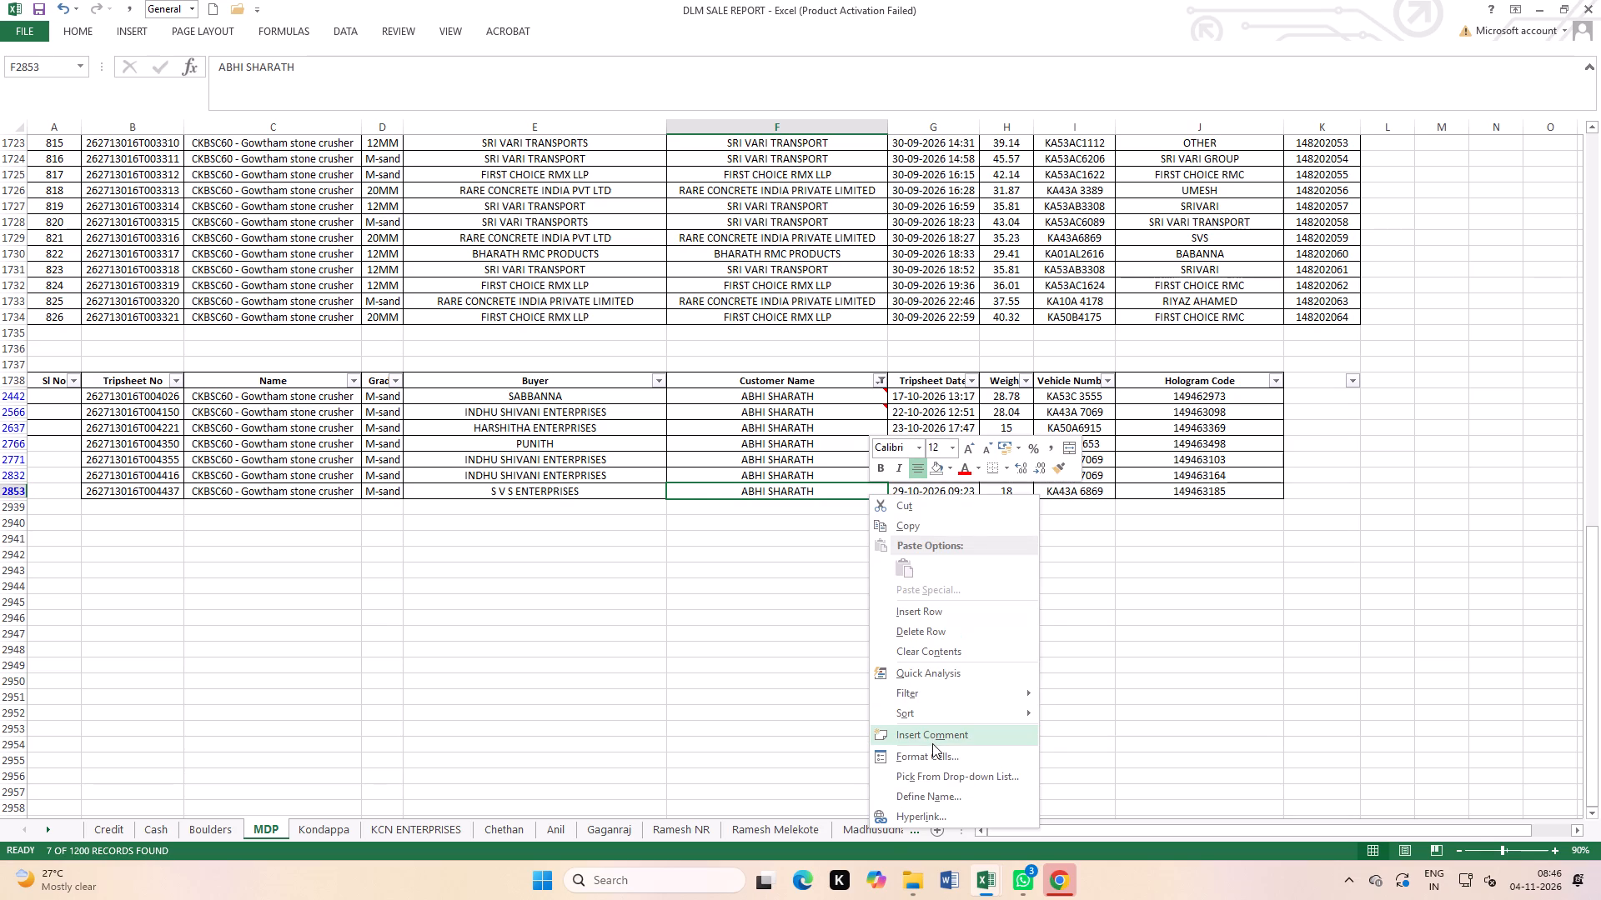
pyautogui.press('BackSpace')
pyautogui.press('BackSpace')
pyautogui.press('BackSpace')
pyautogui.press('BackSpace')
pyautogui.press('BackSpace')
pyautogui.press('BackSpace')
pyautogui.press('BackSpace')
pyautogui.press('BackSpace')
pyautogui.press('BackSpace')
pyautogui.press('BackSpace')
pyautogui.press('BackSpace')
pyautogui.press('BackSpace')
pyautogui.press('BackSpace')
pyautogui.press('BackSpace')
pyautogui.press('BackSpace')
pyautogui.press('BackSpace')
pyautogui.press('BackSpace')
pyautogui.press('BackSpace')
pyautogui.press('BackSpace')
pyautogui.press('BackSpace')
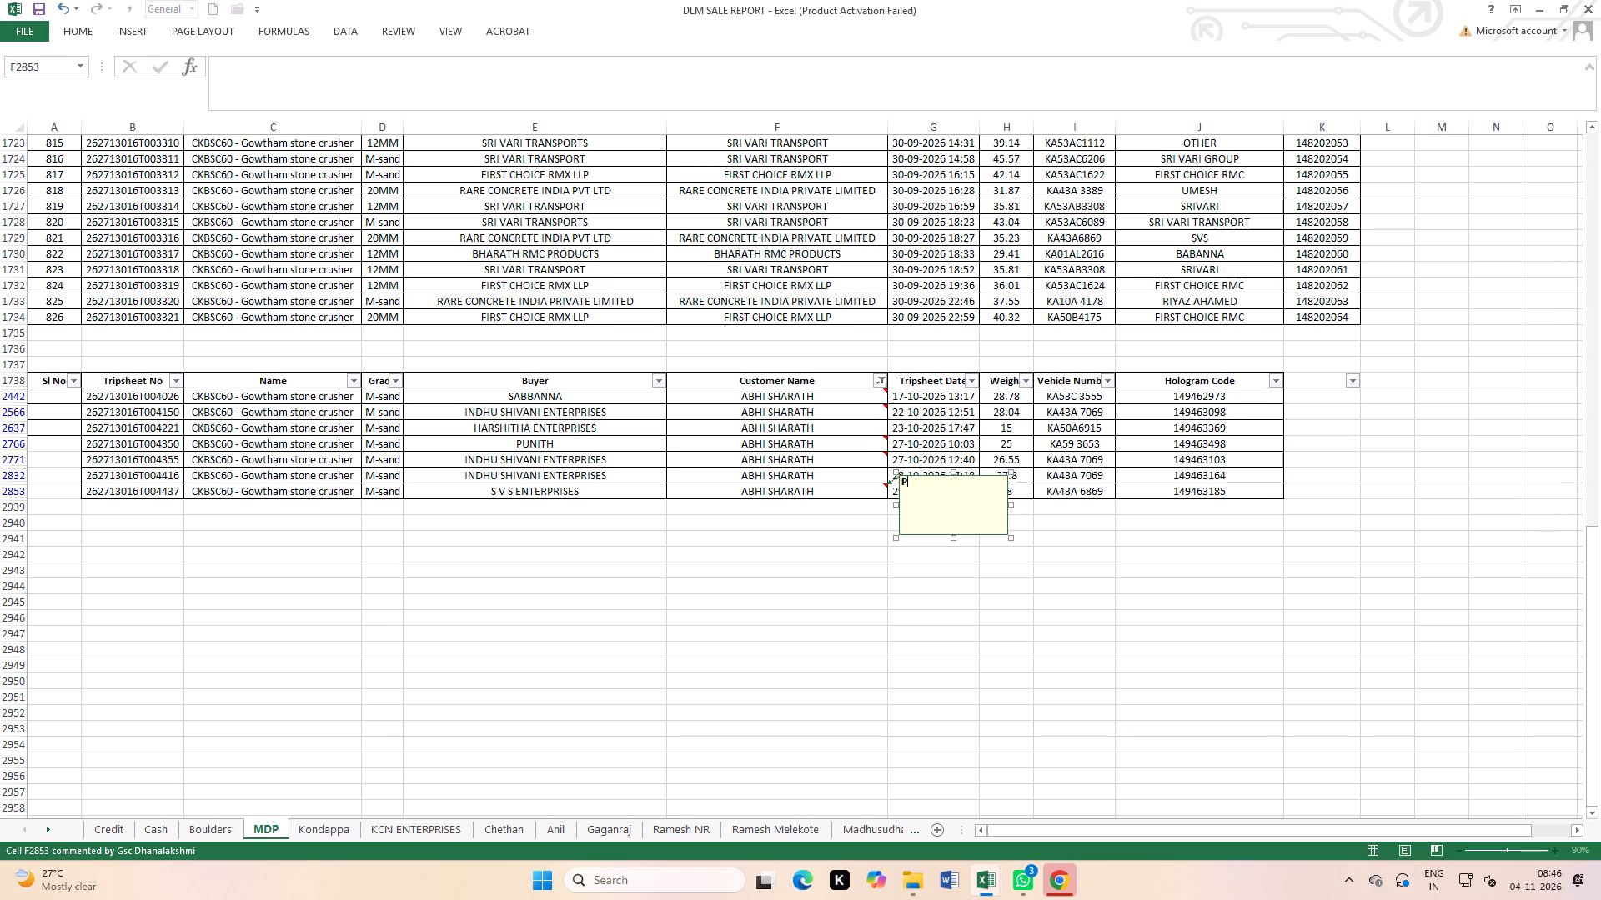
pyautogui.write('ay')
pyautogui.write('ment')
pyautogui.press('space')
pyautogui.press('r')
pyautogui.write('ece')
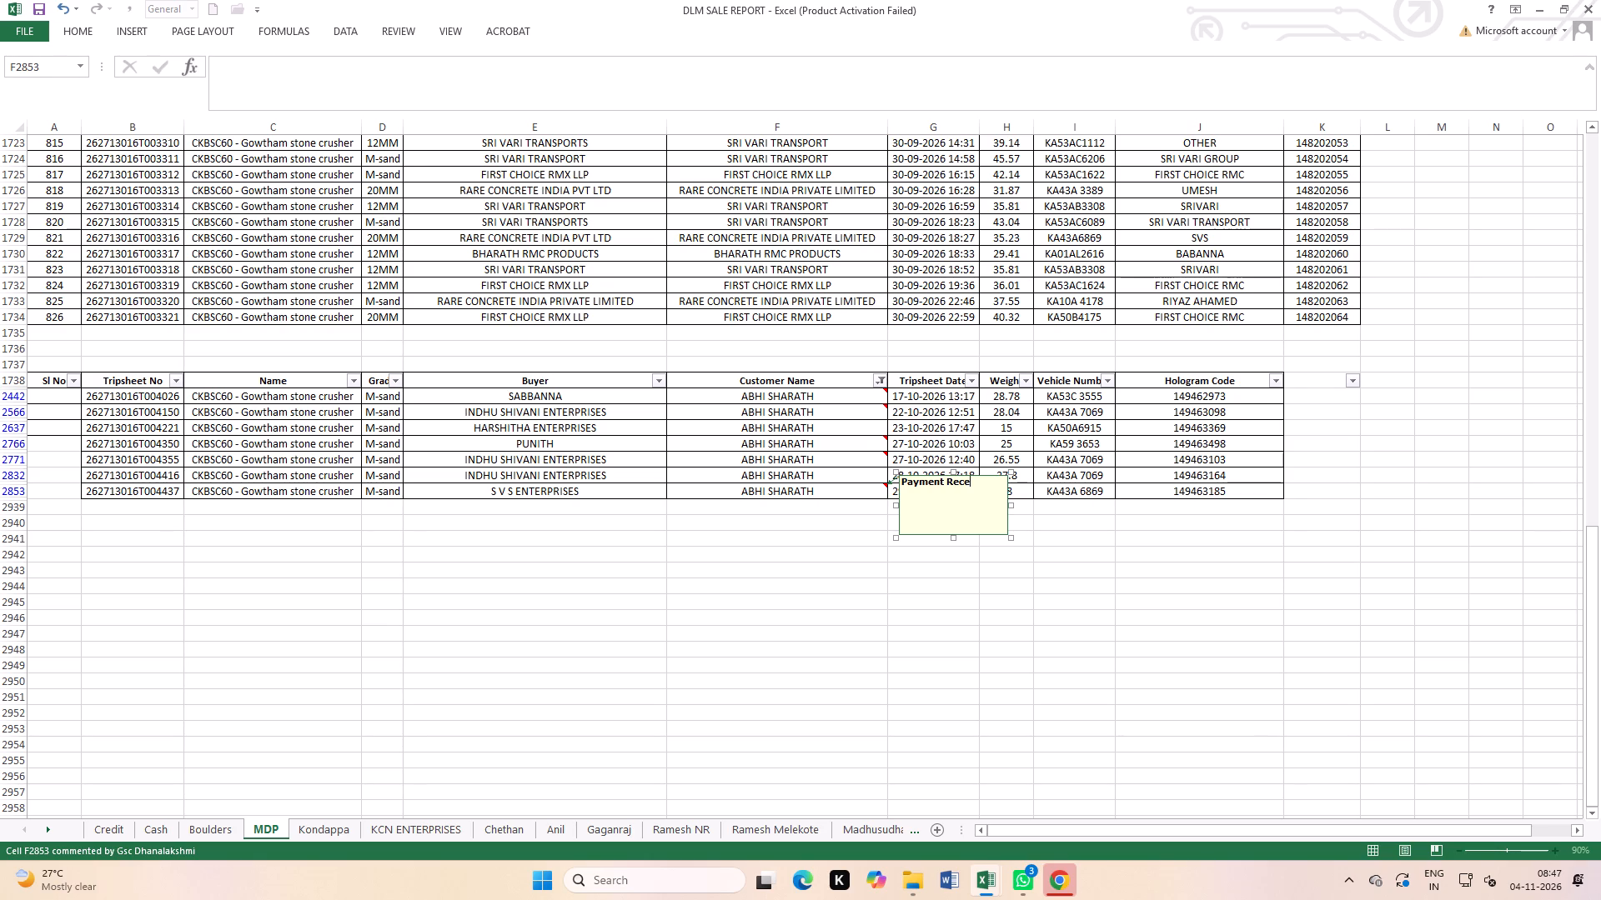
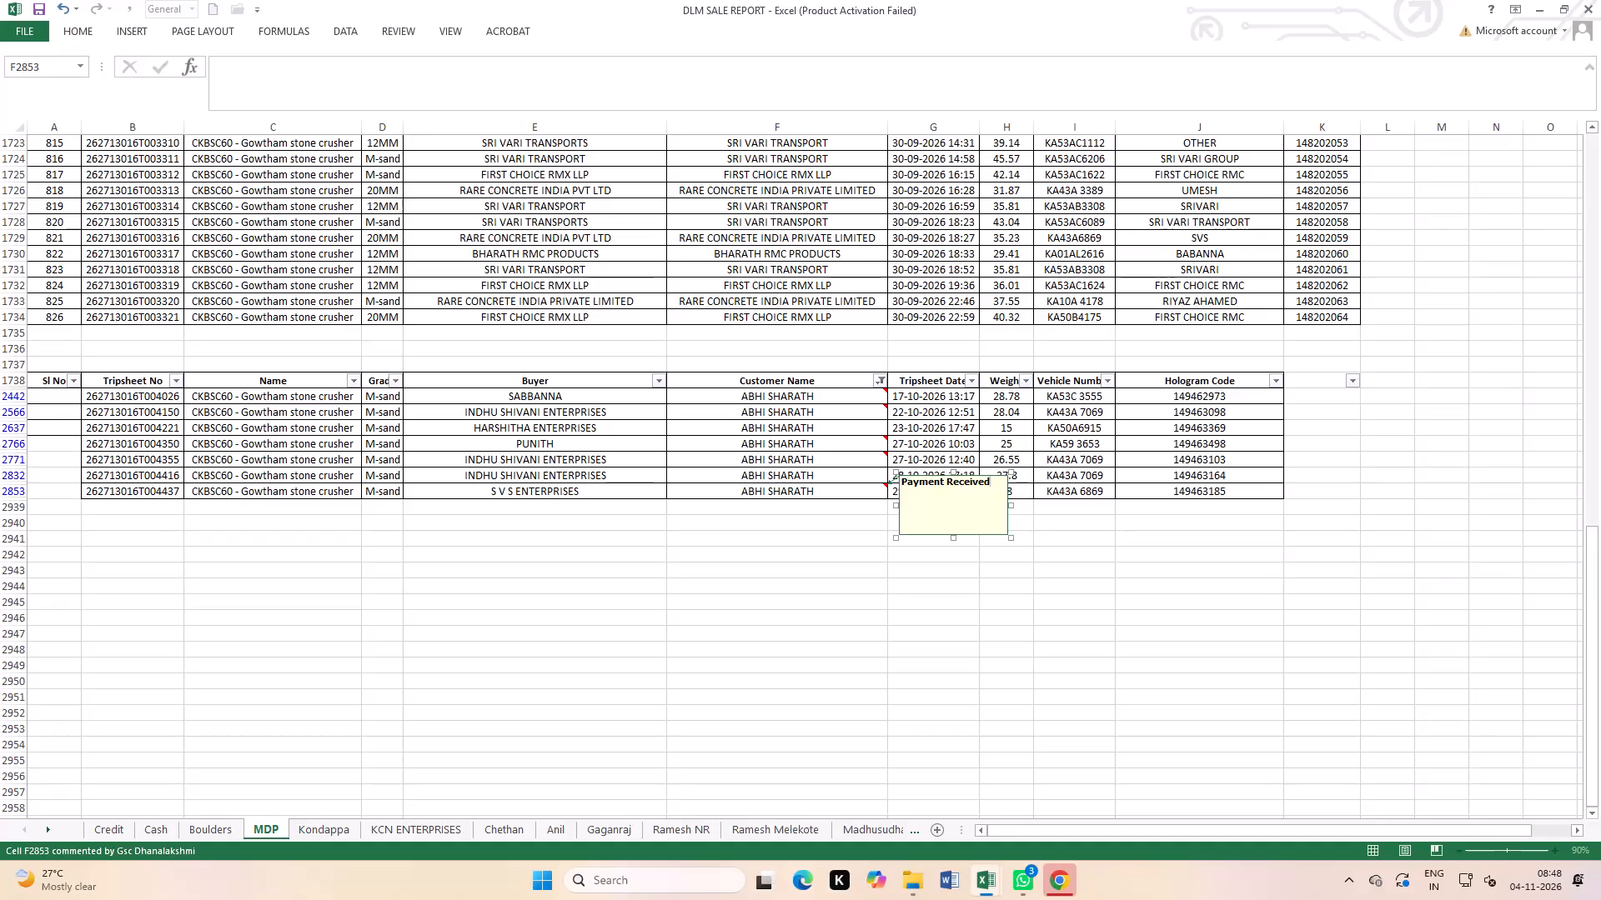
# Remove the customer filter from the October trip table on the MDP sheet and save the workbook.
pyautogui.click(1117, 717)
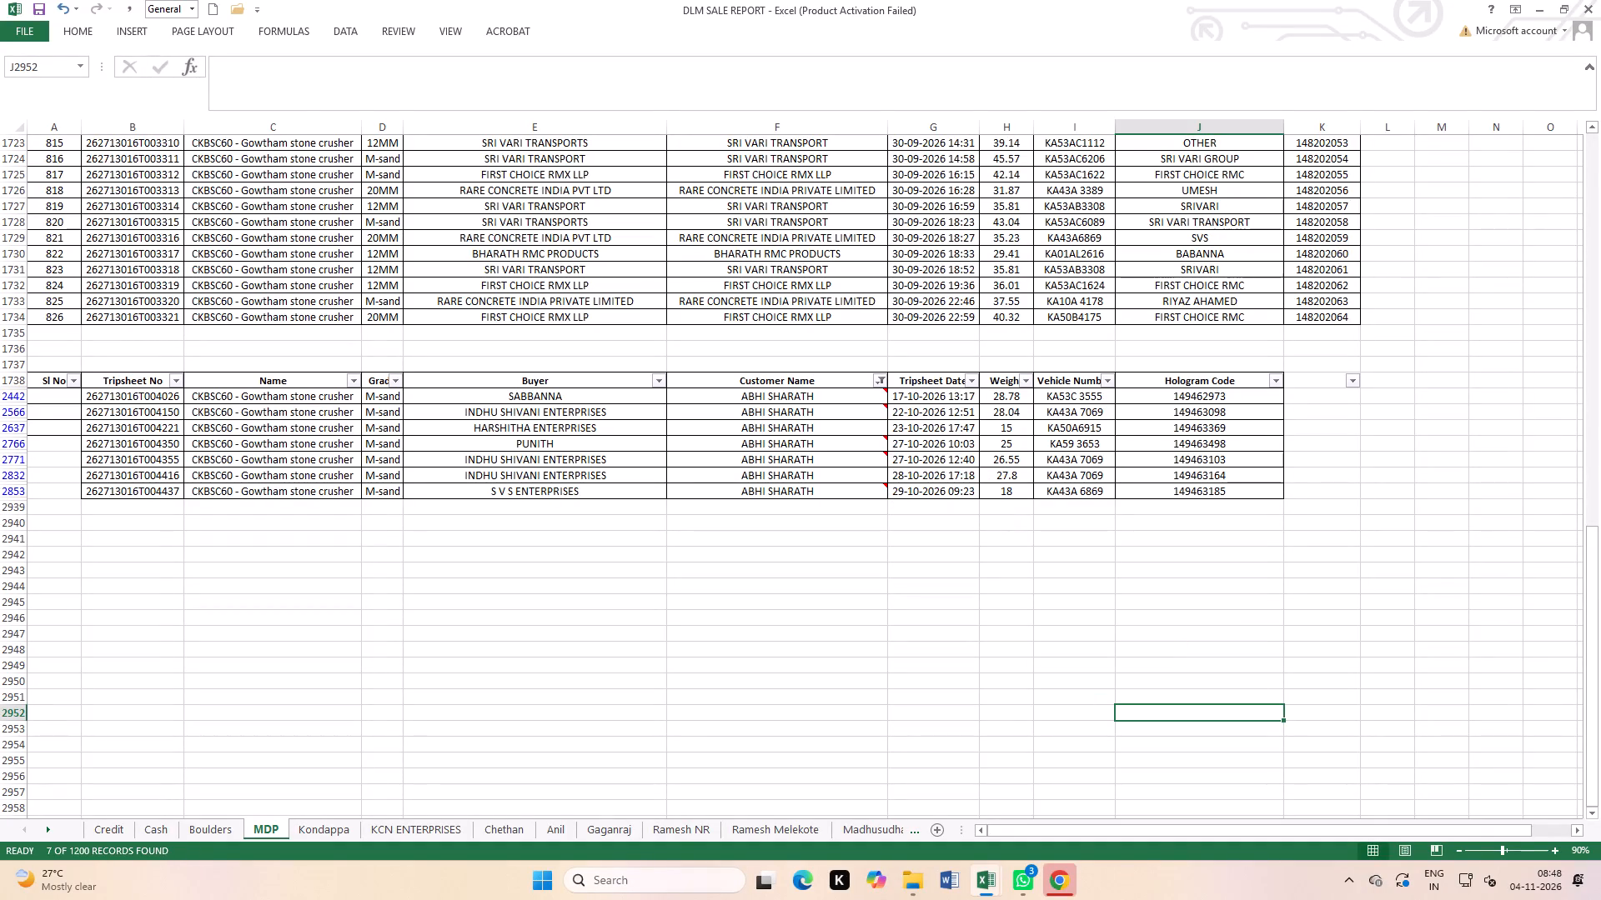
pyautogui.click(348, 25)
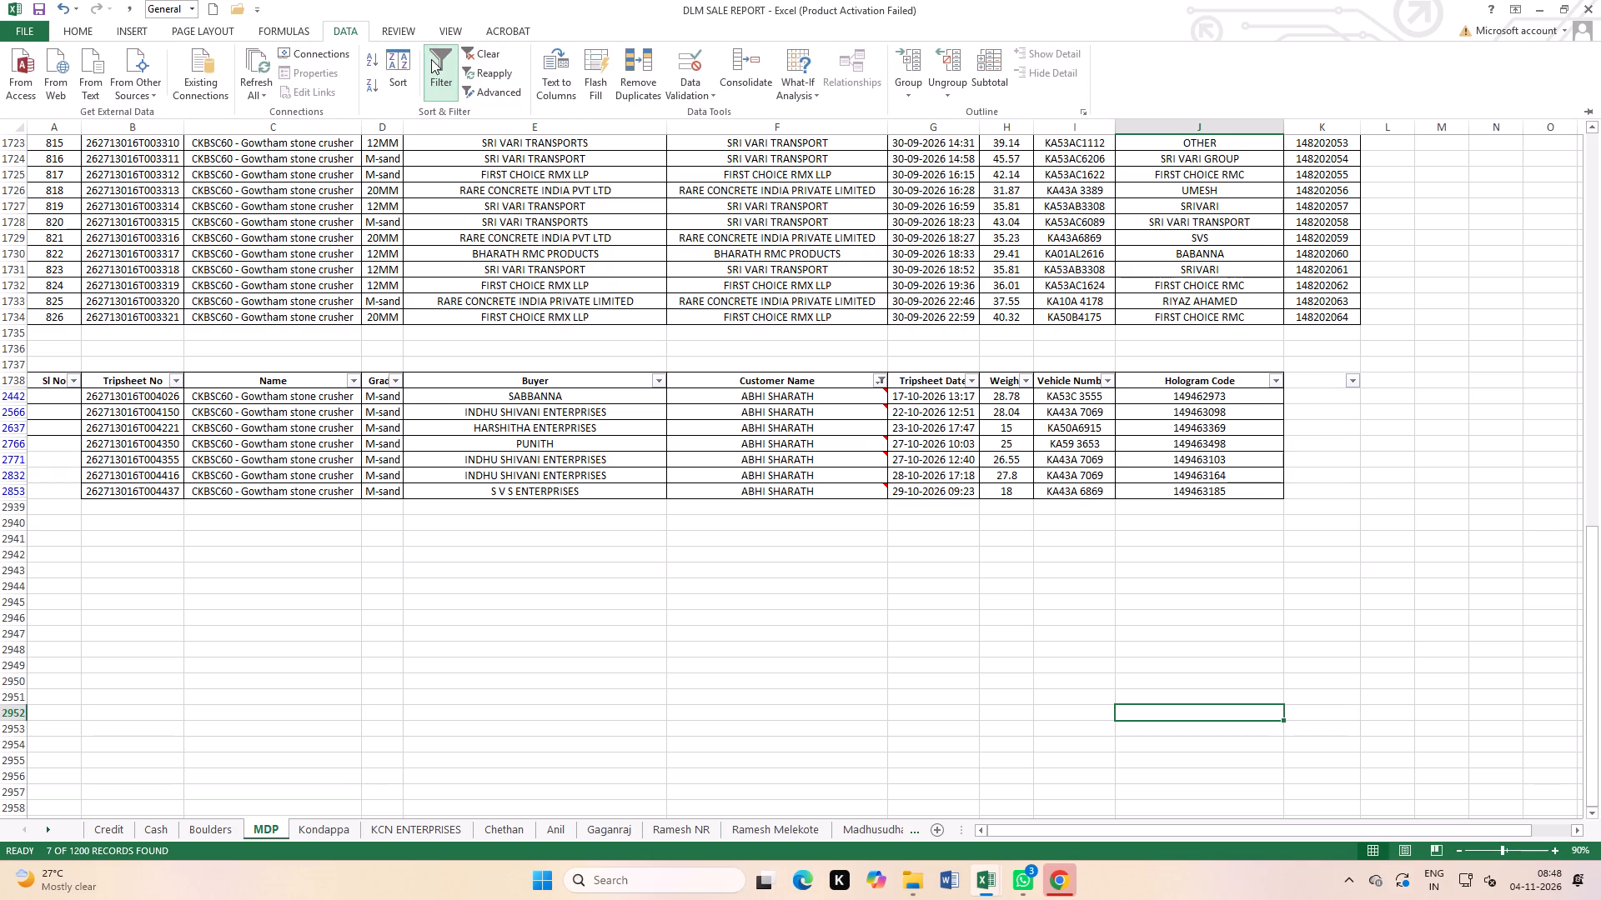
pyautogui.click(436, 67)
pyautogui.click(865, 457)
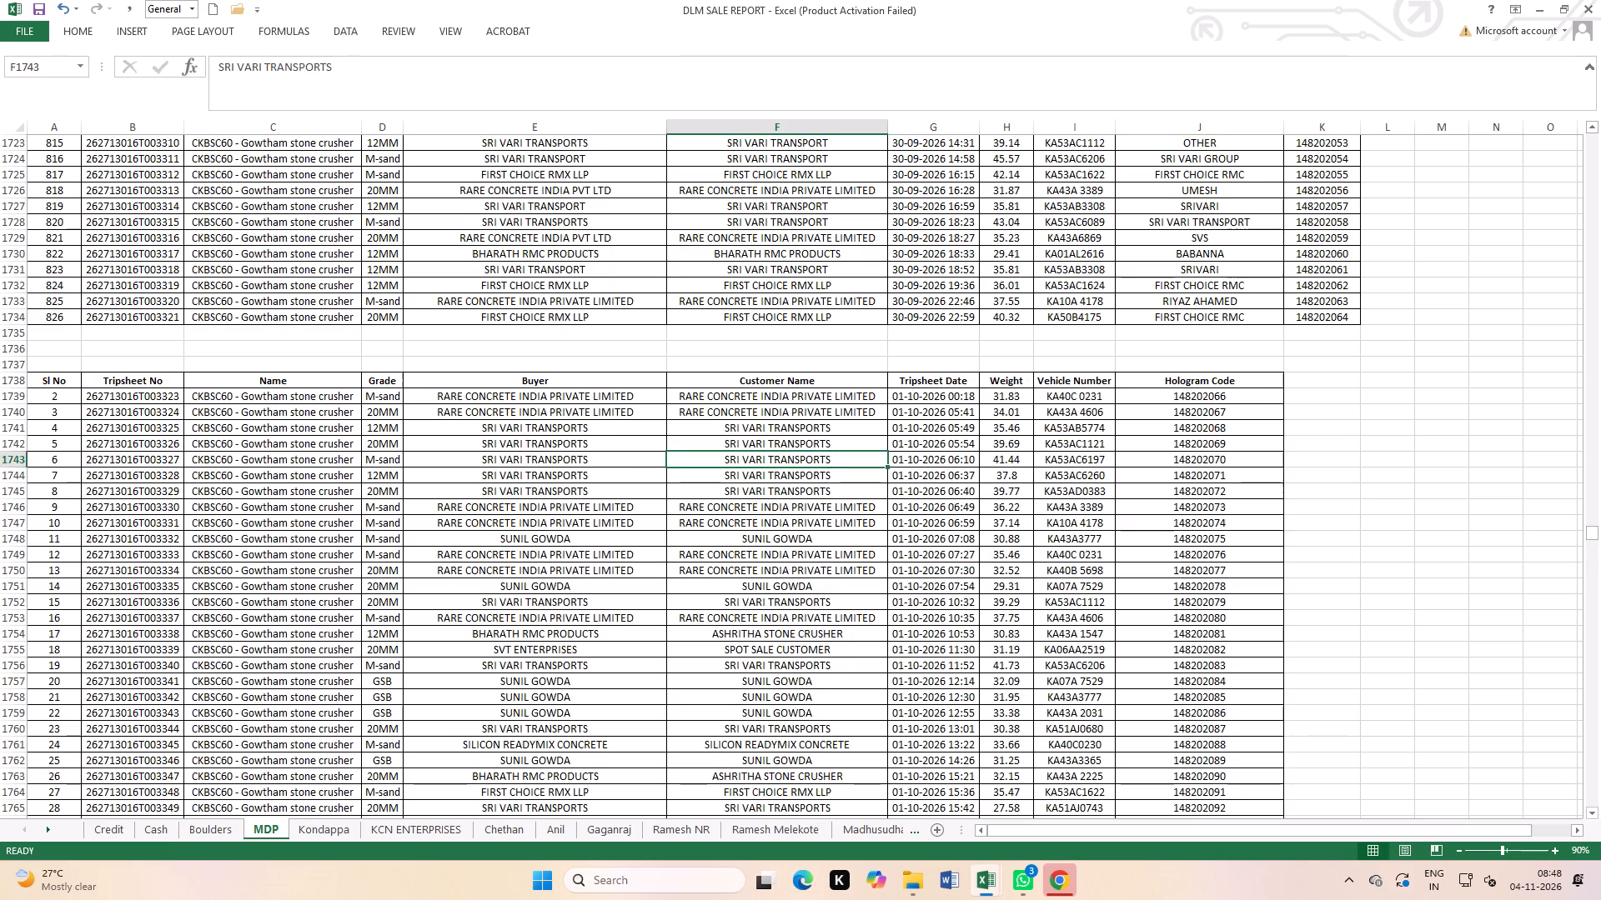
pyautogui.doubleClick(42, 8)
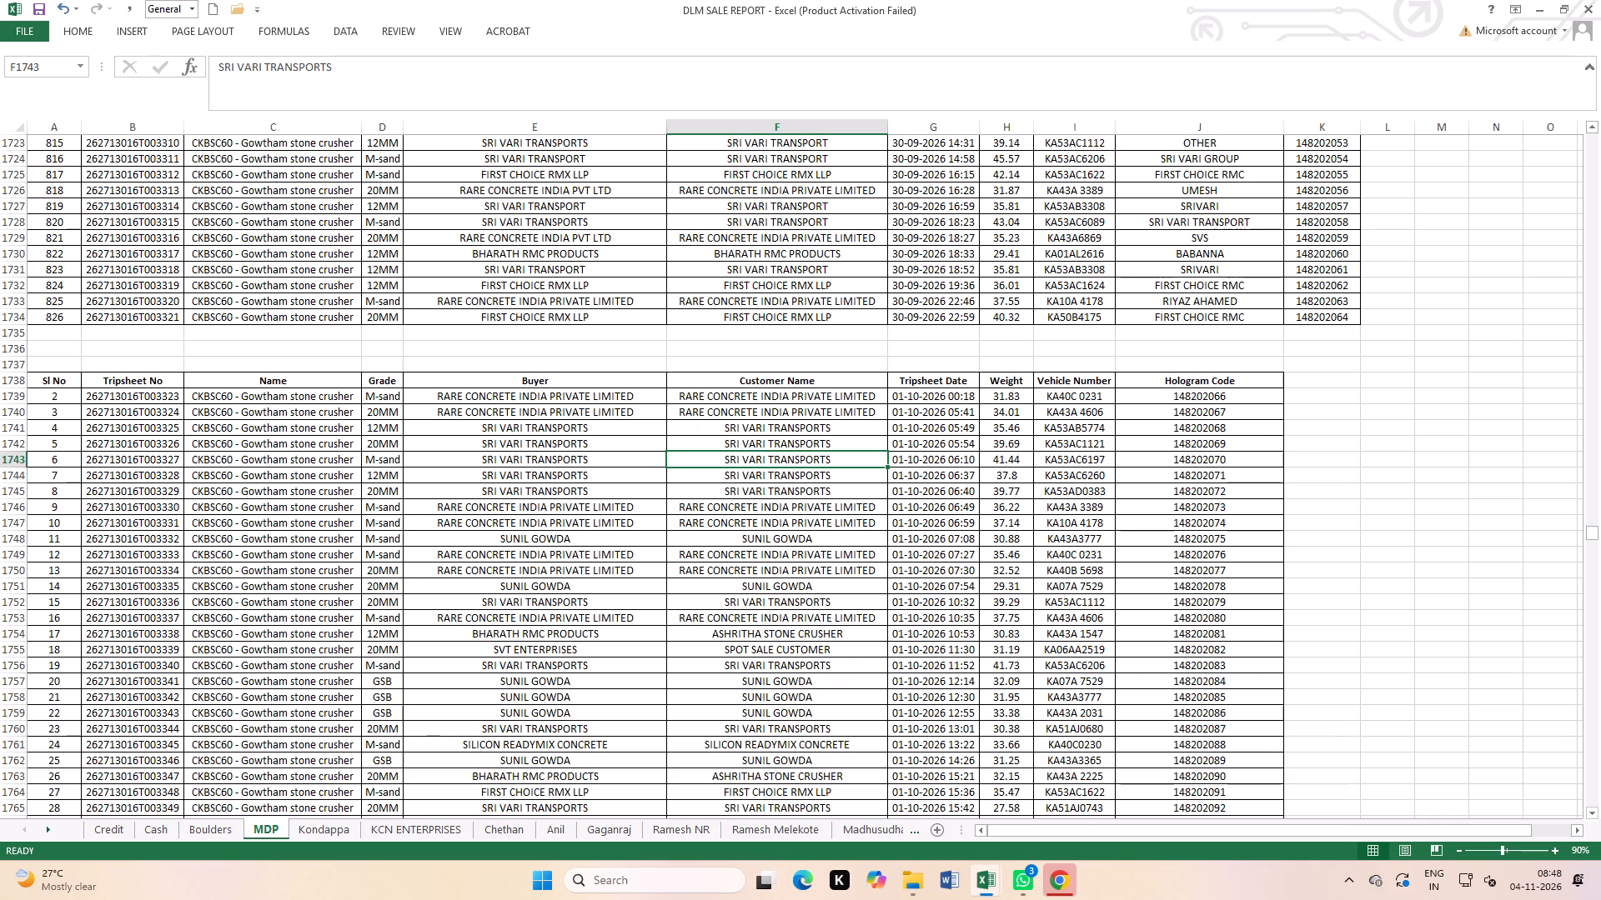
pyautogui.click(511, 484)
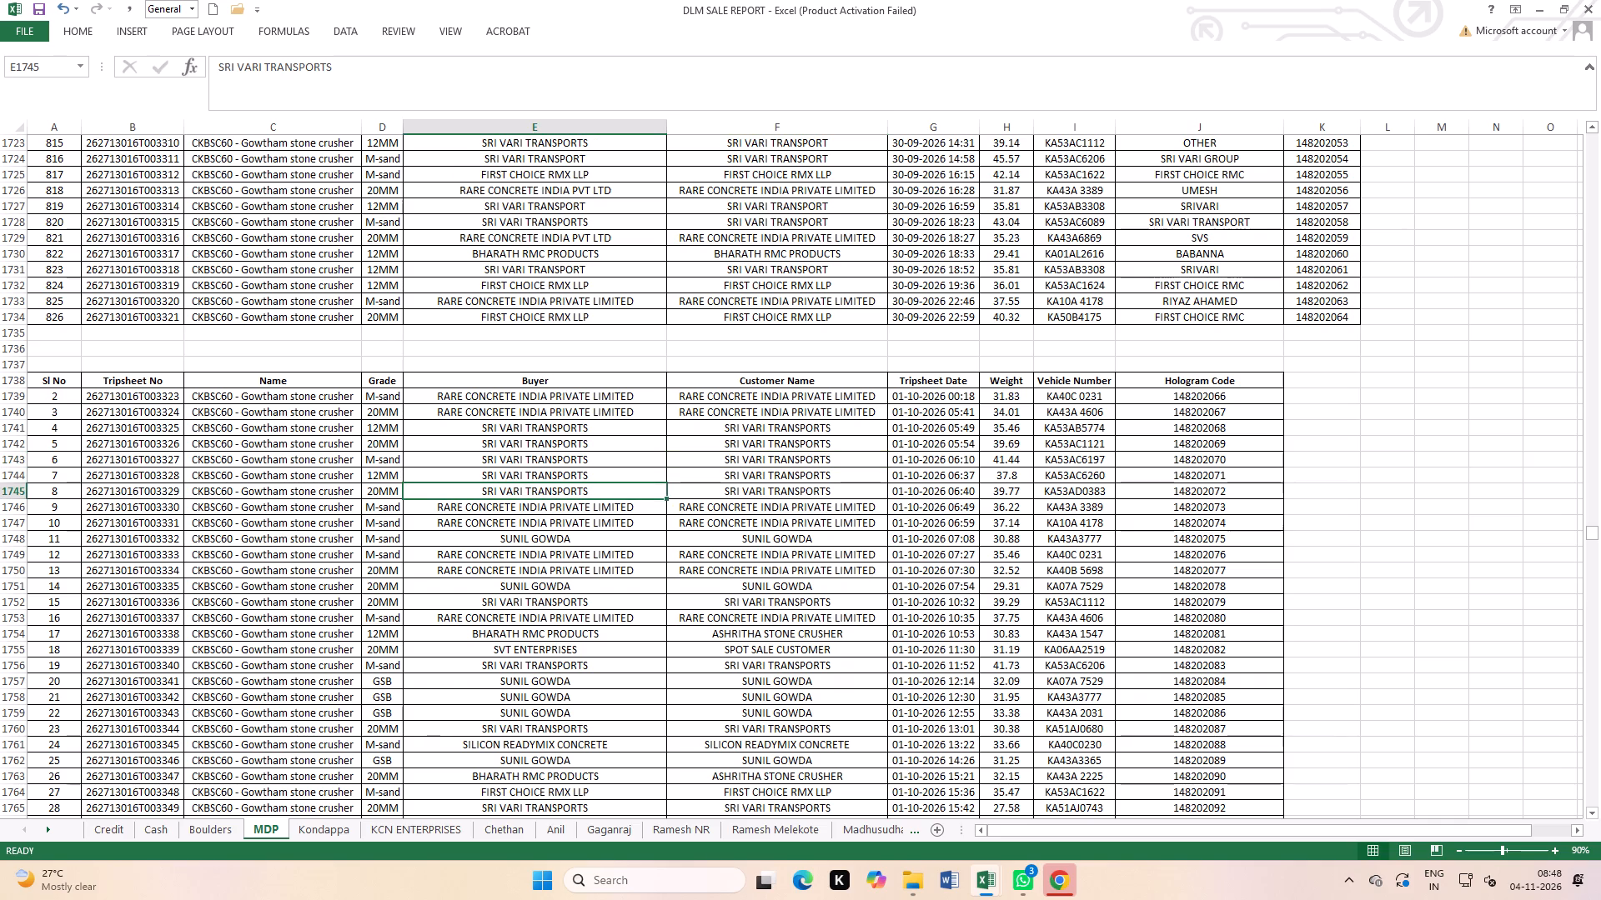
# Apply the current fill colour to the whole October trip table, A1738:J2938, on the MDP sheet.
pyautogui.moveTo(52, 377); pyautogui.dragTo(1233, 862)
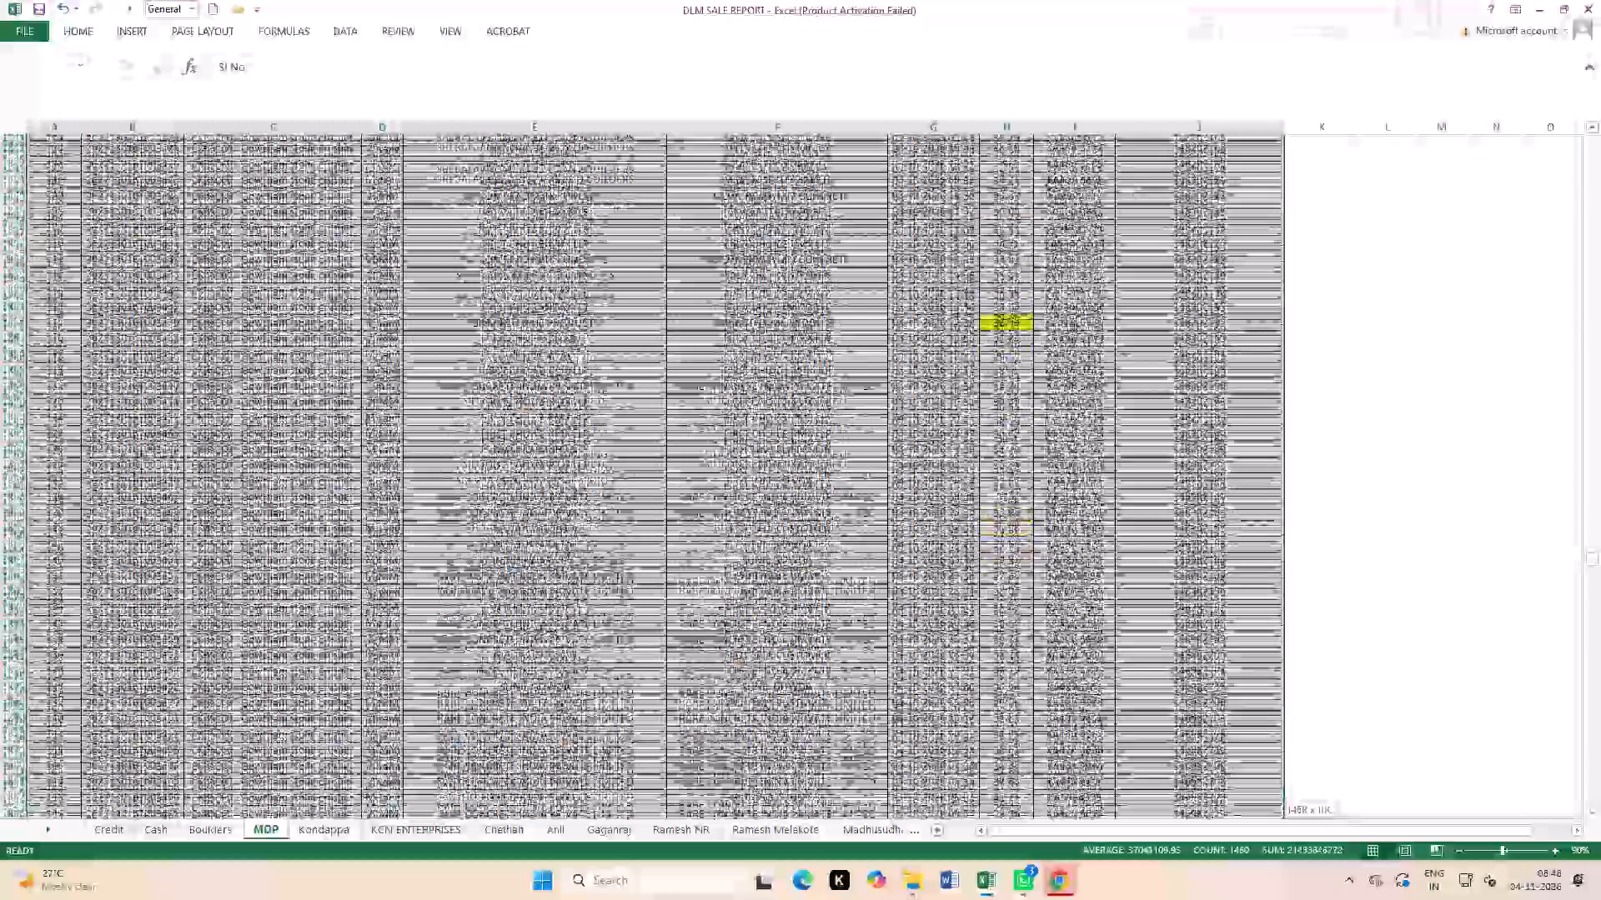
pyautogui.moveTo(1233, 862); pyautogui.dragTo(1242, 899)
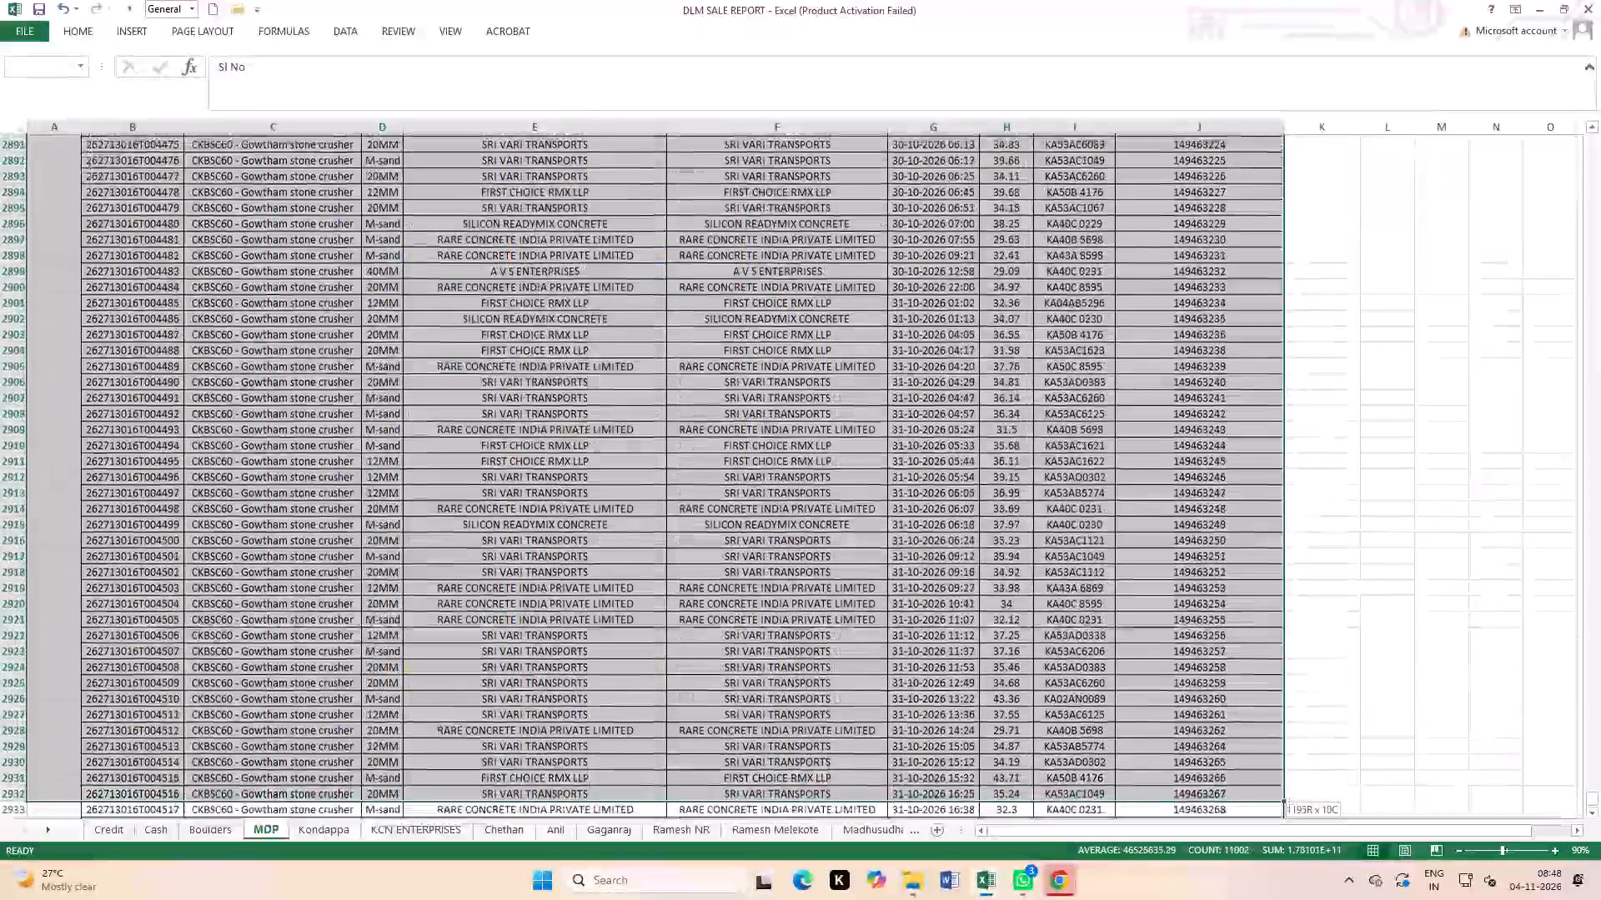
pyautogui.moveTo(1242, 899); pyautogui.dragTo(1255, 759)
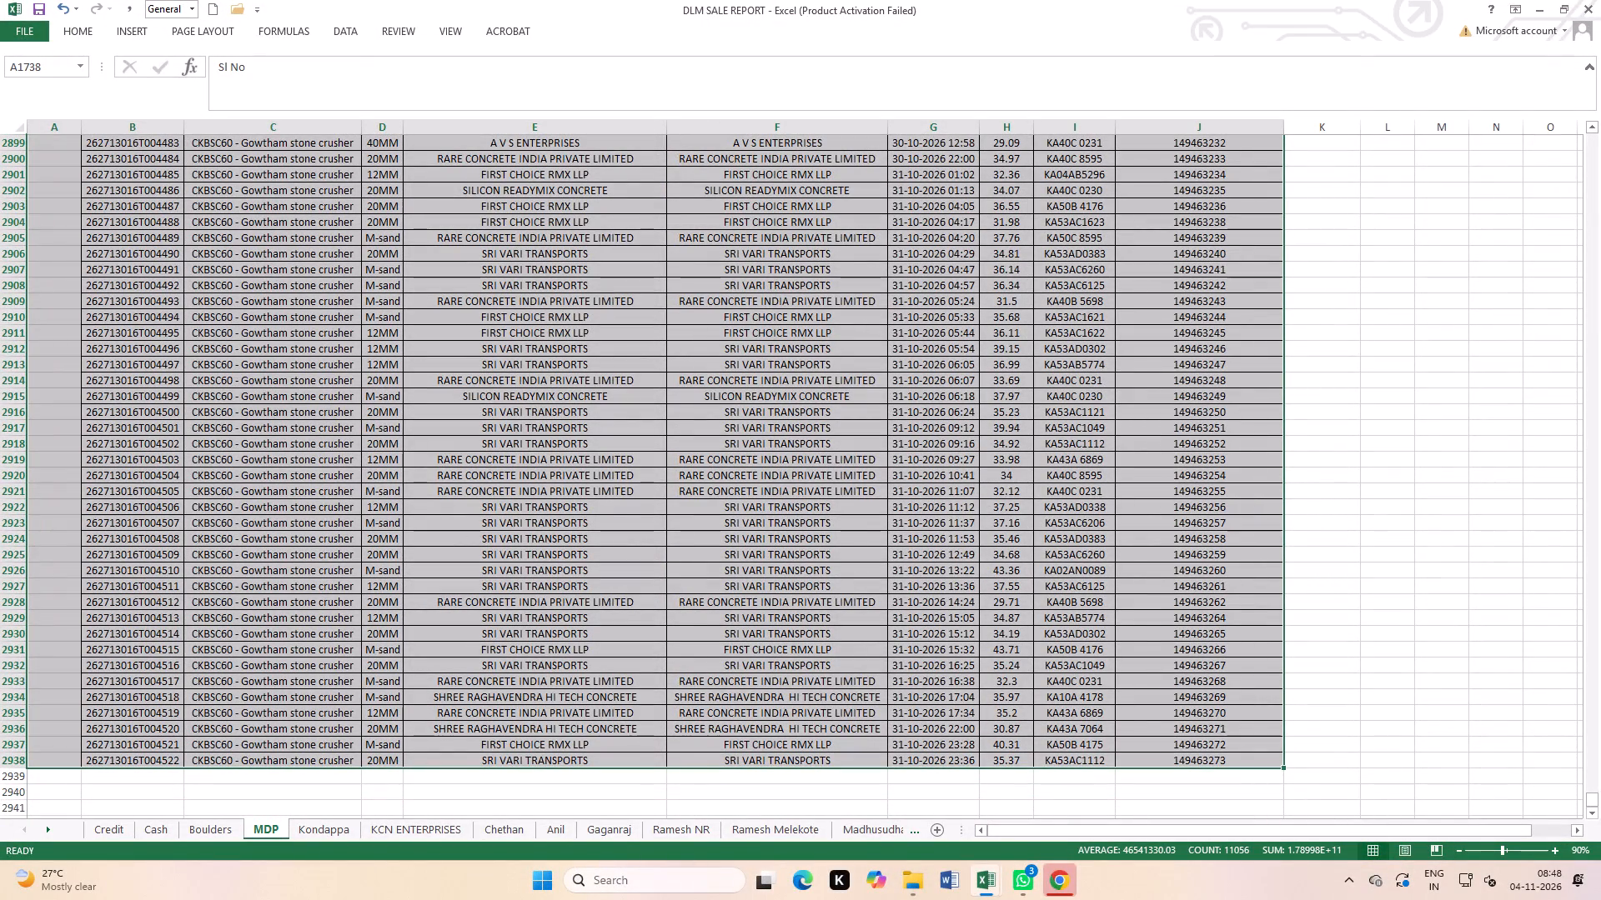
pyautogui.click(75, 26)
pyautogui.click(257, 90)
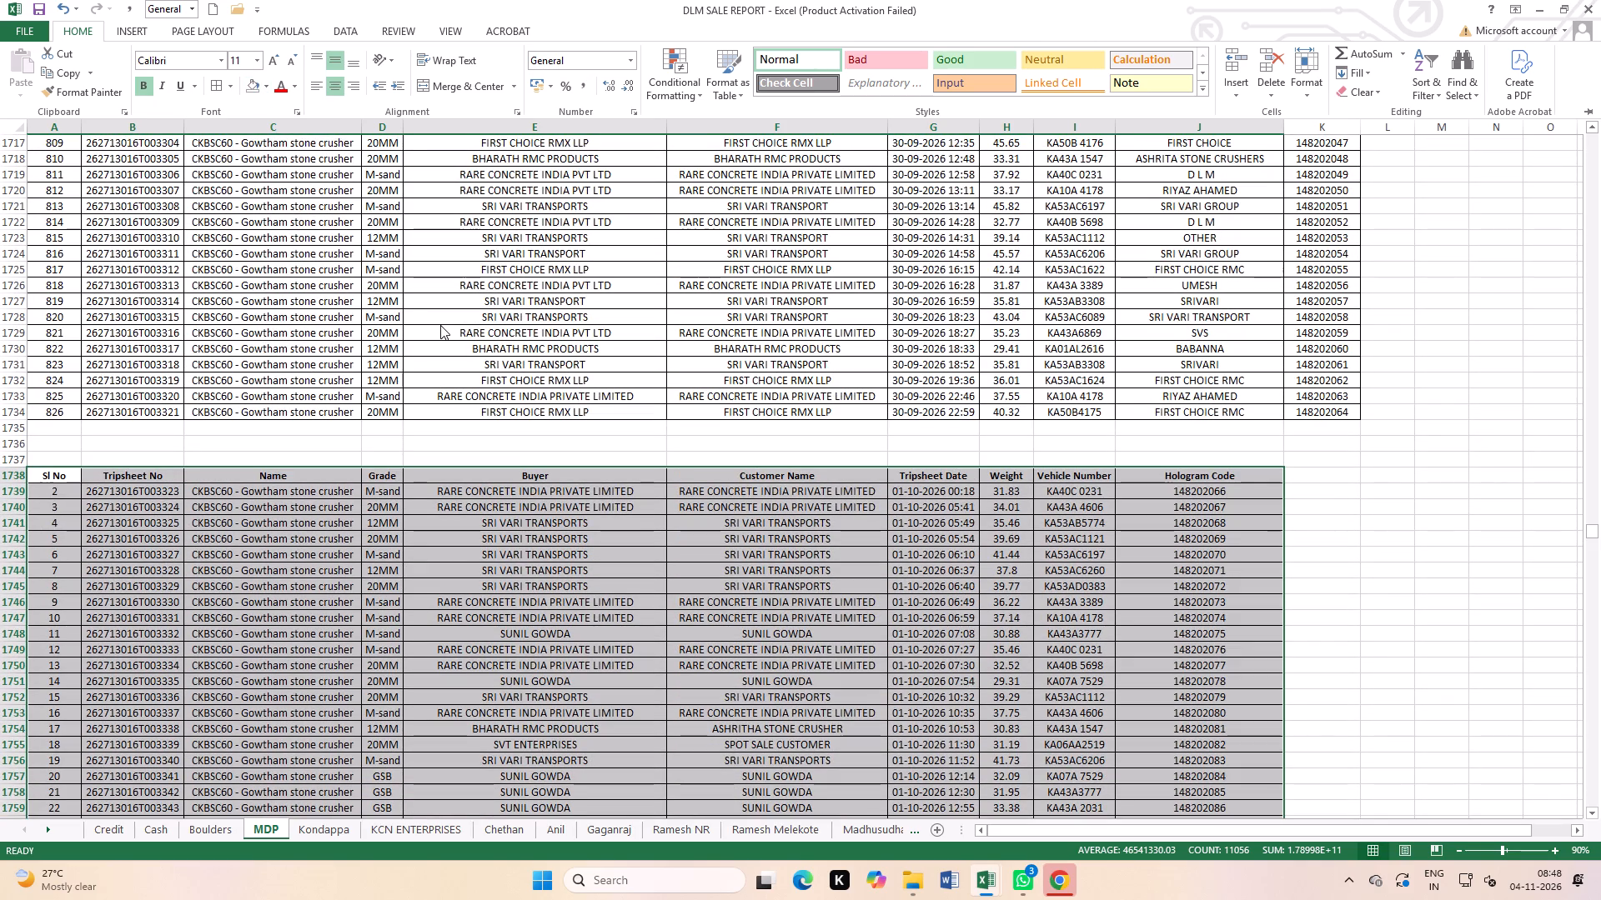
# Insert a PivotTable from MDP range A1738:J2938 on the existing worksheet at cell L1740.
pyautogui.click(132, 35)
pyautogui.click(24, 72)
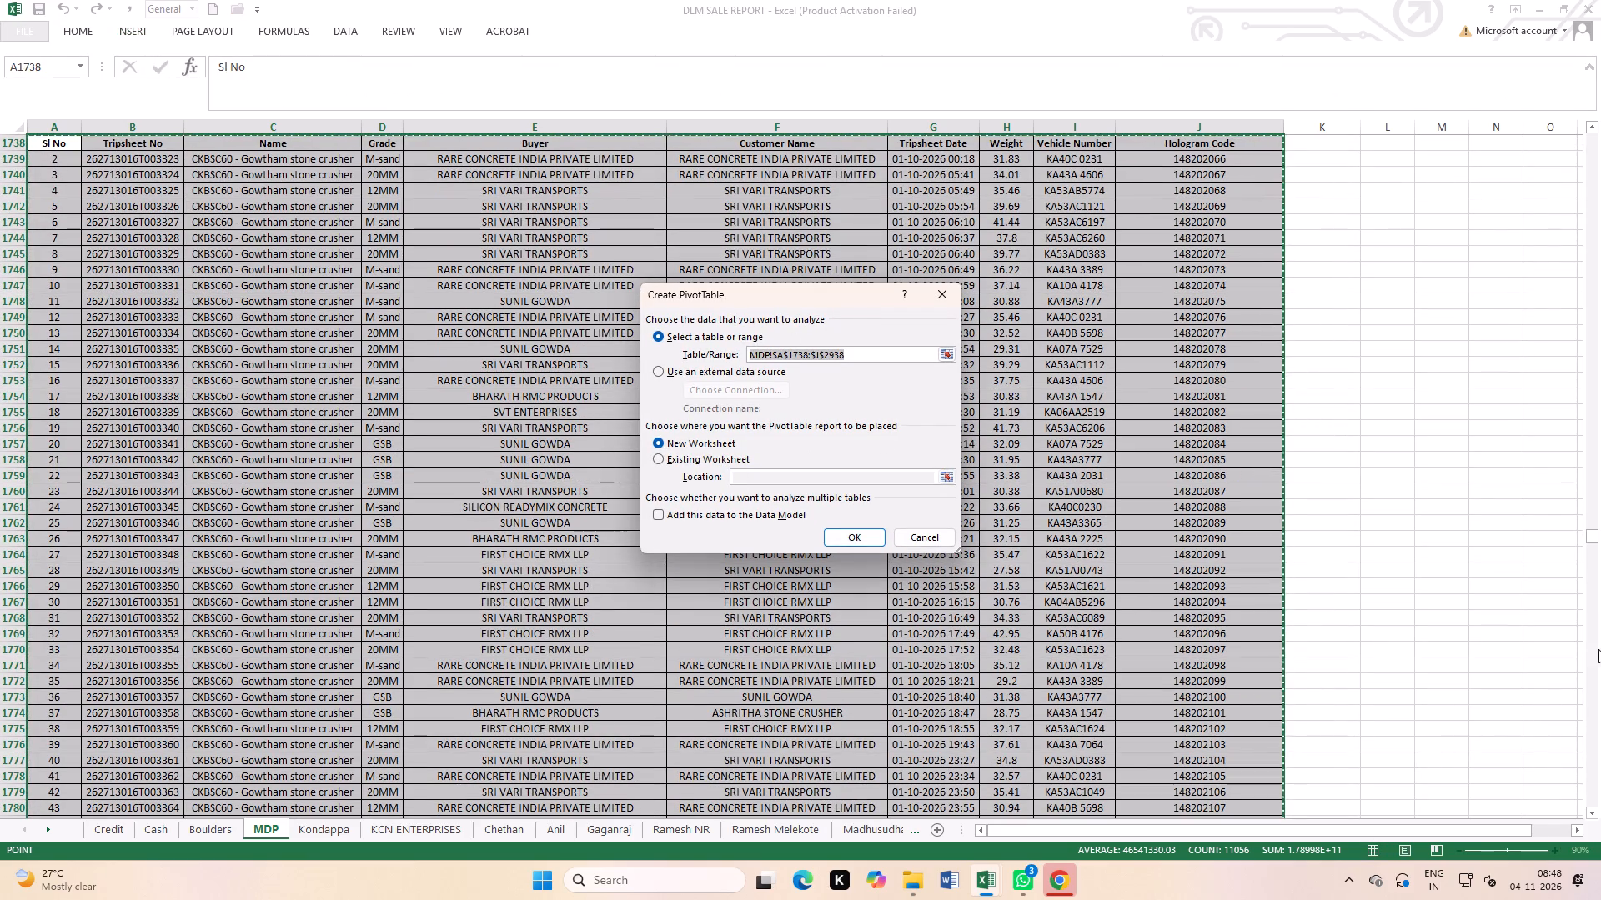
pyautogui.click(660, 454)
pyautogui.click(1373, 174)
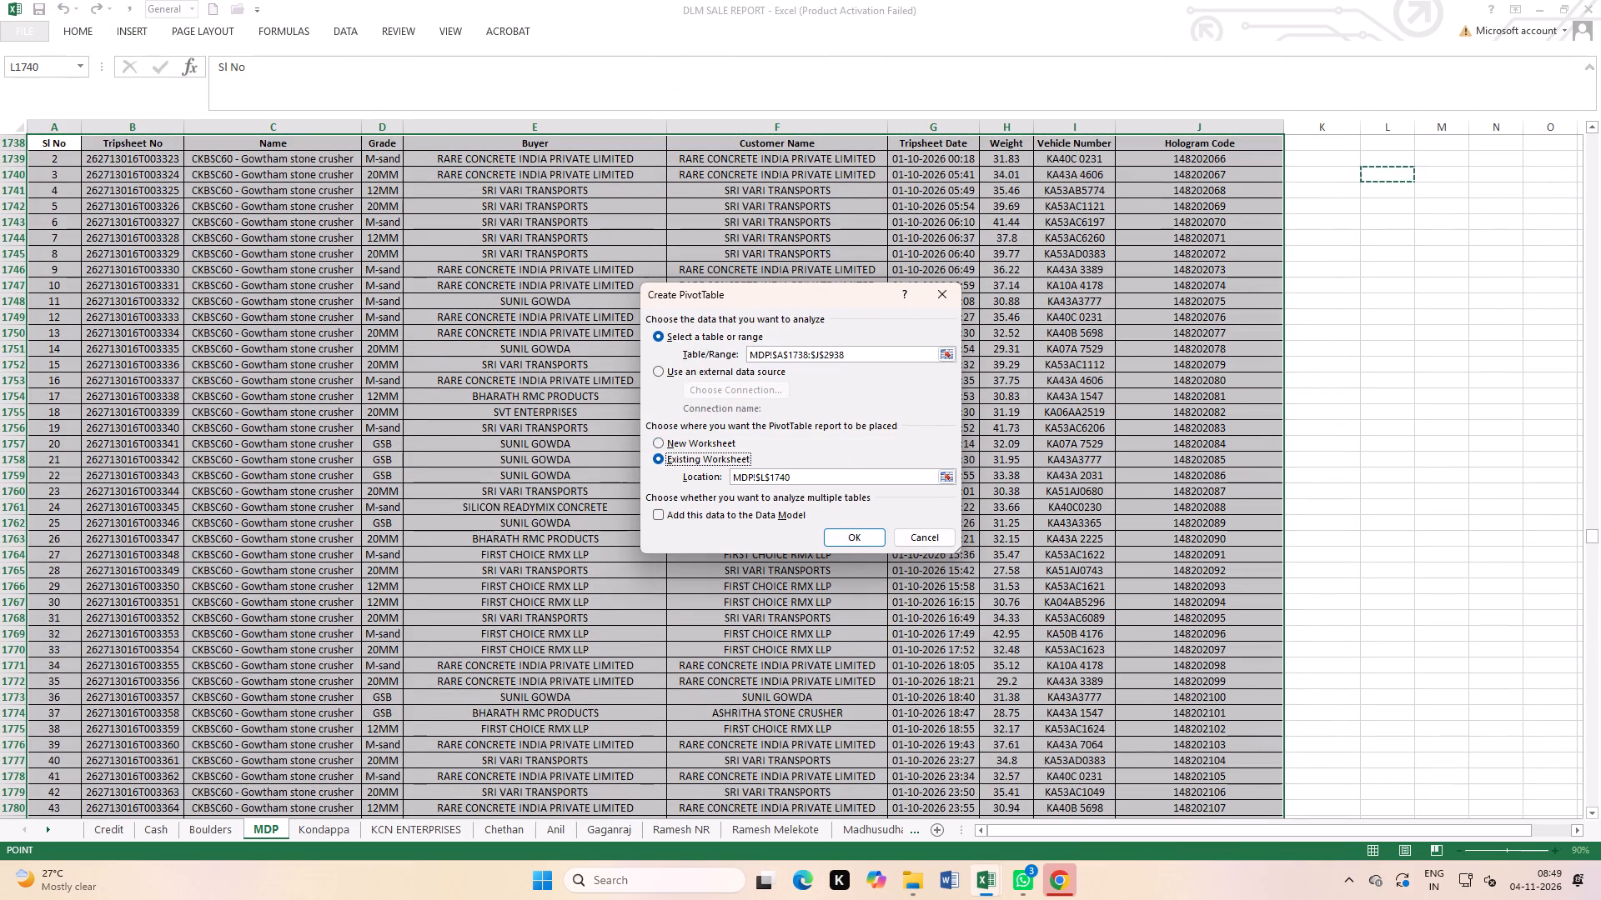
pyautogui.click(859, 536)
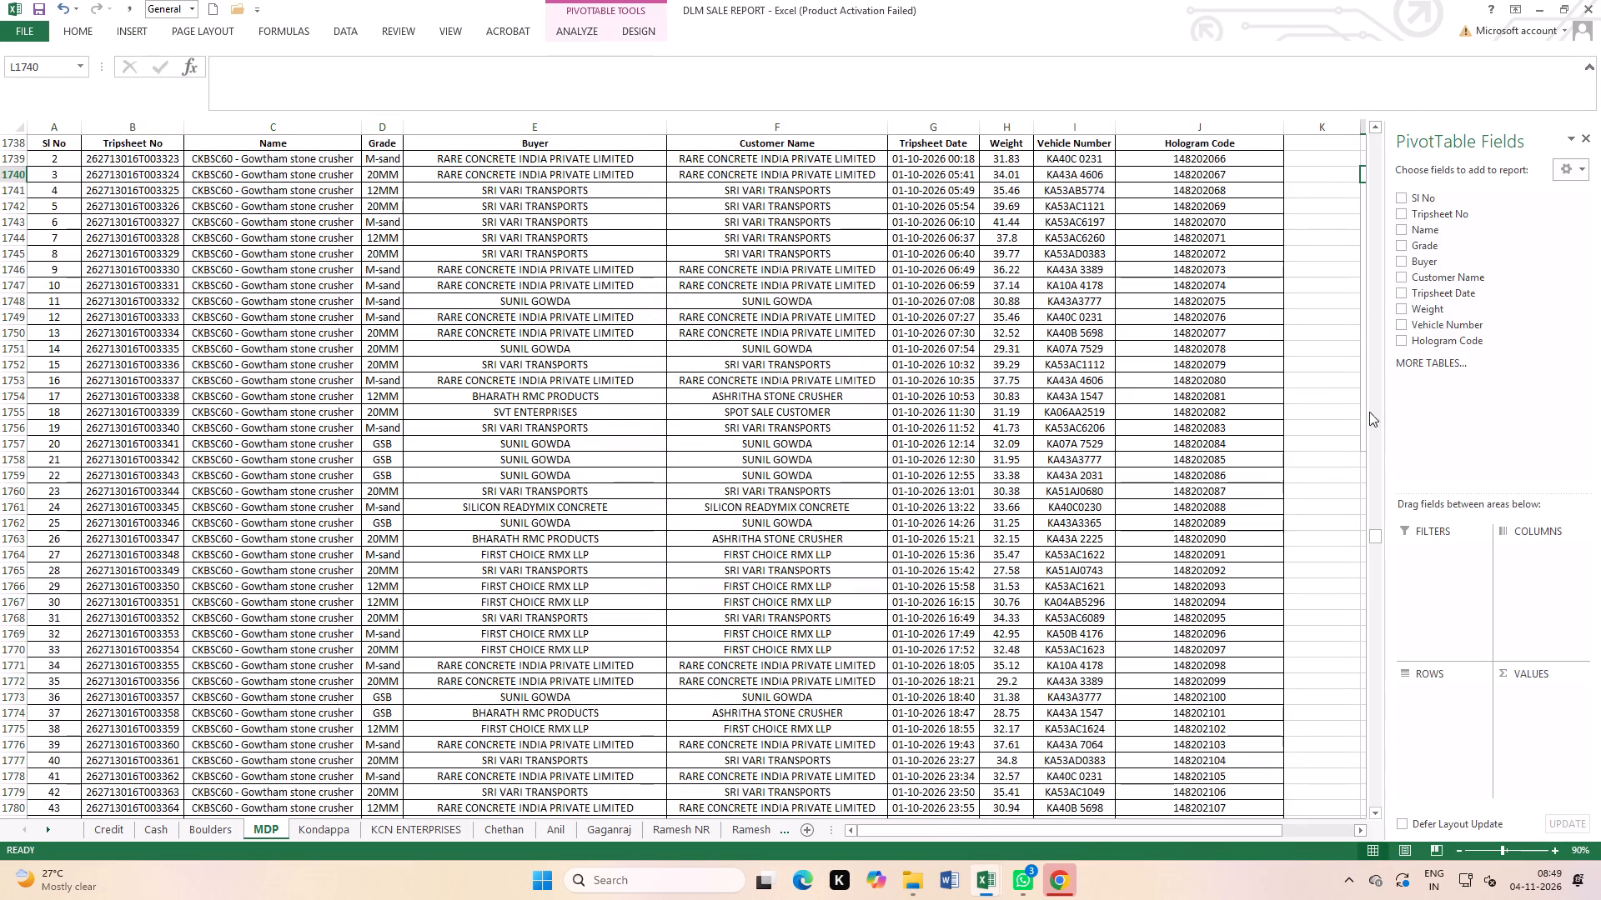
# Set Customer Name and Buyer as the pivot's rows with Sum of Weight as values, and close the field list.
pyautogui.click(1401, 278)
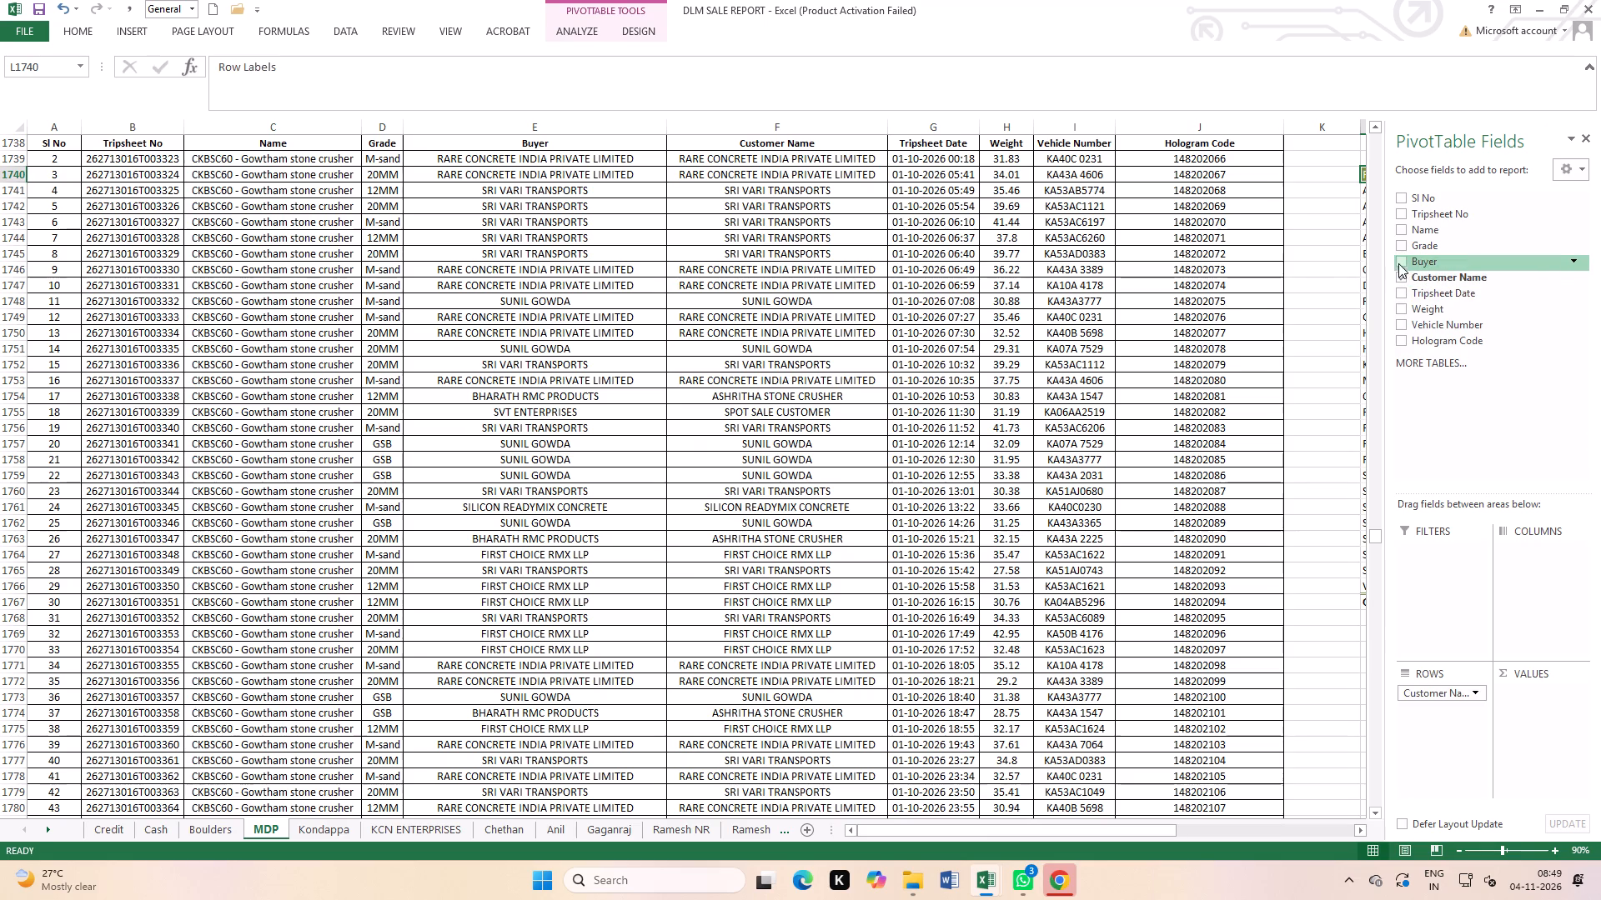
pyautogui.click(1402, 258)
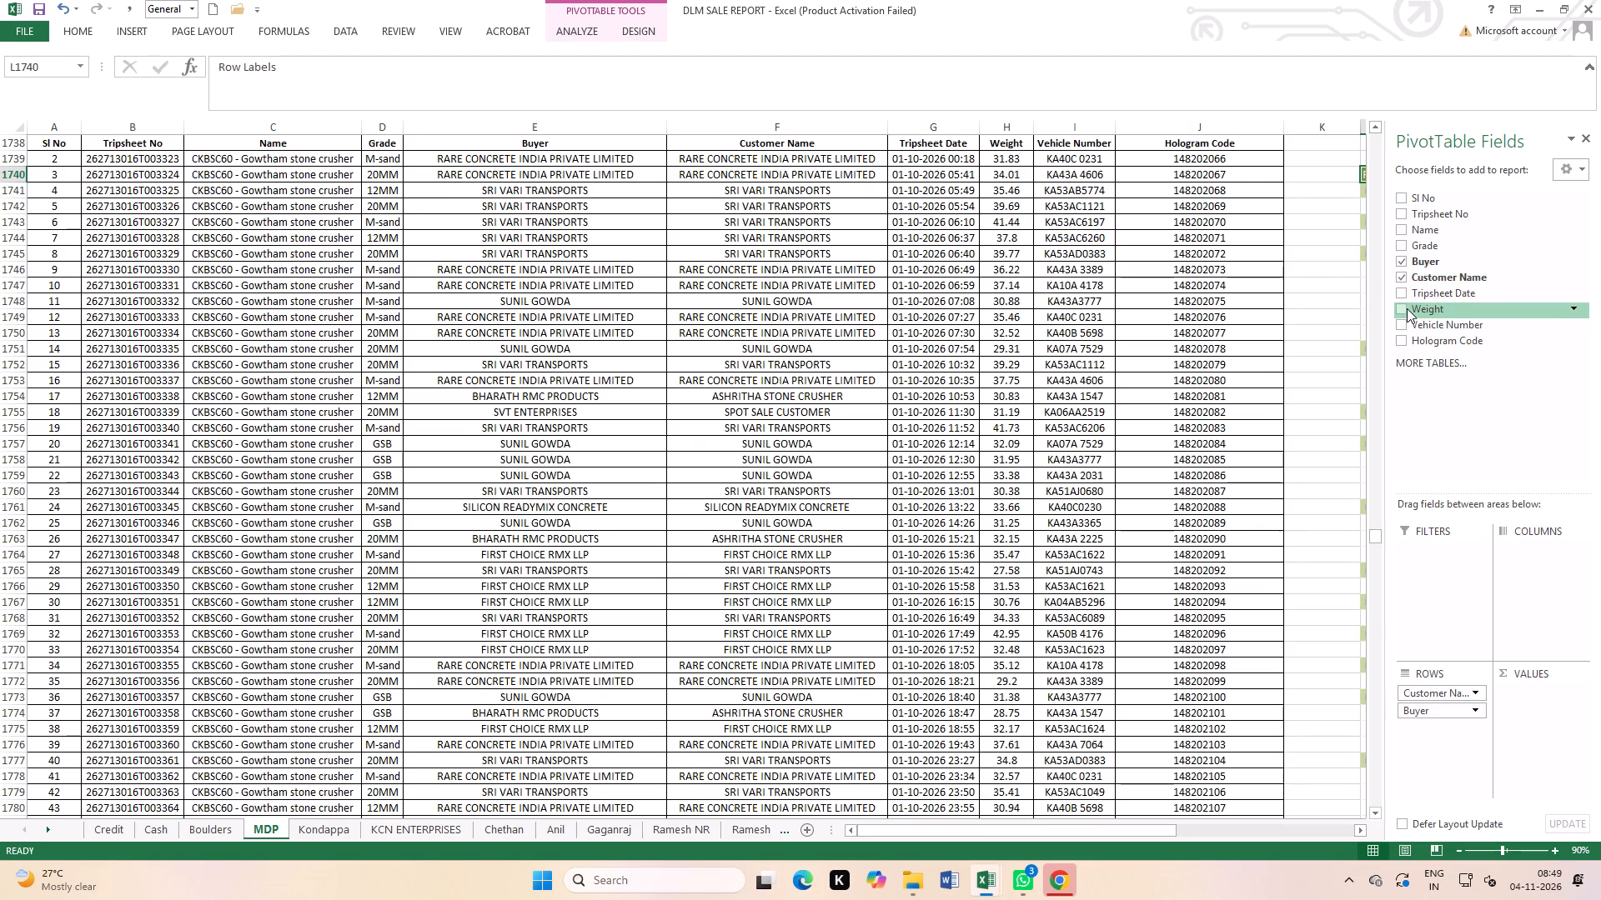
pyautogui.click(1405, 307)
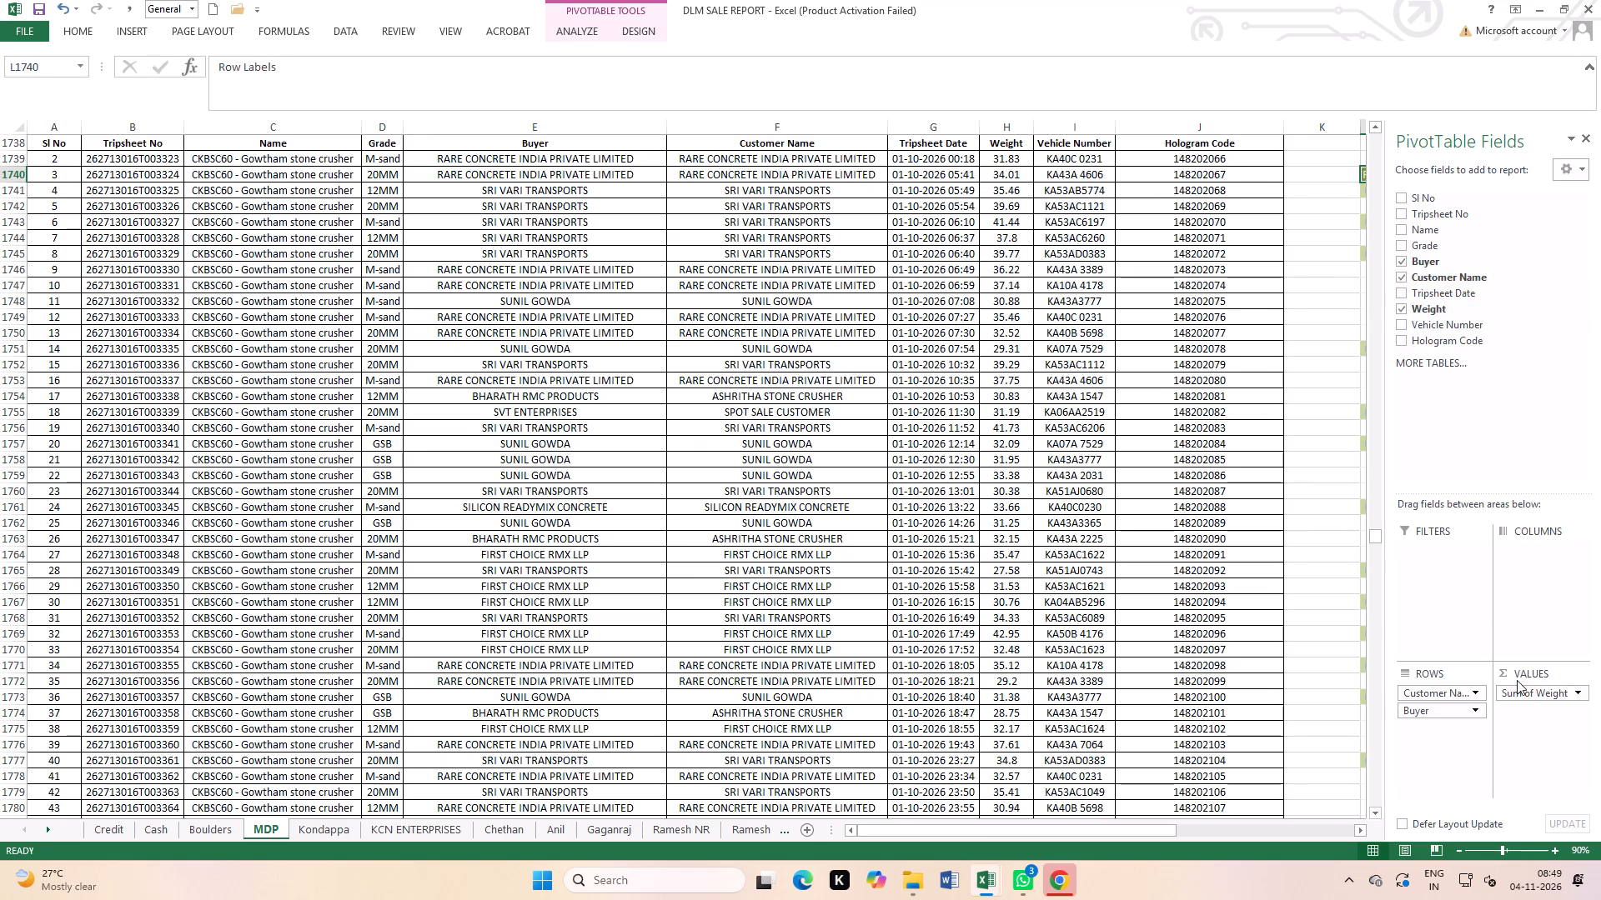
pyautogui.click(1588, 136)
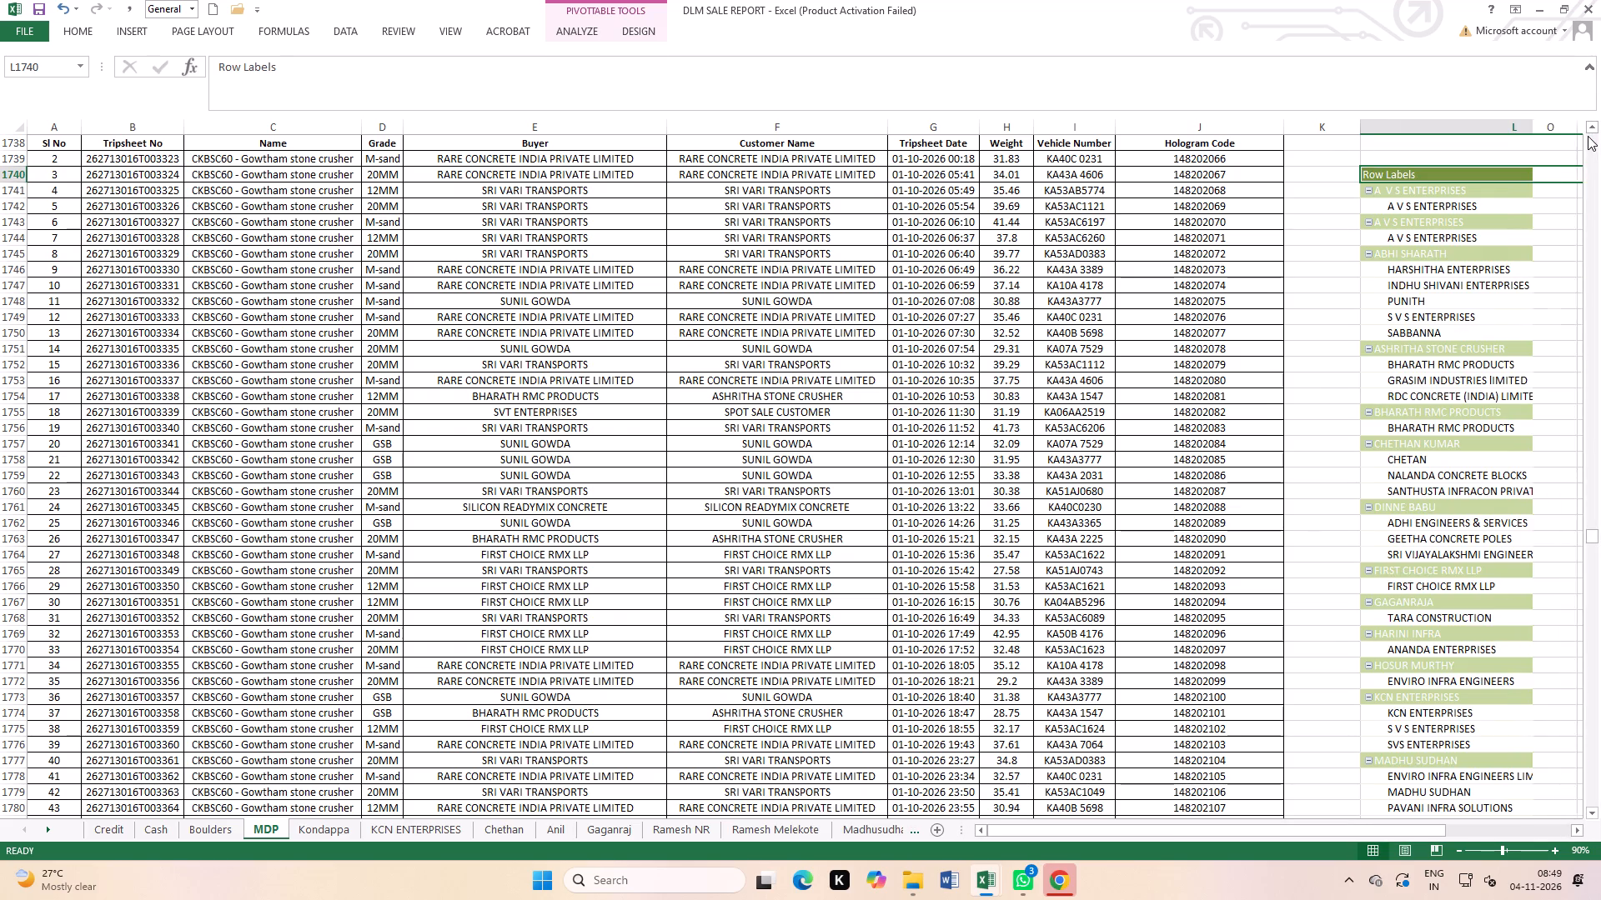
# Examine the pivot's weight totals by customer and buyer, down through the SPOT SALE CUSTOMER group.
pyautogui.moveTo(1417, 832); pyautogui.dragTo(1518, 833)
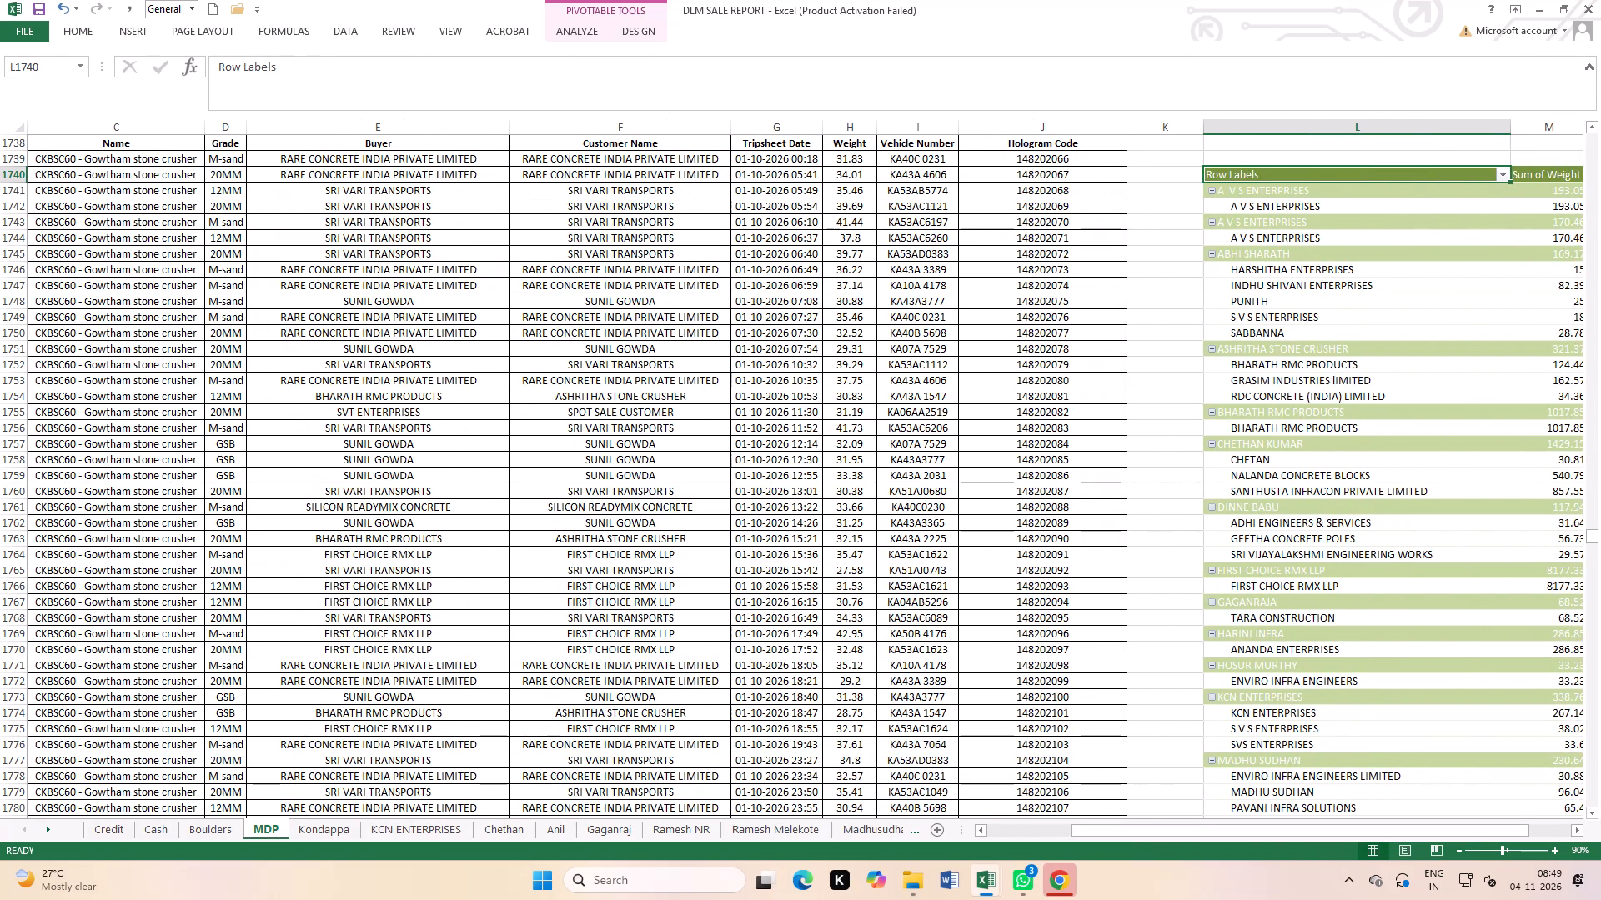
pyautogui.moveTo(1409, 824); pyautogui.dragTo(1496, 826)
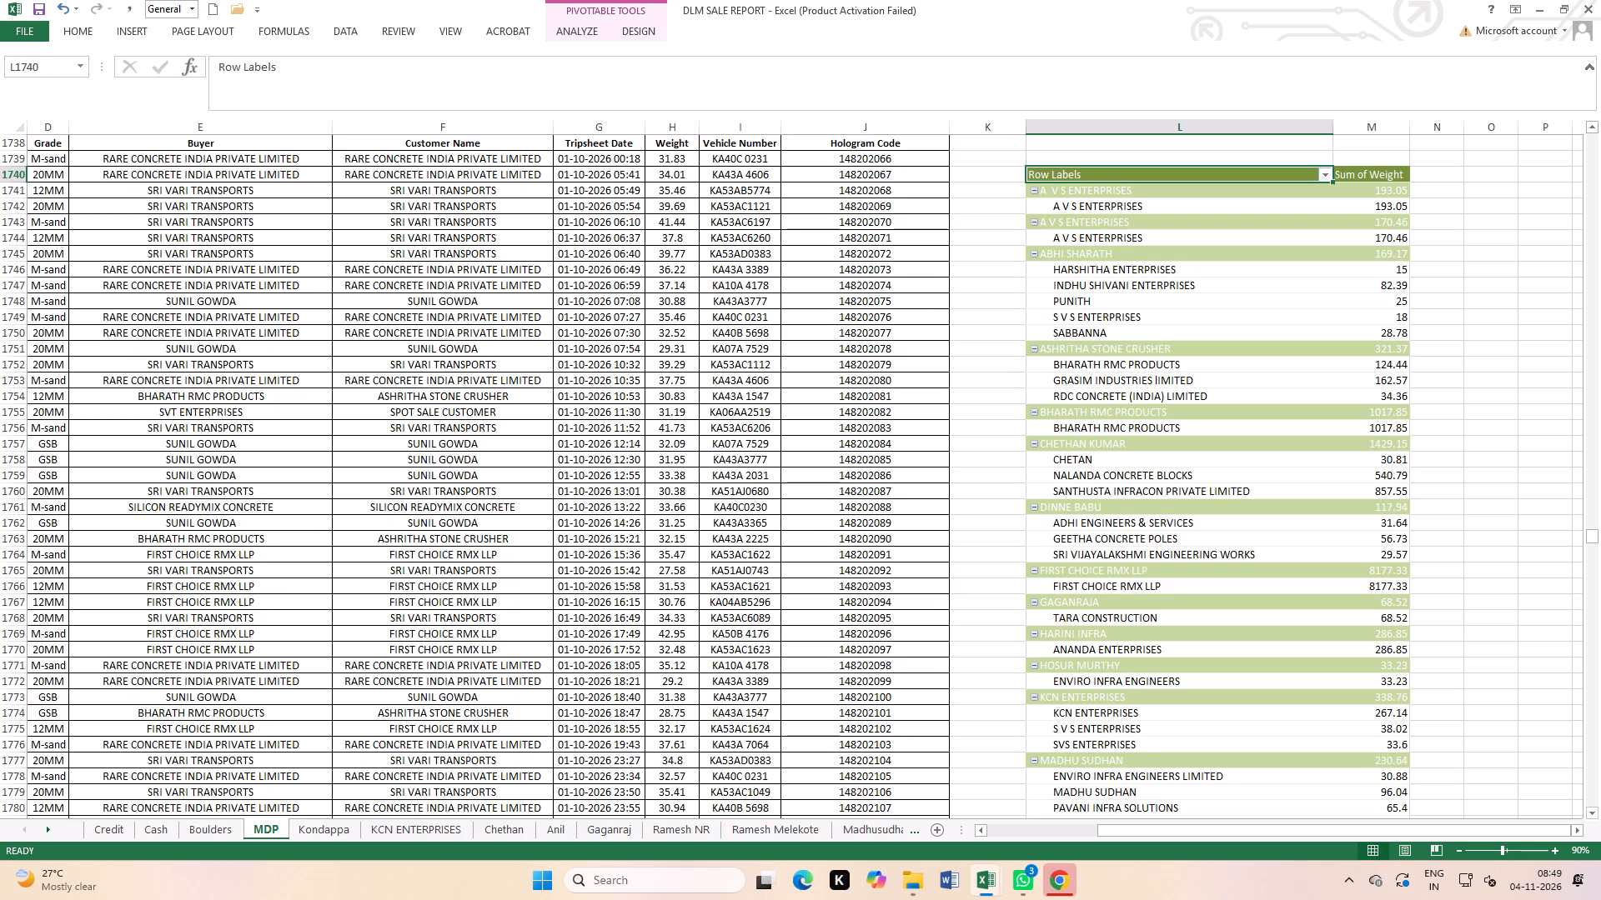
pyautogui.scroll(-2, 1221, 499)
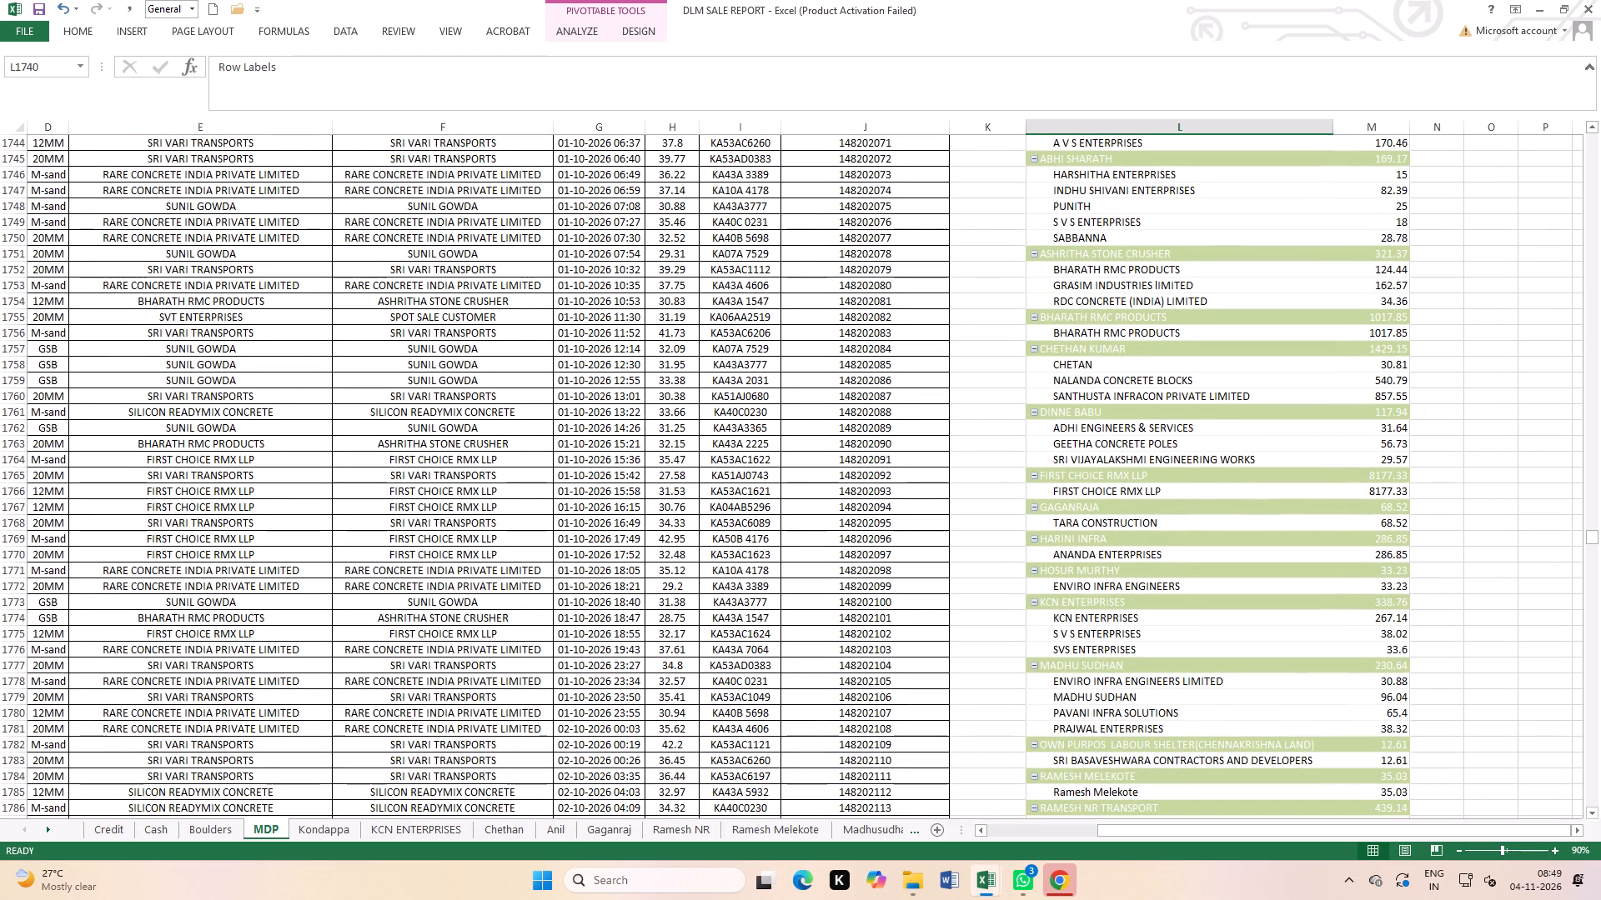
pyautogui.scroll(-2, 1221, 499)
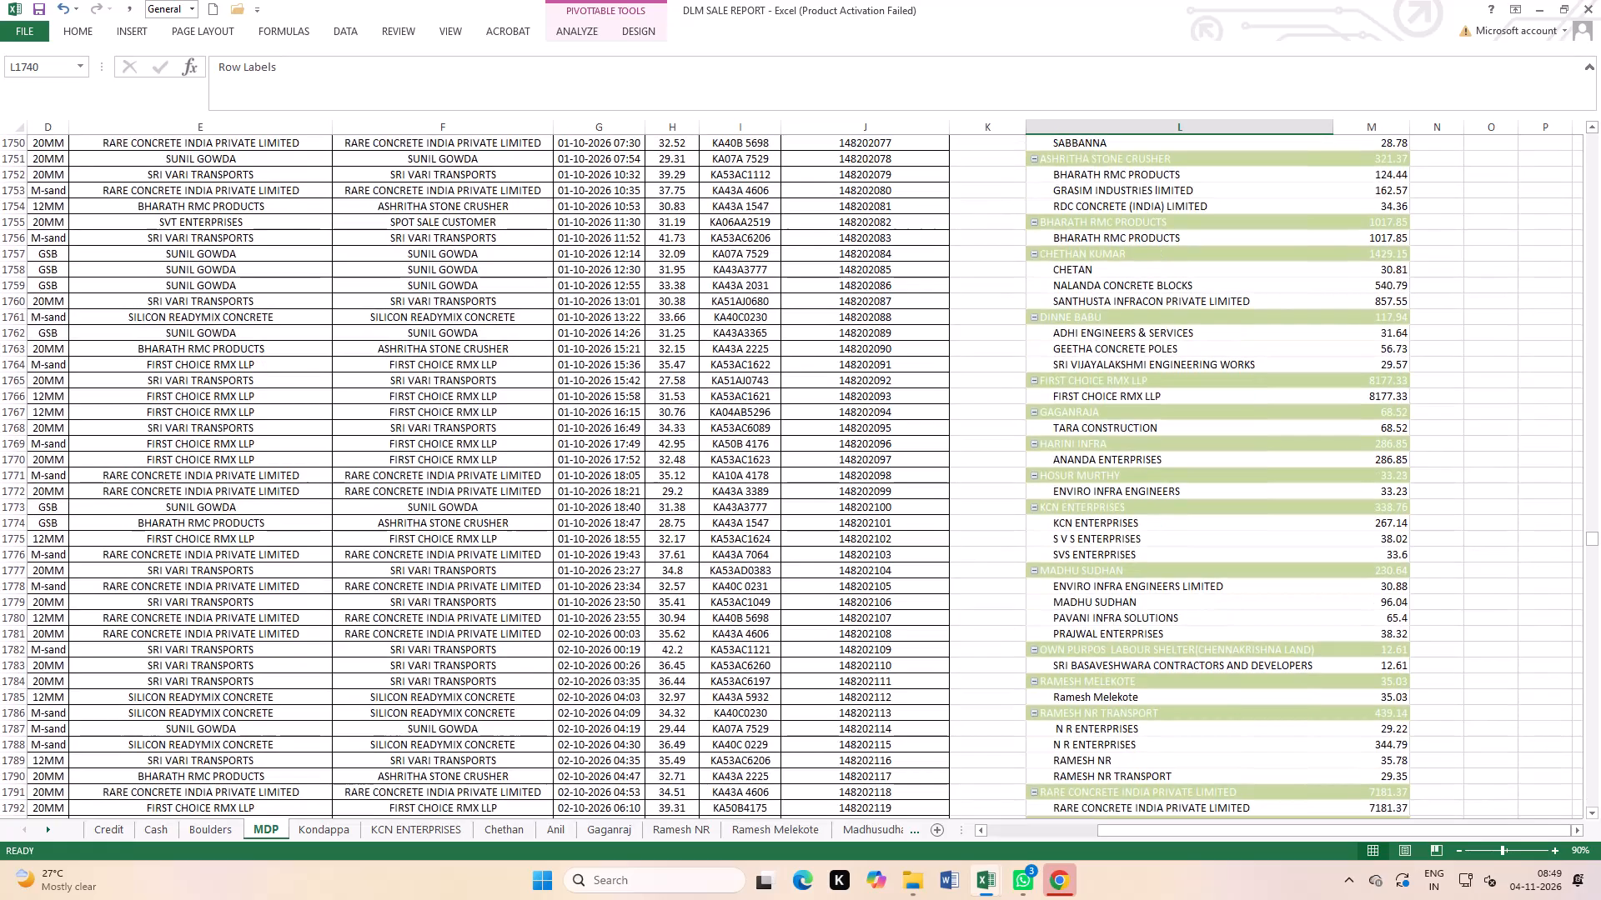
pyautogui.scroll(-1, 1221, 499)
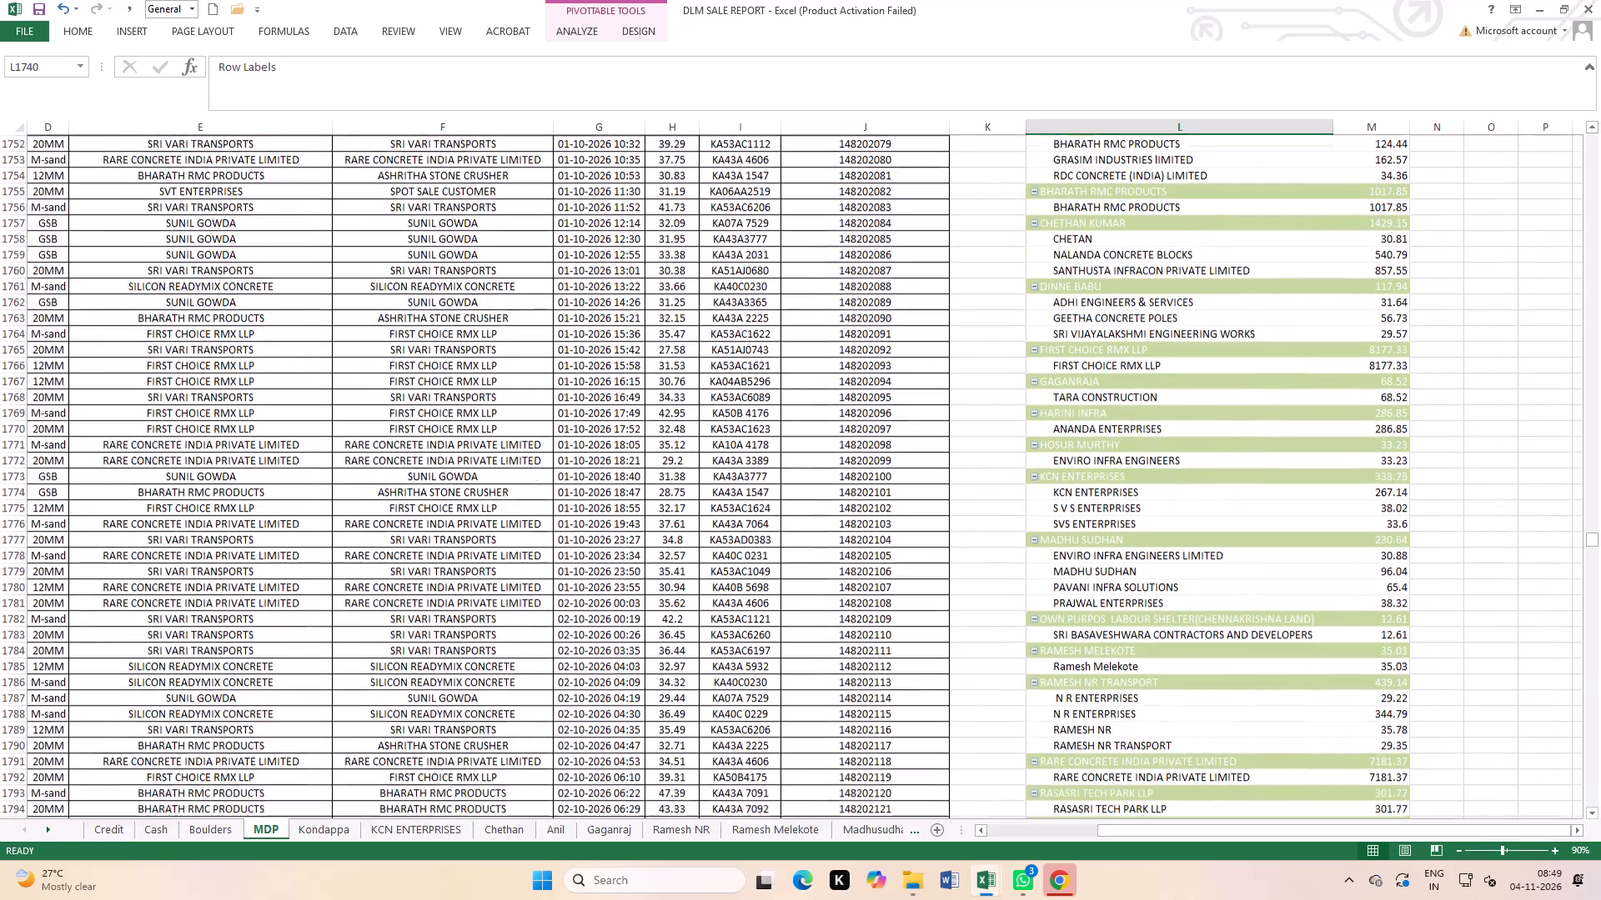
pyautogui.scroll(-2, 1221, 499)
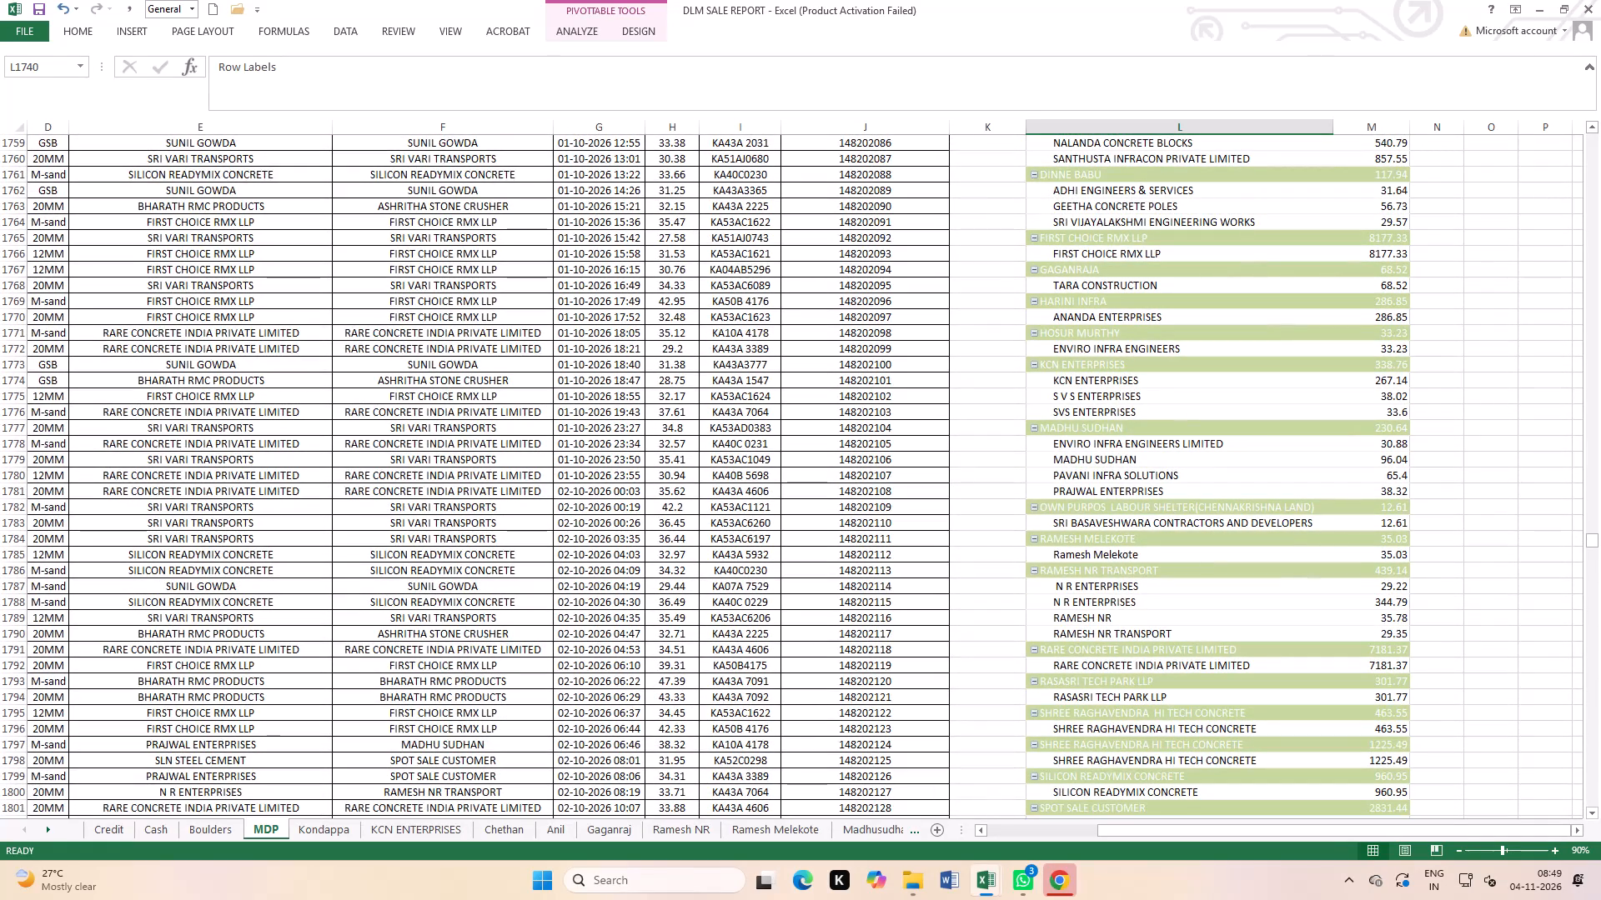
pyautogui.scroll(-3, 1221, 499)
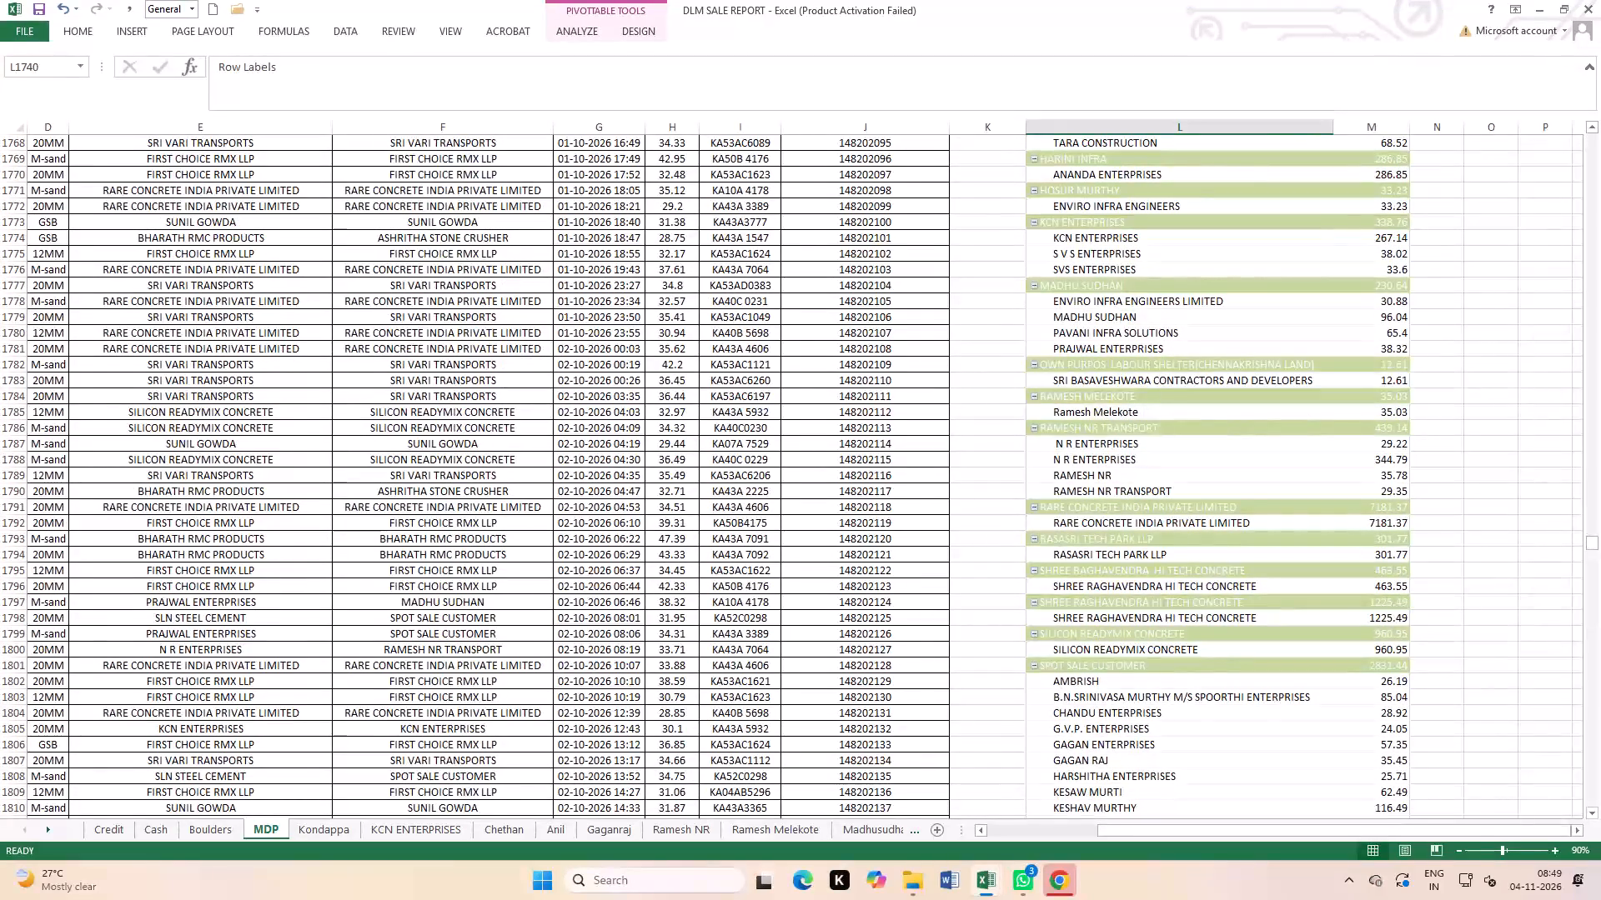
pyautogui.scroll(-3, 1469, 461)
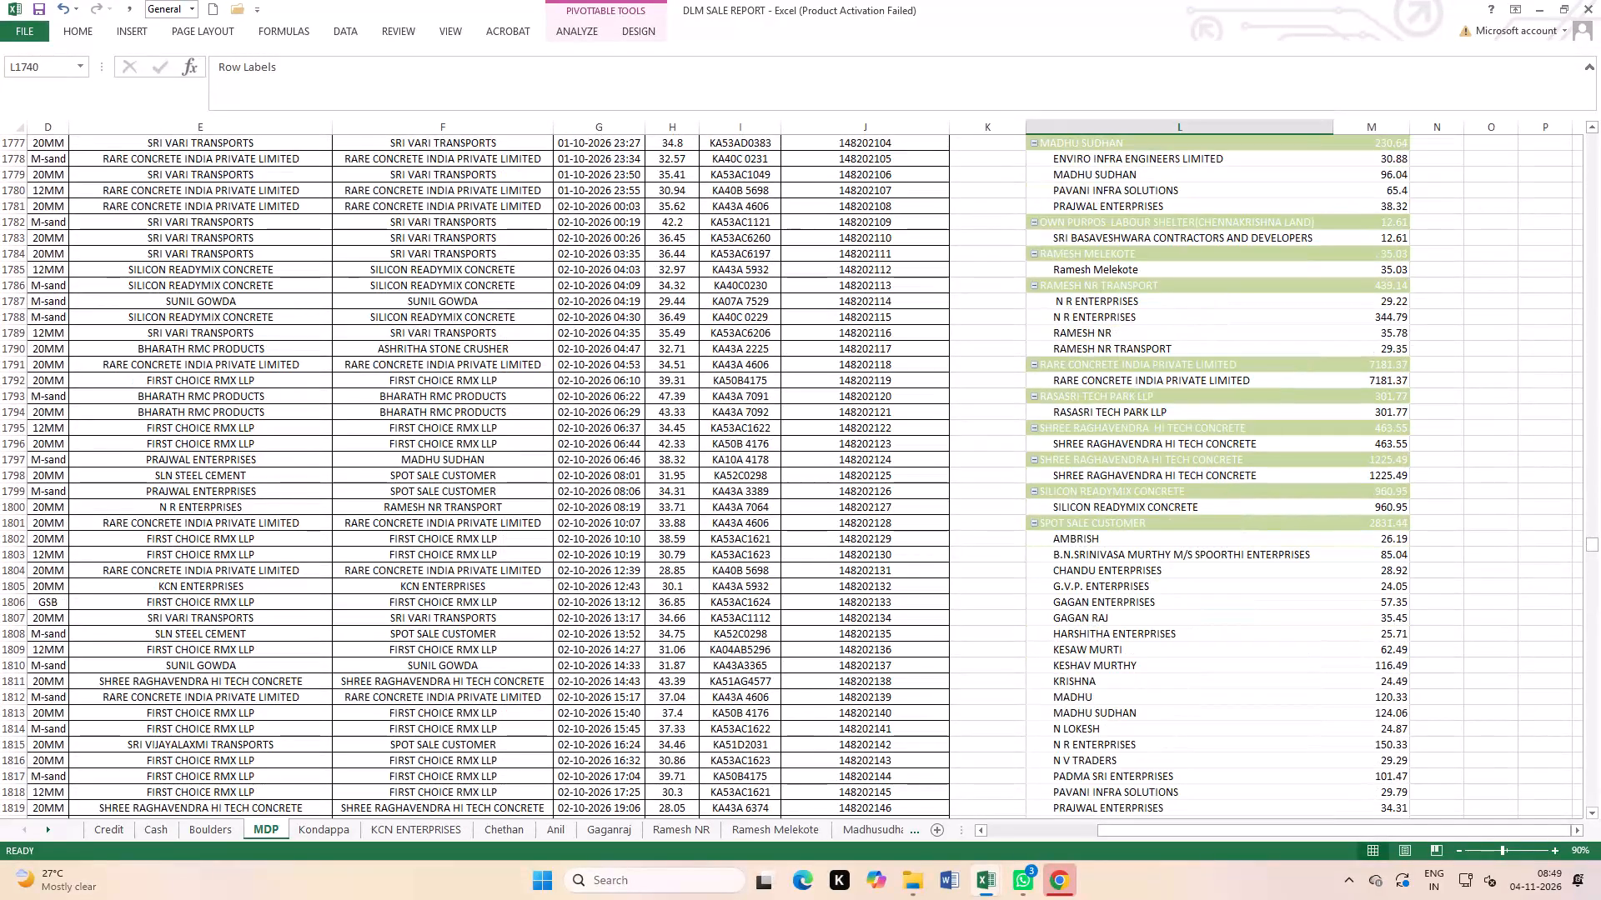
pyautogui.scroll(-1, 1468, 461)
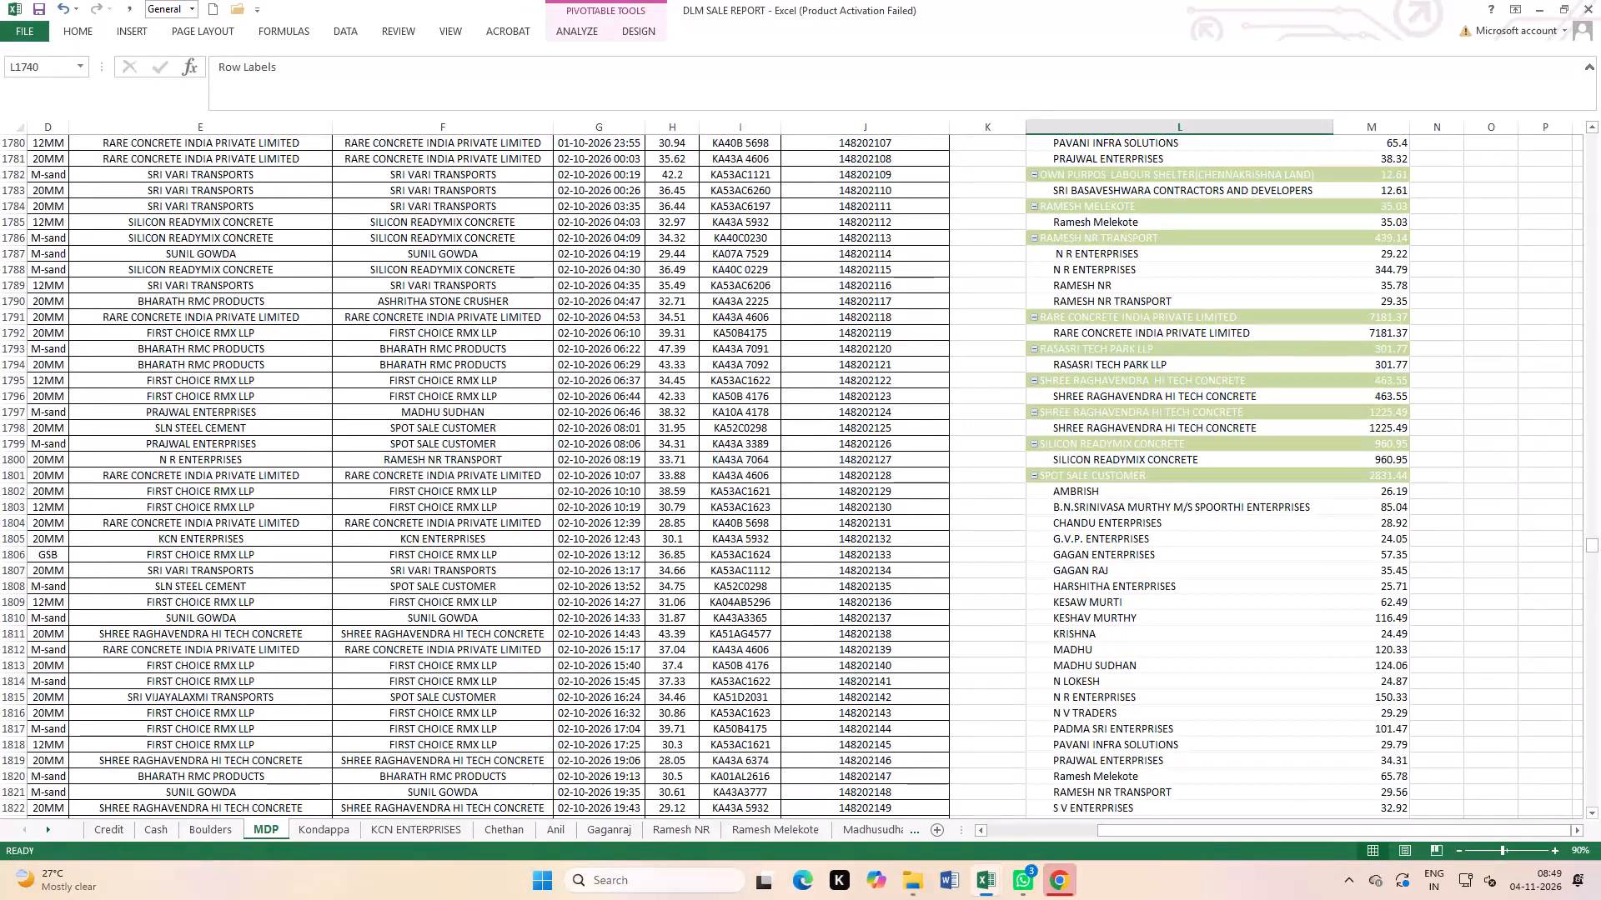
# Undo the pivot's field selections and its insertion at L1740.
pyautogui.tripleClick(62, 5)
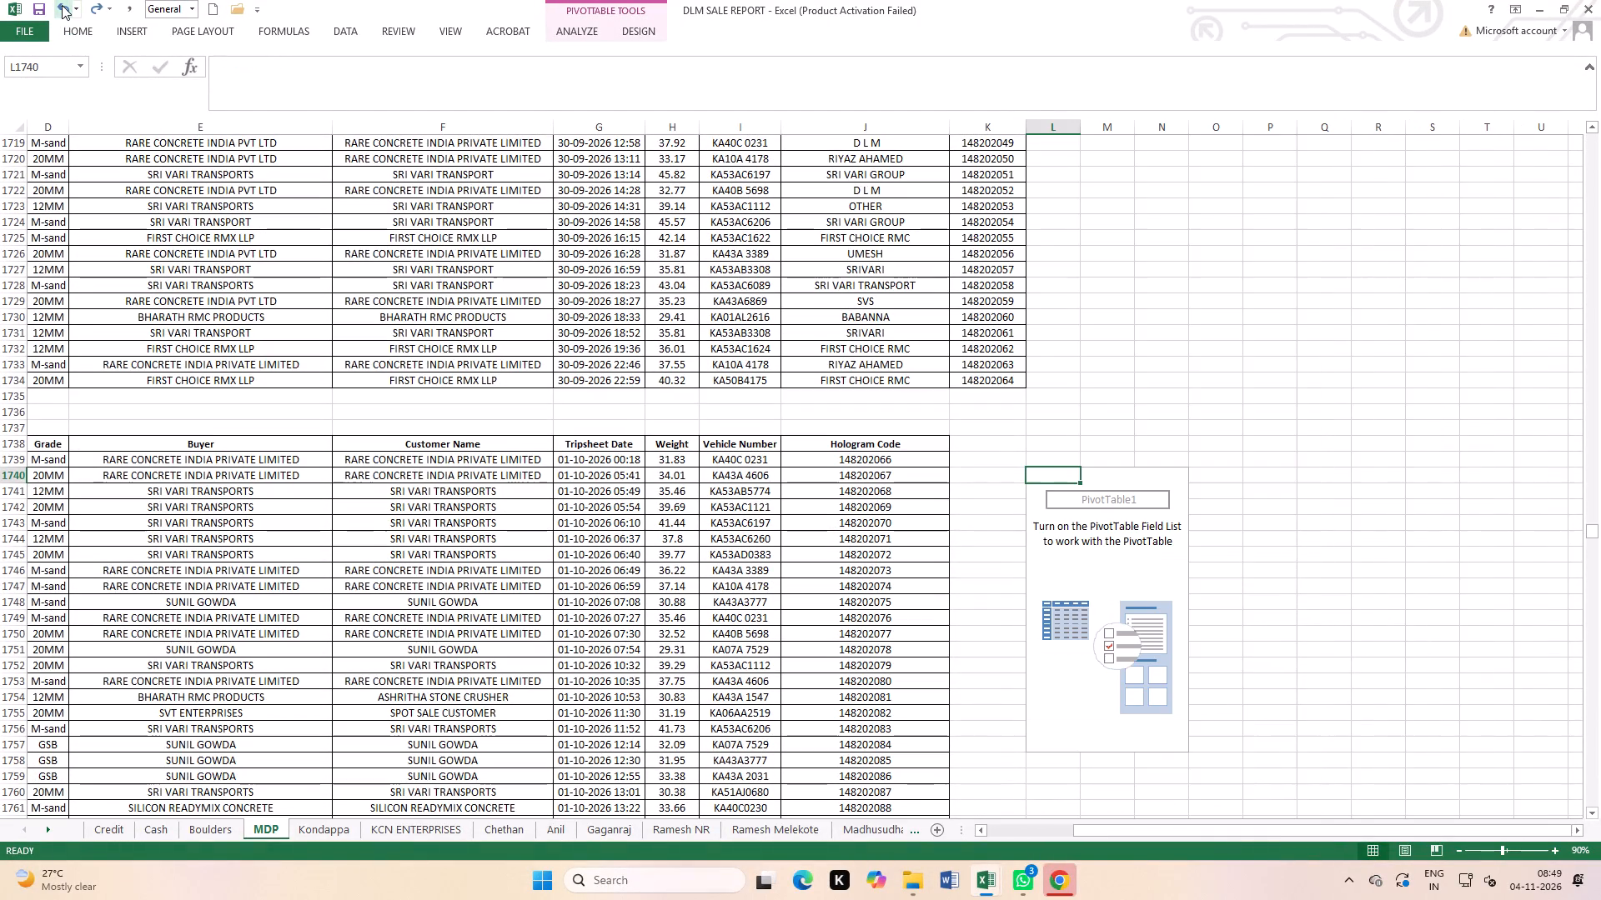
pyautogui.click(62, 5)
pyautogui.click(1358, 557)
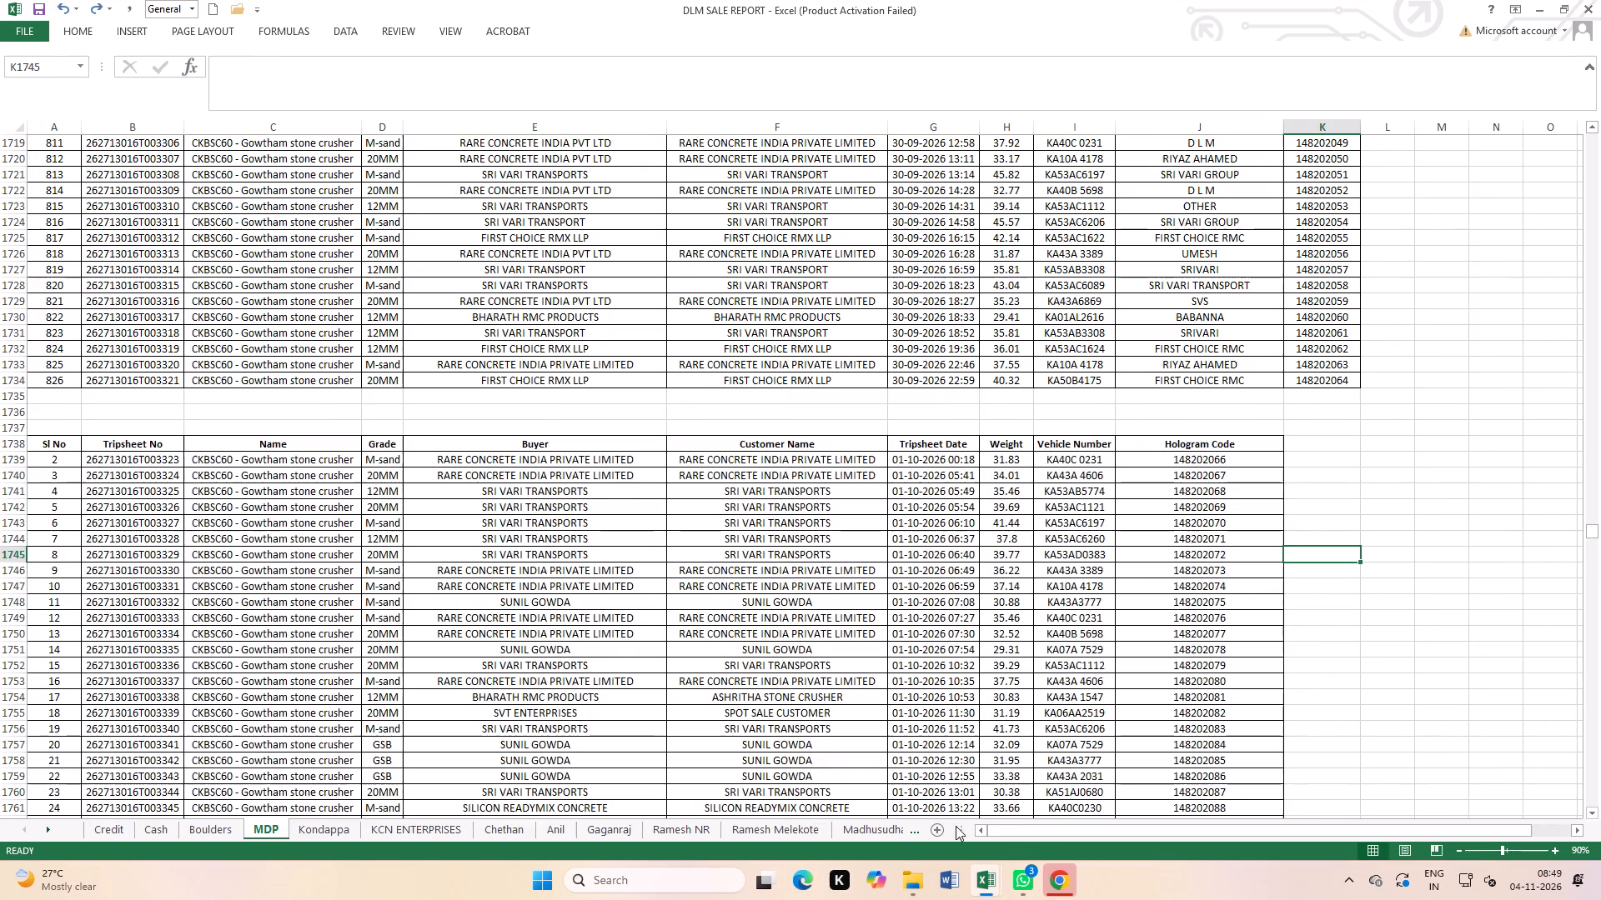
# Save the DLM SALE REPORT workbook.
pyautogui.click(38, 2)
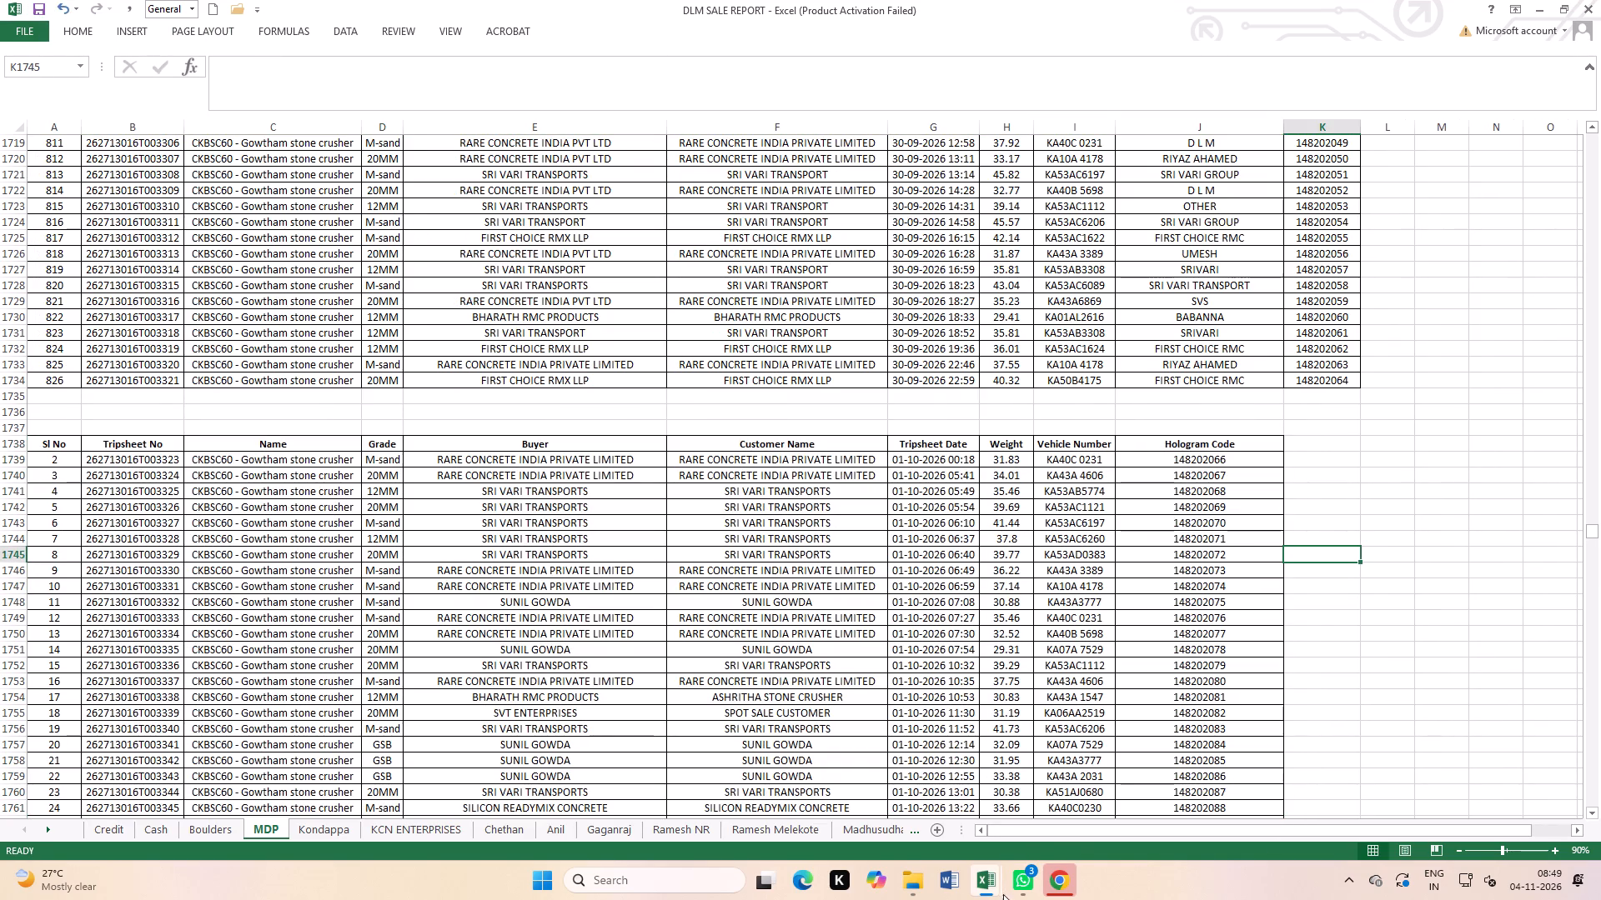
# Switch to File Explorer, open the Word document 958 (31) from the Downloads folder, and dismiss the Office activation wizard.
pyautogui.click(916, 885)
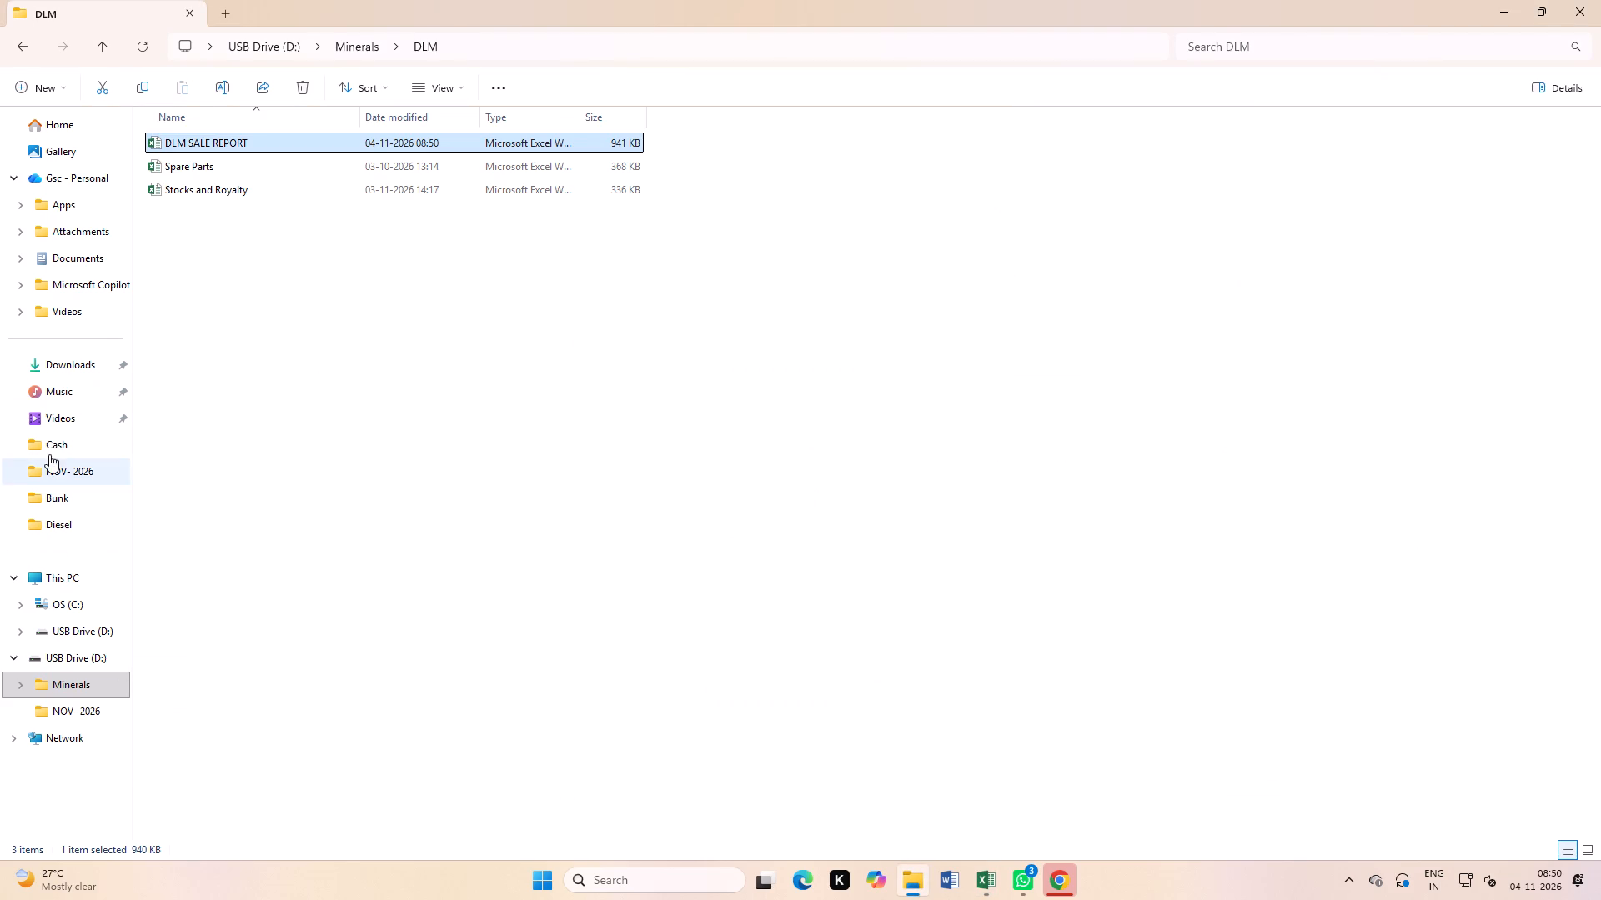
pyautogui.click(48, 349)
pyautogui.click(58, 363)
pyautogui.scroll(-6, 262, 390)
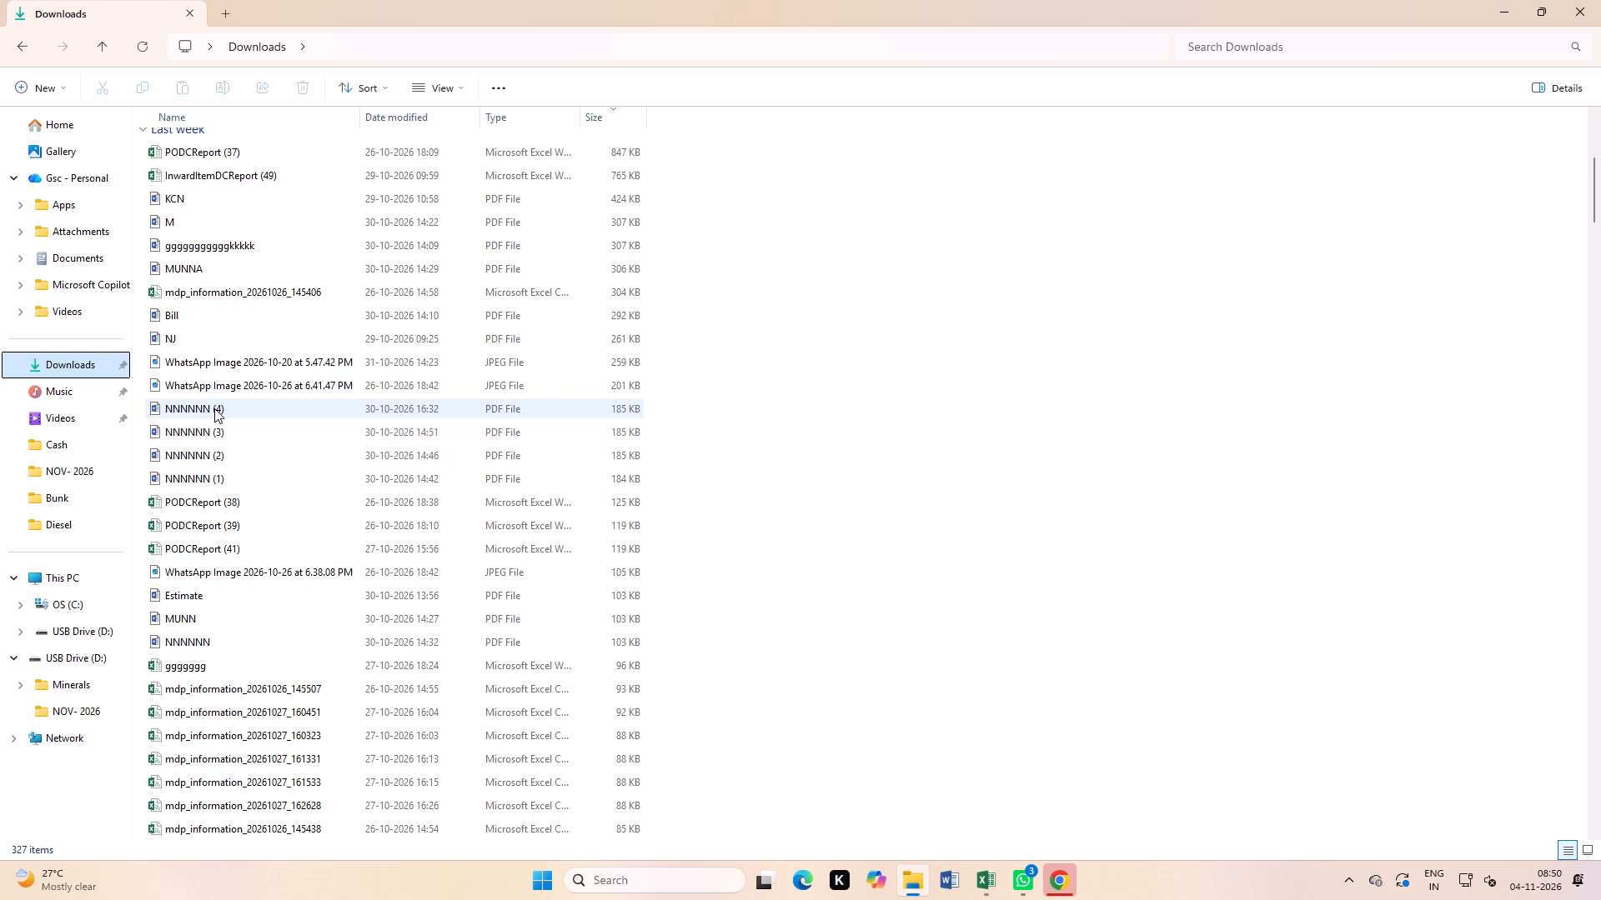
pyautogui.scroll(-5, 213, 412)
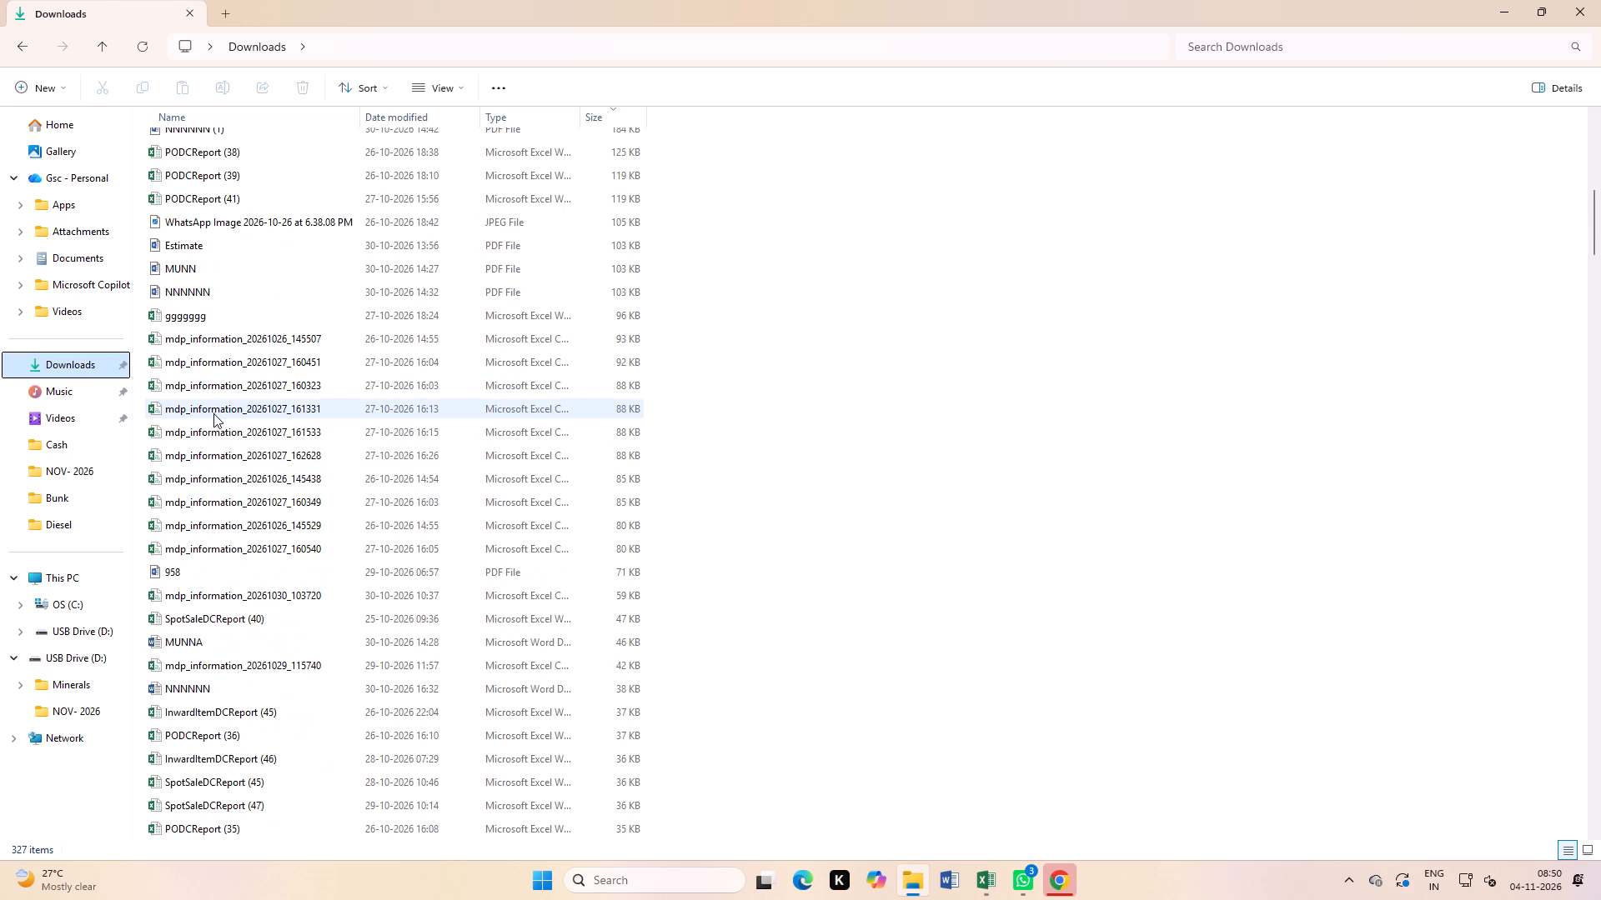
pyautogui.scroll(-8, 290, 638)
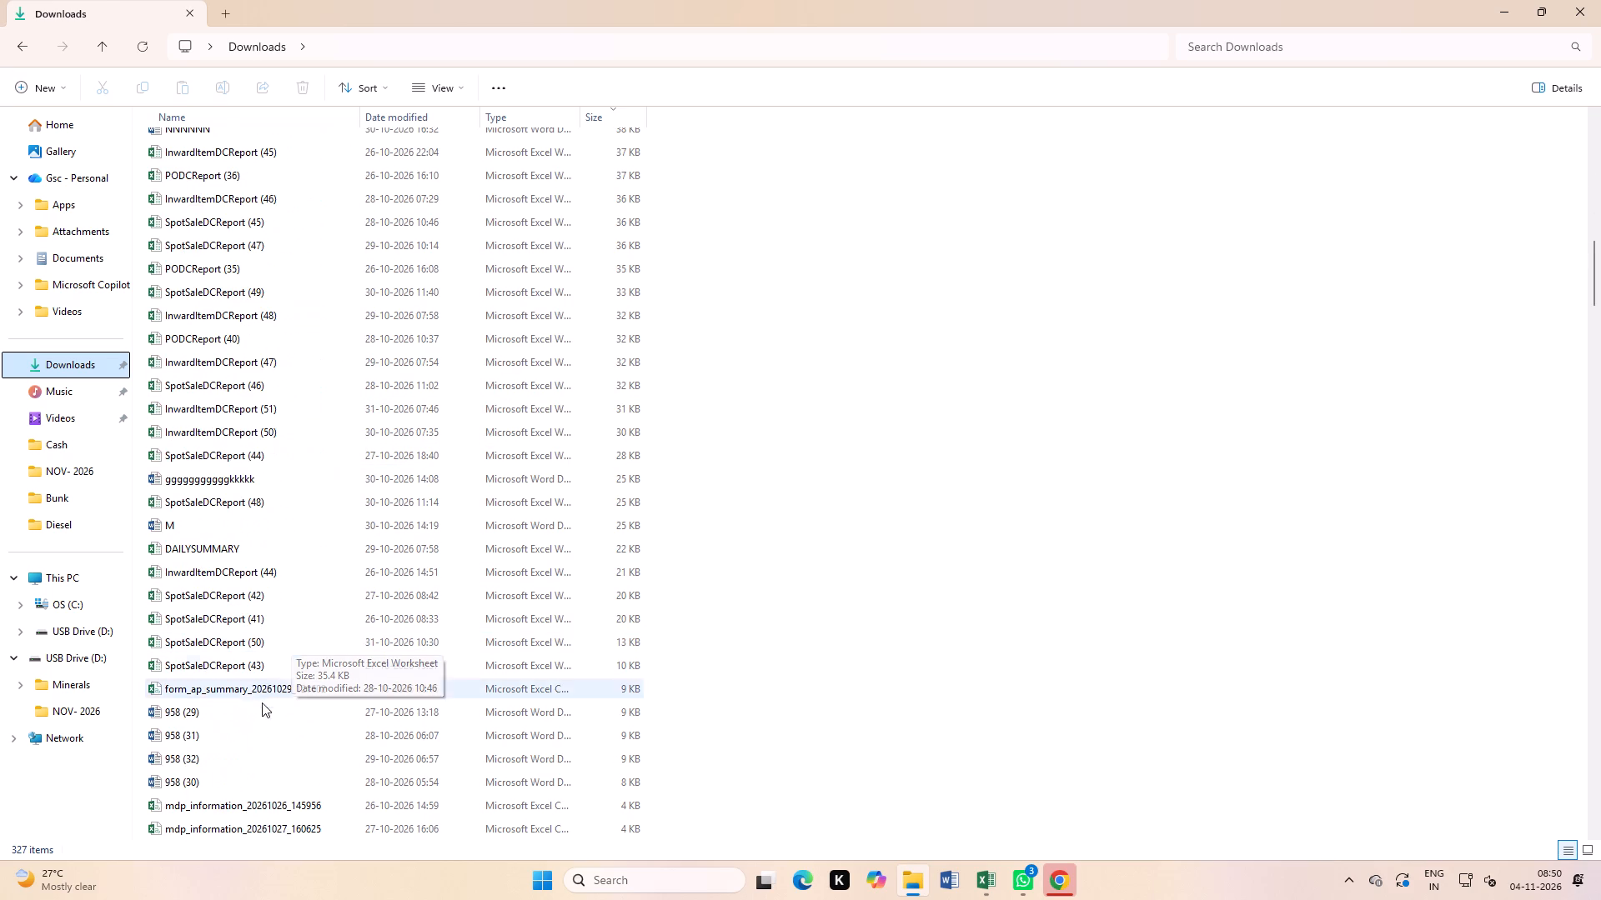
pyautogui.doubleClick(218, 737)
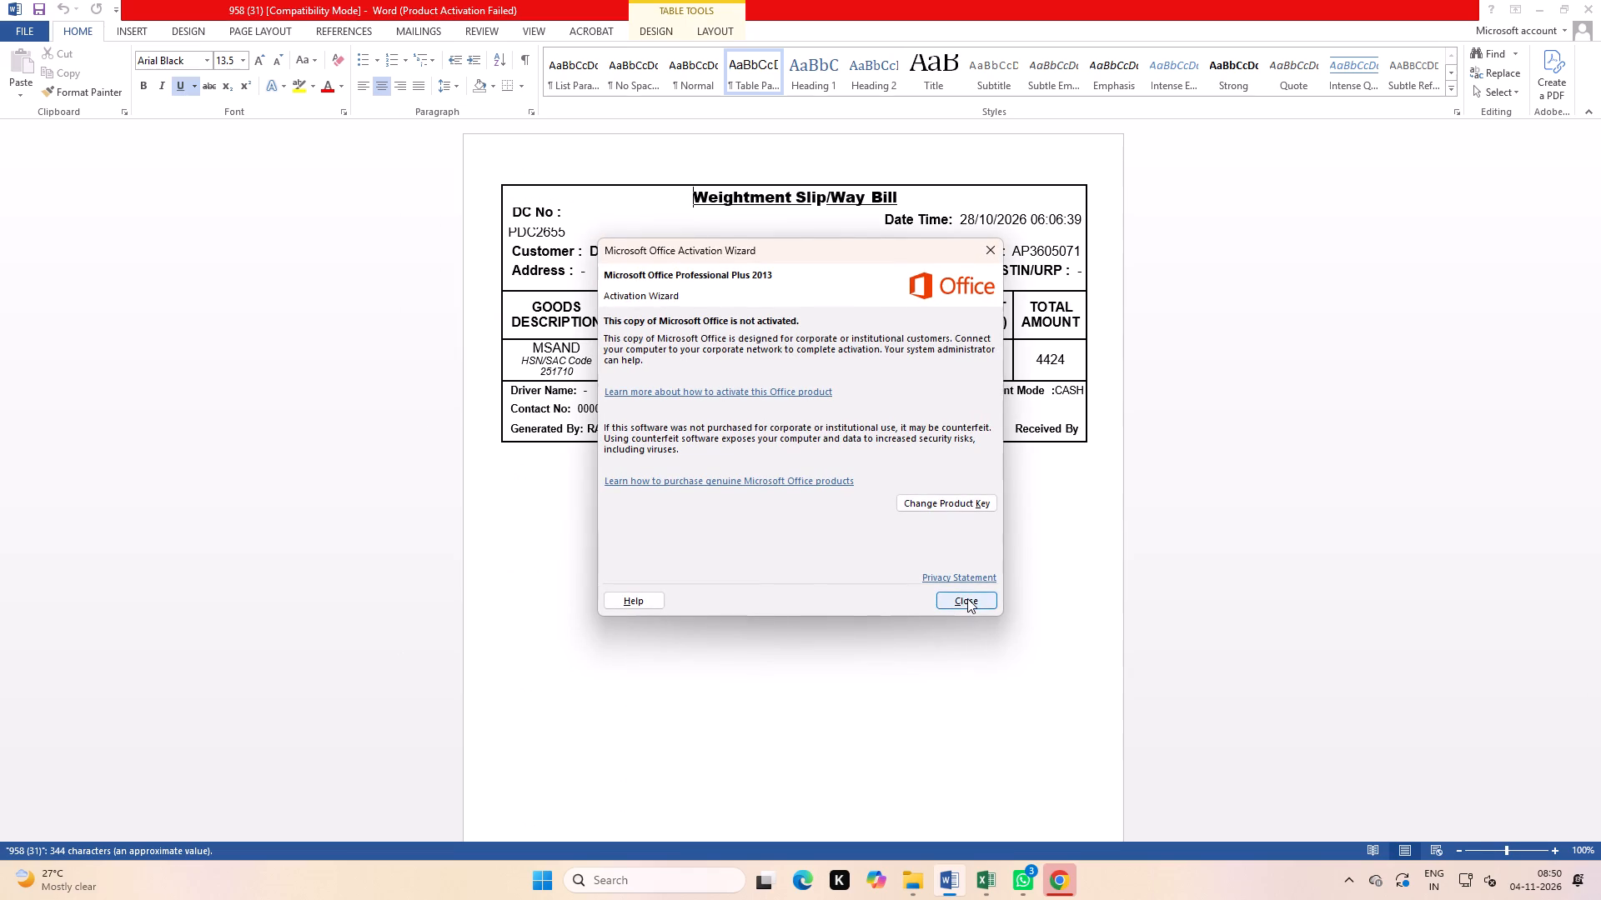
pyautogui.click(967, 598)
pyautogui.click(1251, 482)
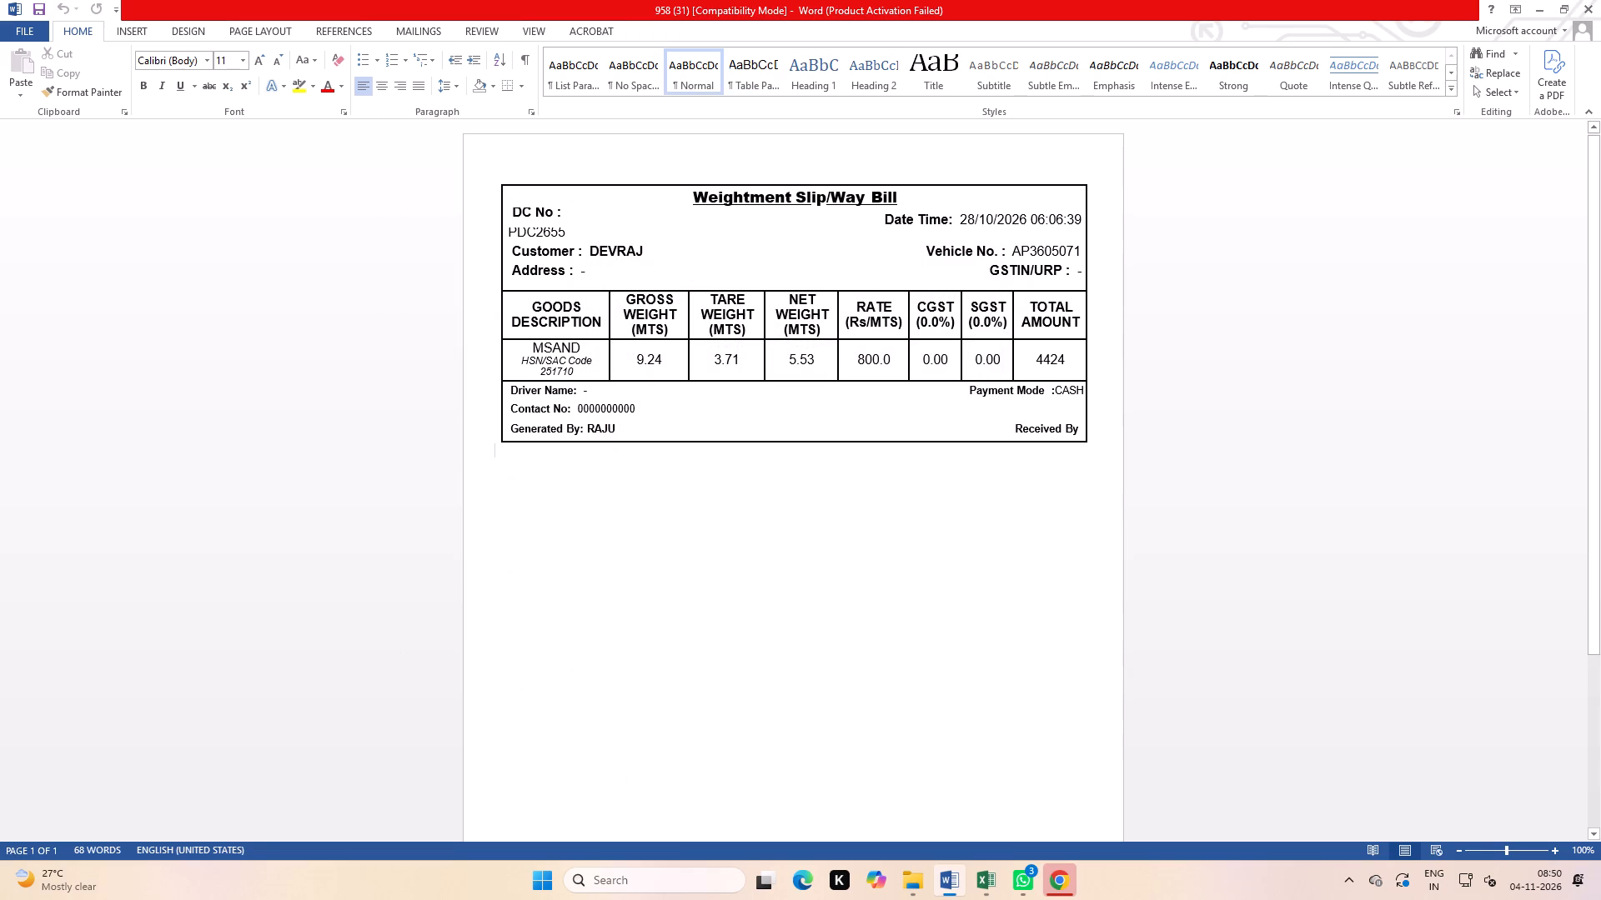
# Replace the DC No on the weighment slip with SS2847.
pyautogui.click(585, 225)
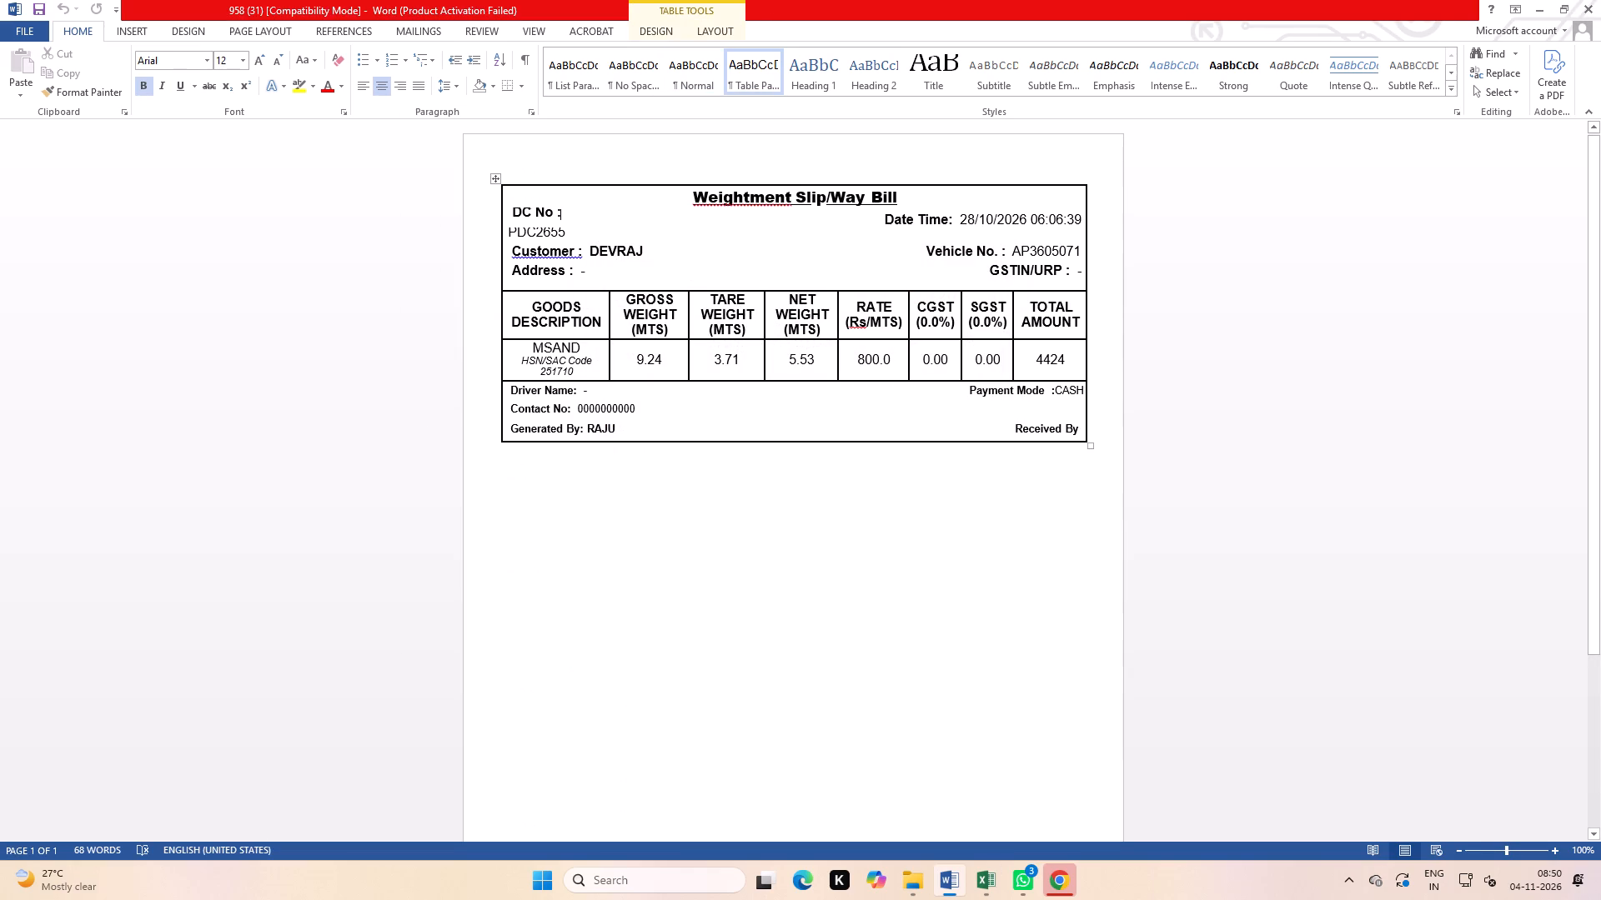
pyautogui.click(572, 234)
pyautogui.press('BackSpace')
pyautogui.press('BackSpace')
pyautogui.press('BackSpace')
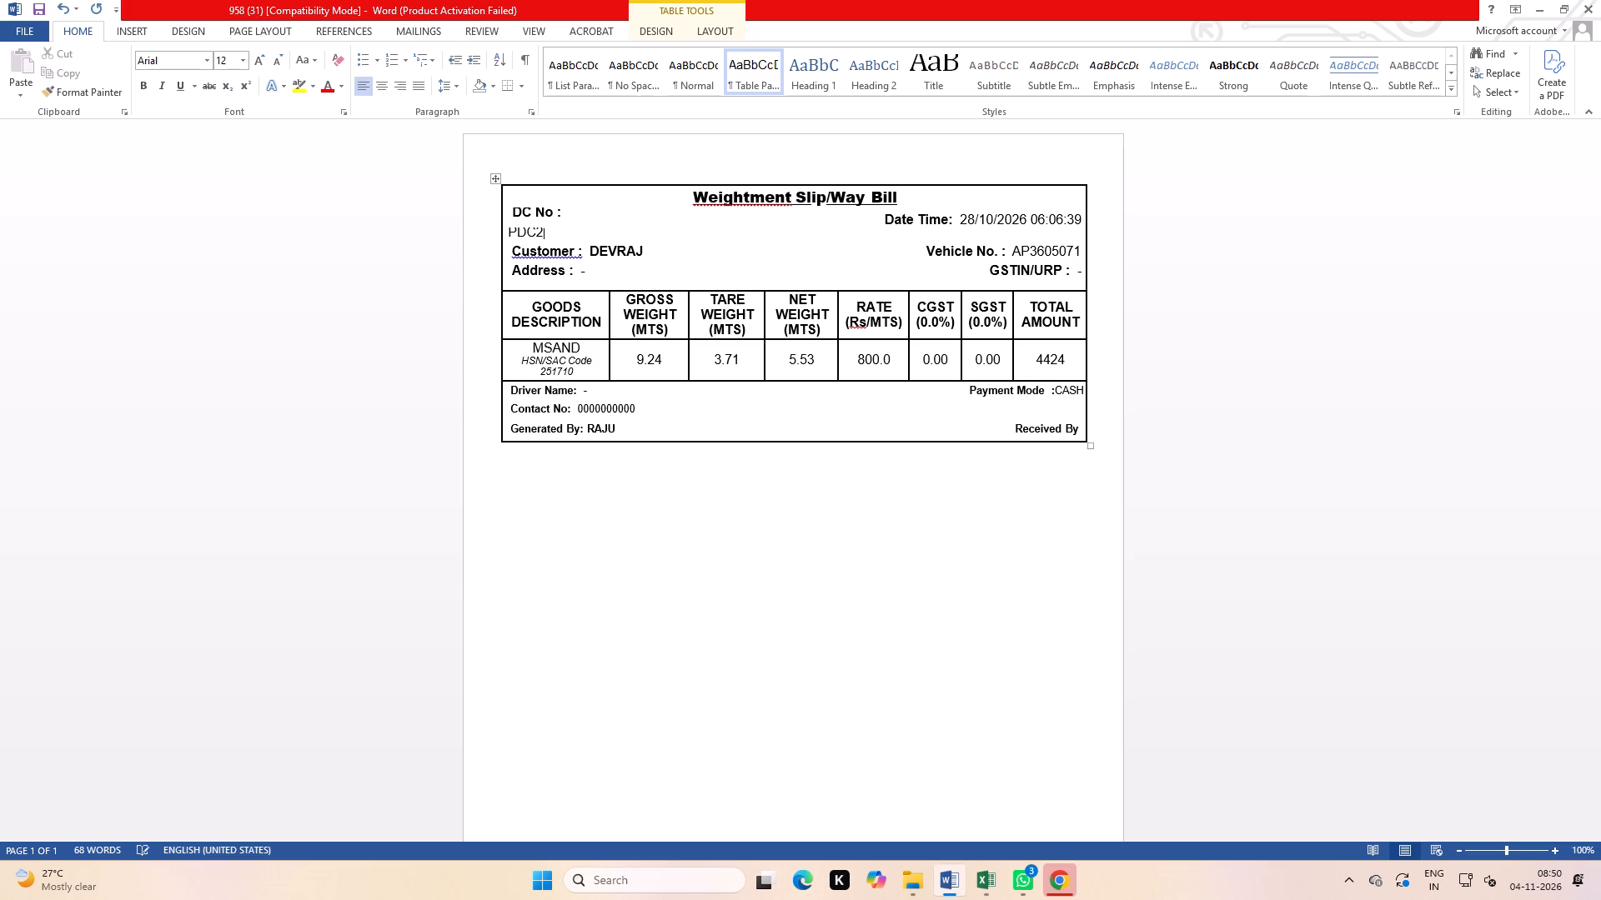
pyautogui.press('BackSpace')
pyautogui.press('BackSpace')
pyautogui.press('BackSpace')
pyautogui.press('BackSpace')
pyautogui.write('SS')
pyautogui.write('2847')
# Change the slip's customer name to SURESH.
pyautogui.click(650, 246)
pyautogui.press('BackSpace')
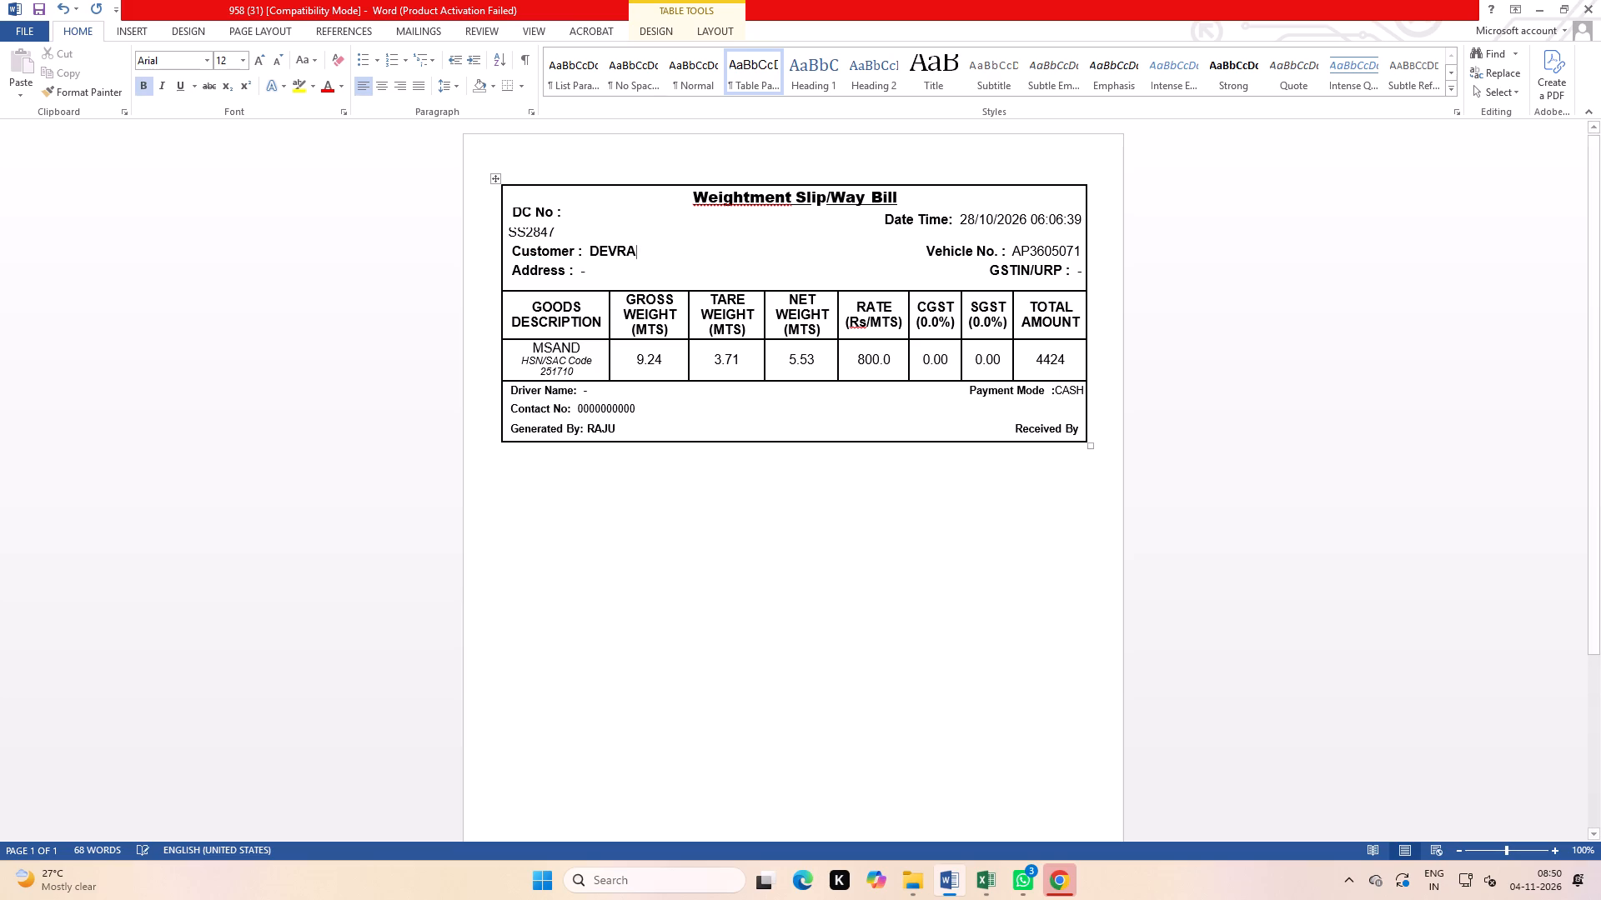
pyautogui.press('BackSpace')
pyautogui.press('BackSpace')
pyautogui.press('BackSpace')
pyautogui.press('BackSpace')
pyautogui.press('BackSpace')
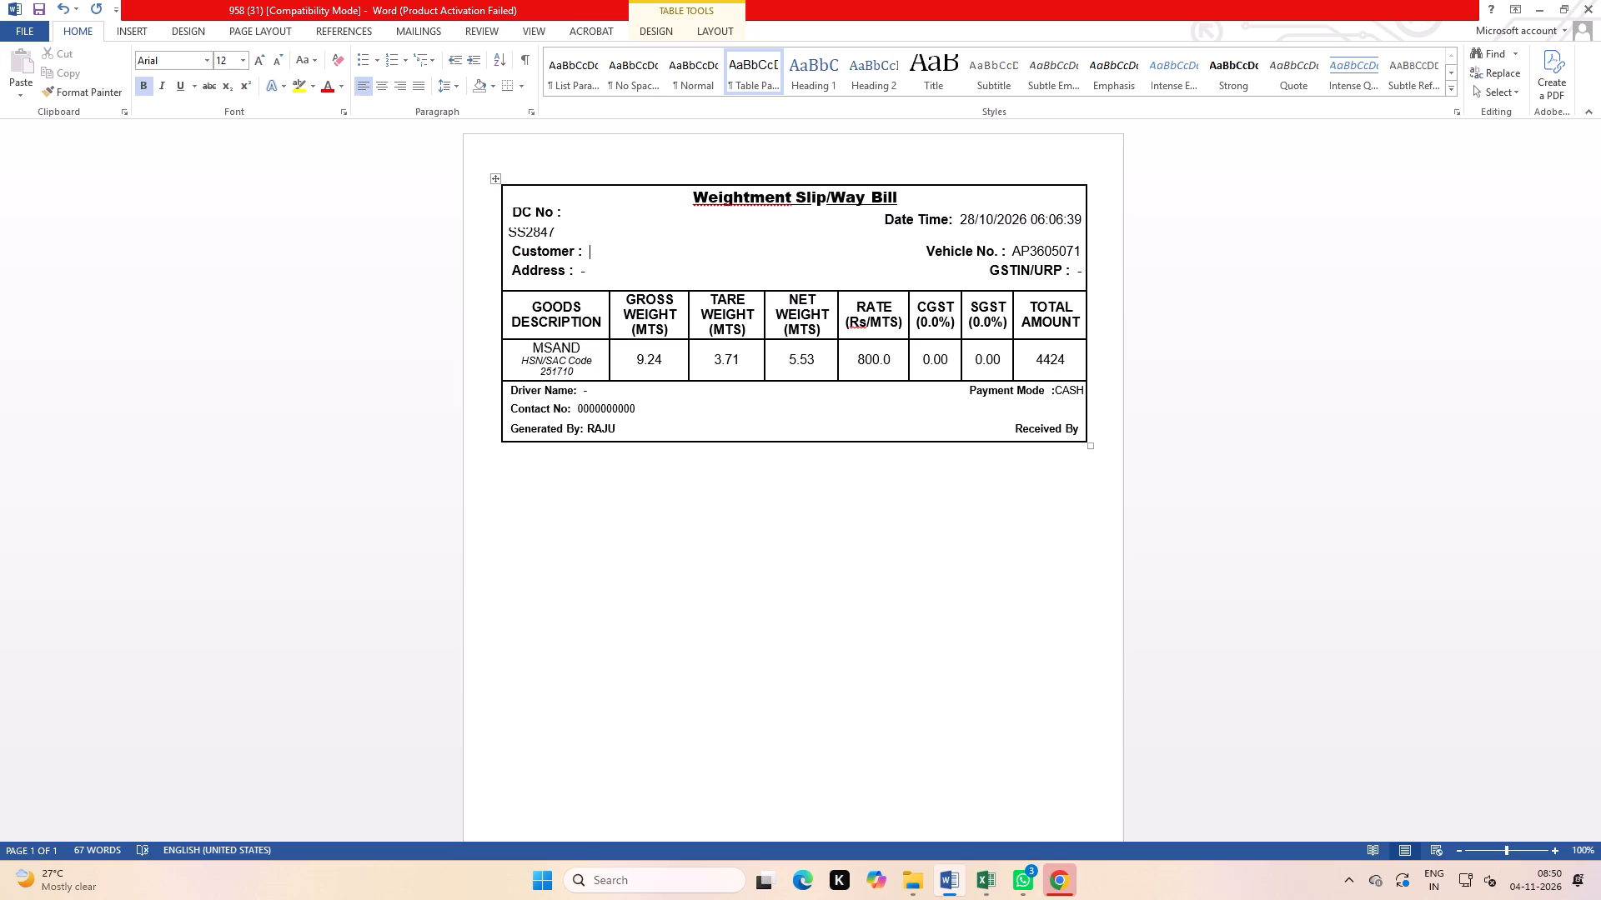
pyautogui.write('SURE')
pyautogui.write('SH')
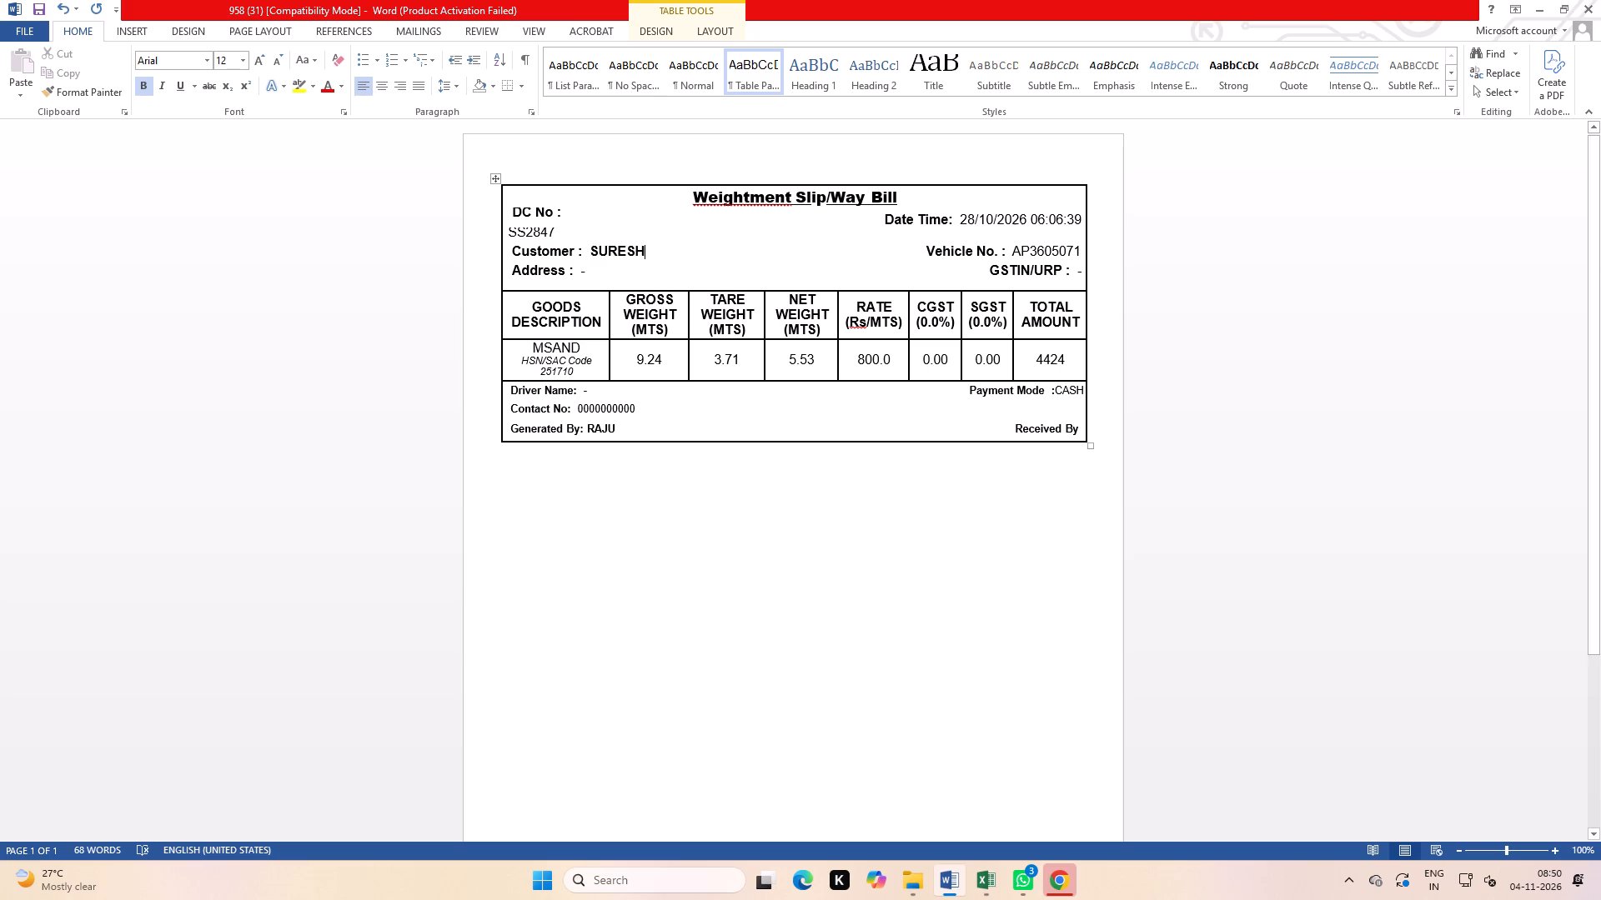
# Change the day and month in the Date Time field so the date reads 04/11/2026.
pyautogui.click(976, 216)
pyautogui.press('BackSpace')
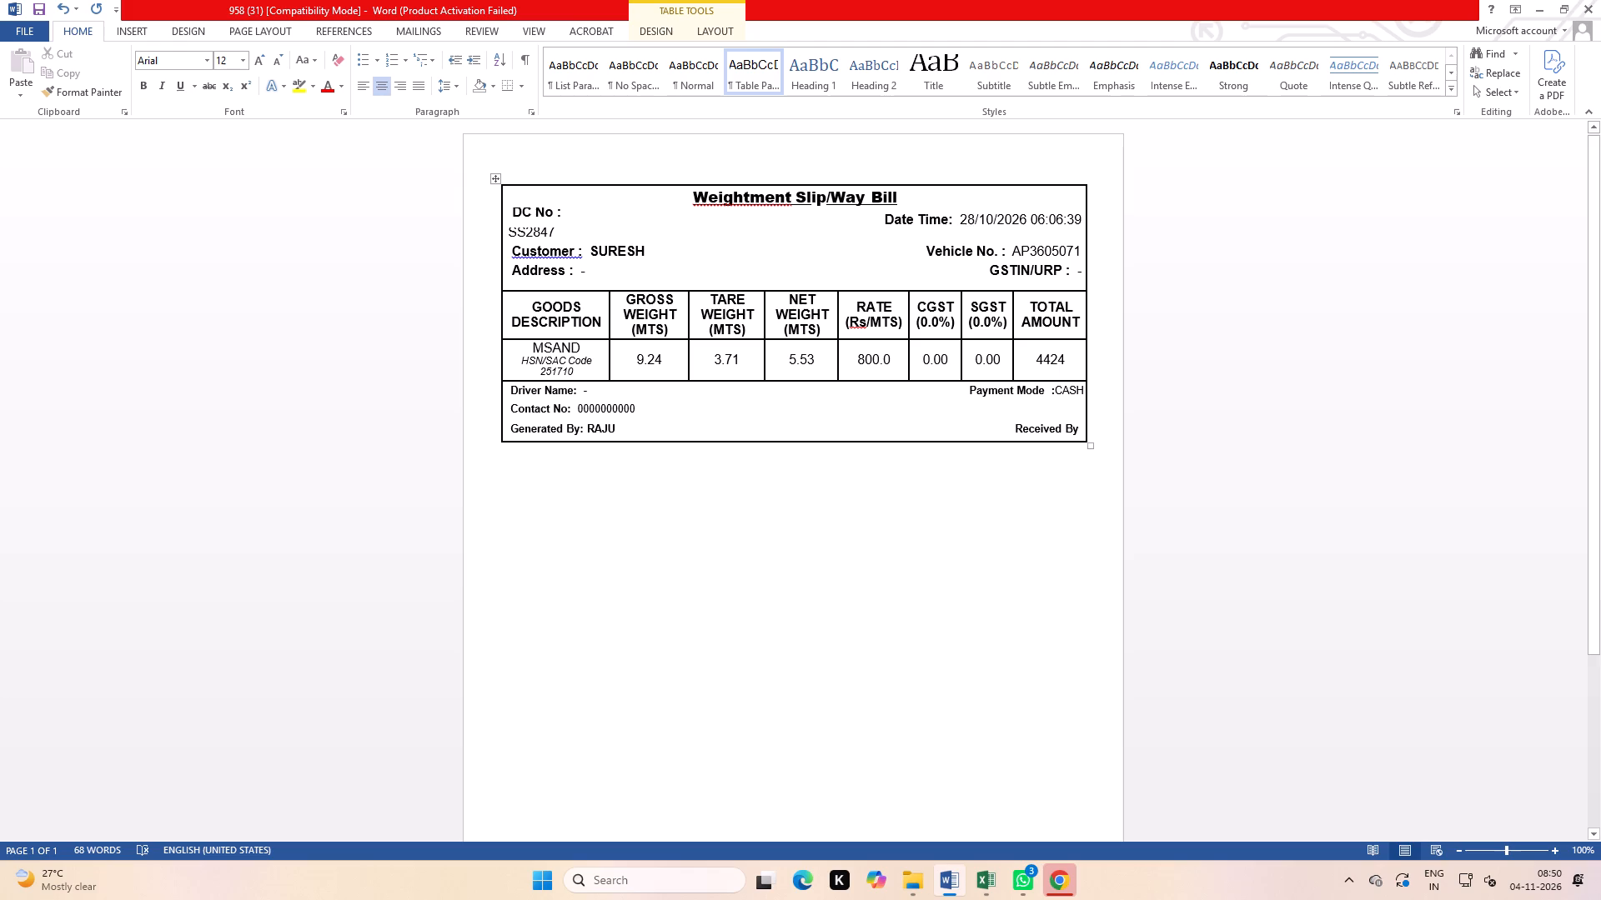
pyautogui.press('BackSpace')
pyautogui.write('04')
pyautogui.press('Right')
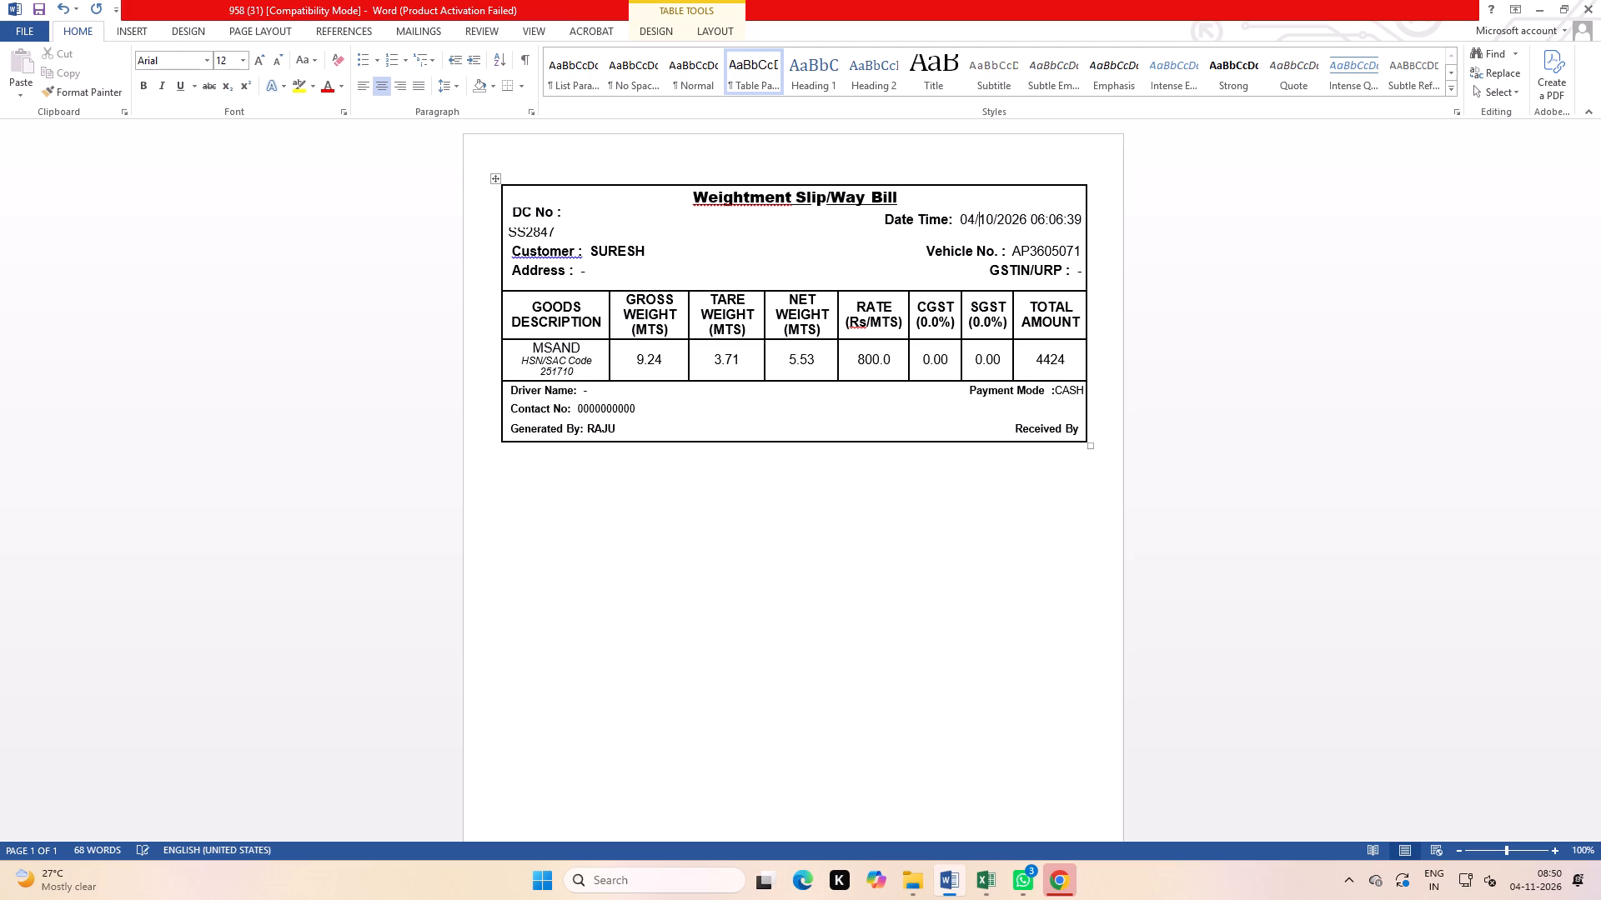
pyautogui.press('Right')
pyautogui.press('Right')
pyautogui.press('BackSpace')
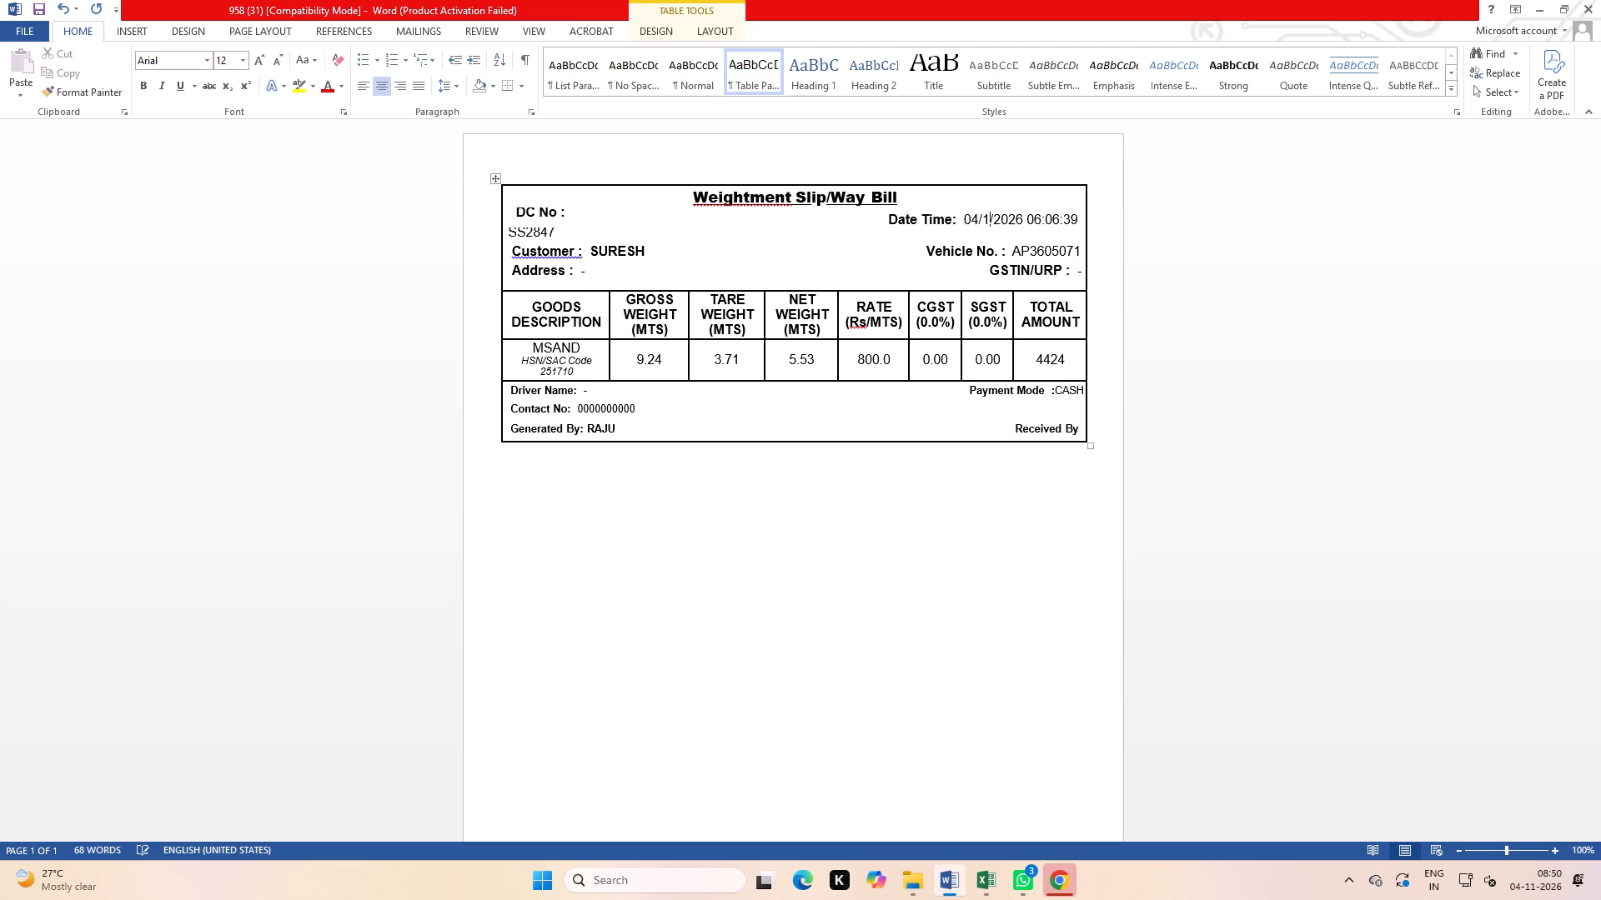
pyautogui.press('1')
# Set the time in the Date Time field to 08:05:31.
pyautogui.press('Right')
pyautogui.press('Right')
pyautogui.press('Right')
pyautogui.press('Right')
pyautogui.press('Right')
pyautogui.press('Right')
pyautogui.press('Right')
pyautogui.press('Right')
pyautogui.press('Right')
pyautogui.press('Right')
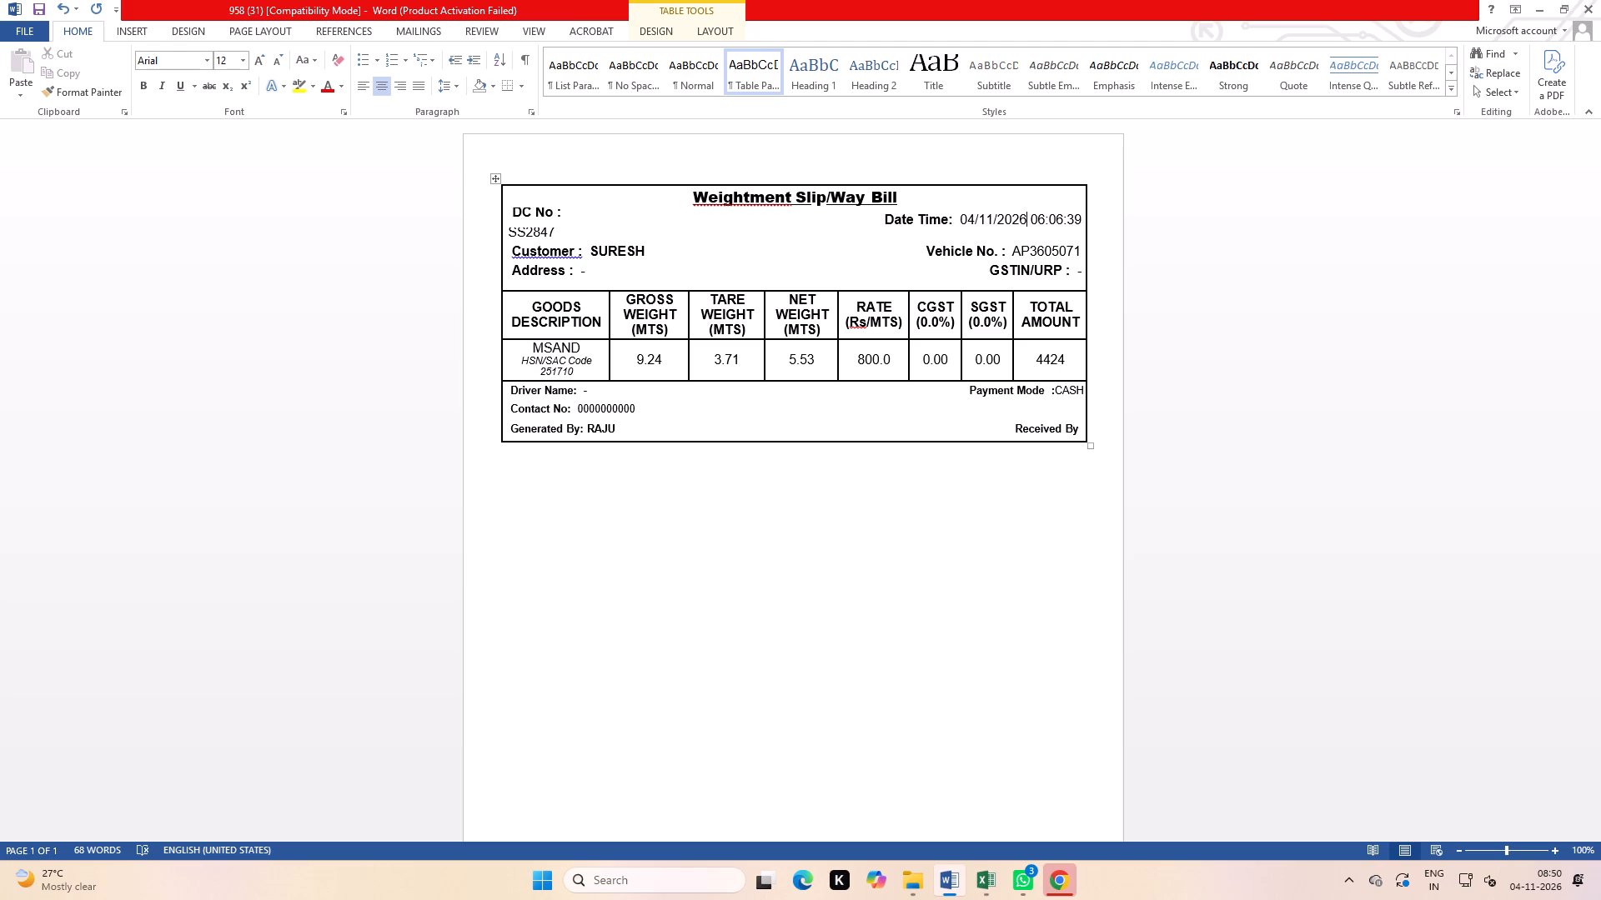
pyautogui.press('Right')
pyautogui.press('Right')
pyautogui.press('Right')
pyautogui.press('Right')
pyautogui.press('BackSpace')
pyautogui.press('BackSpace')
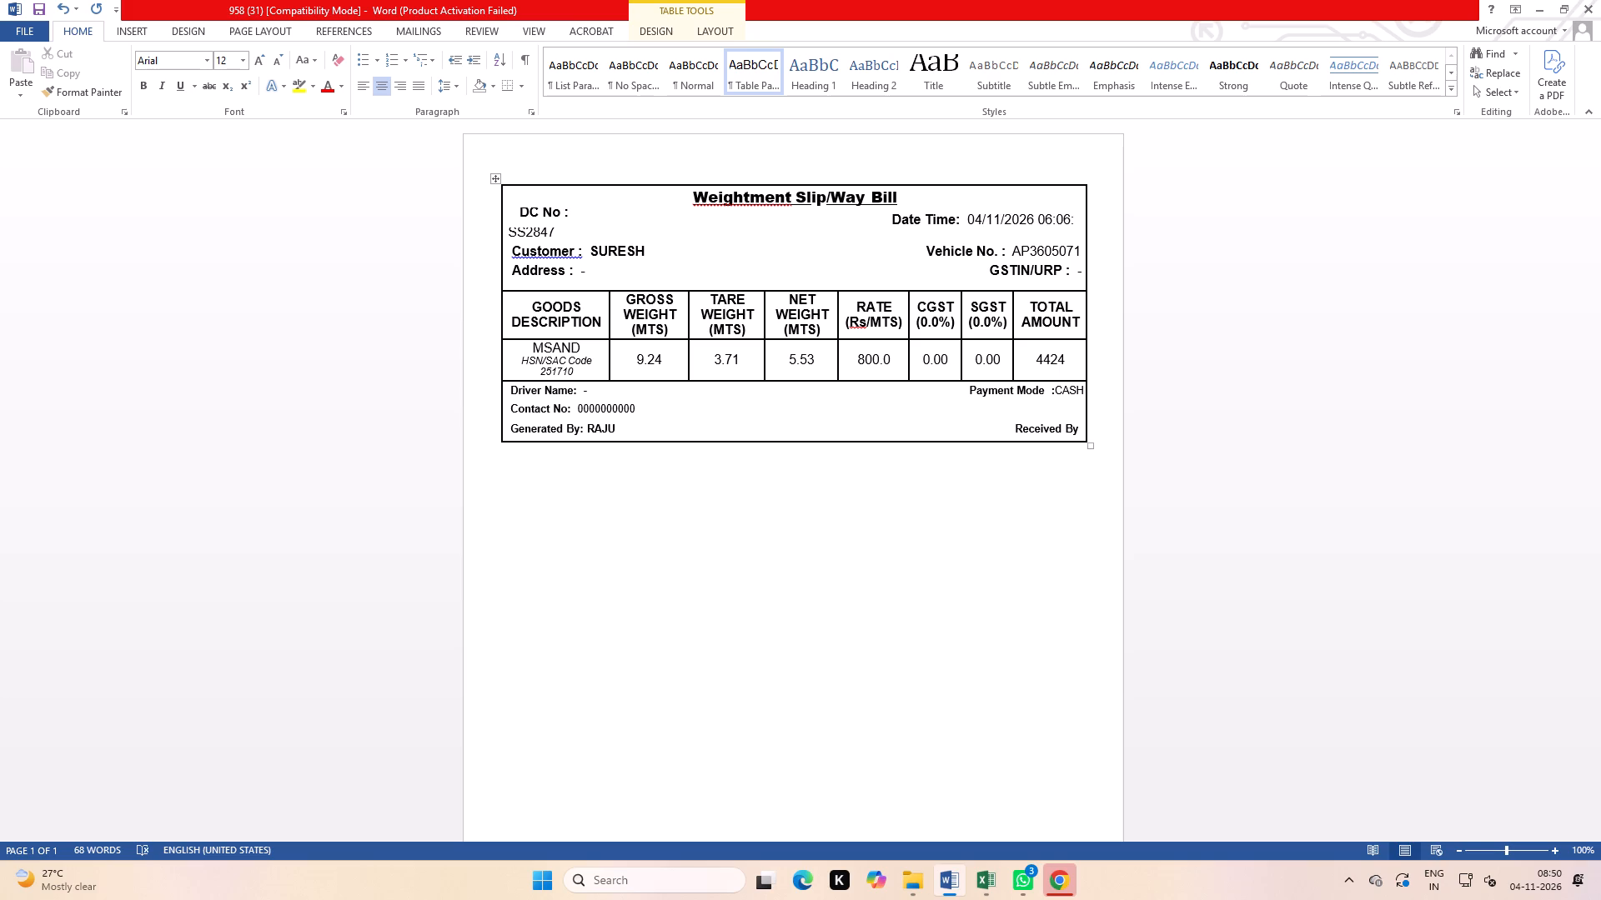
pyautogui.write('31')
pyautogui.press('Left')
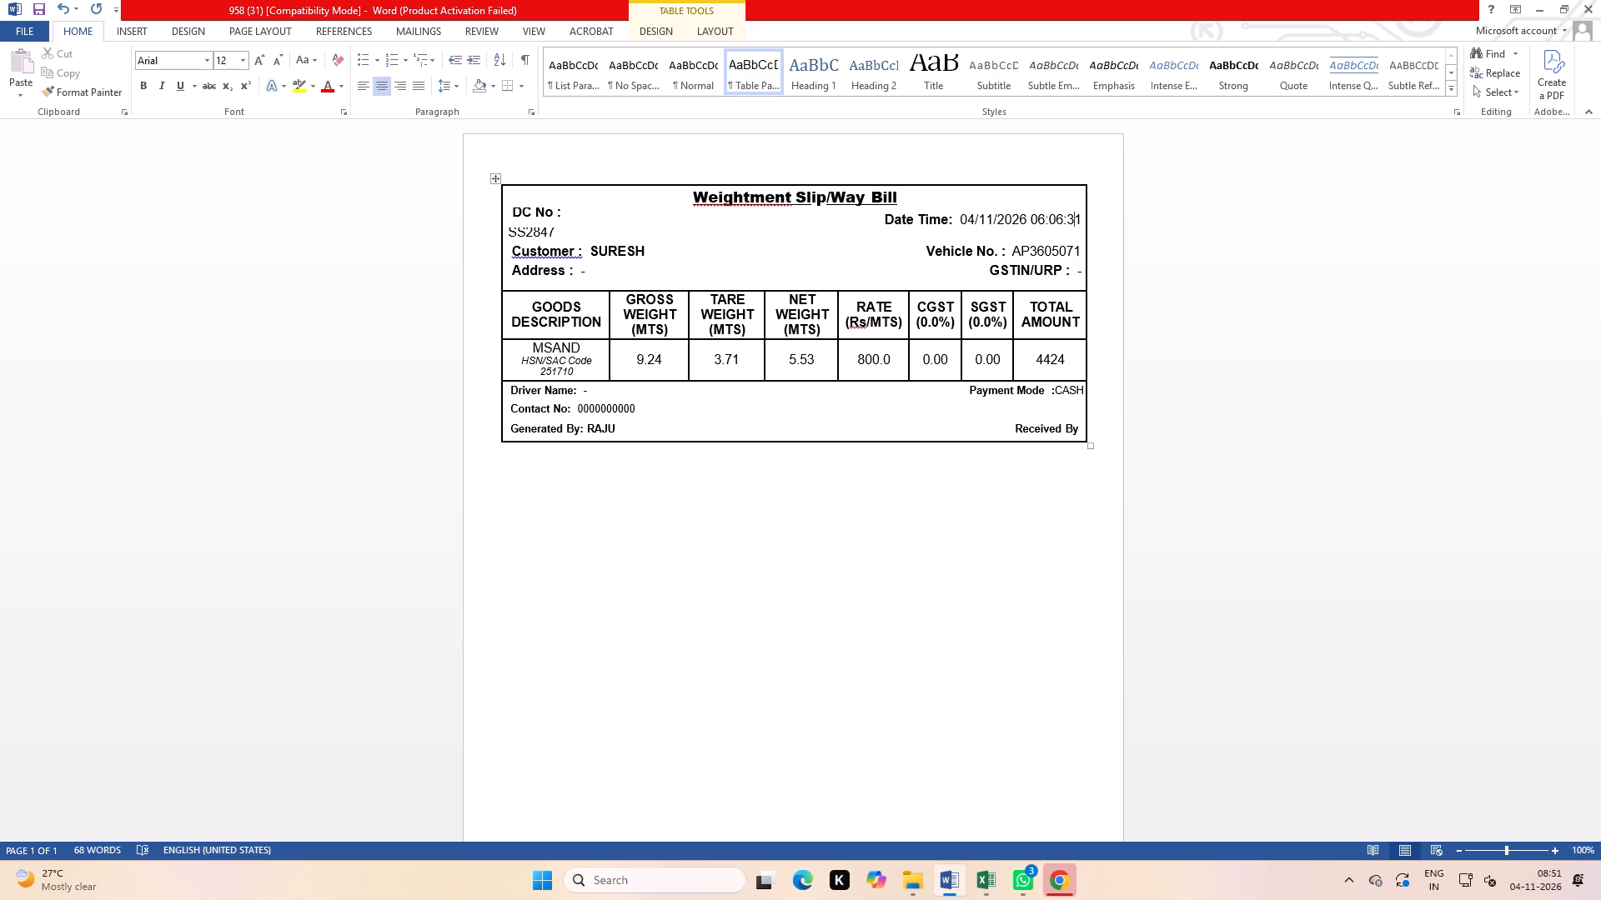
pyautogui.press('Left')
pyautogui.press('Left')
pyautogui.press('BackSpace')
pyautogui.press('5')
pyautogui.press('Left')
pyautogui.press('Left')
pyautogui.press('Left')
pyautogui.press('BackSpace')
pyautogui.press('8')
pyautogui.click(1083, 248)
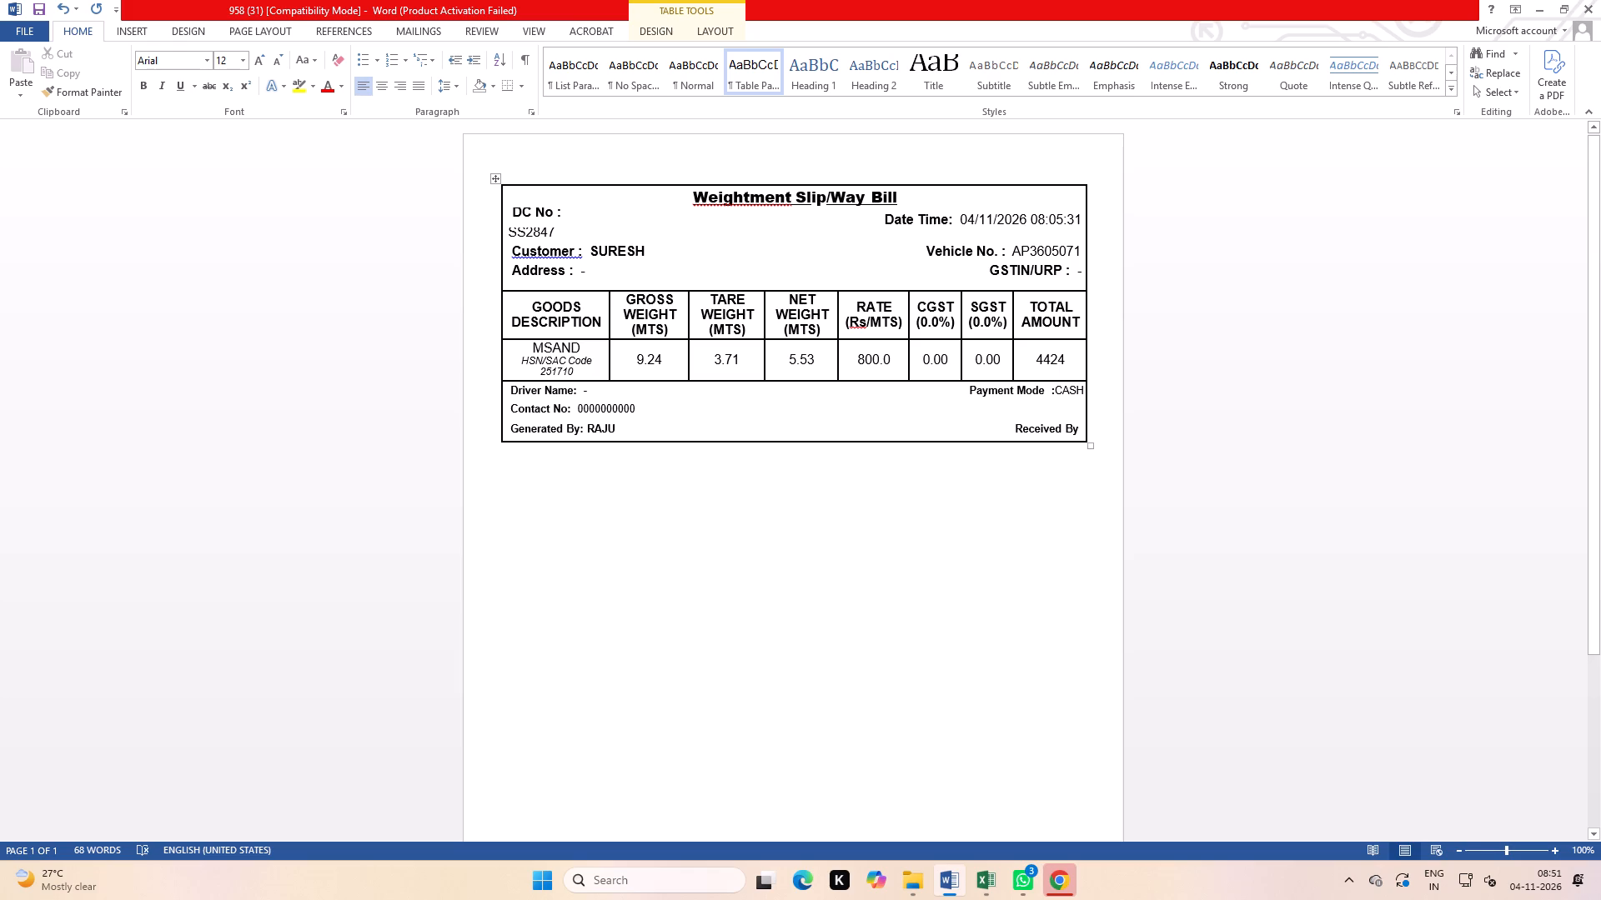
pyautogui.press('BackSpace')
pyautogui.press('BackSpace')
pyautogui.press('BackSpace')
pyautogui.press('BackSpace')
pyautogui.press('BackSpace')
pyautogui.press('BackSpace')
pyautogui.press('BackSpace')
pyautogui.press('BackSpace')
pyautogui.press('BackSpace')
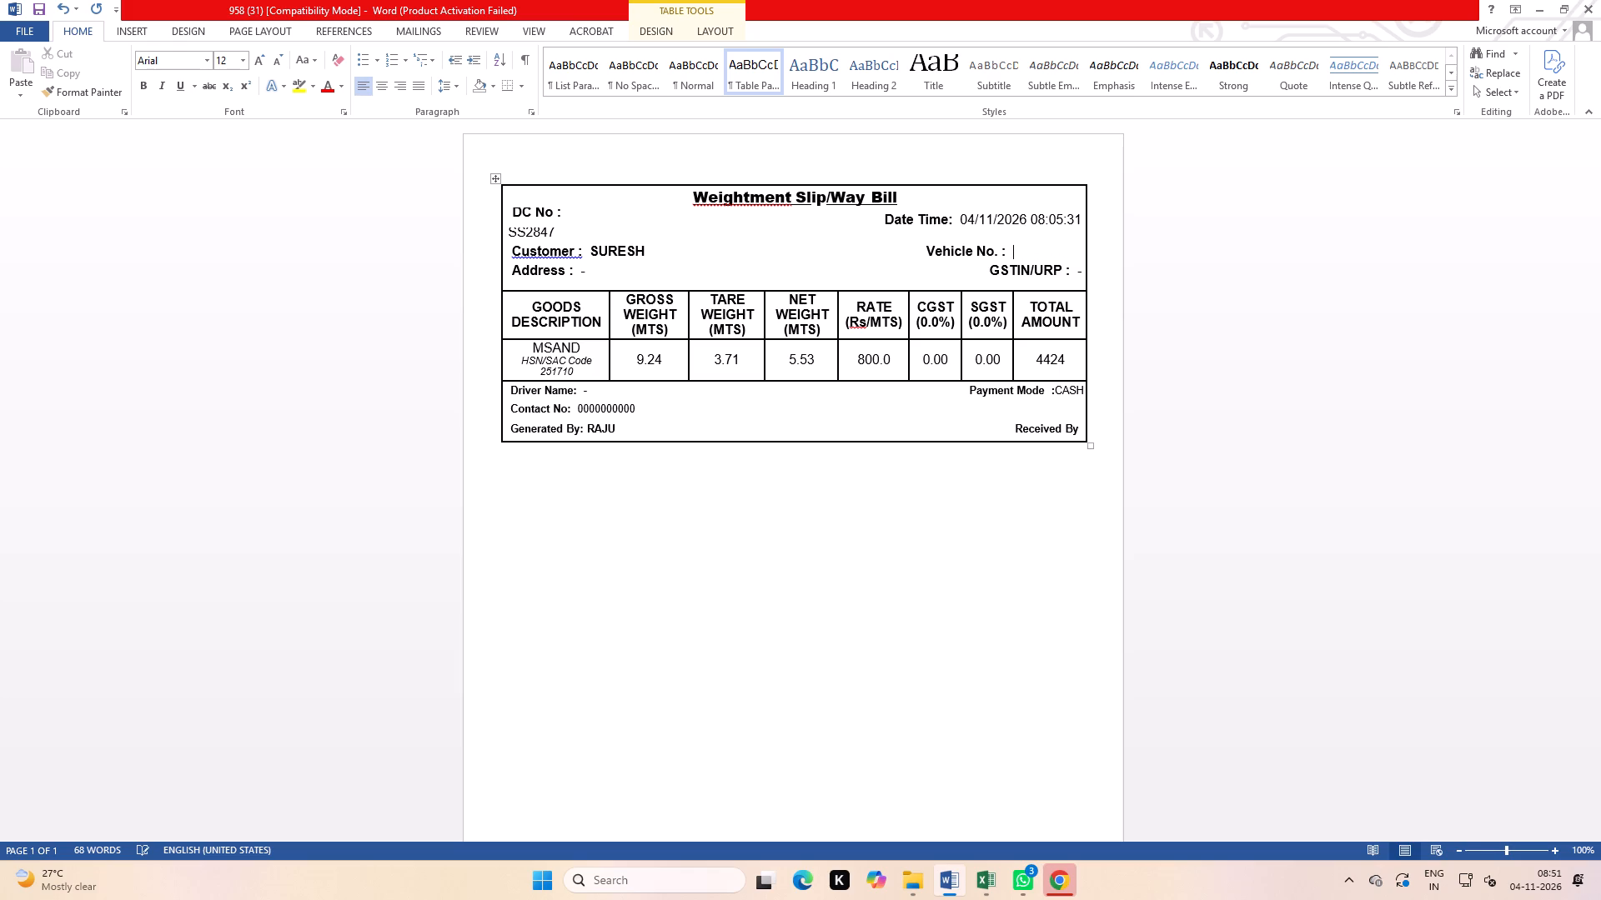
pyautogui.press('BackSpace')
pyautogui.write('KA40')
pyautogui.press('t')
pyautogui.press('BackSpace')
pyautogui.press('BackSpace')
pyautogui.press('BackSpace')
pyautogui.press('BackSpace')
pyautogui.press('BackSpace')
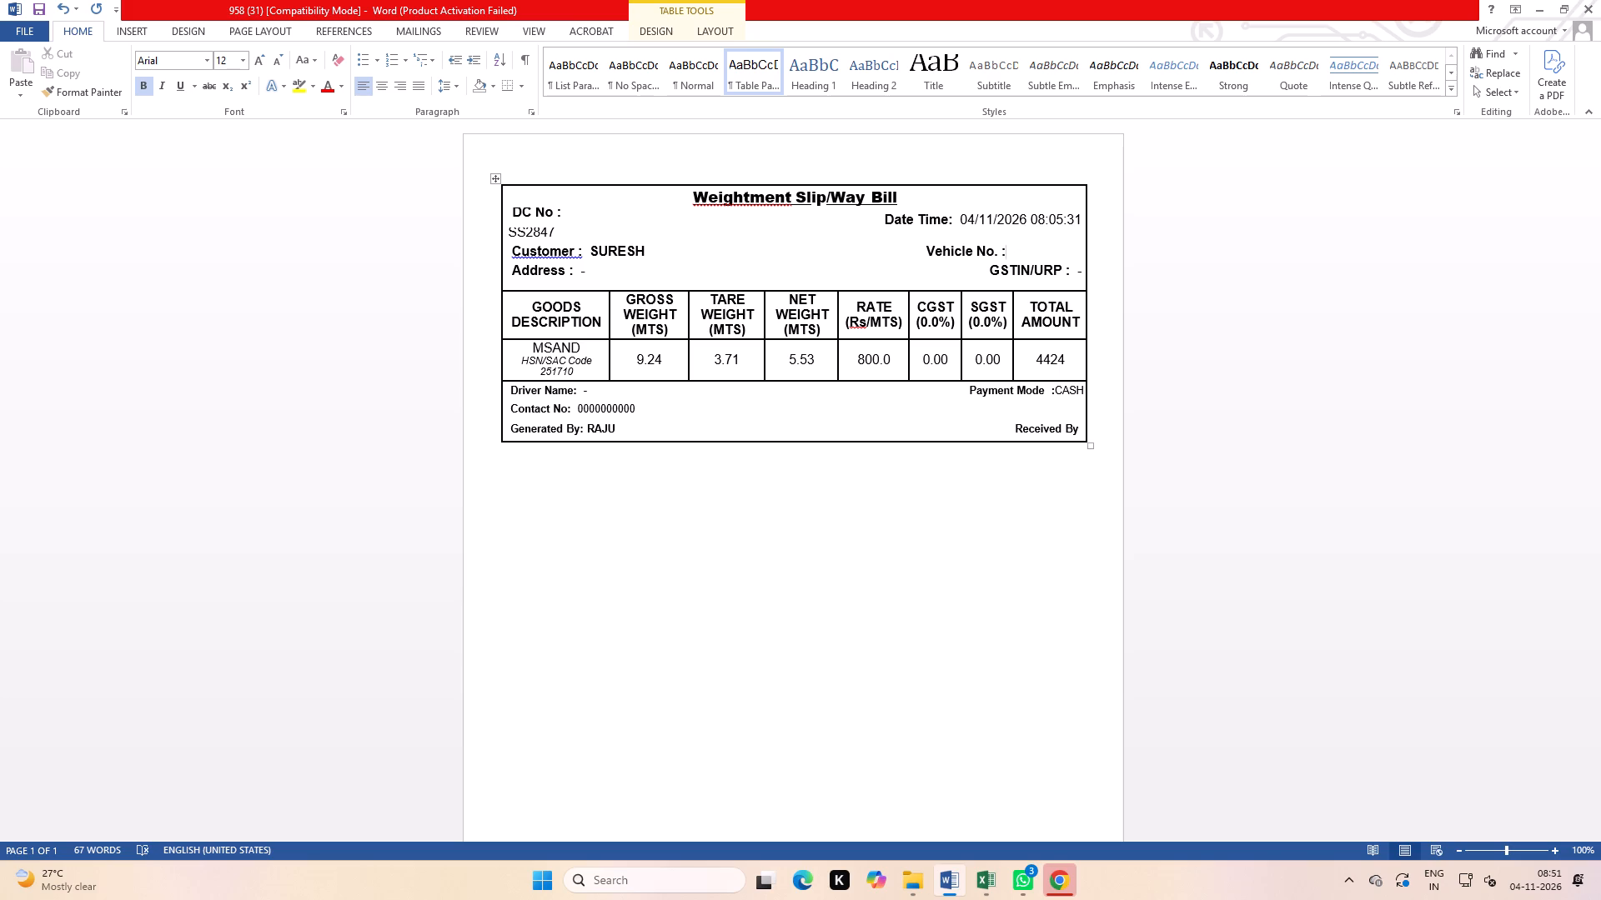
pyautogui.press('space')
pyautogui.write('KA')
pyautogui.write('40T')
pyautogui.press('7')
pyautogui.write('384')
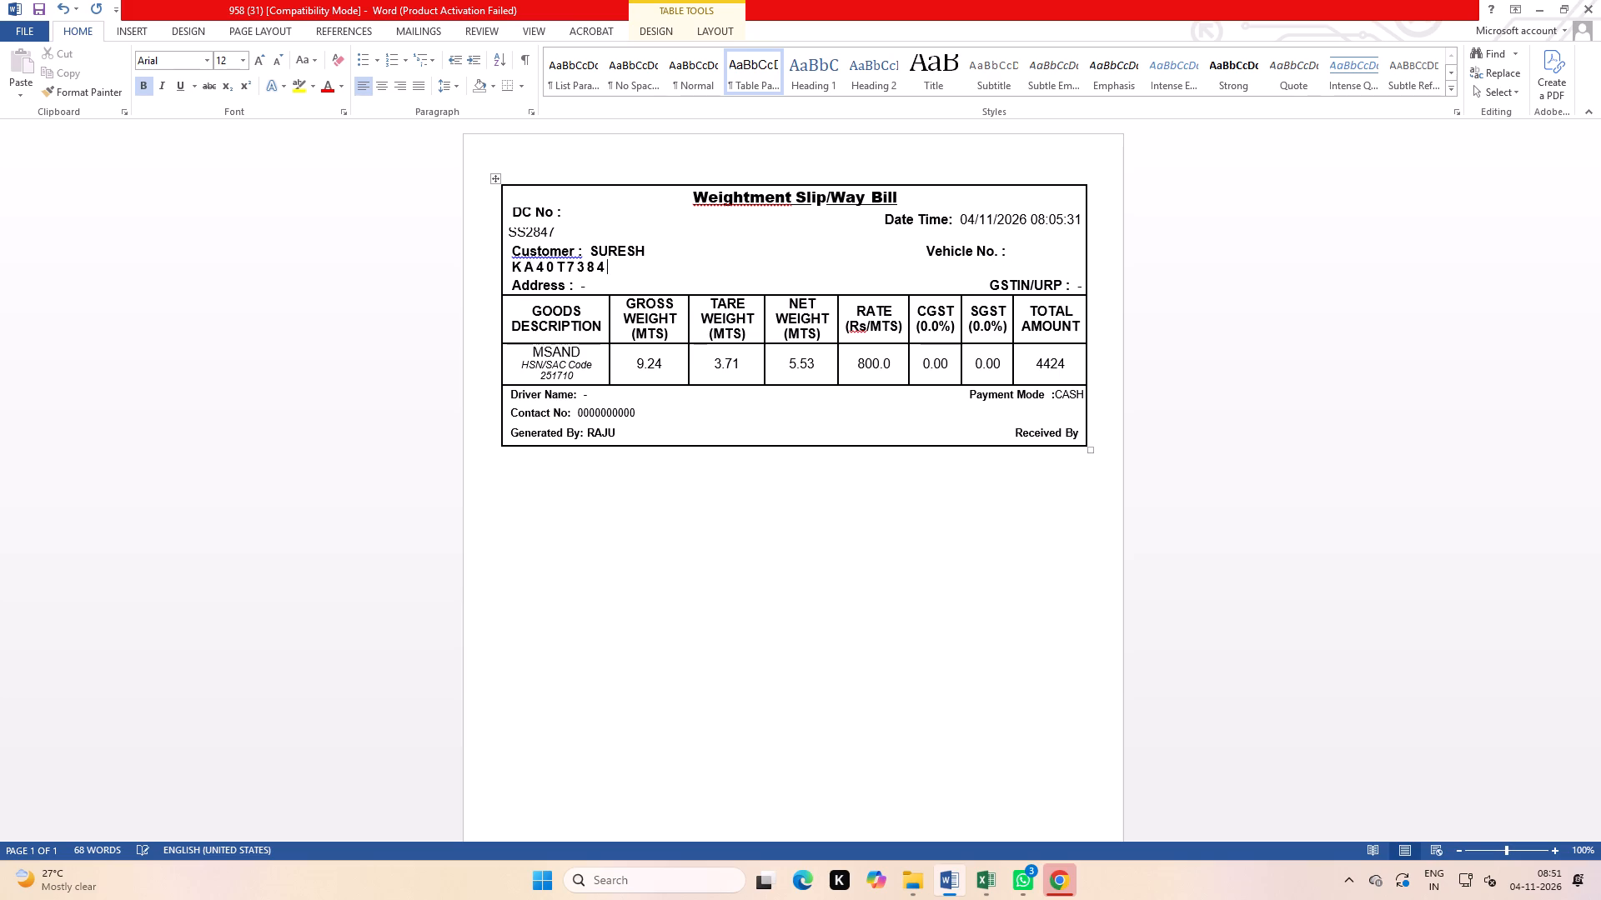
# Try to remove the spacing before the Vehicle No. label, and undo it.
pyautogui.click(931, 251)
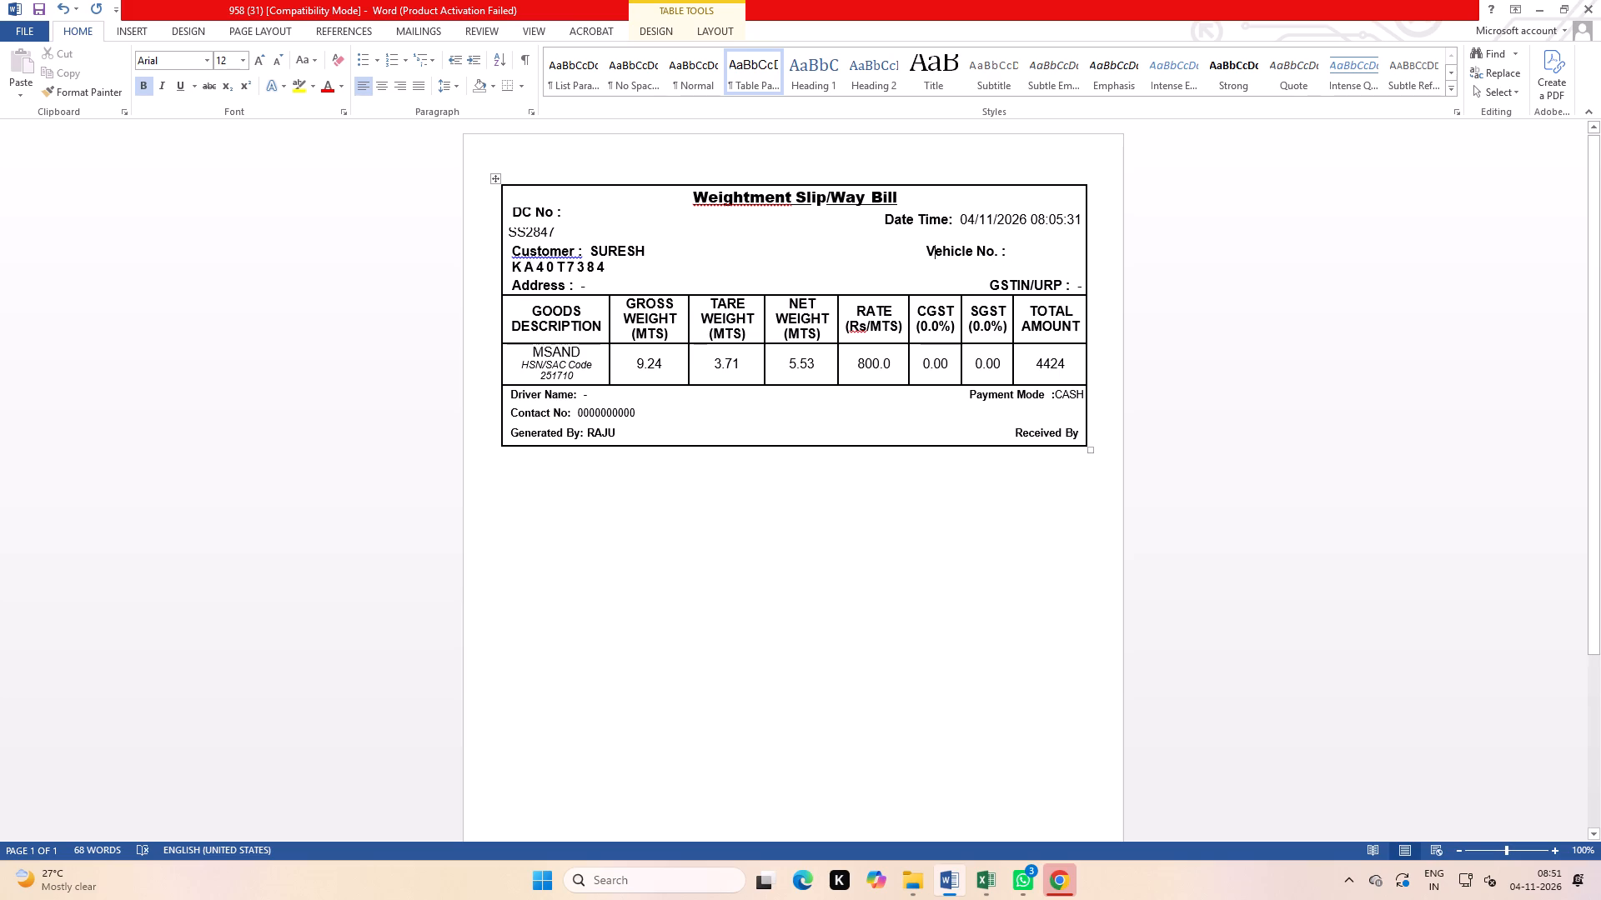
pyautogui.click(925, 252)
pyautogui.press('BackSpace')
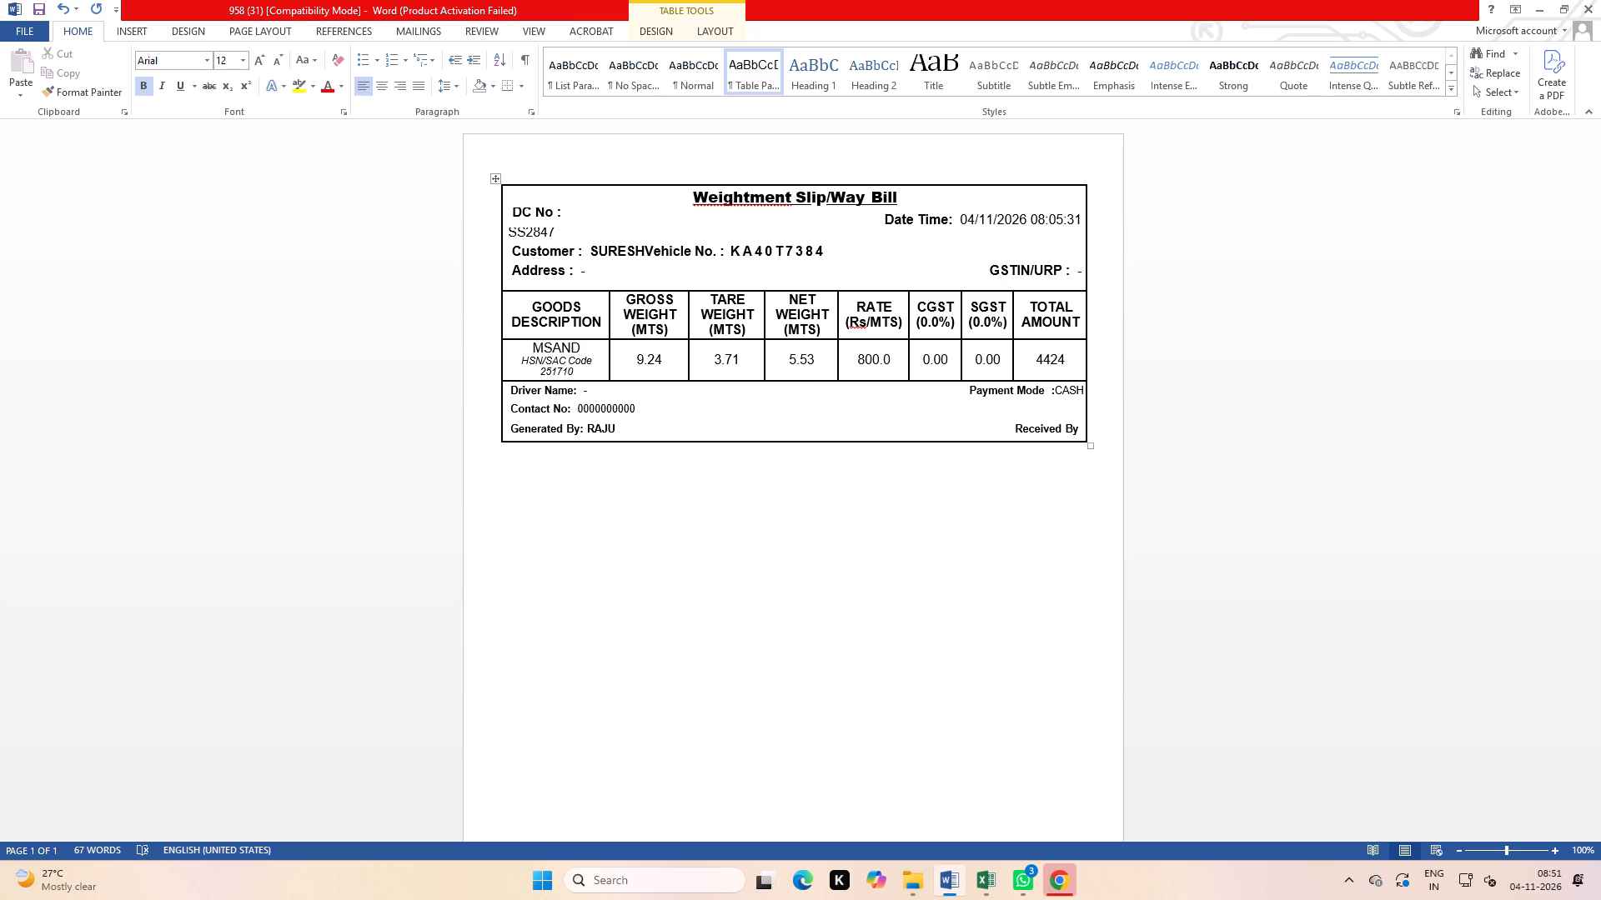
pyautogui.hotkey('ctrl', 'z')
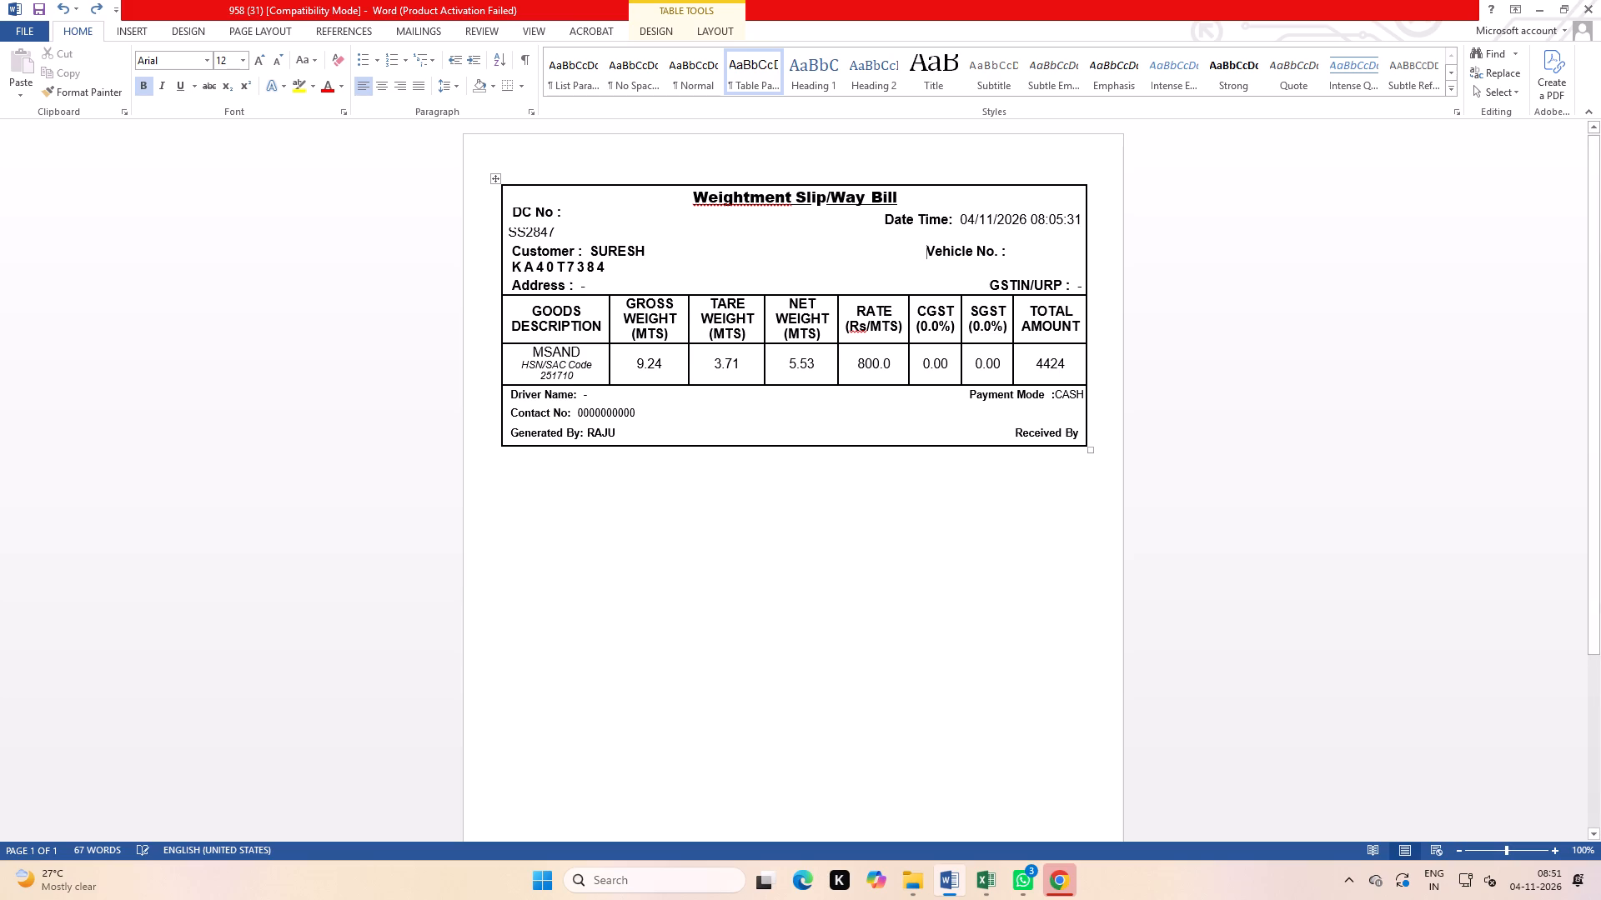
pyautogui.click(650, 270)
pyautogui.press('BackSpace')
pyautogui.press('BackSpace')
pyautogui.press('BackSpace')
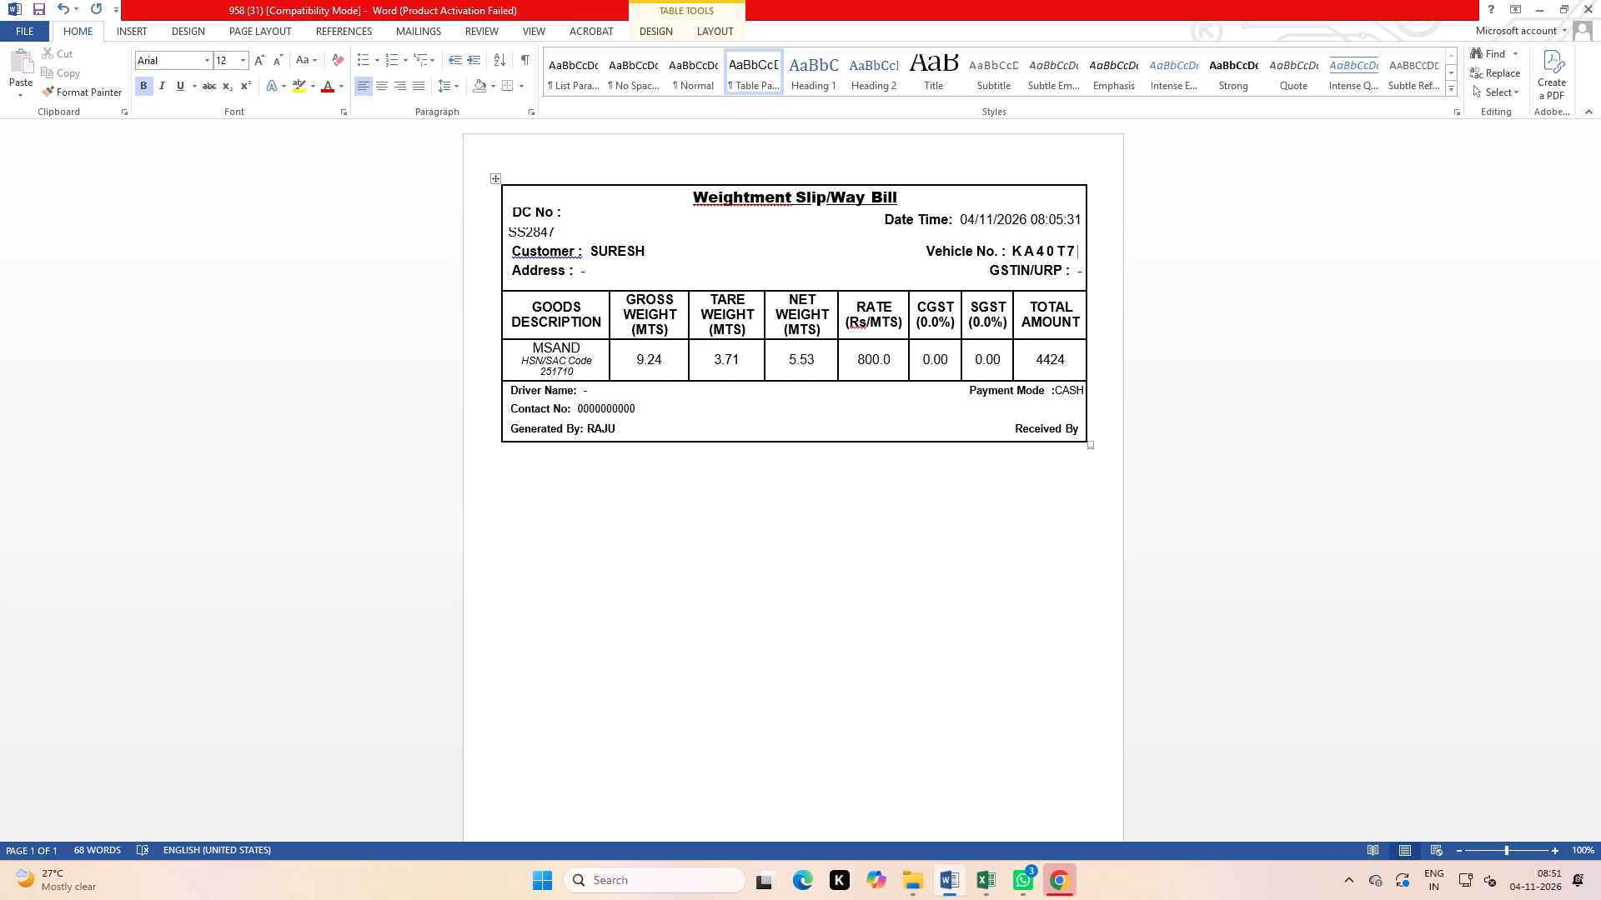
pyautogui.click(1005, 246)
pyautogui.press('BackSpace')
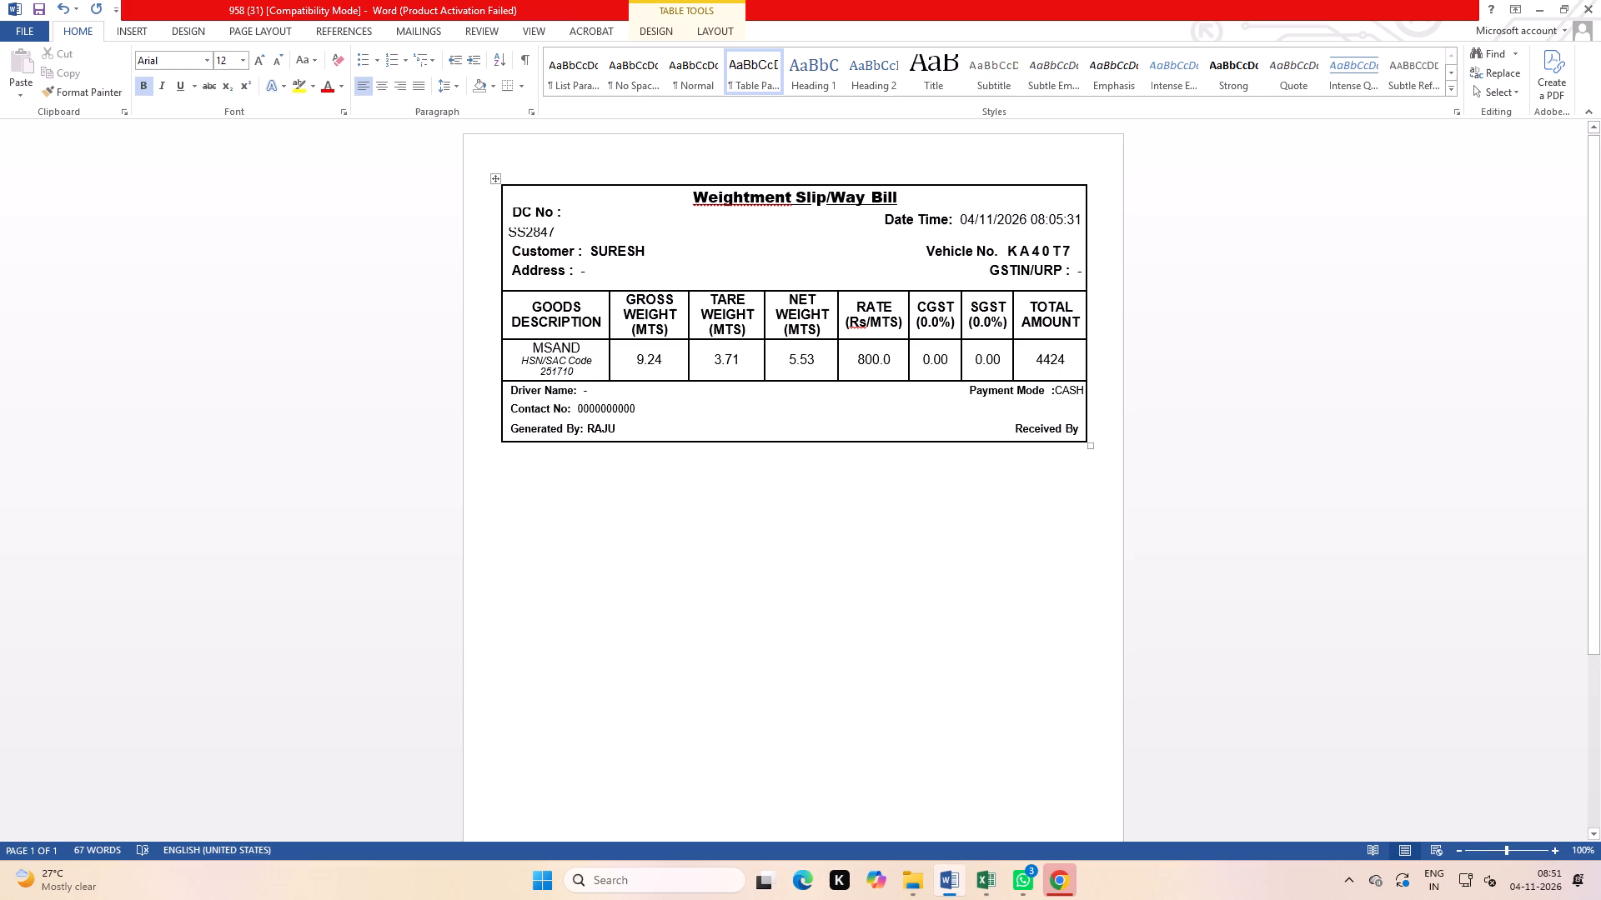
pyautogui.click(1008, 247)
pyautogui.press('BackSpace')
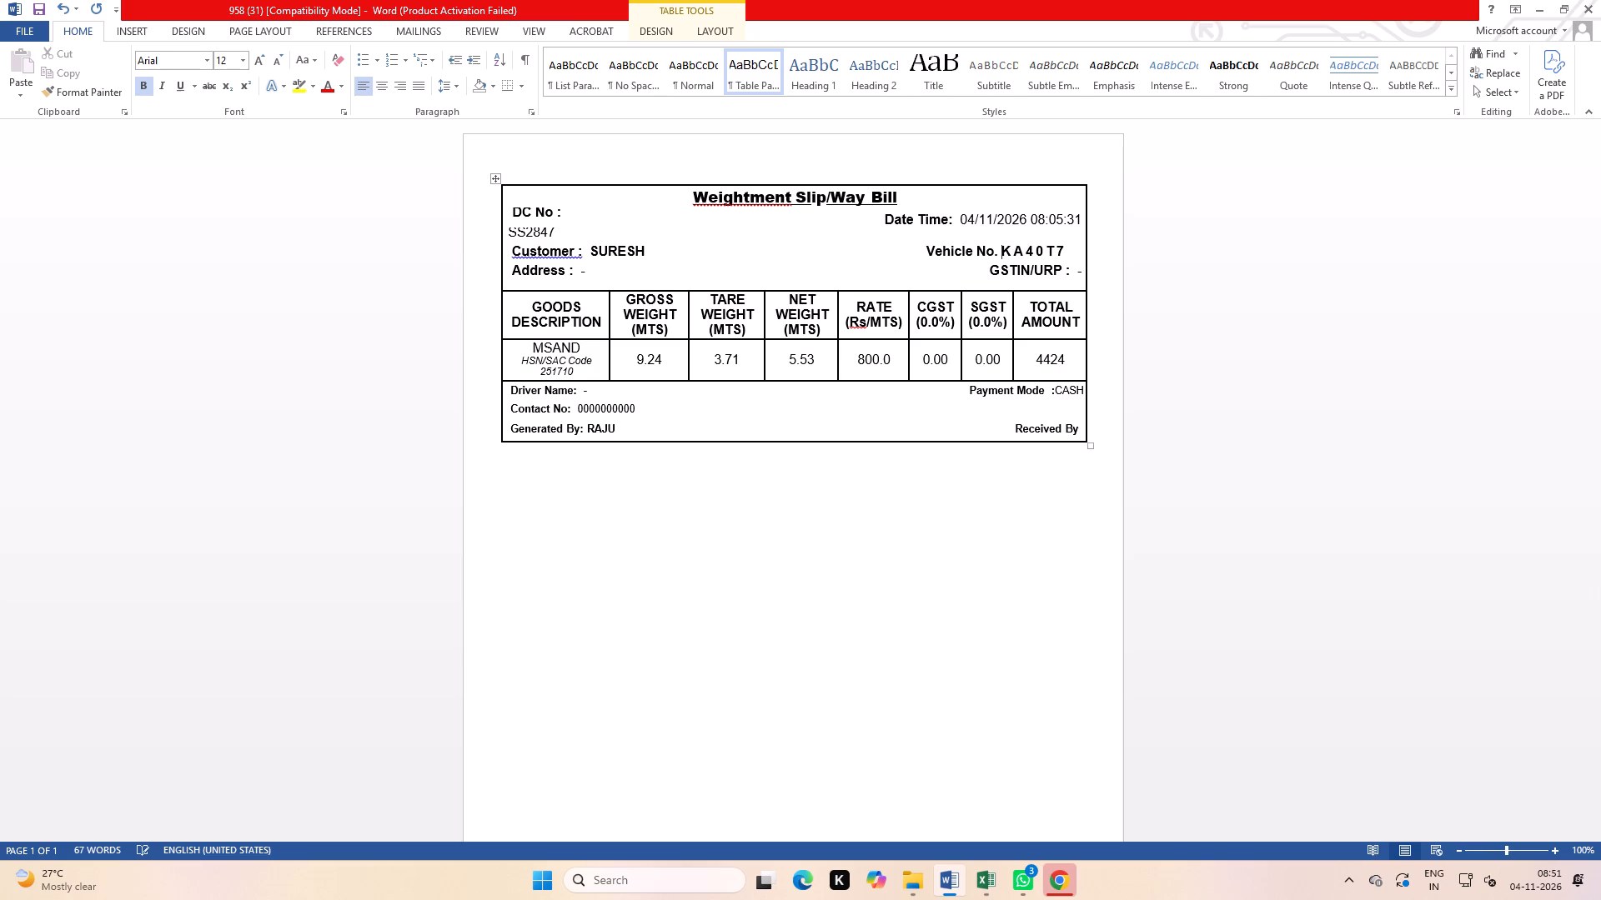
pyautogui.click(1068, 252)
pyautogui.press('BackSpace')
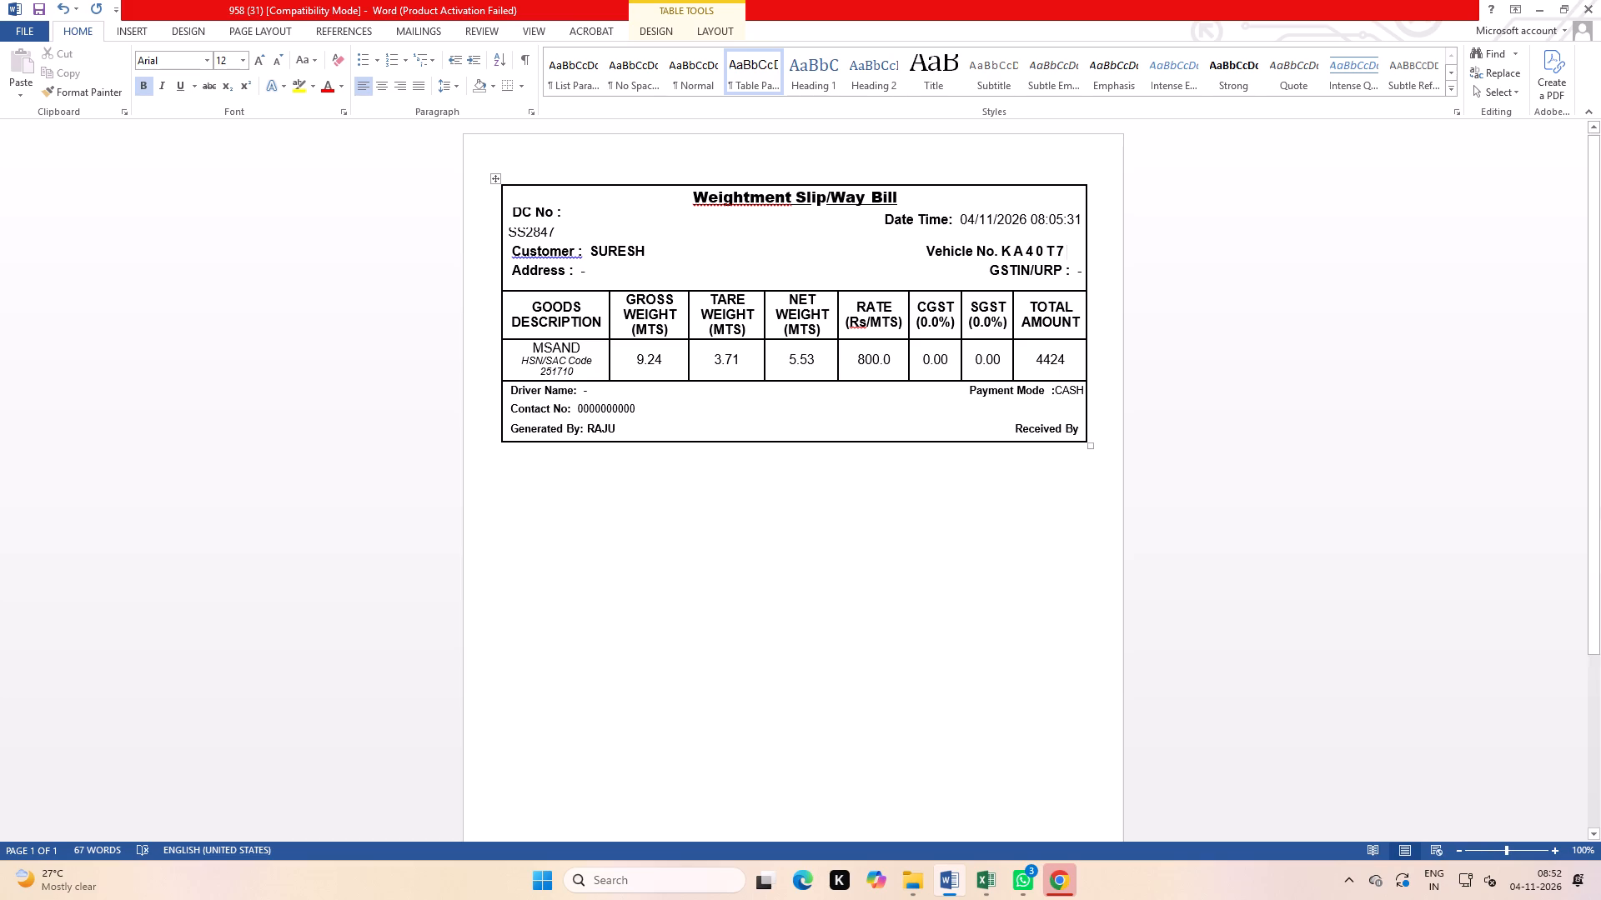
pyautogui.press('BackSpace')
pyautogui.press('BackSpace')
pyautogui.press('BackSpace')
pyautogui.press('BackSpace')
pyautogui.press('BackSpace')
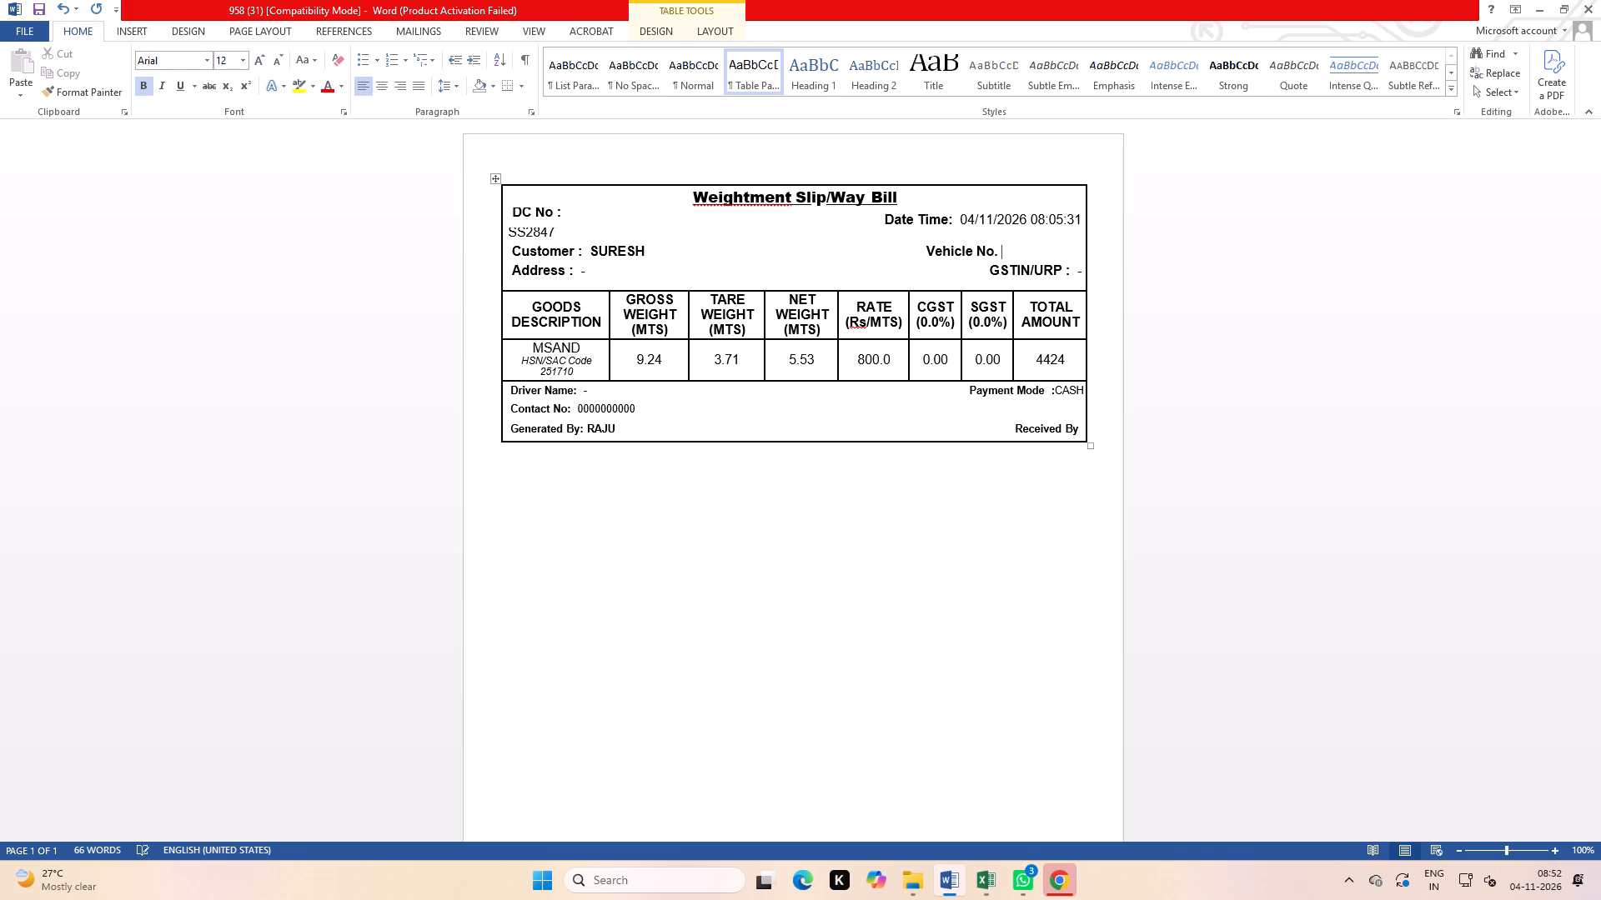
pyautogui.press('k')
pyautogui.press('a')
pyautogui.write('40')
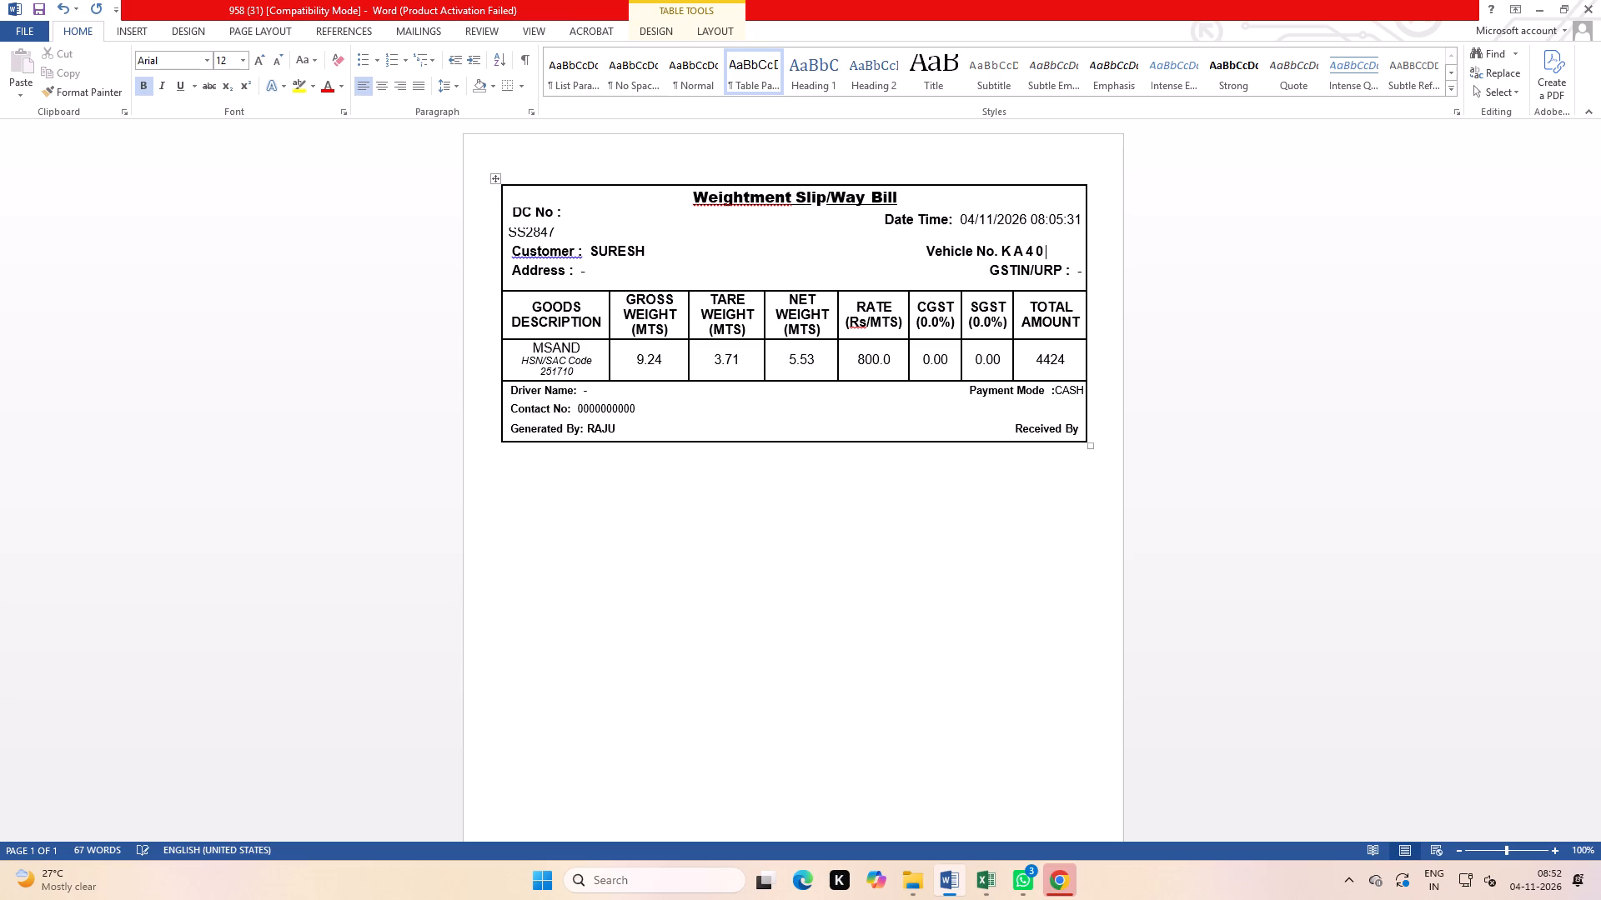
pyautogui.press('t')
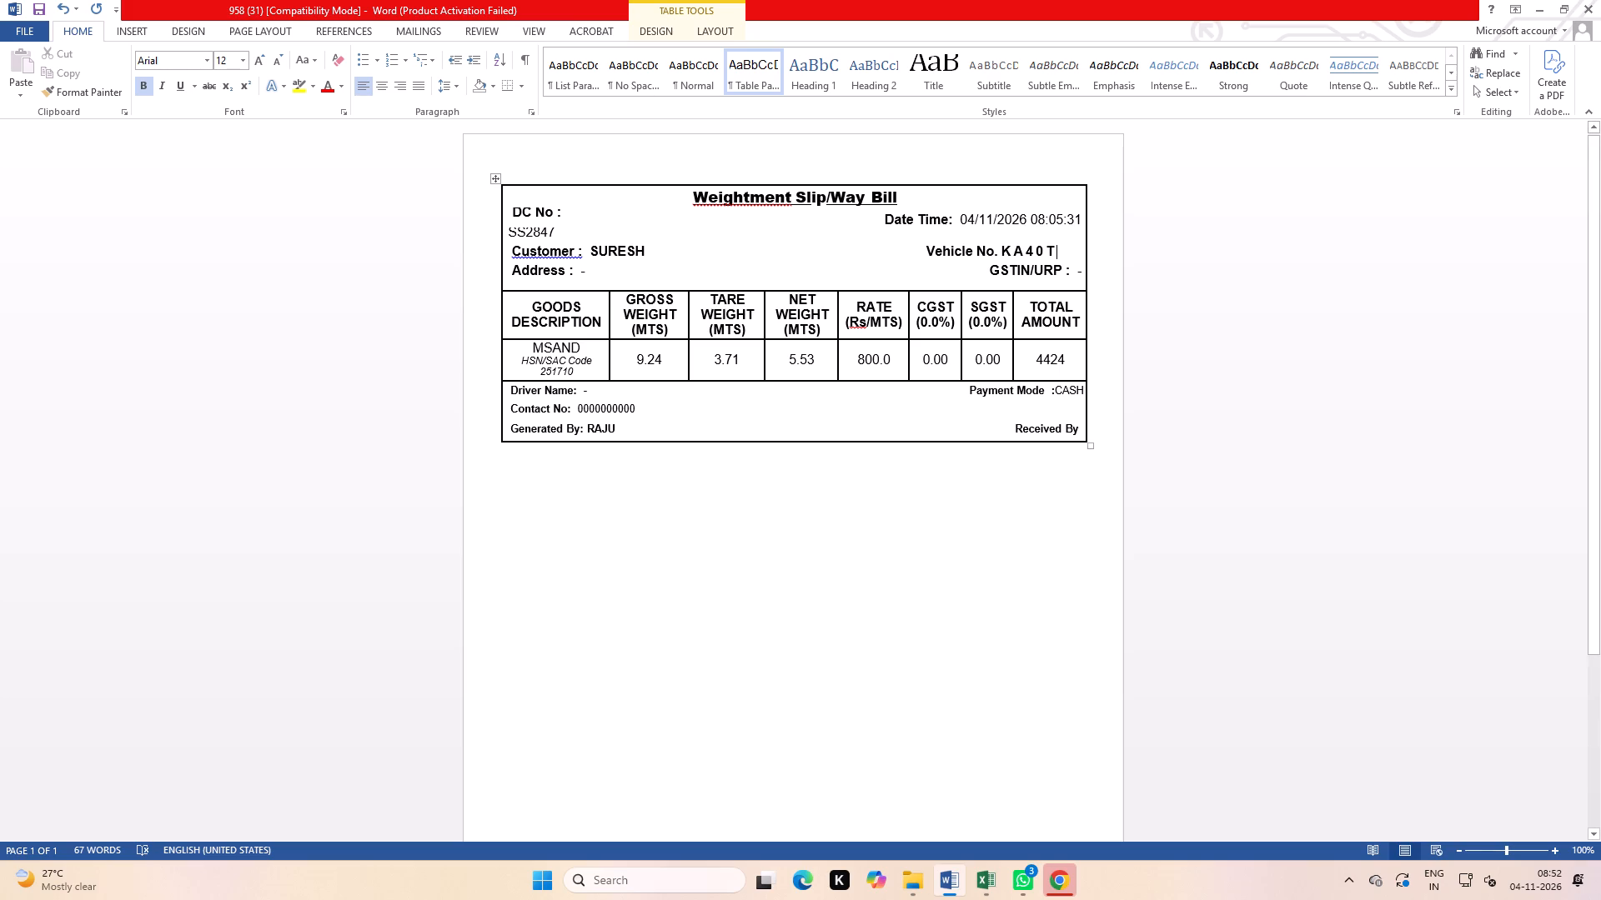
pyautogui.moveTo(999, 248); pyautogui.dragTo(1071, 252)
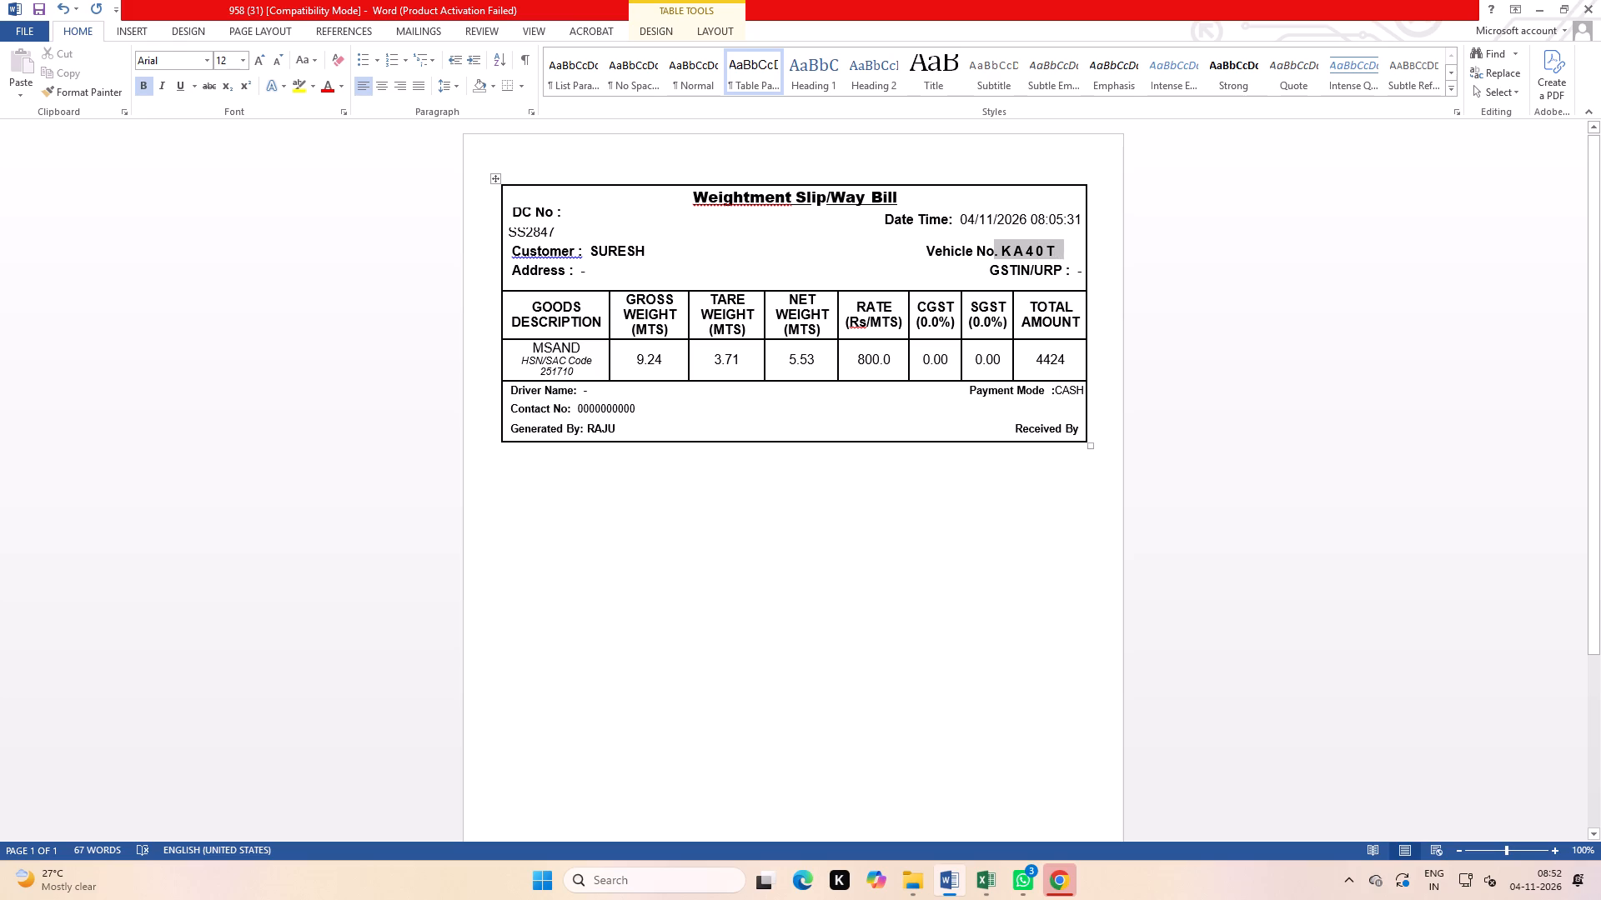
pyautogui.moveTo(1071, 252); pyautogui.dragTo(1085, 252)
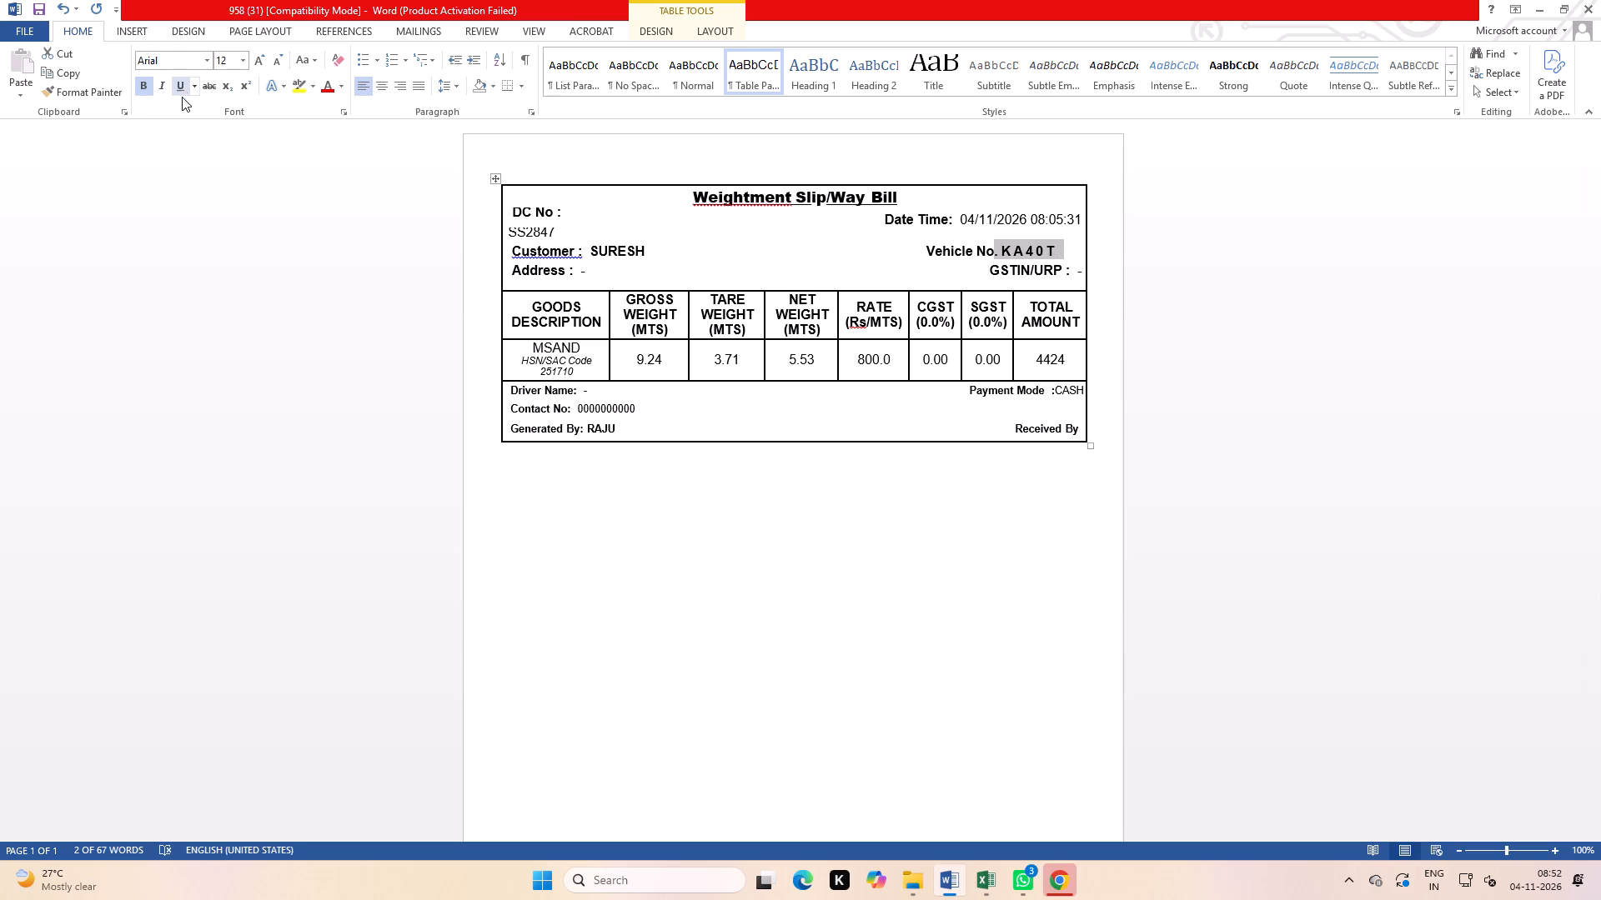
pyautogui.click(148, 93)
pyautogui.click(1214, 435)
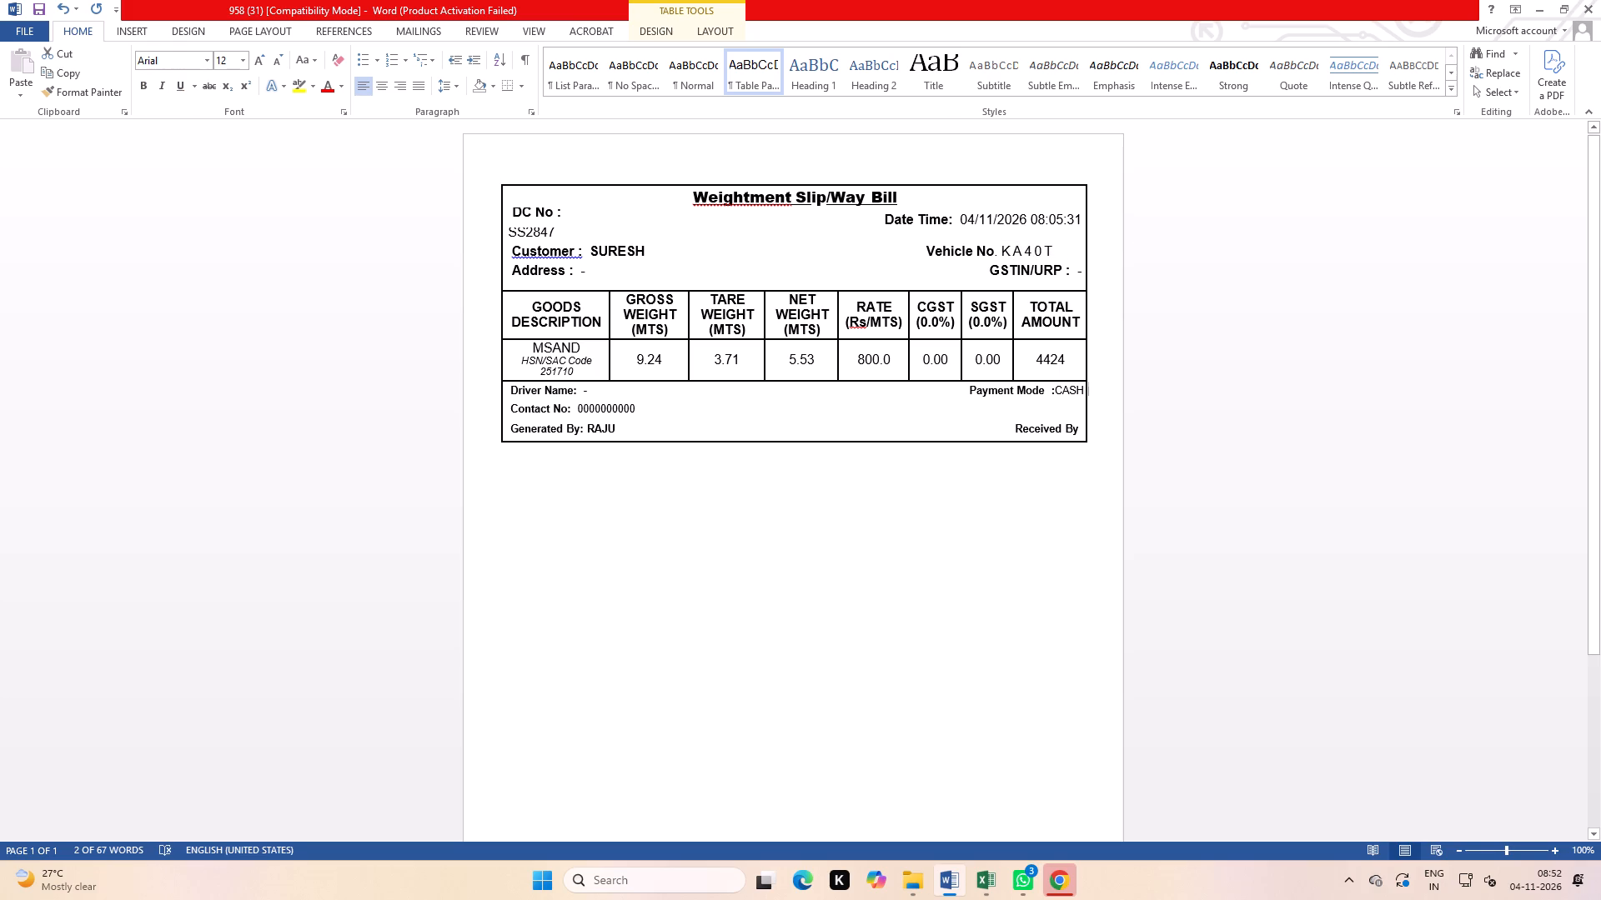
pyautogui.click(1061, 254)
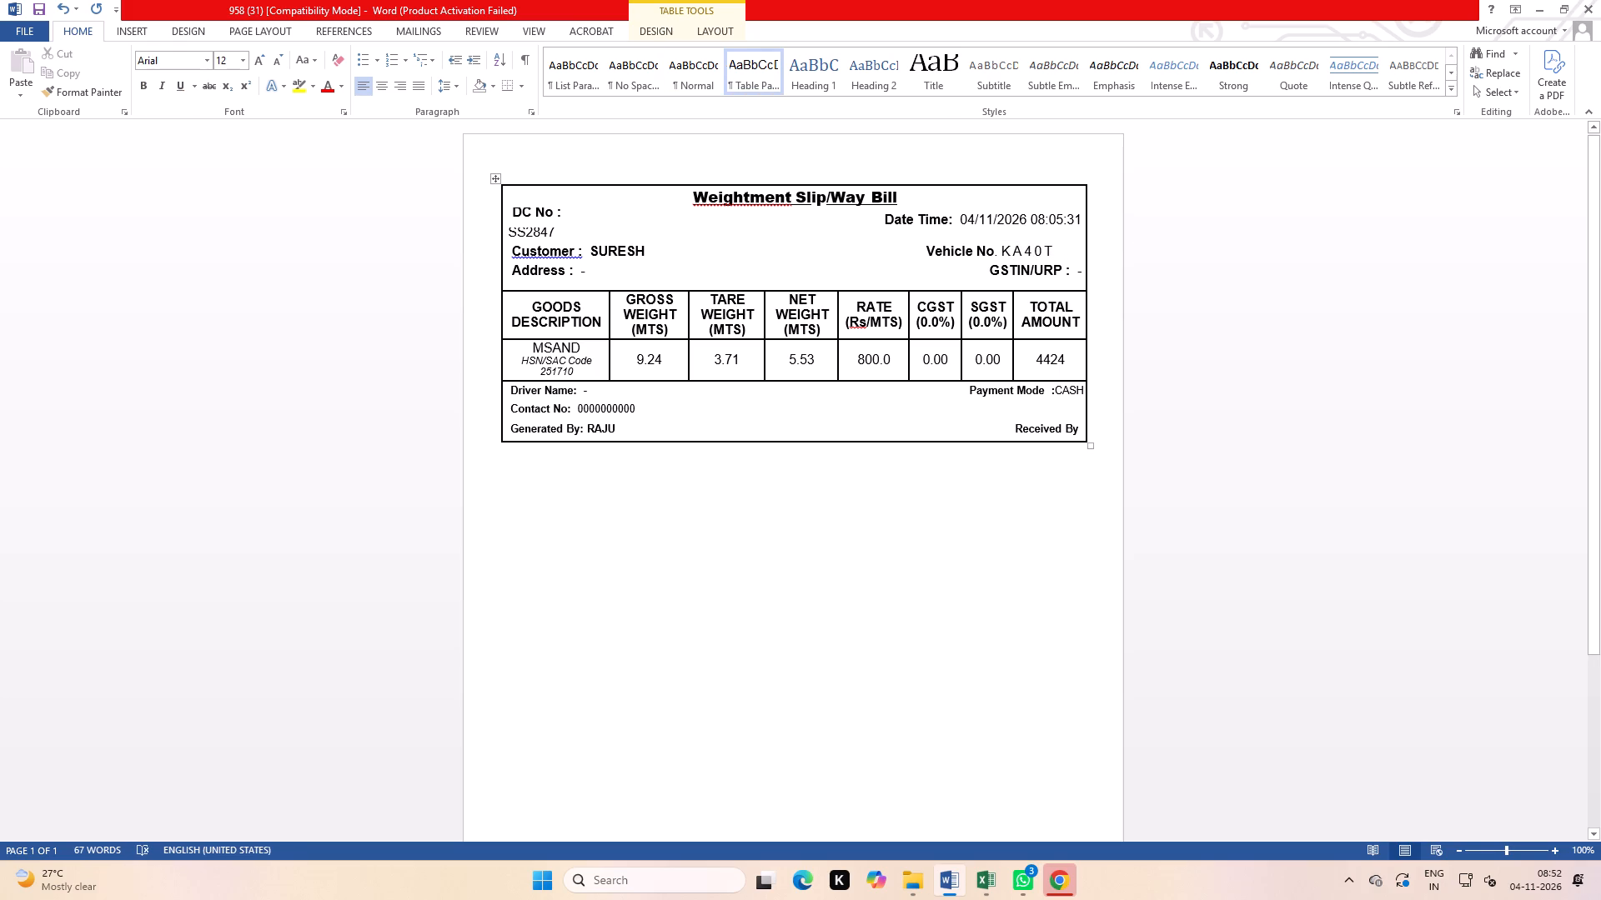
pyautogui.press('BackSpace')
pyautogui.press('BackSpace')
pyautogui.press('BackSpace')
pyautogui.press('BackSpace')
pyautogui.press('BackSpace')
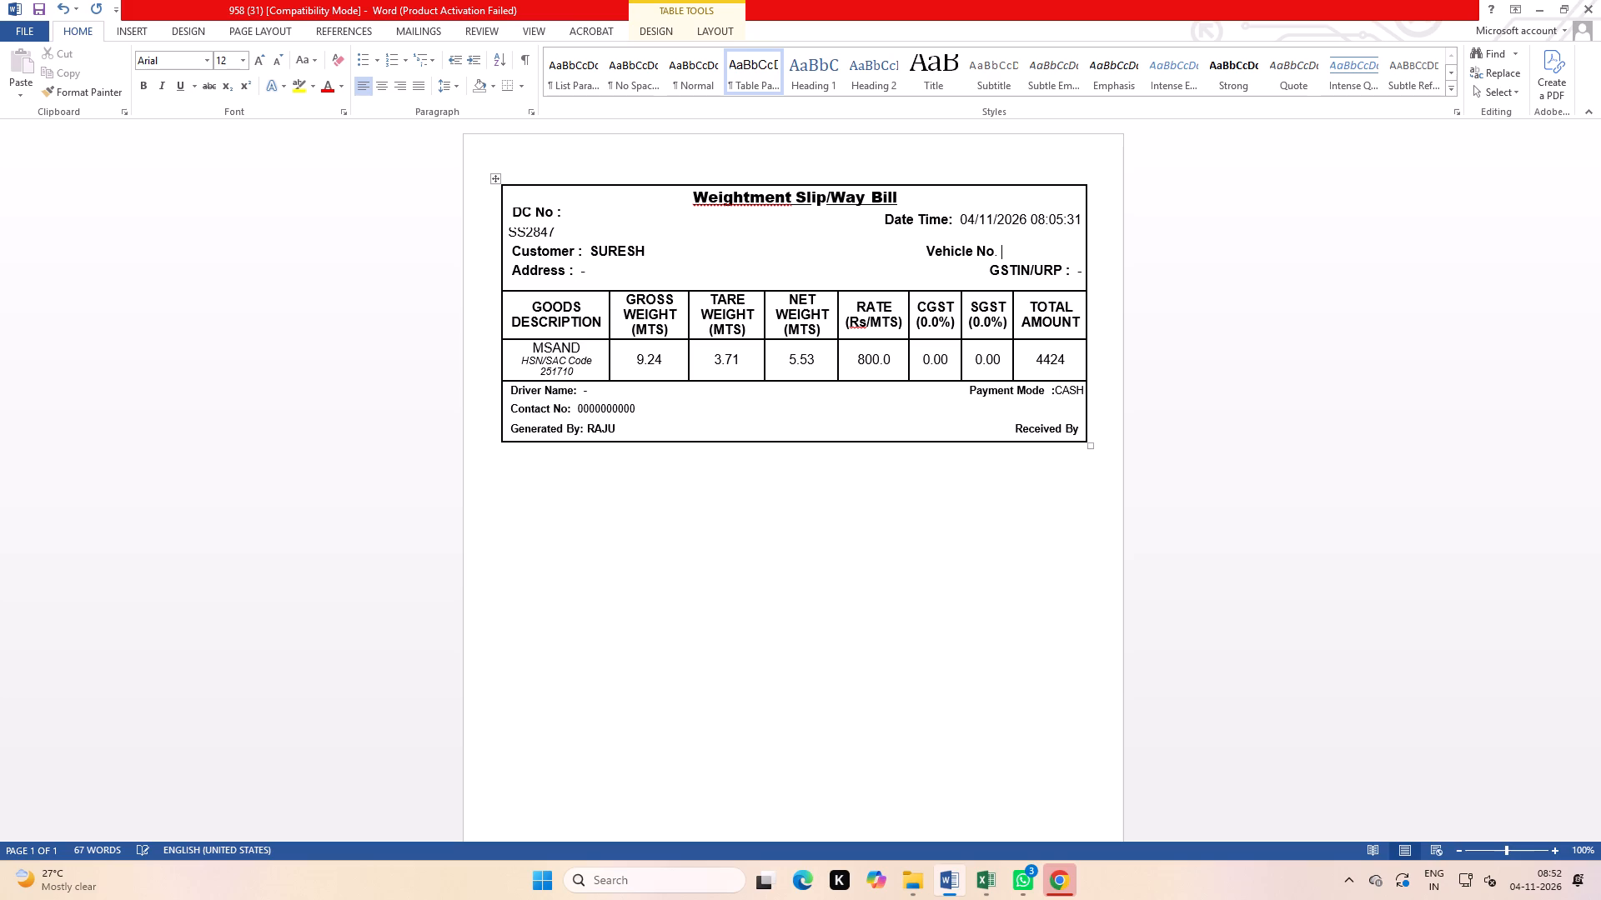
# Close the 958 (31) slip without saving its changes.
pyautogui.click(1600, 0)
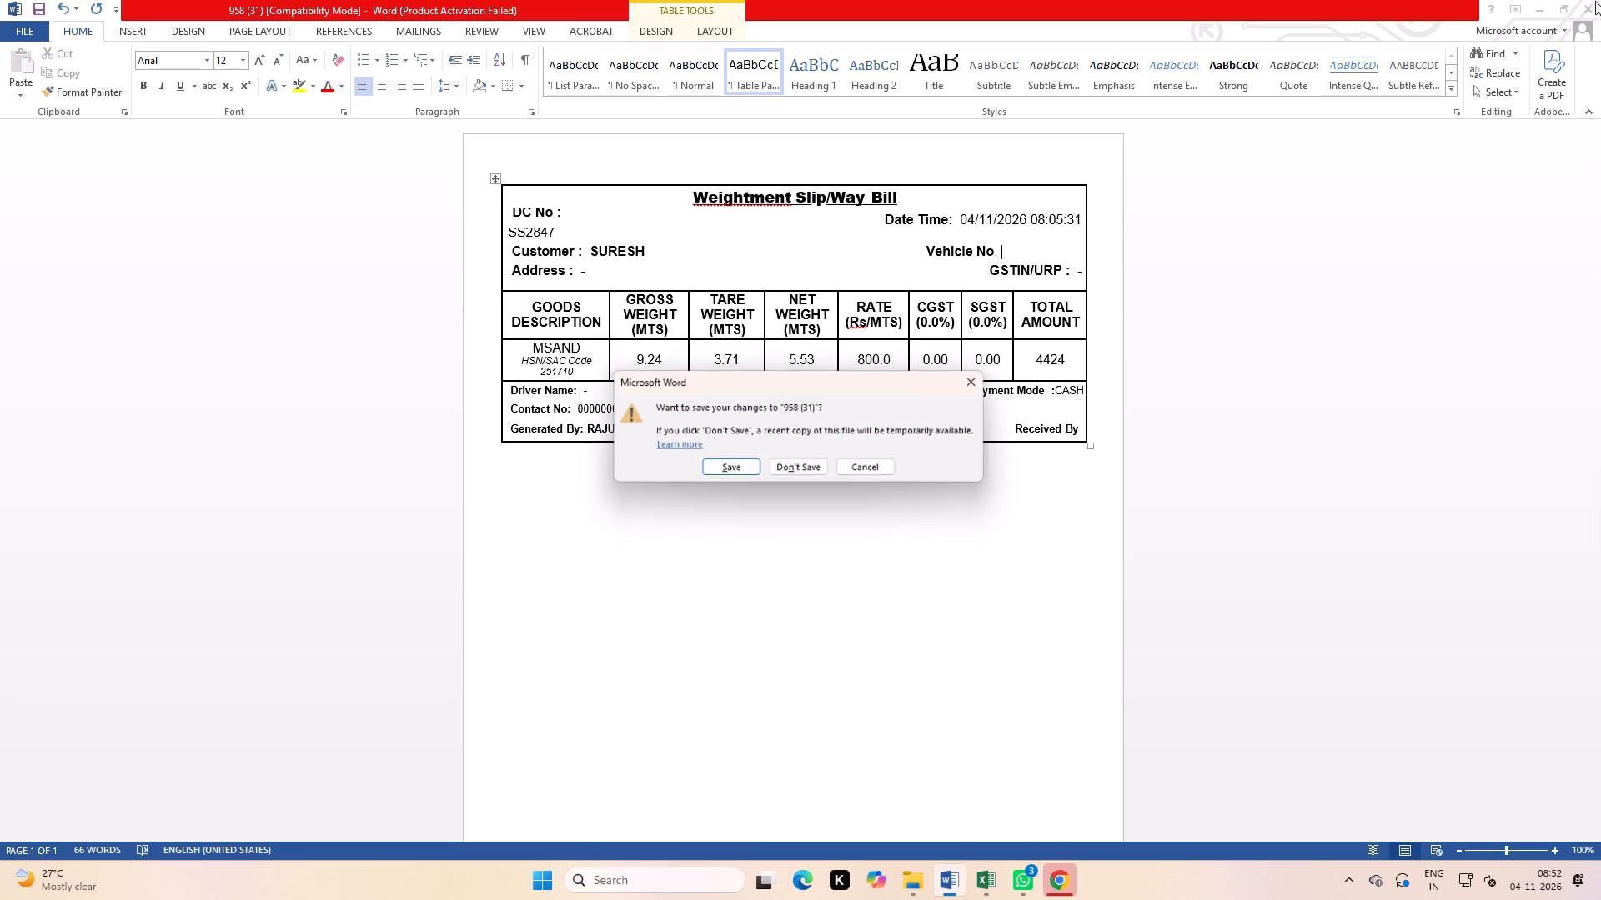
pyautogui.click(807, 467)
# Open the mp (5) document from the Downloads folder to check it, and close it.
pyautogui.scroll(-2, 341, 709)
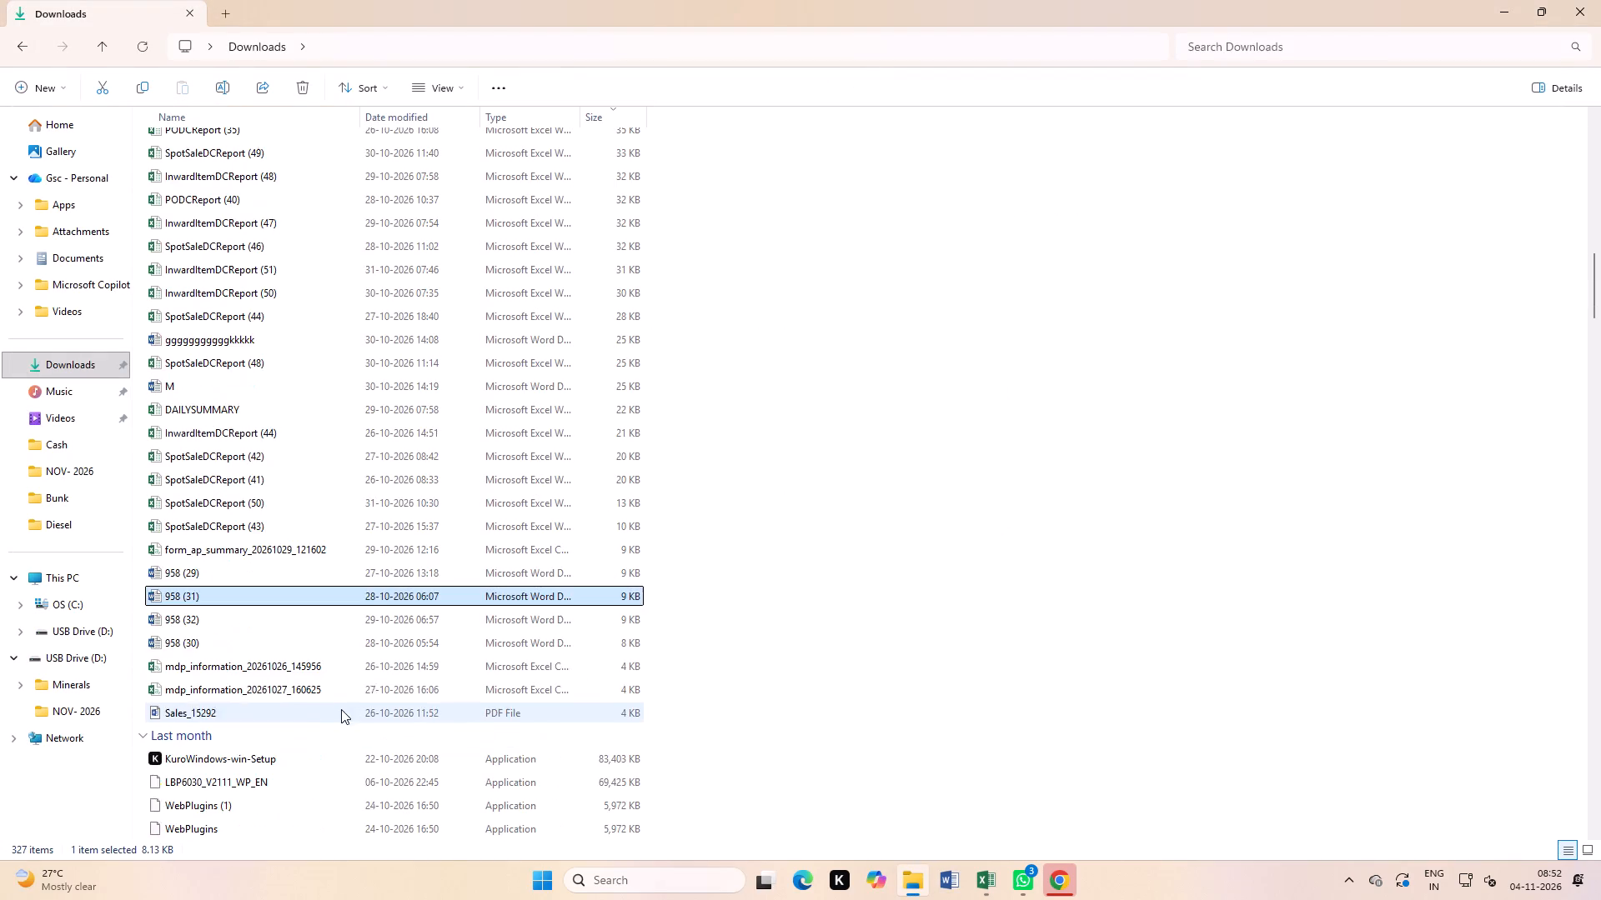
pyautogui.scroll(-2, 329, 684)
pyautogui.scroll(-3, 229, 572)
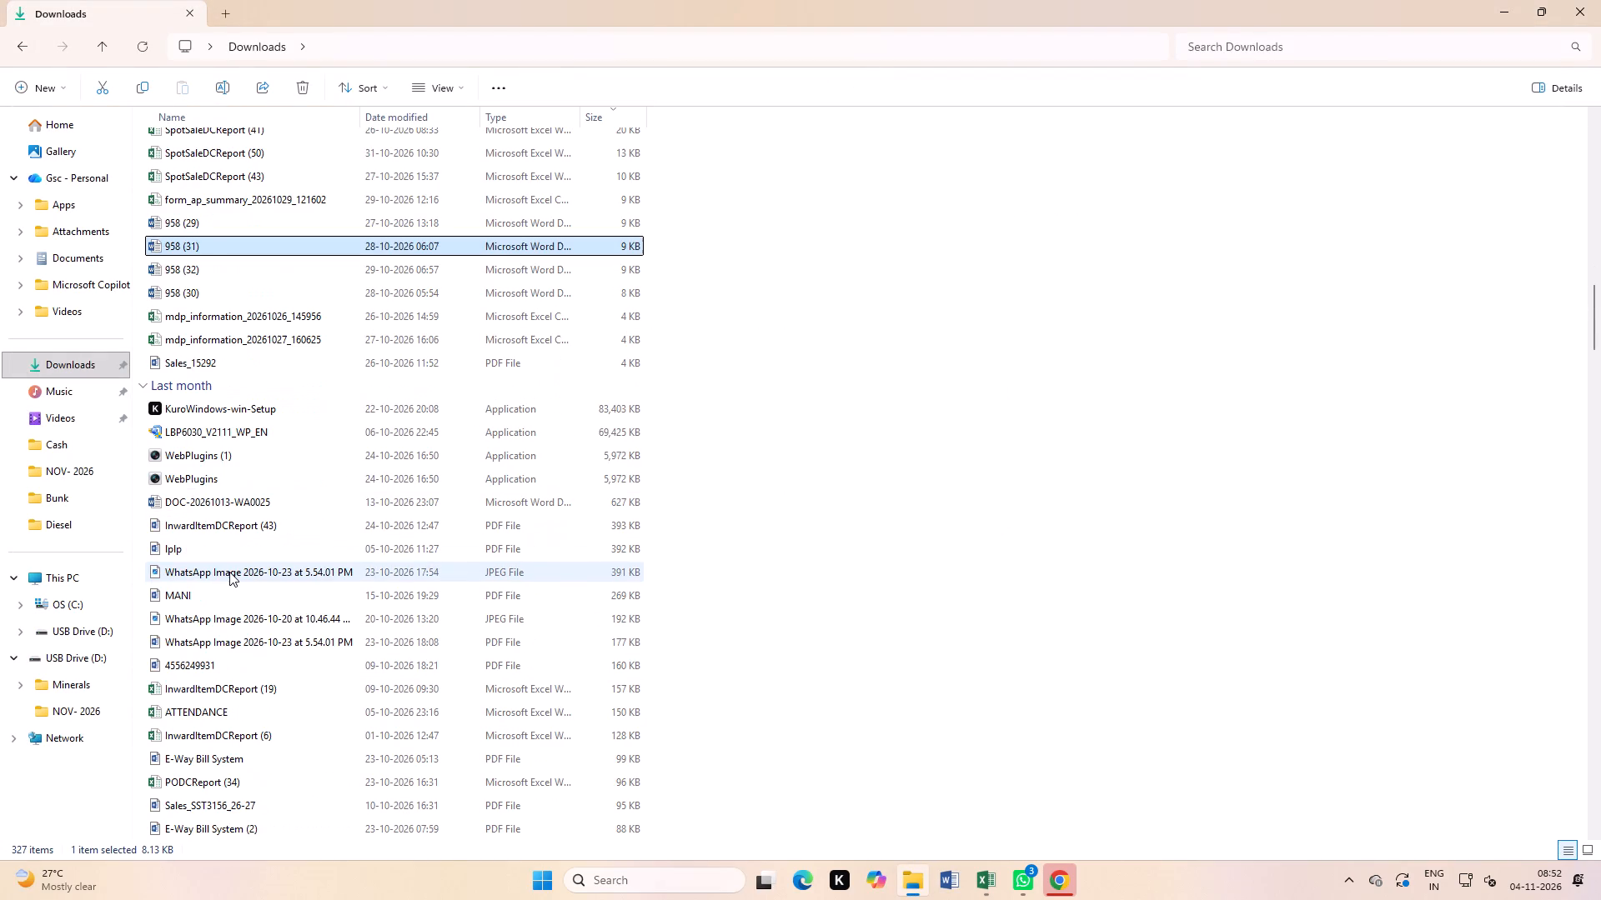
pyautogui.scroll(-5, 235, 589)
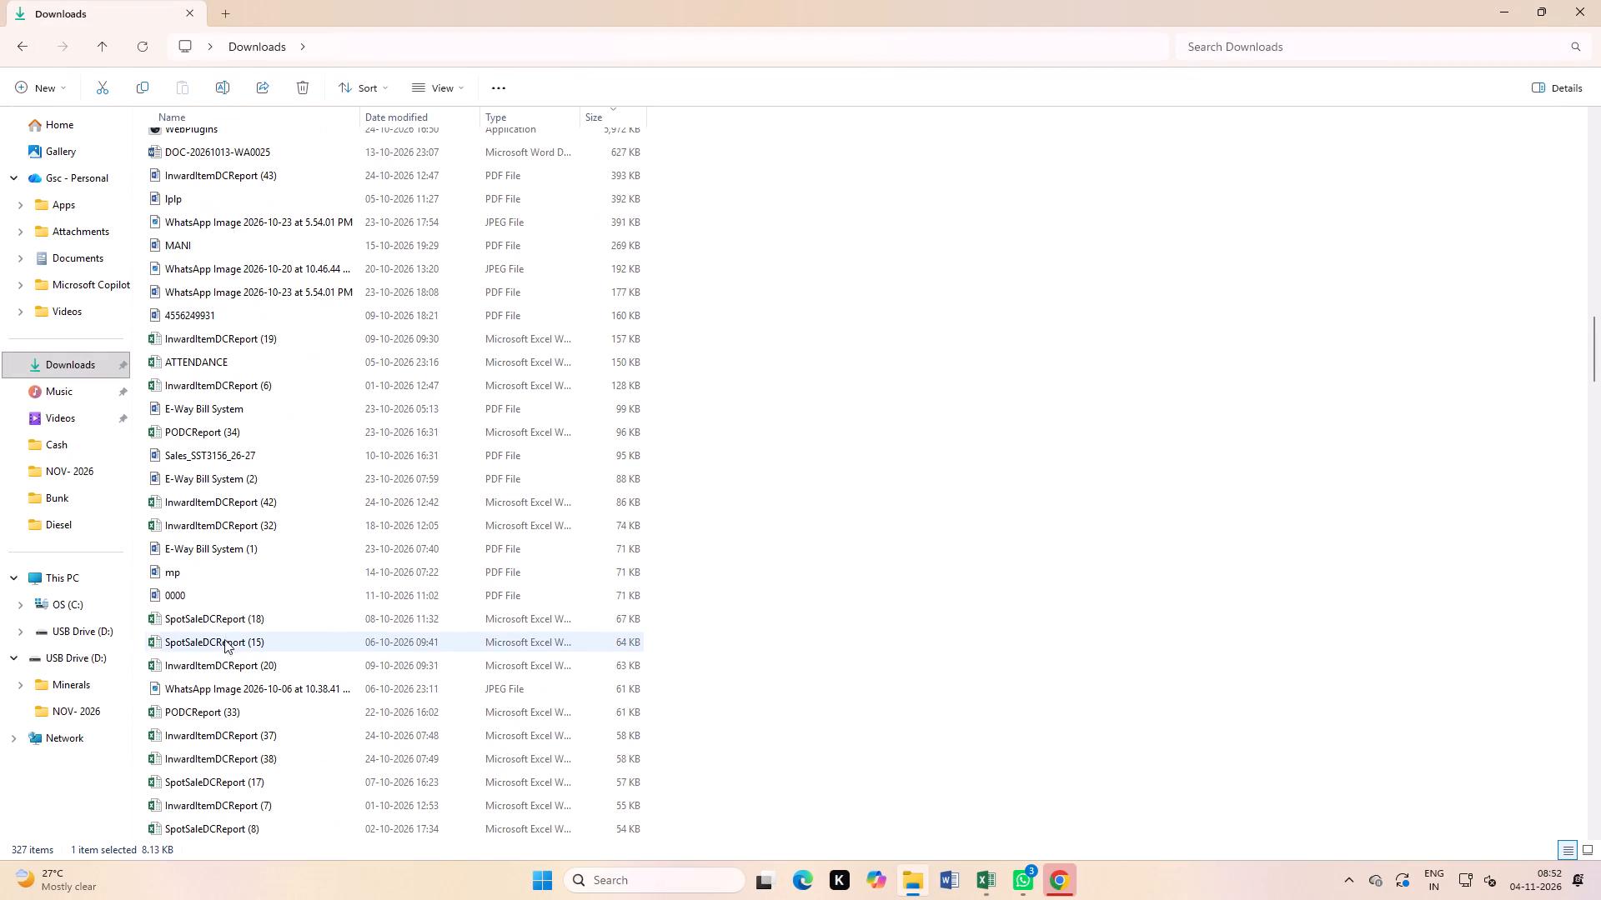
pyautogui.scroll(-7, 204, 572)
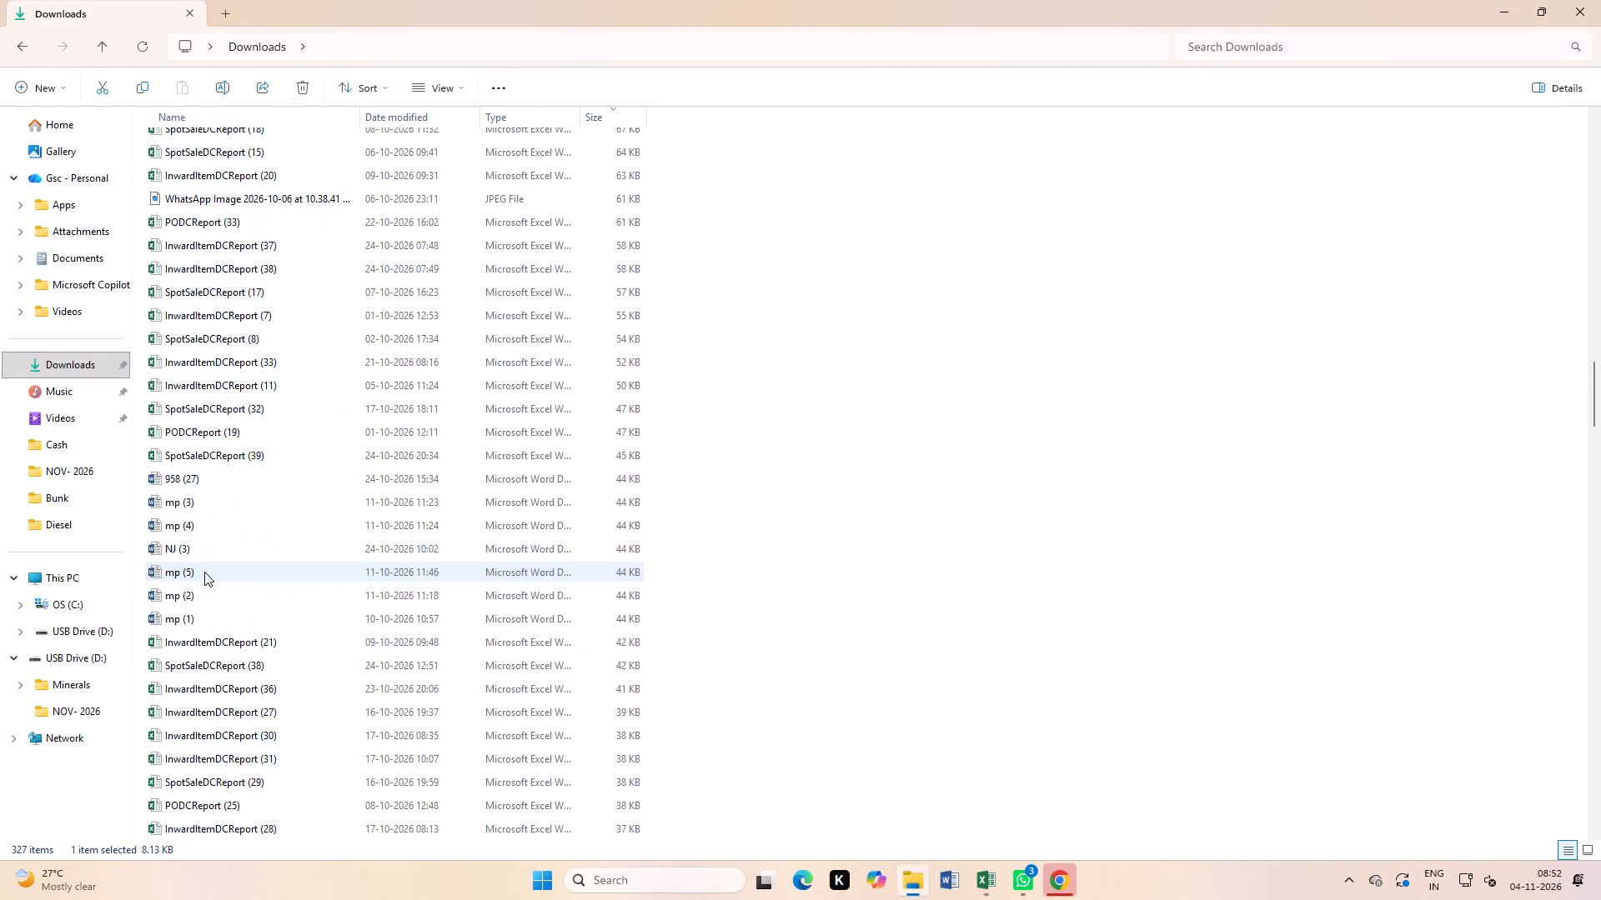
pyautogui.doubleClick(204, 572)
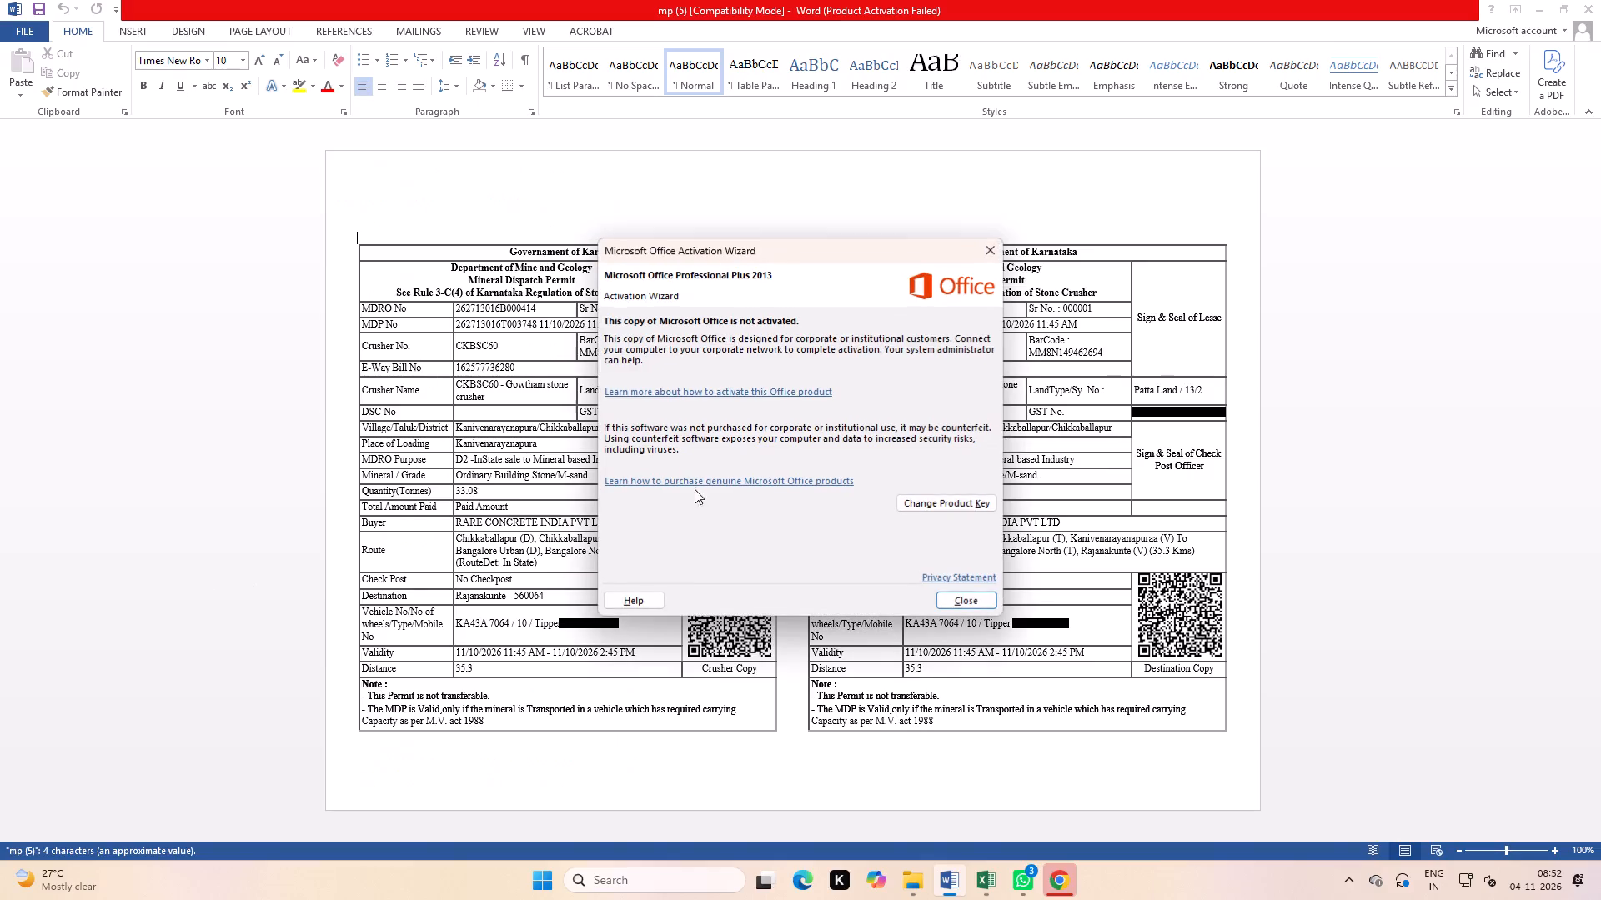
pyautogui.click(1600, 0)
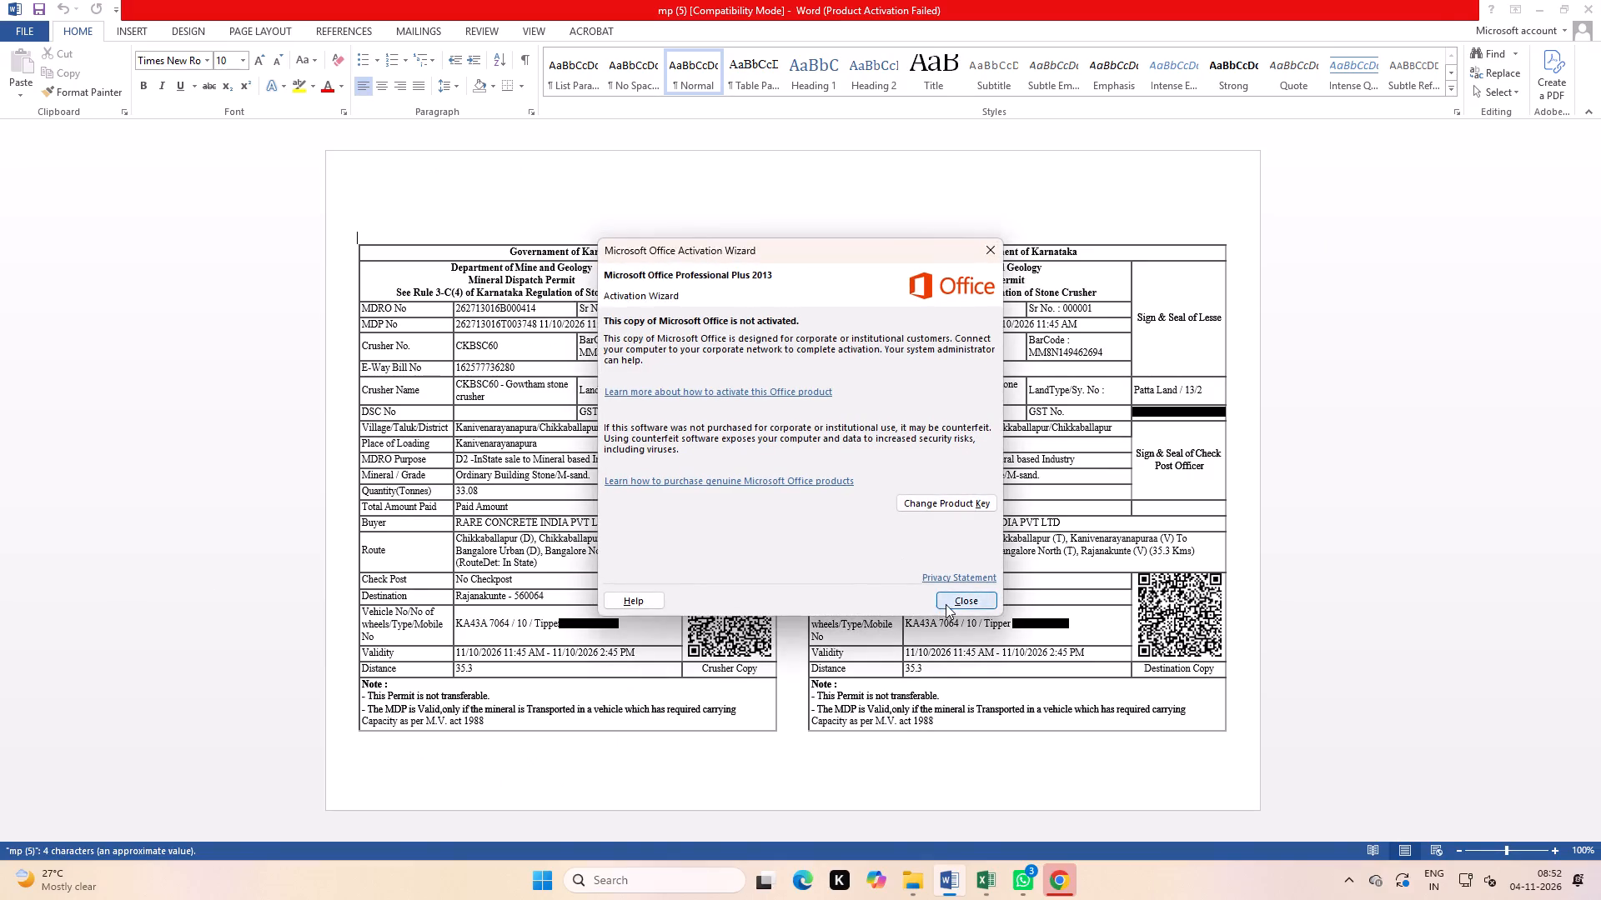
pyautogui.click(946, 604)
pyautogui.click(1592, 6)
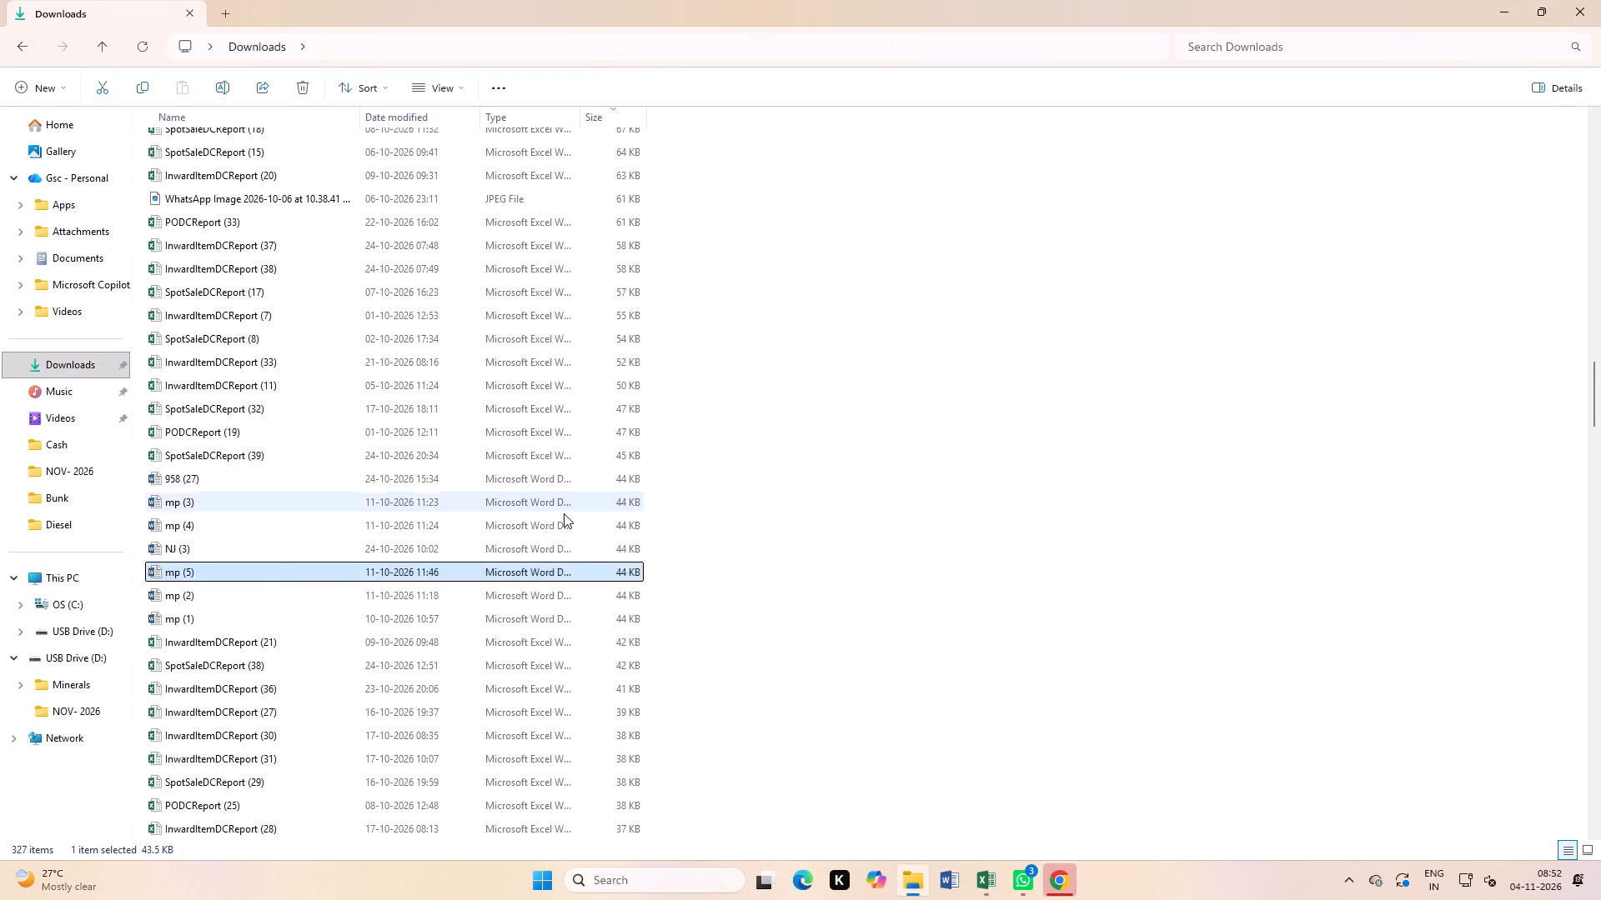
# Open the MANI (4) weighment slip from the Downloads folder and dismiss the activation wizard.
pyautogui.scroll(-12, 263, 567)
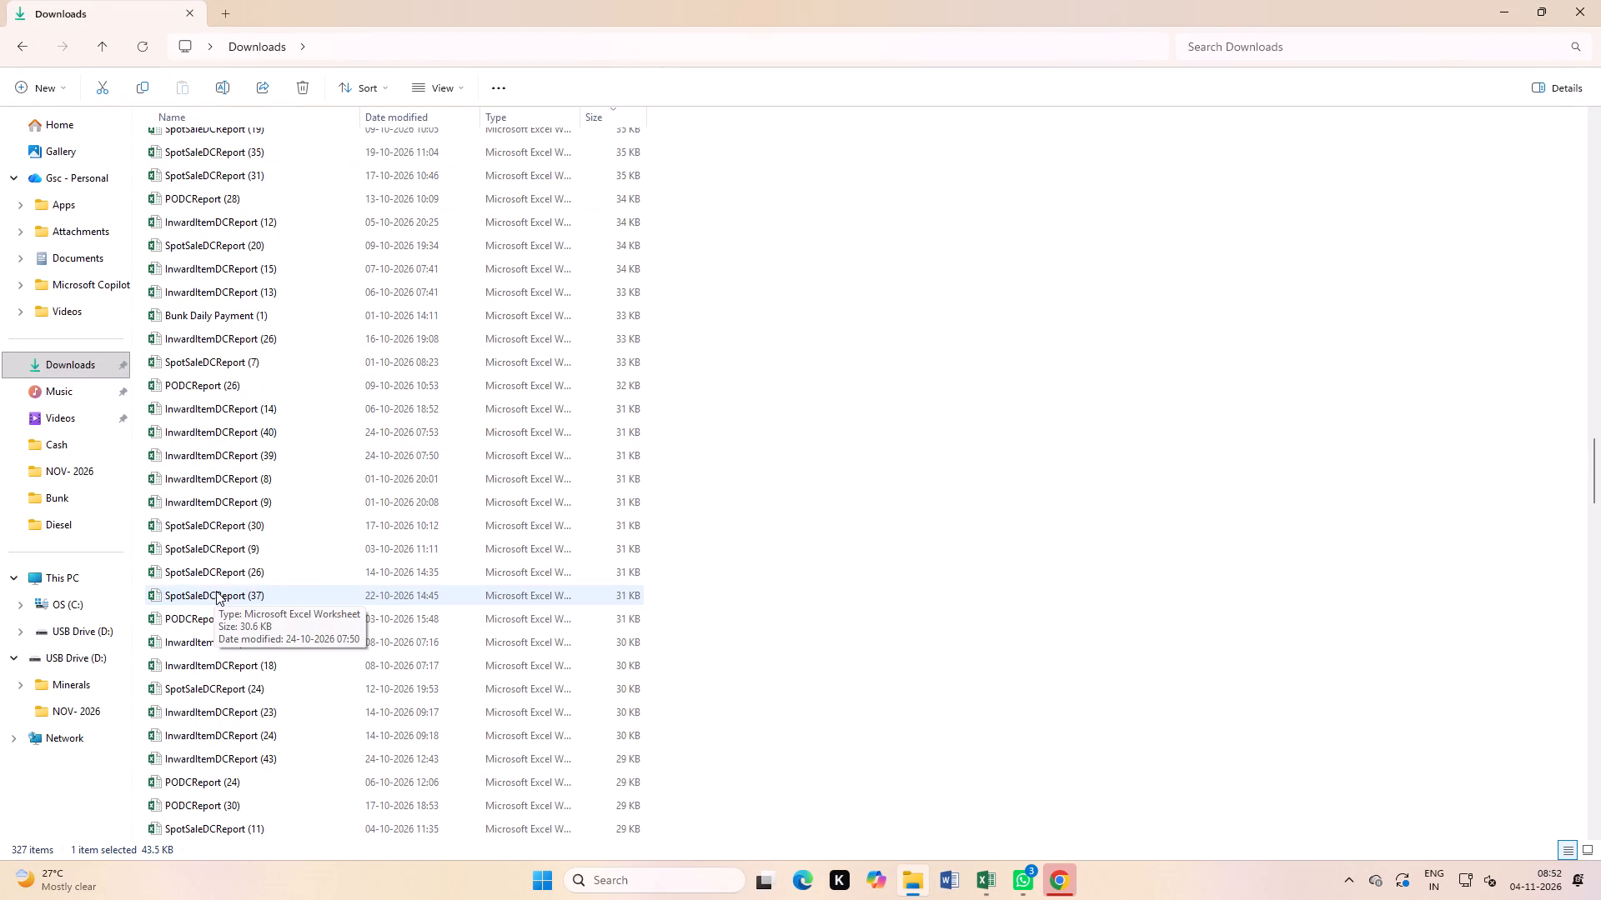
pyautogui.scroll(-20, 225, 666)
pyautogui.scroll(-1, 225, 666)
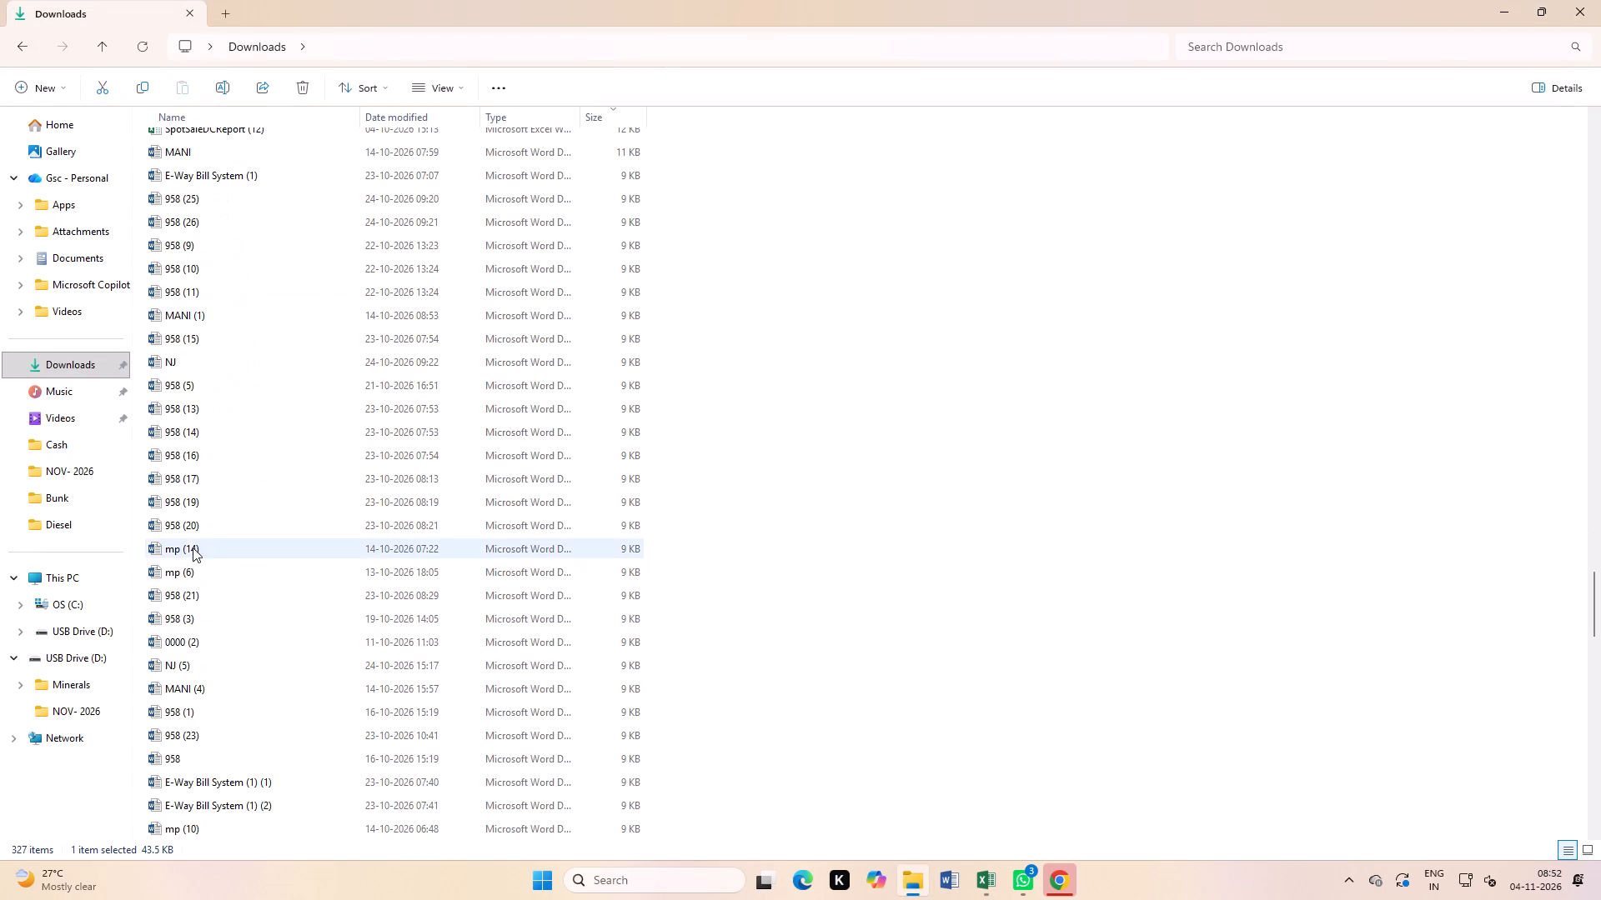
pyautogui.doubleClick(174, 685)
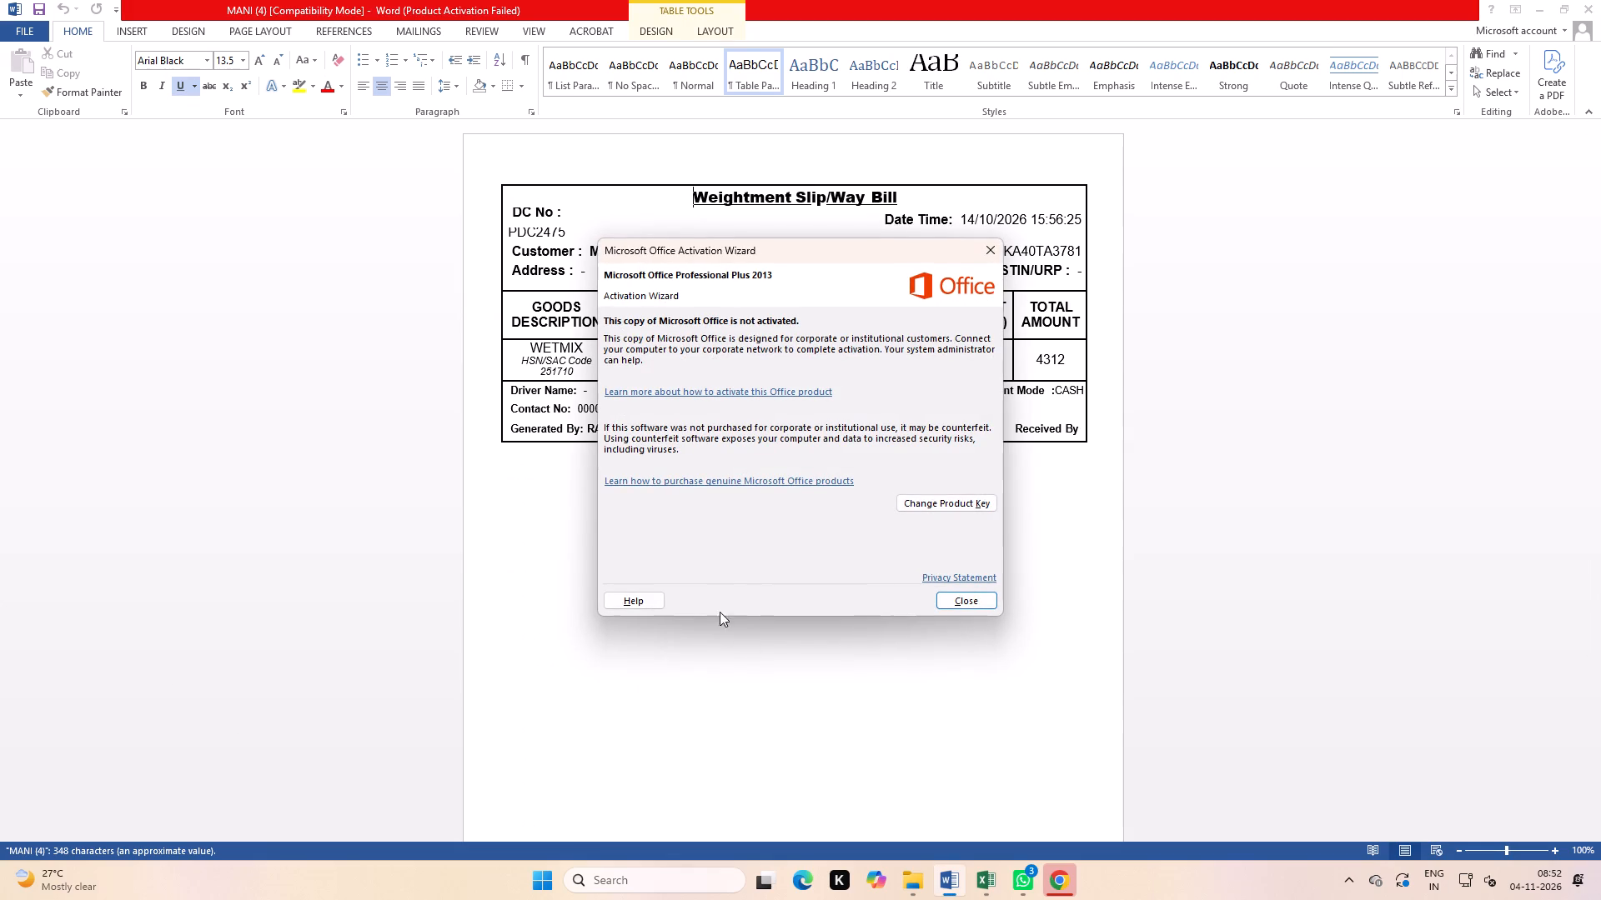
pyautogui.click(989, 244)
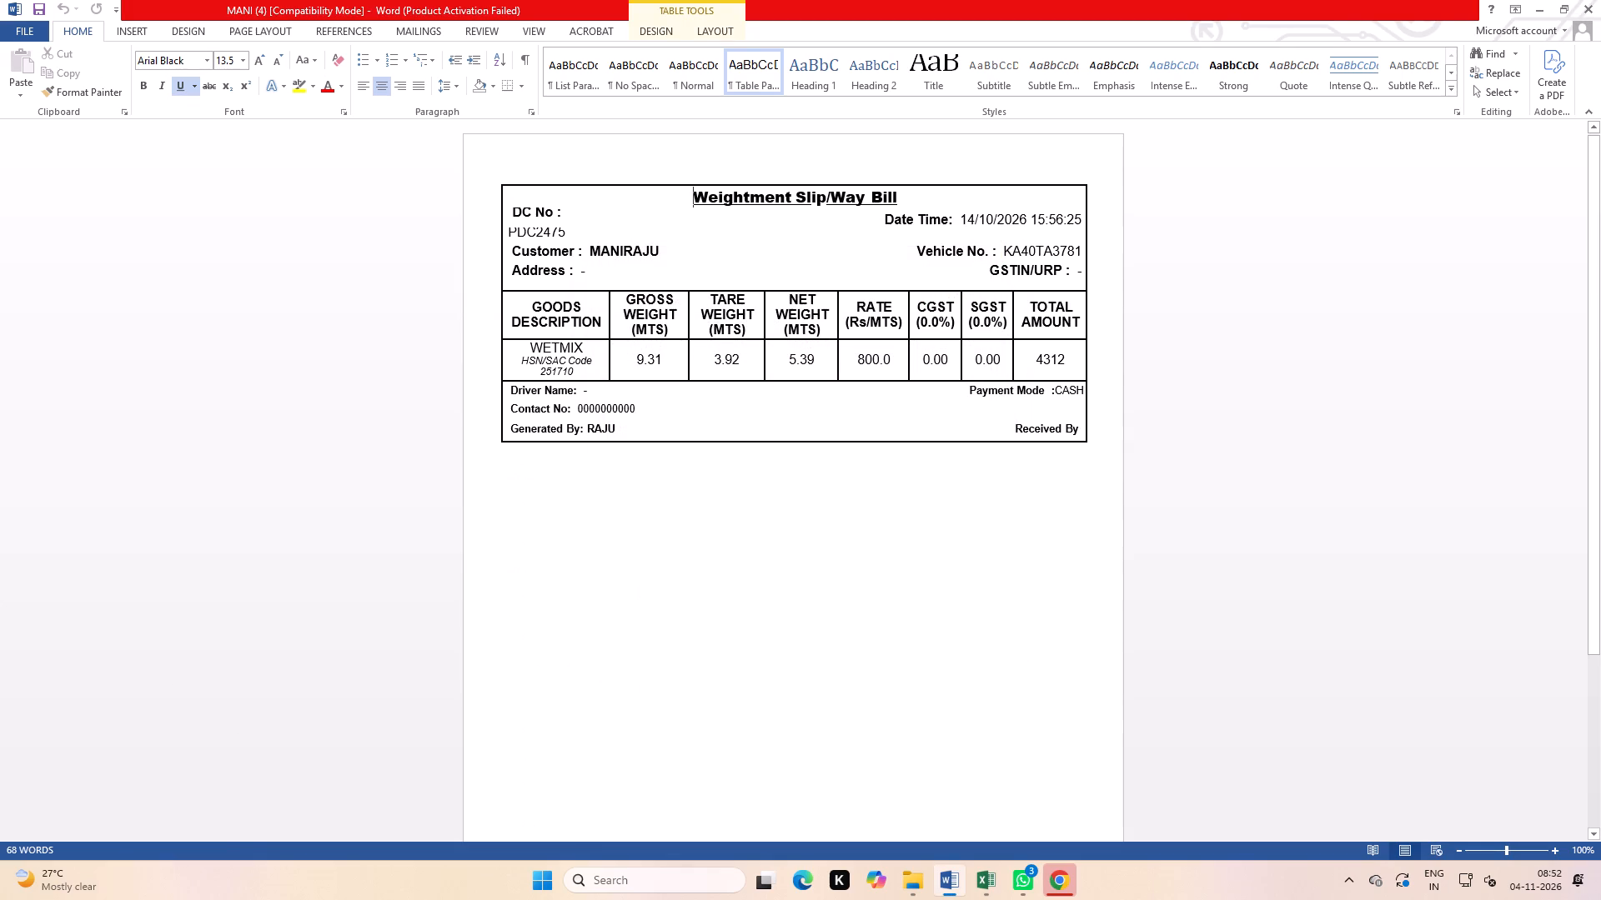
pyautogui.click(1083, 247)
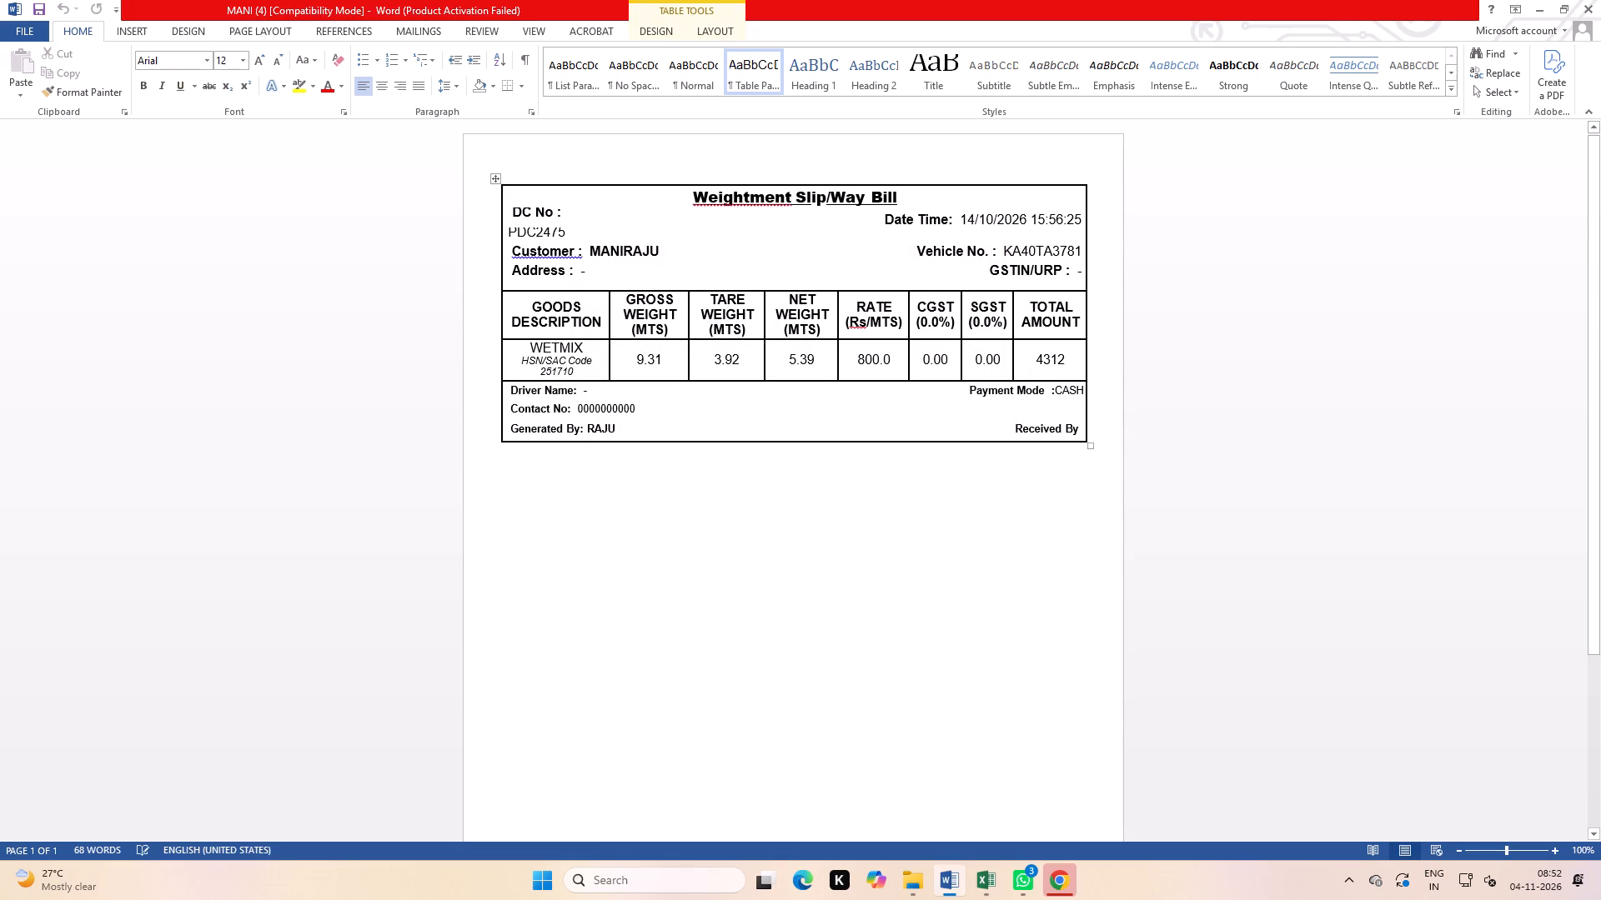
pyautogui.press('BackSpace')
pyautogui.press('BackSpace')
pyautogui.press('BackSpace')
pyautogui.press('BackSpace')
pyautogui.press('BackSpace')
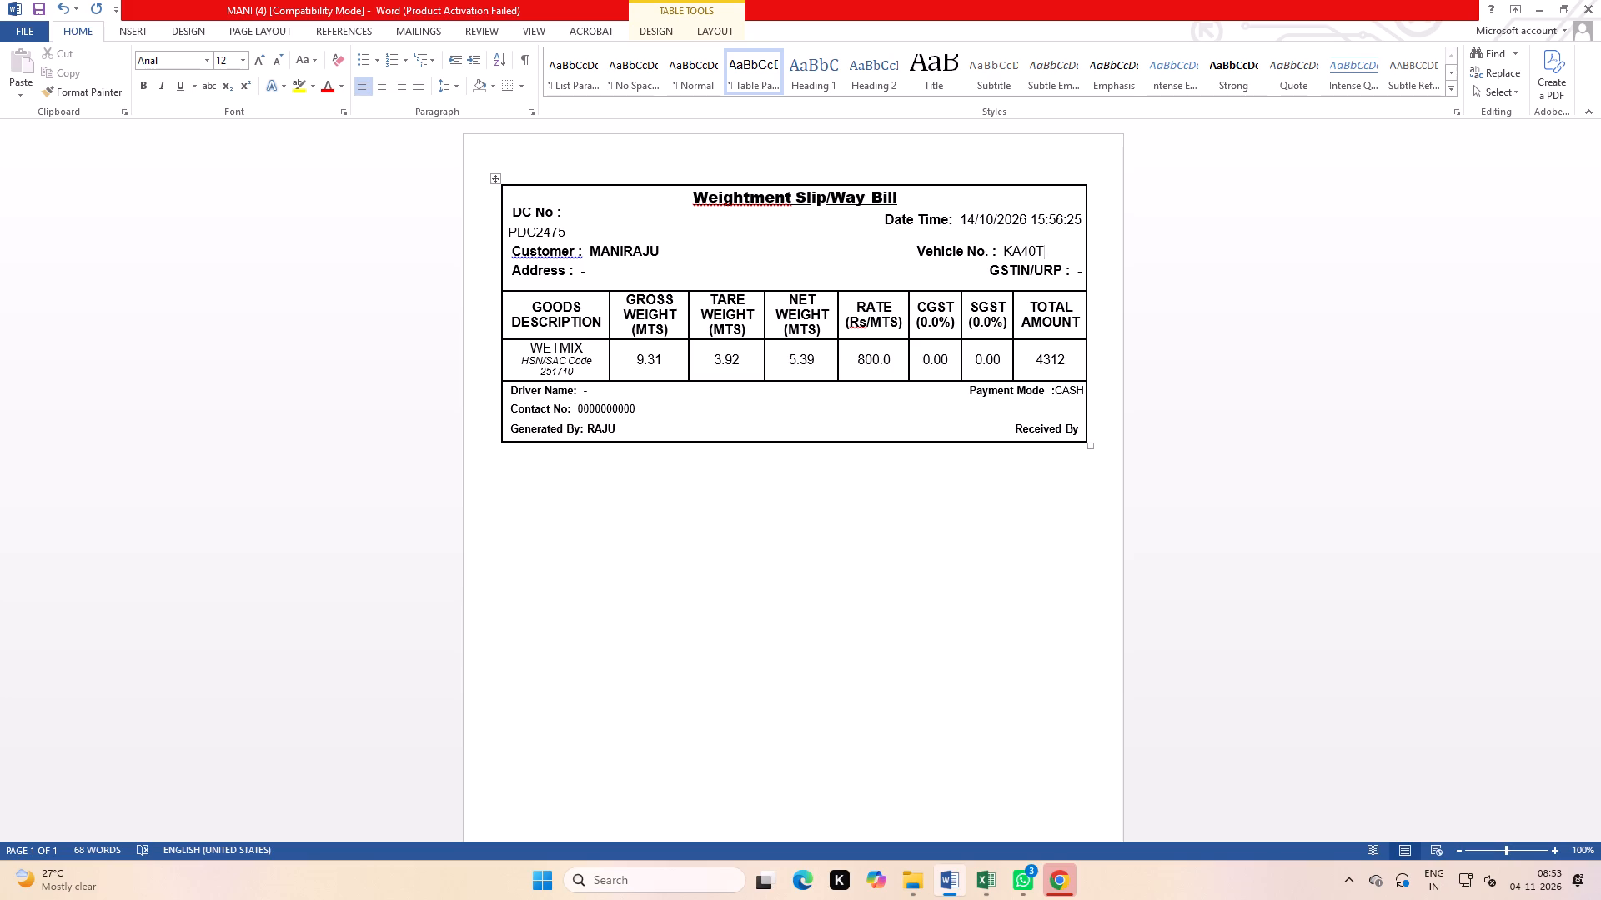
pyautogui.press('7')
pyautogui.press('BackSpace')
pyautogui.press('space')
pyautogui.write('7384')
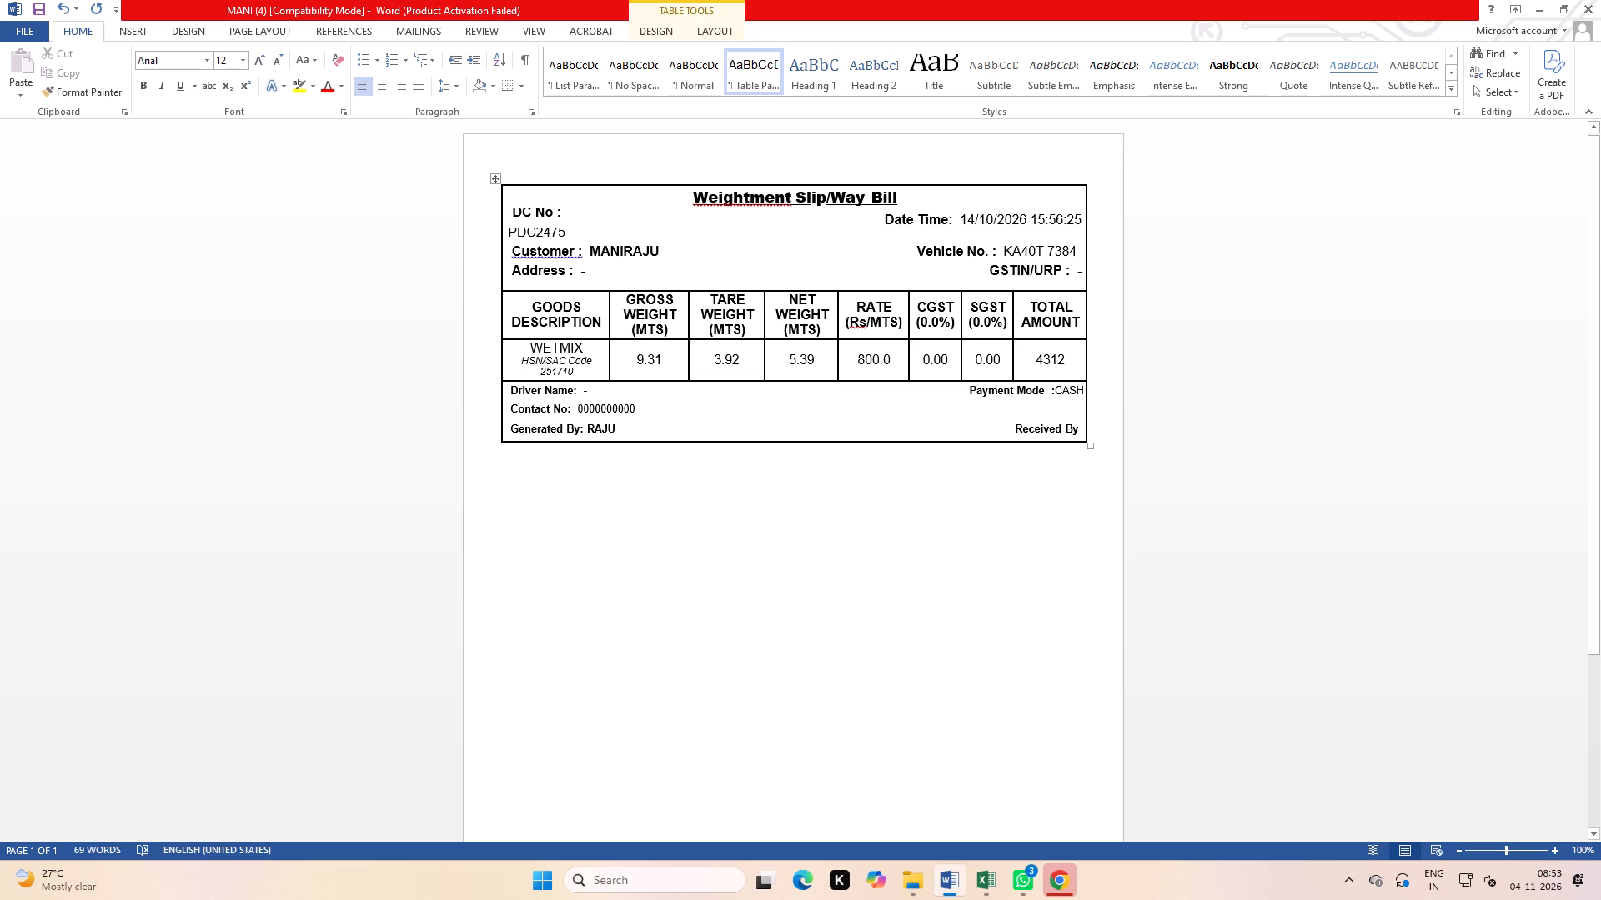
pyautogui.click(1050, 249)
pyautogui.press('BackSpace')
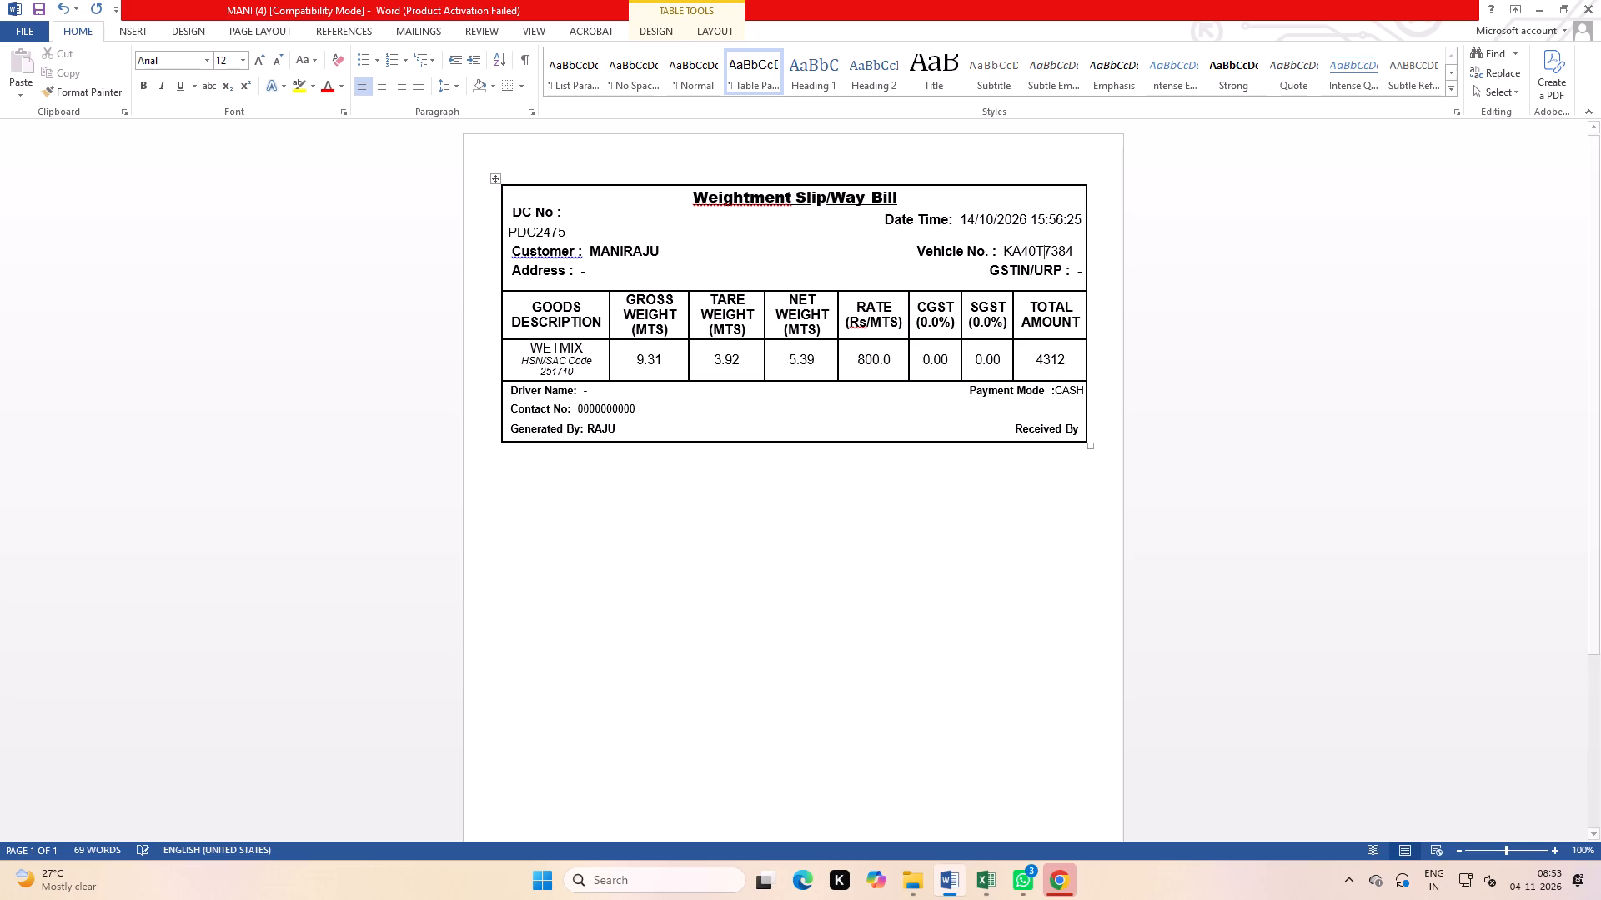
# Change the time in the slip's Date Time field to 08:05:31.
pyautogui.click(1082, 212)
pyautogui.press('BackSpace')
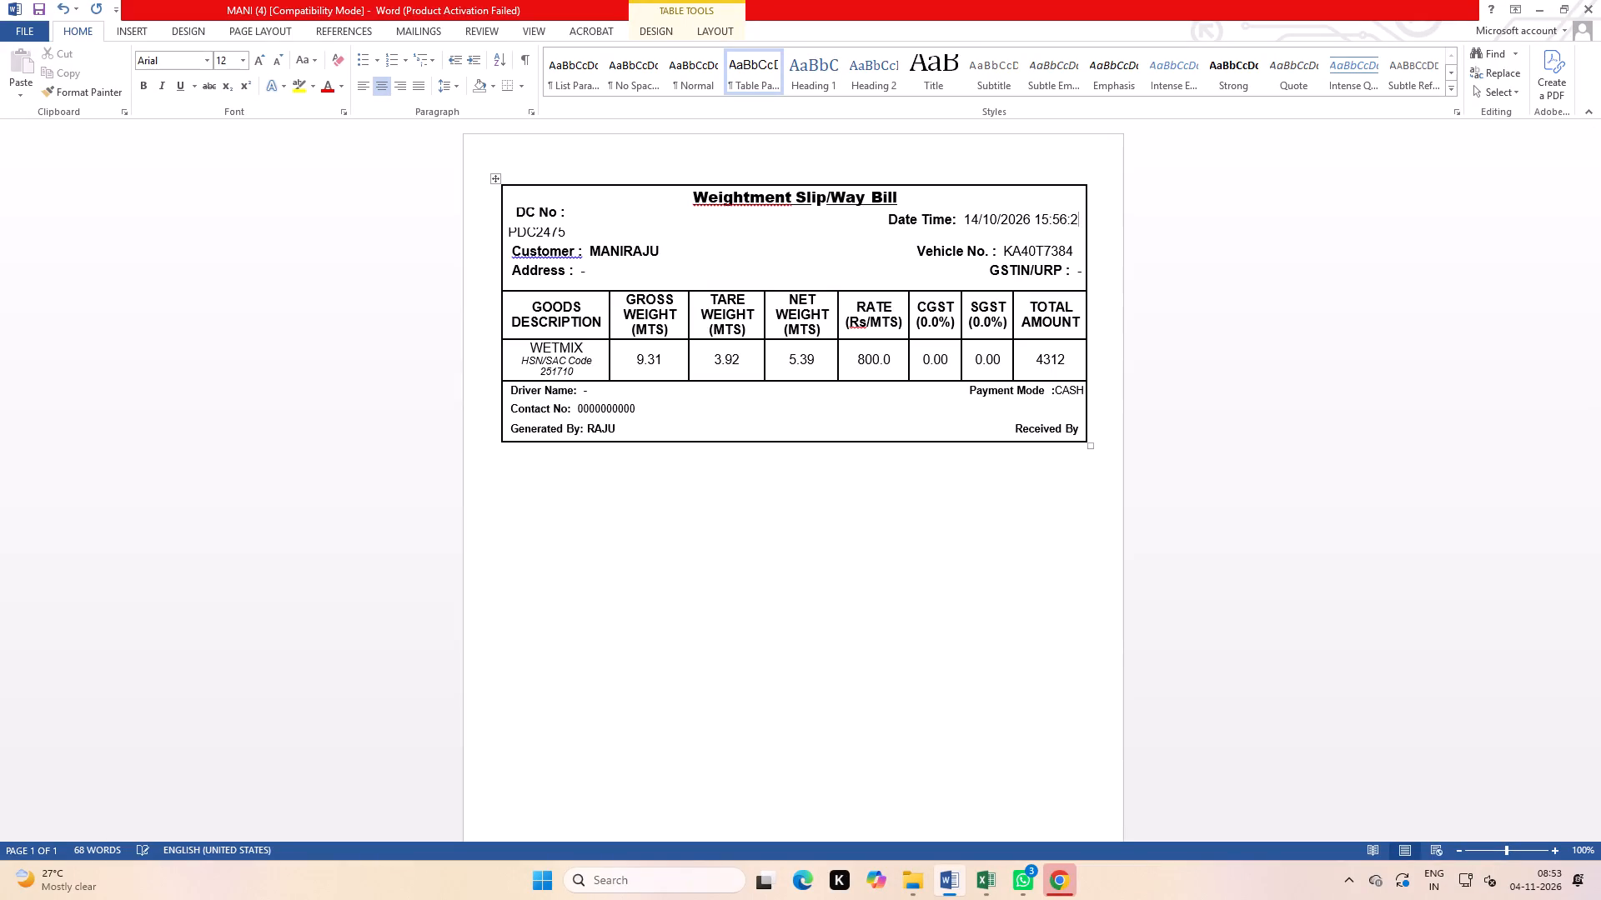
pyautogui.press('BackSpace')
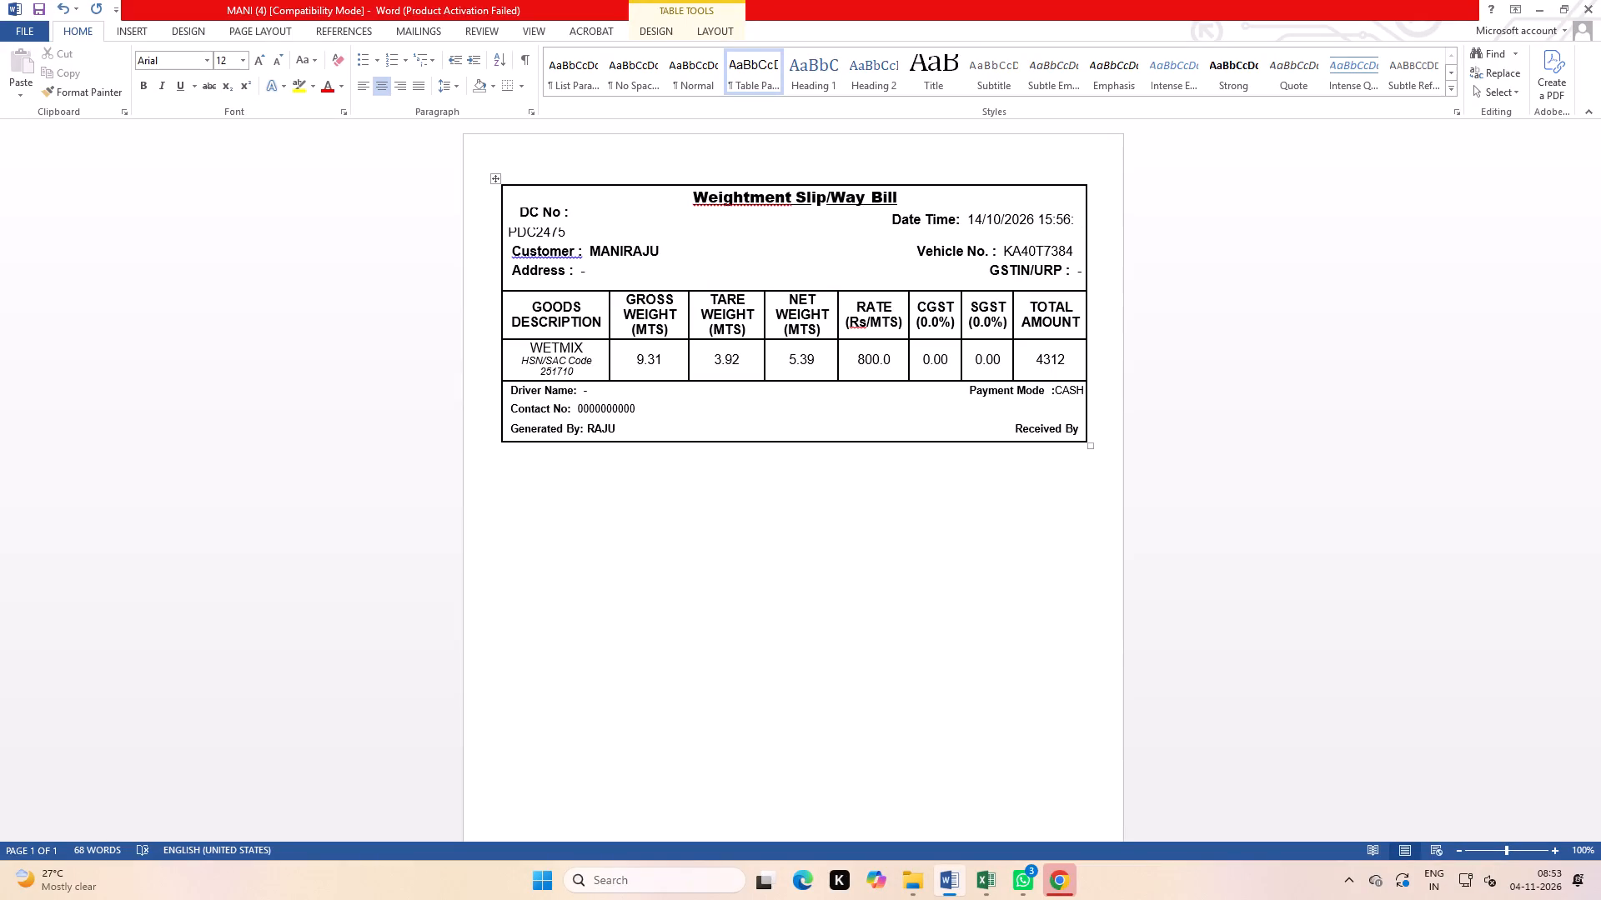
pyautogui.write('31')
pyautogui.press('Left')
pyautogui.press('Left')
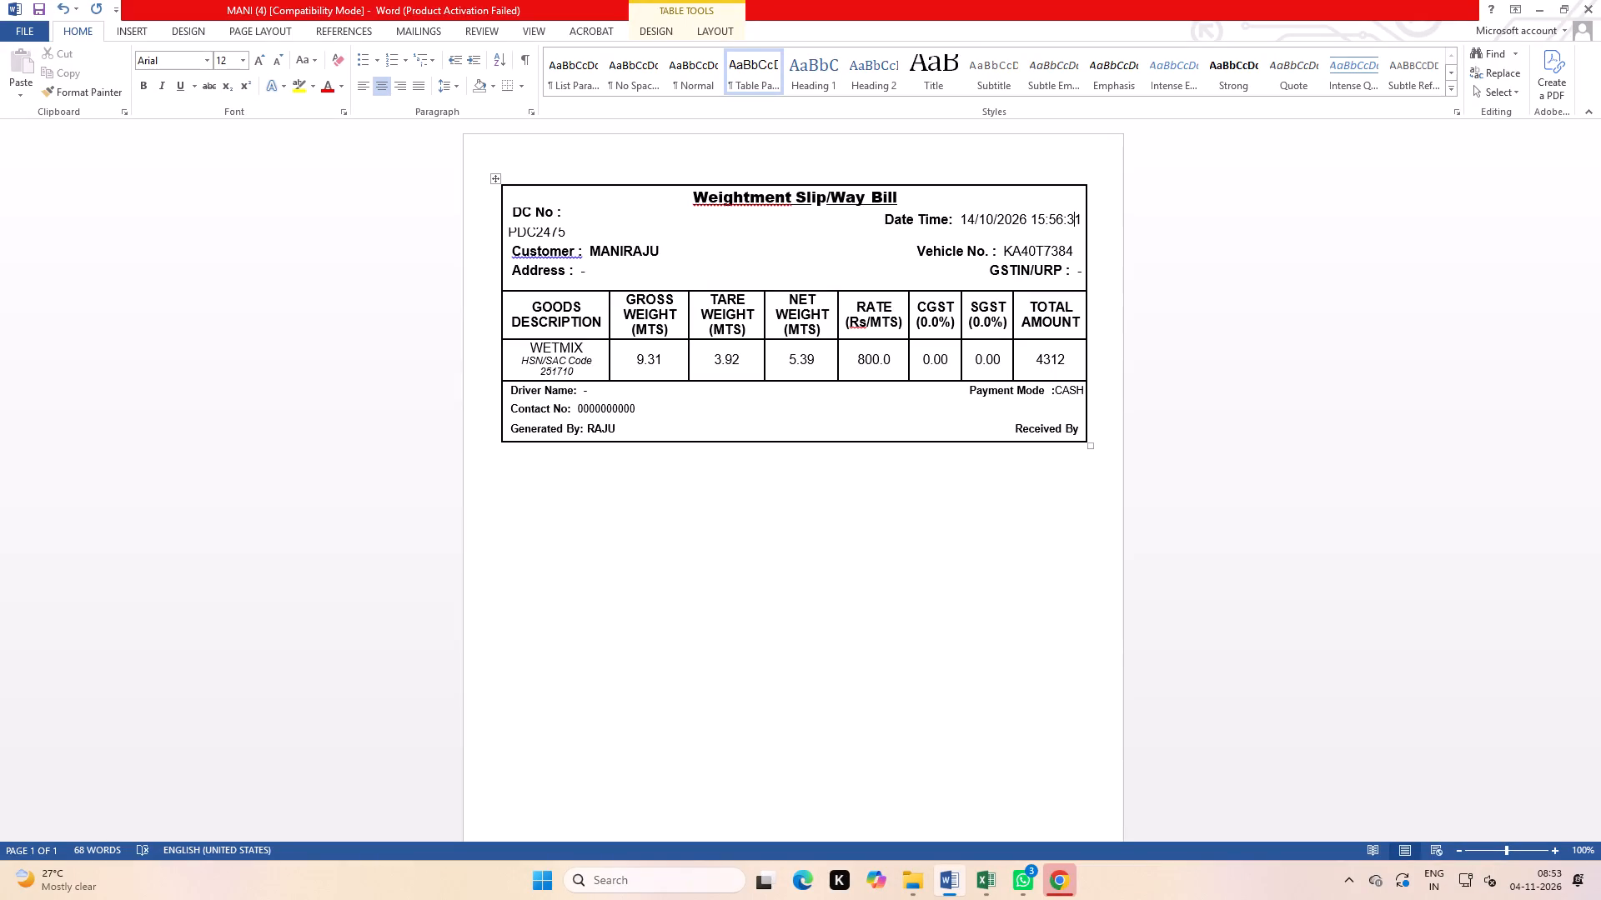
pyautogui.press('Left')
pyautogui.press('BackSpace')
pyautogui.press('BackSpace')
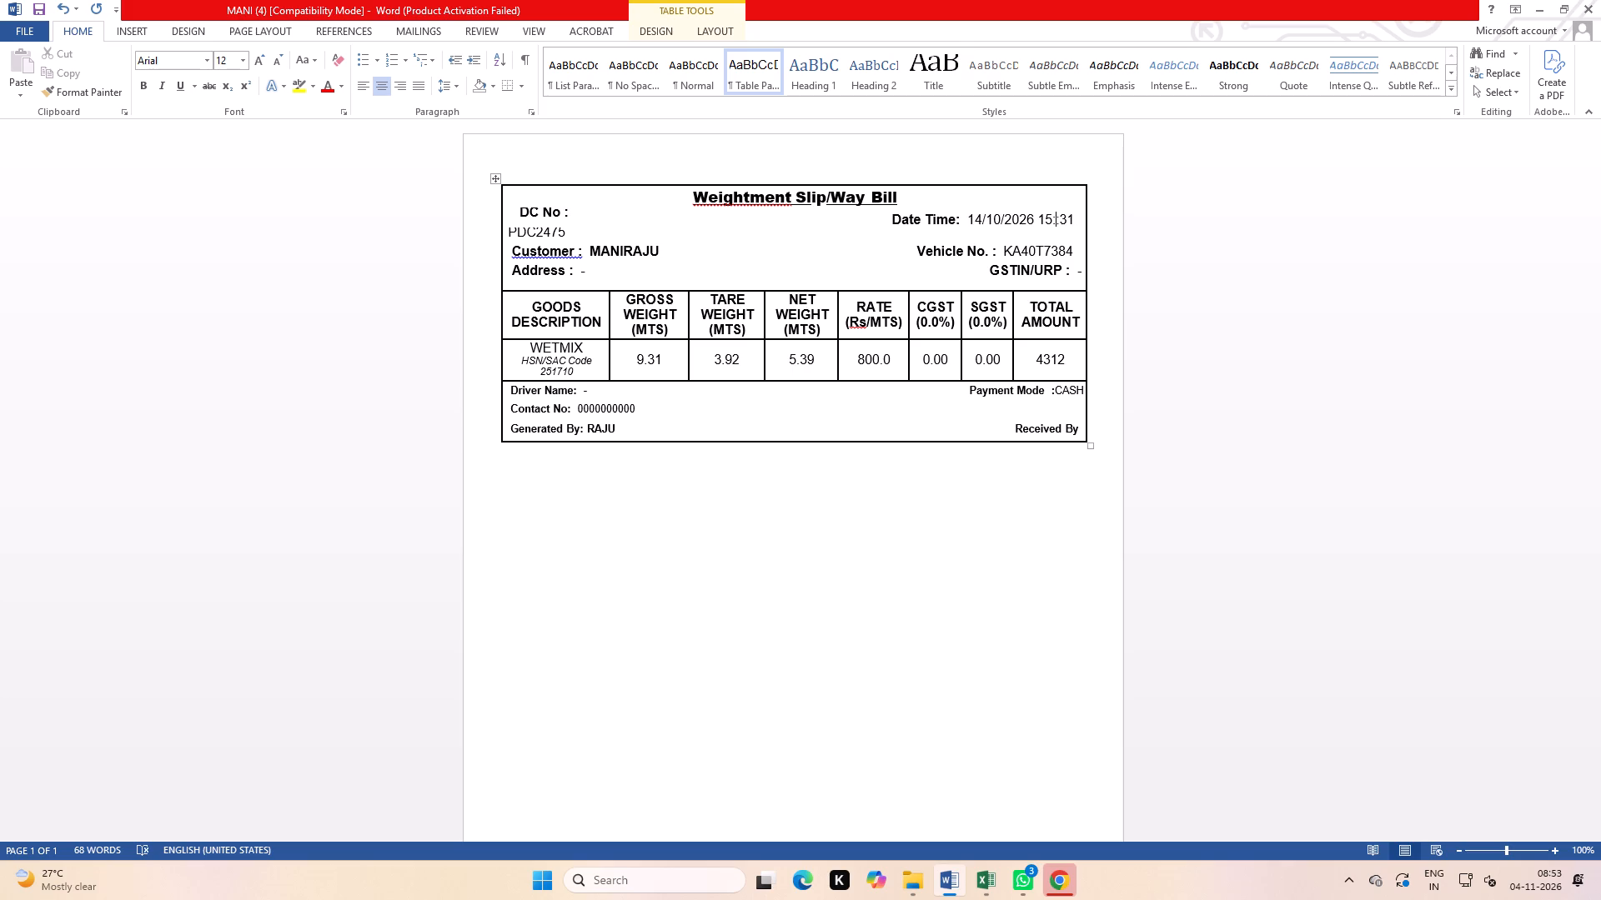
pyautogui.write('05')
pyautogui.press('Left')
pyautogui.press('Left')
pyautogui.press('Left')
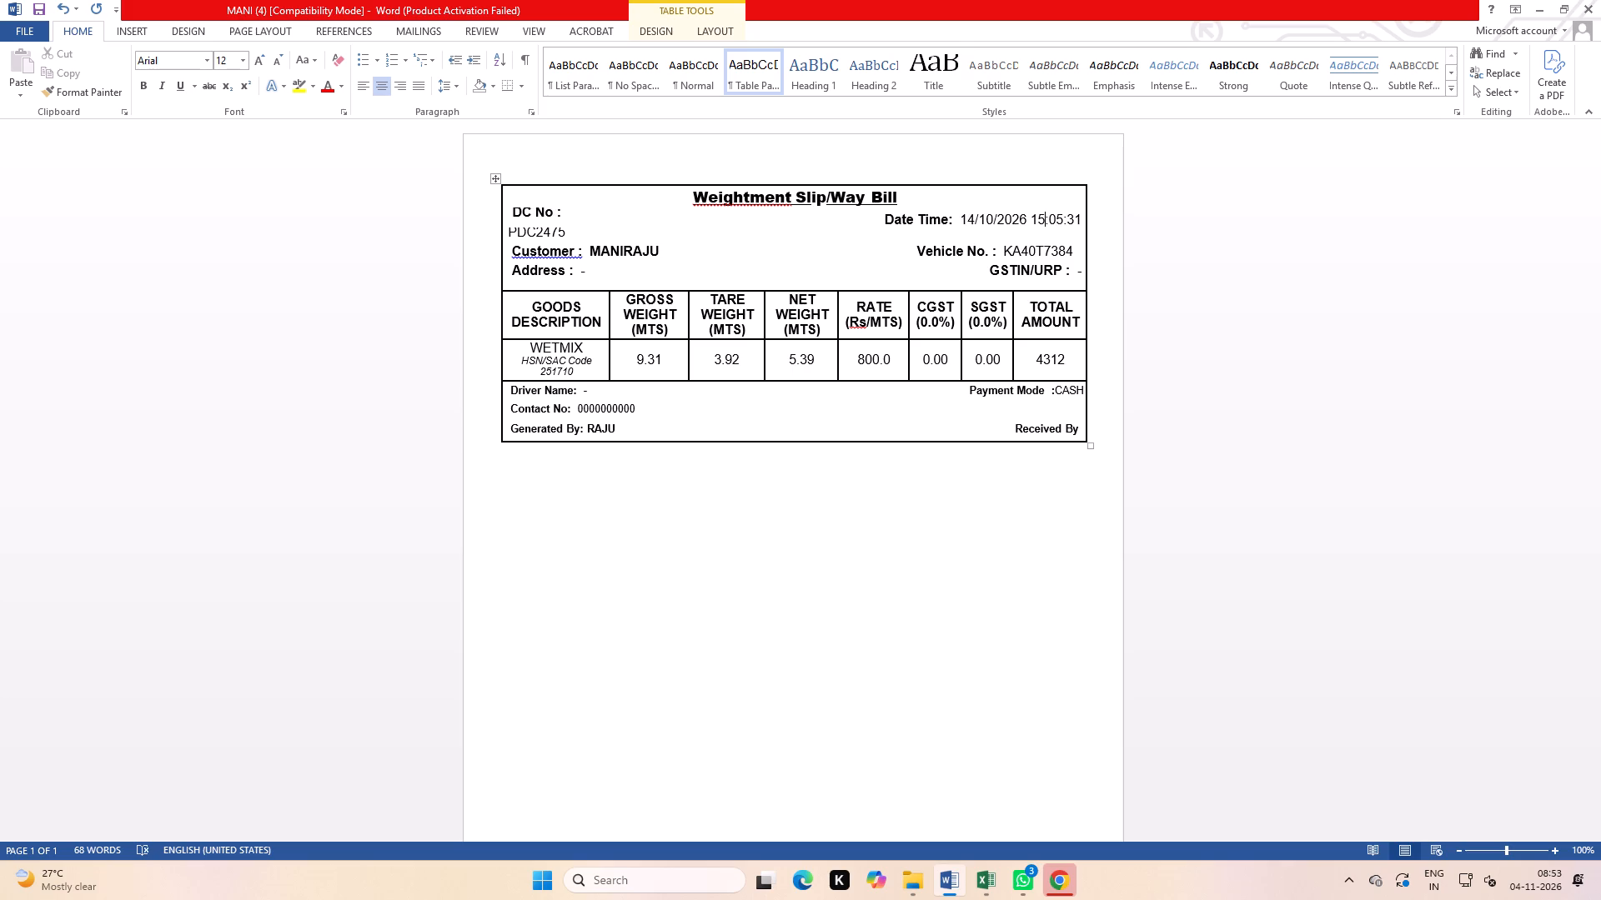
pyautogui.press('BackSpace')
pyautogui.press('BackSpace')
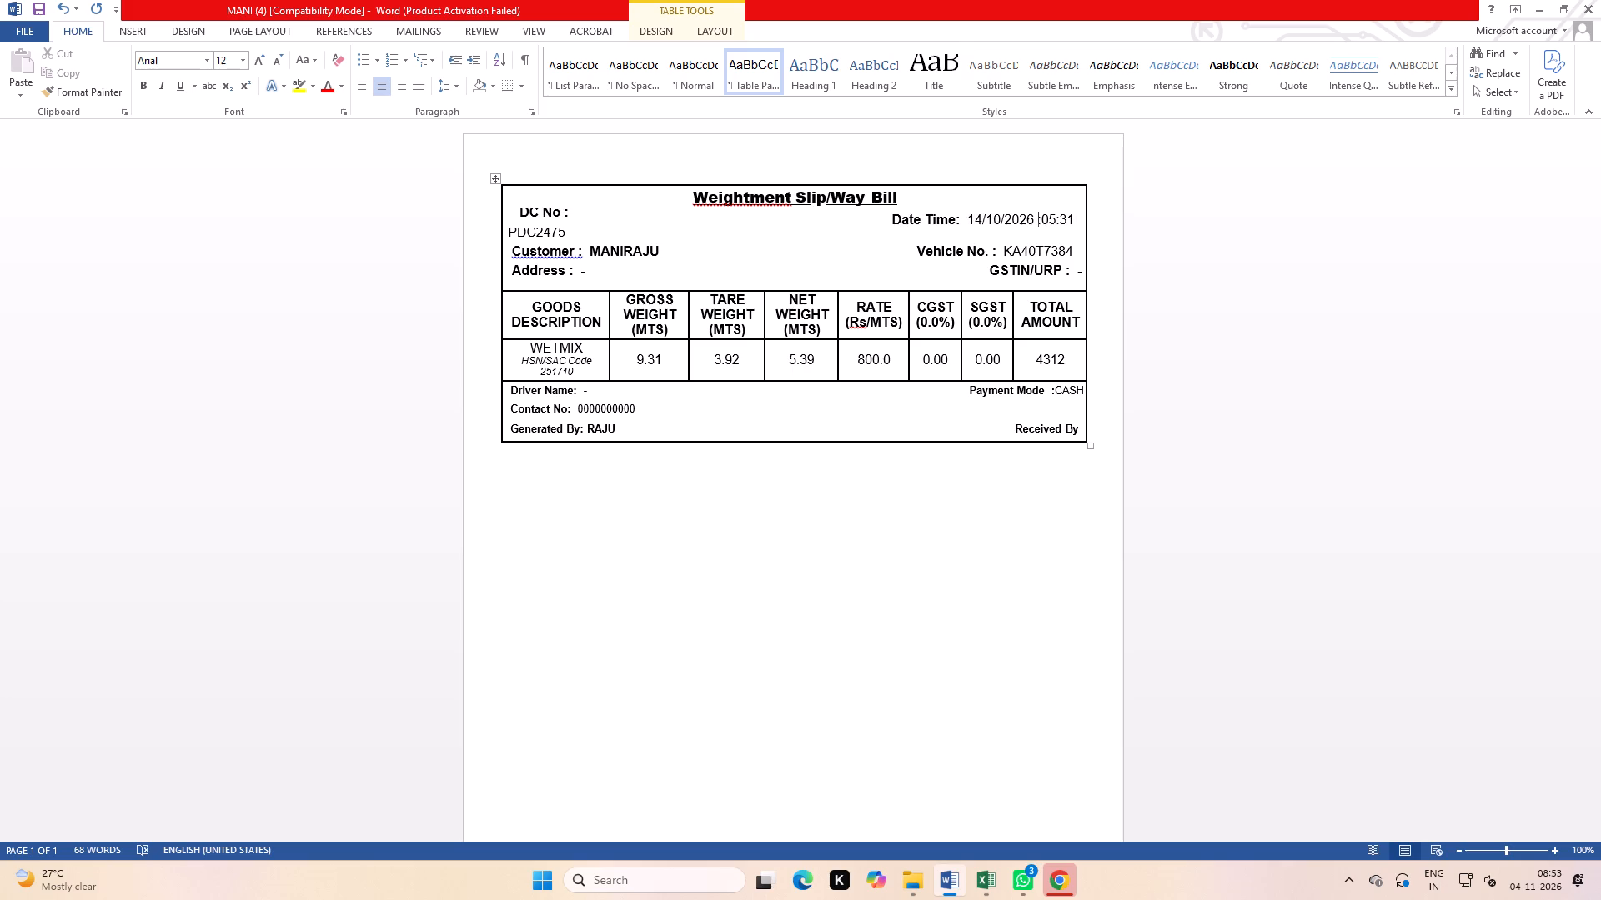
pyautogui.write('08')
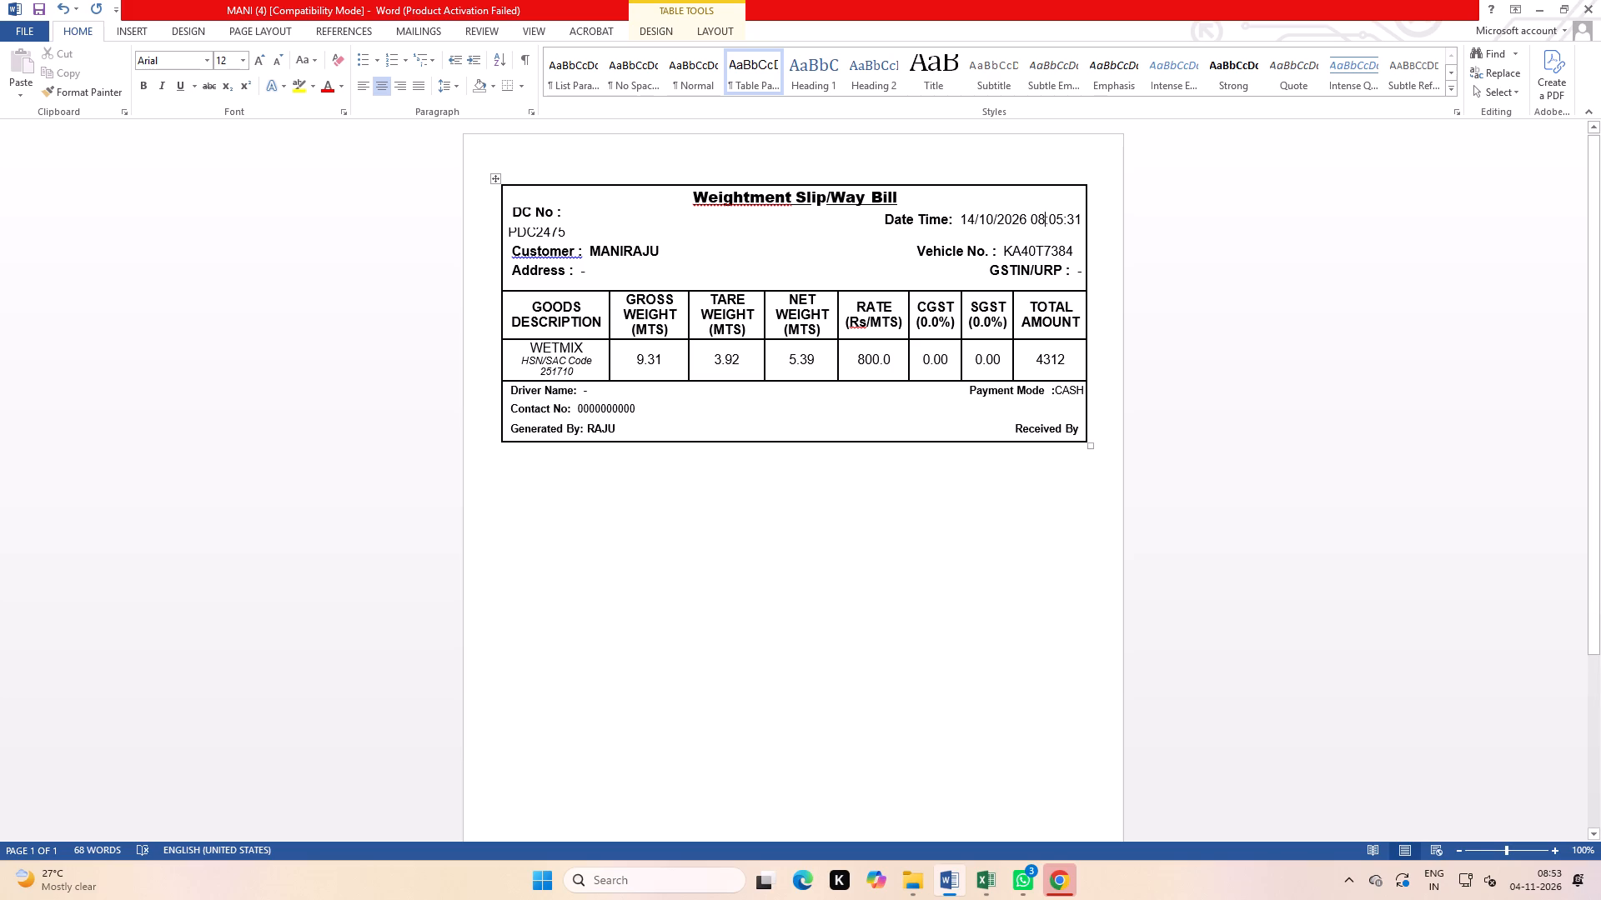
# Change the date in the slip's Date Time field to 04/11/2026.
pyautogui.click(993, 213)
pyautogui.press('BackSpace')
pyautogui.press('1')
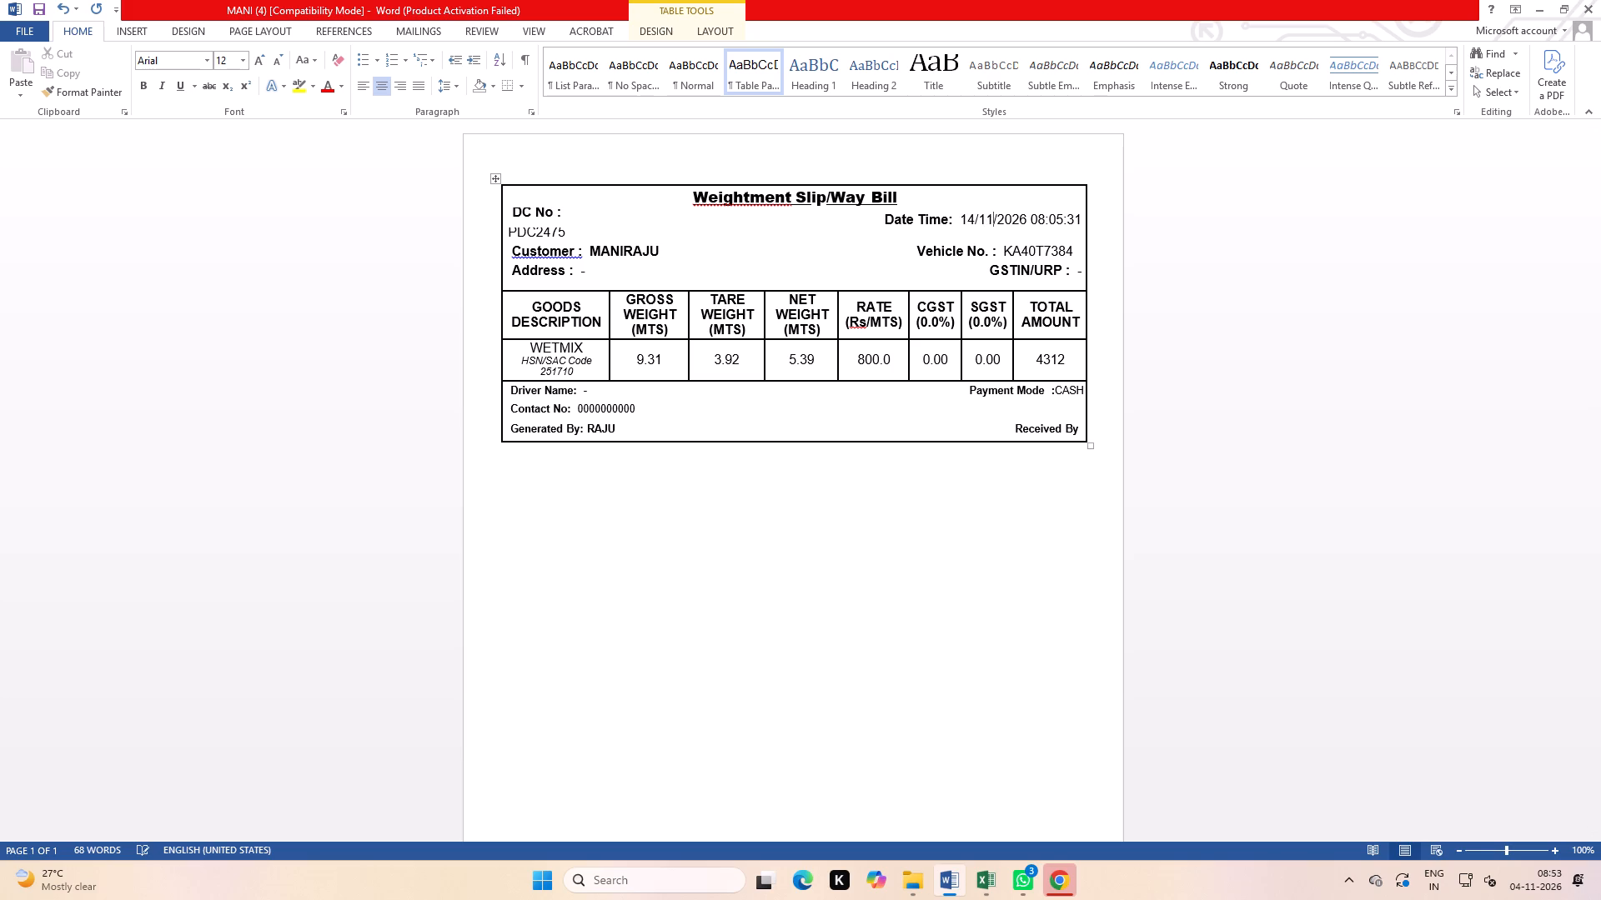
pyautogui.click(975, 217)
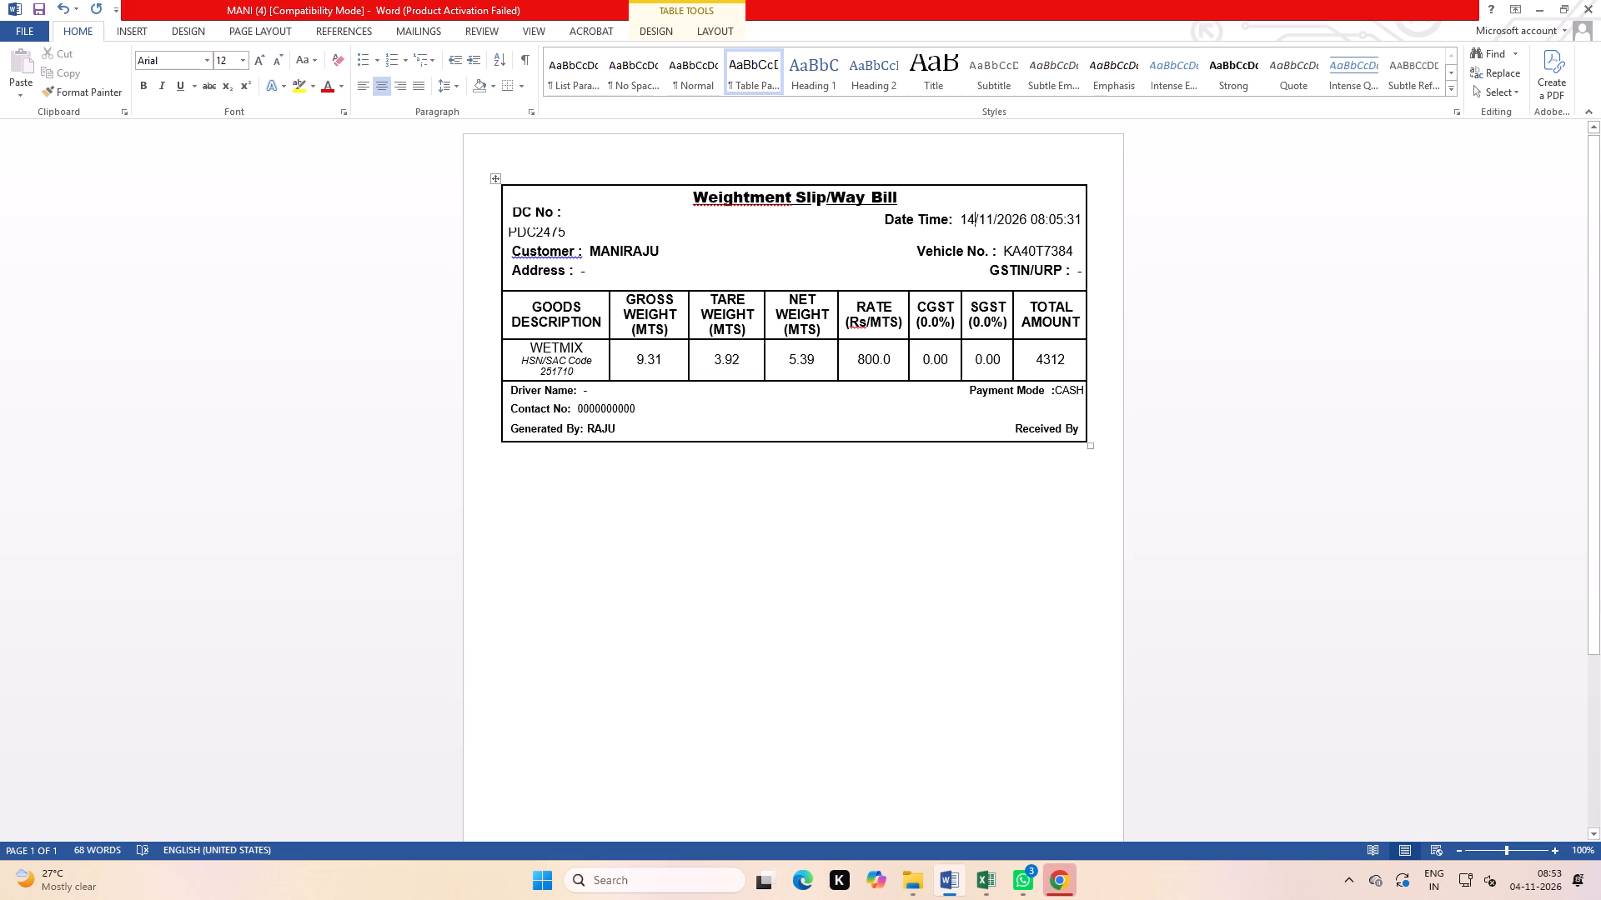
pyautogui.press('BackSpace')
pyautogui.press('BackSpace')
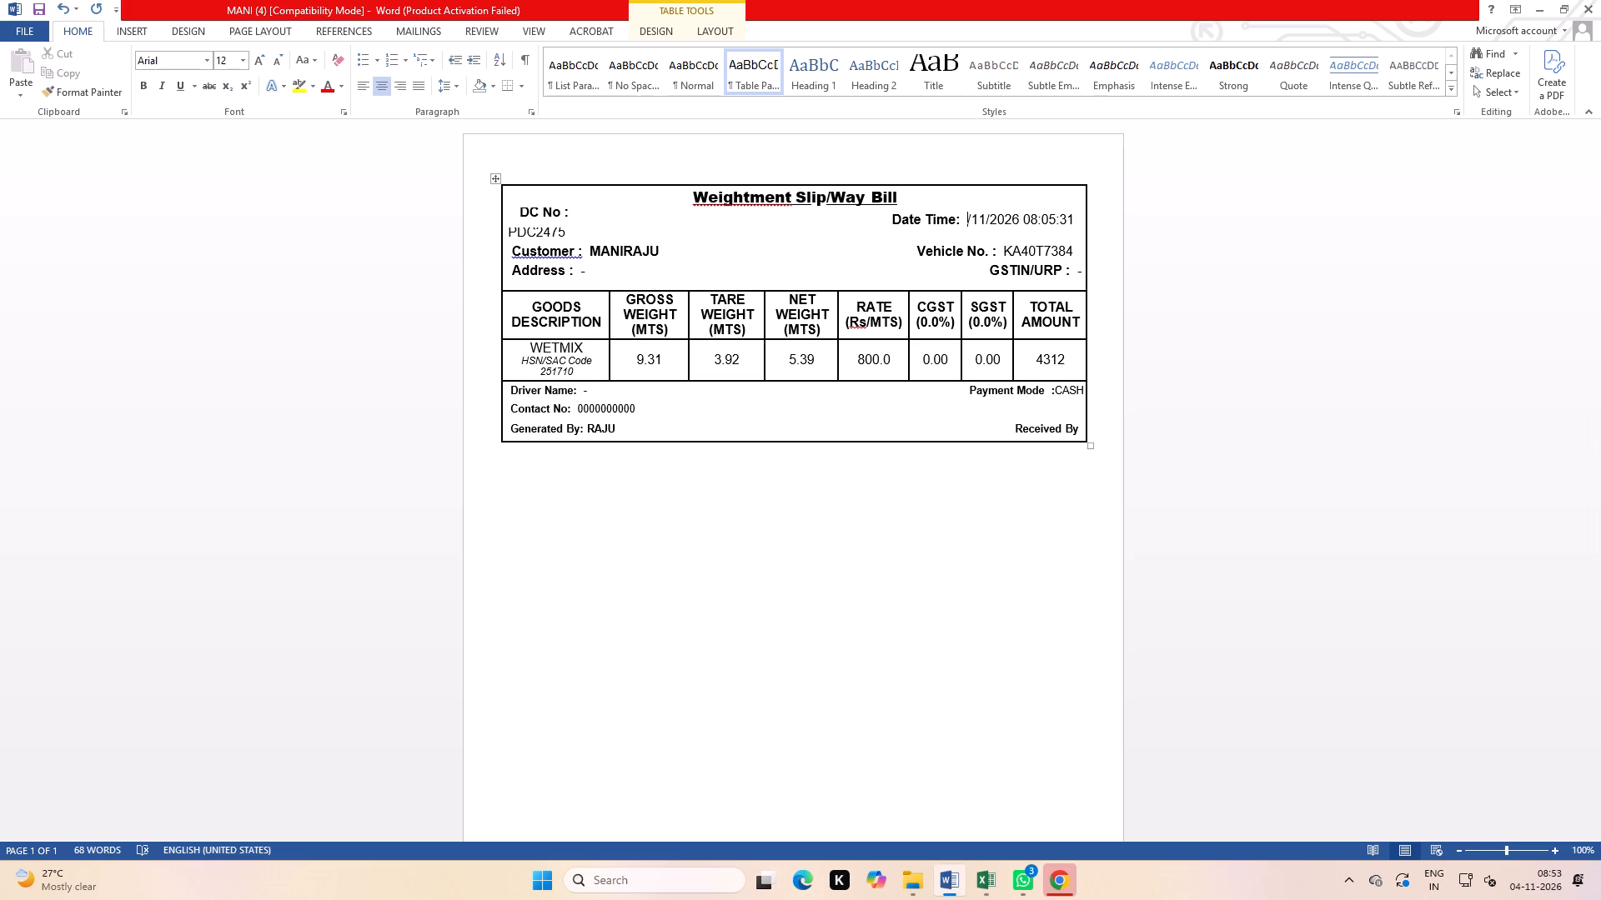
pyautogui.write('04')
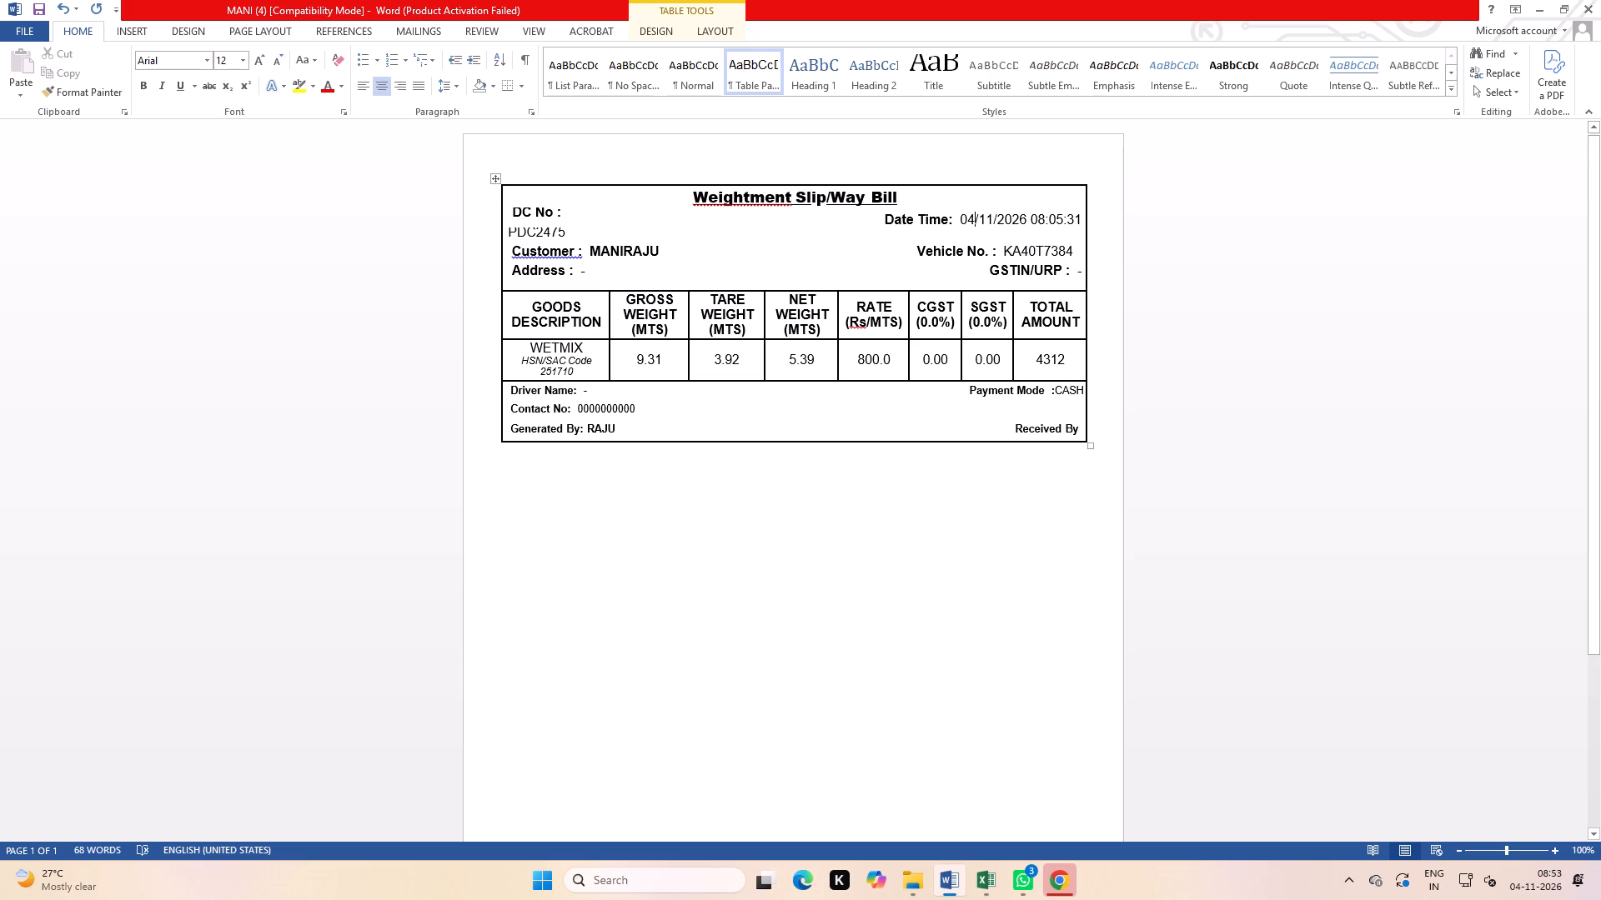
# Replace the DC number on the weighment slip with SS2847.
pyautogui.click(585, 238)
pyautogui.press('BackSpace')
pyautogui.press('BackSpace')
pyautogui.press('BackSpace')
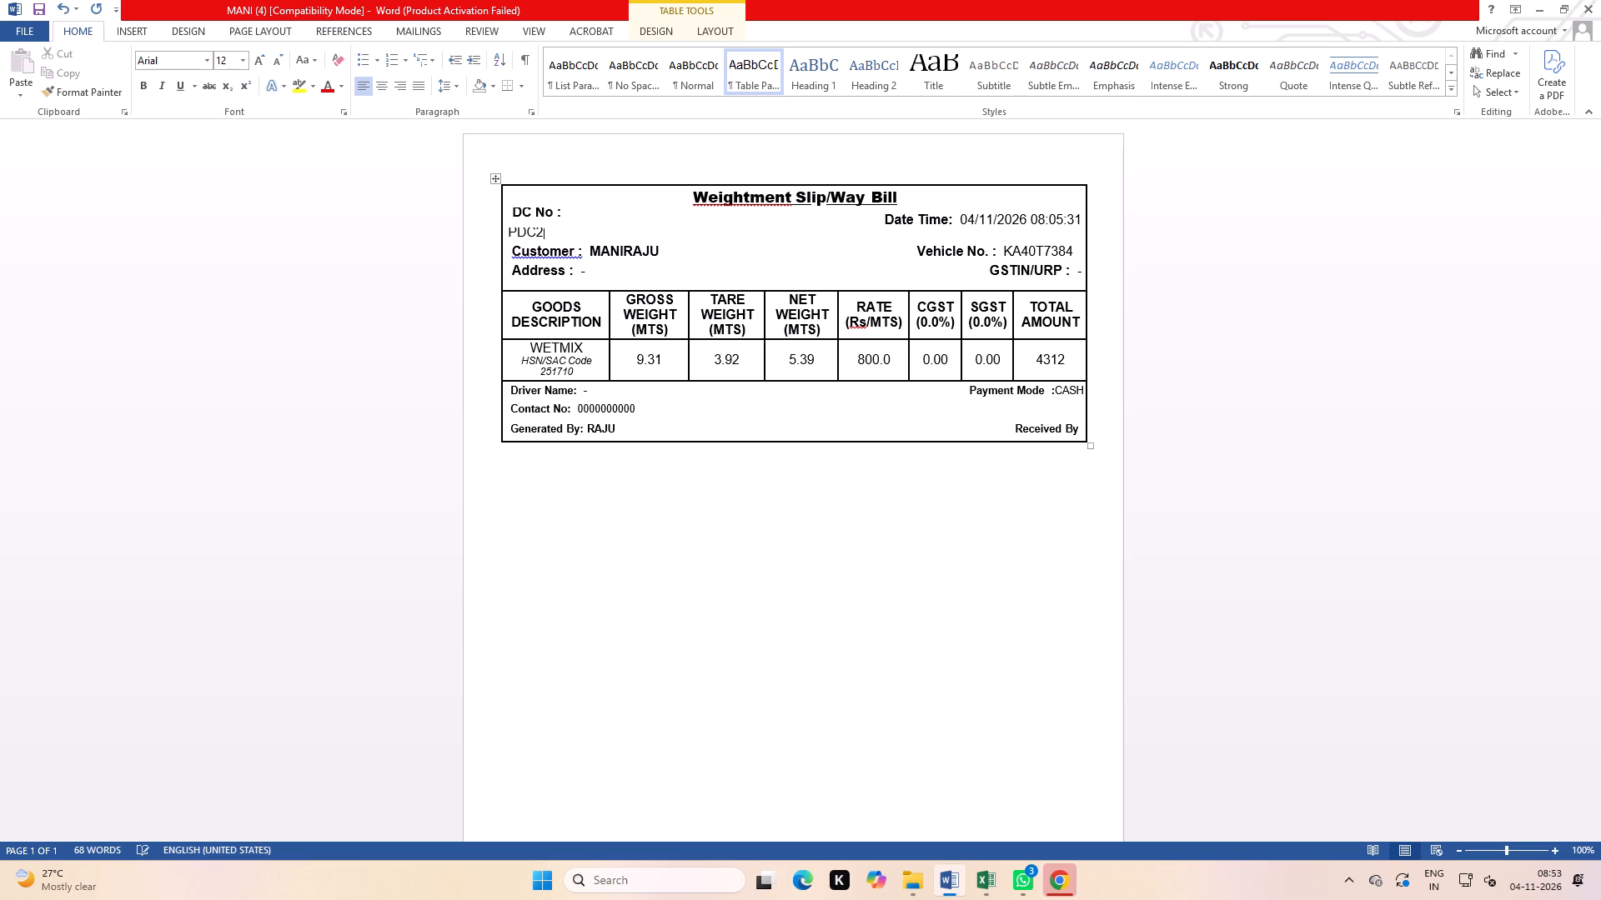
pyautogui.press('BackSpace')
pyautogui.press('BackSpace')
pyautogui.press('BackSpace')
pyautogui.press('BackSpace')
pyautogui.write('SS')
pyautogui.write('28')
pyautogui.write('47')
# Replace the customer name on the weighment slip with SURESH.
pyautogui.click(668, 252)
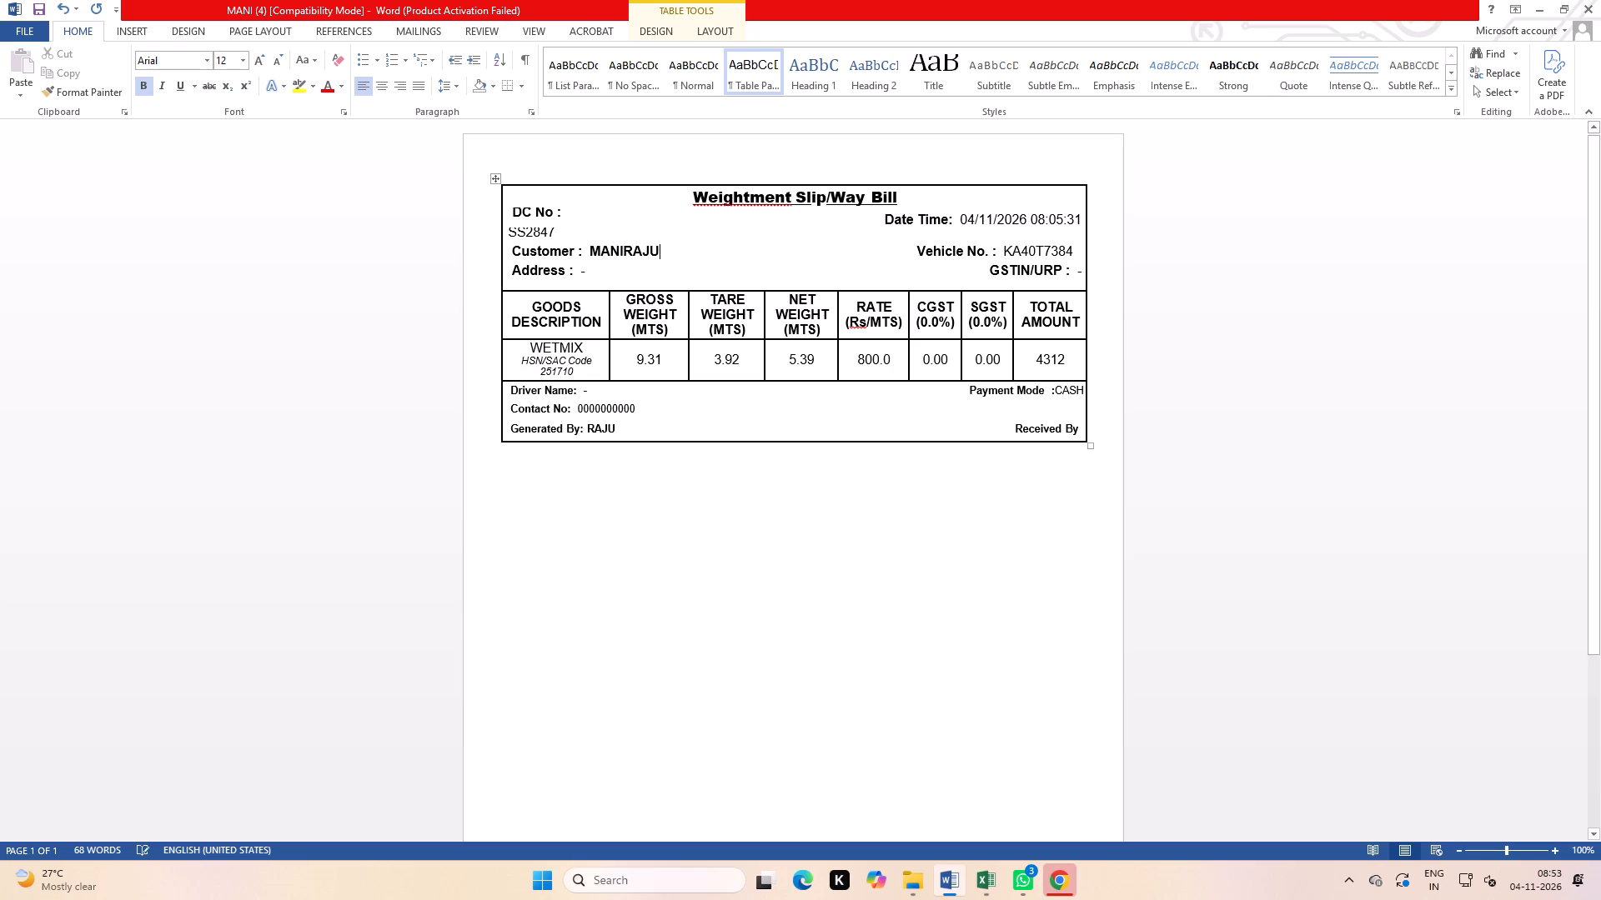
pyautogui.press('BackSpace')
pyautogui.press('BackSpace')
pyautogui.press('BackSpace')
pyautogui.press('BackSpace')
pyautogui.press('BackSpace')
pyautogui.press('BackSpace')
pyautogui.press('BackSpace')
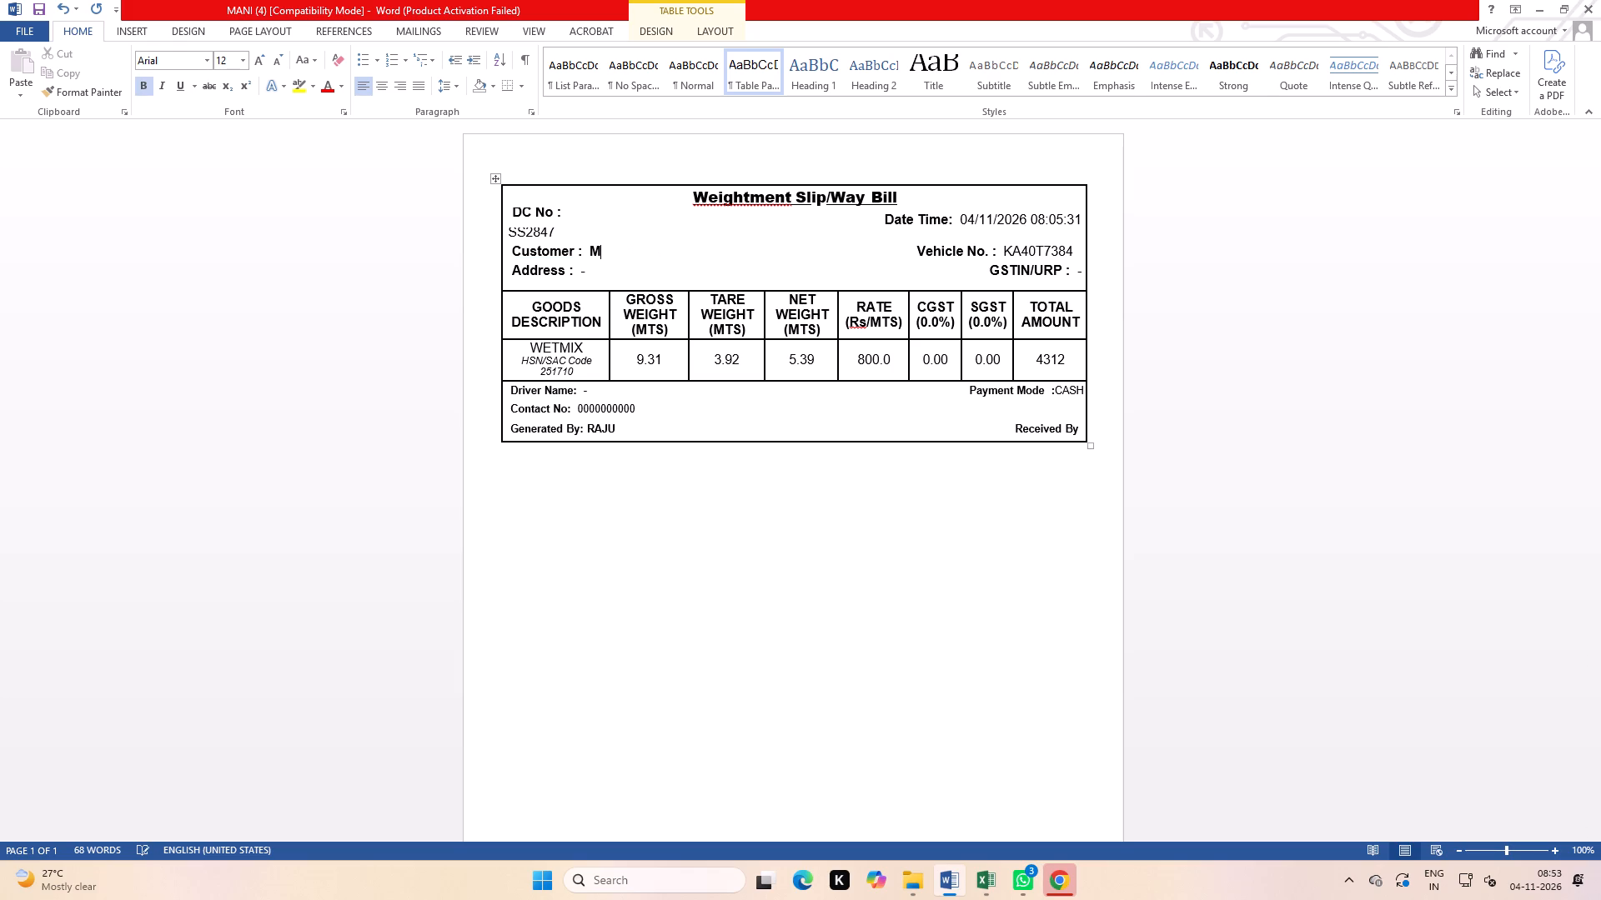
pyautogui.press('BackSpace')
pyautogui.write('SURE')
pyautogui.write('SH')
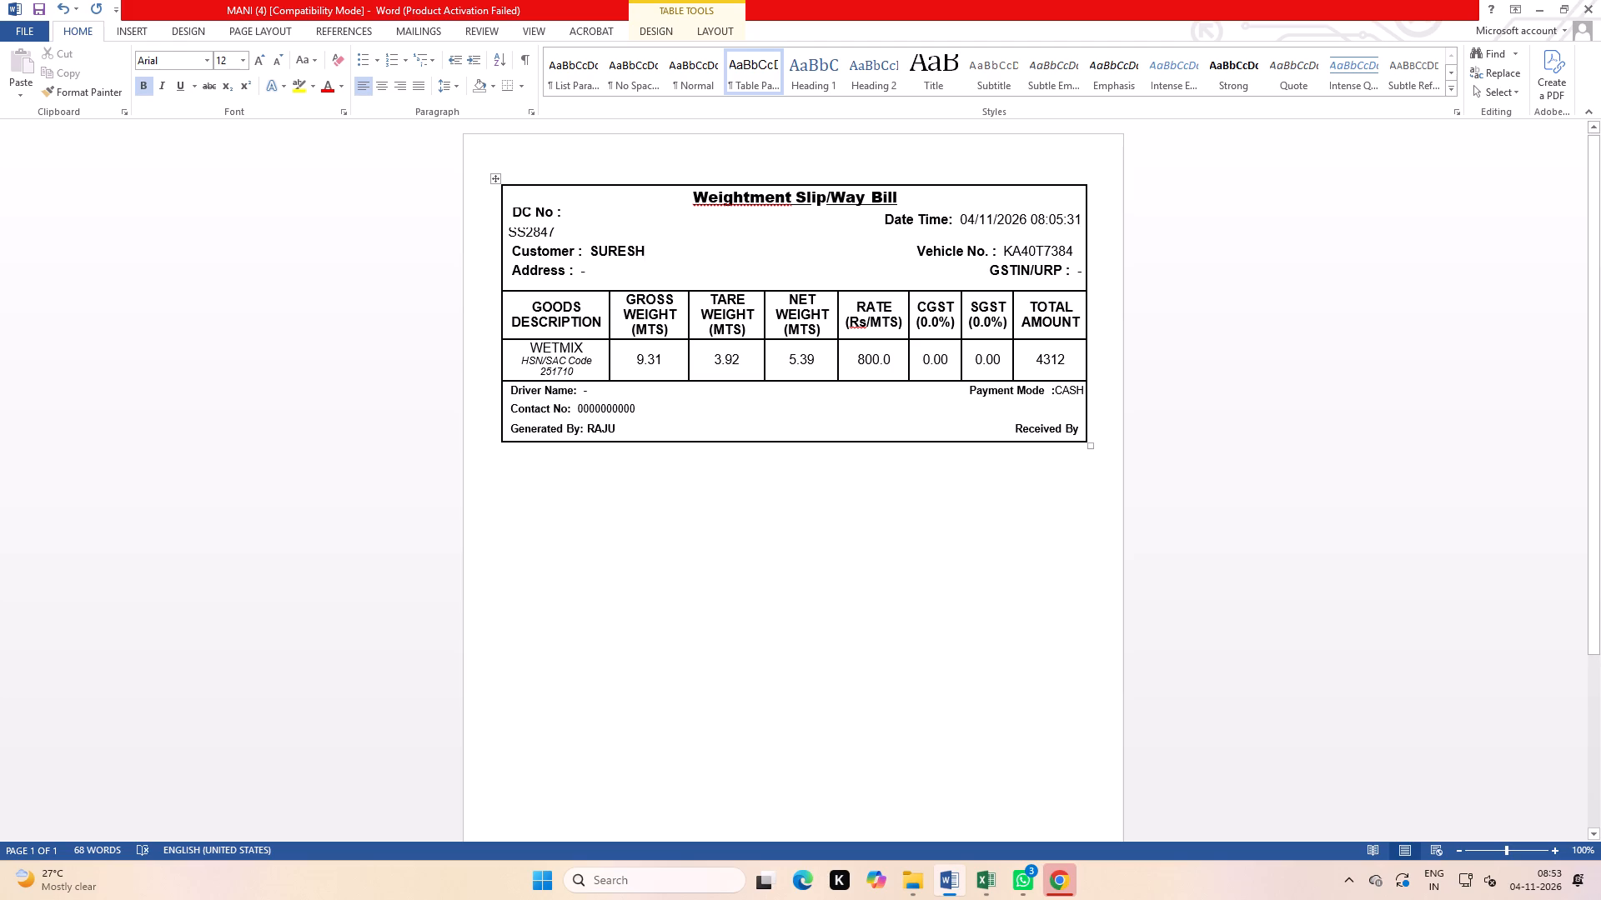
# Change the material in the goods description cell to 20MM, keeping the HSN/SAC code line.
pyautogui.click(604, 356)
pyautogui.click(585, 347)
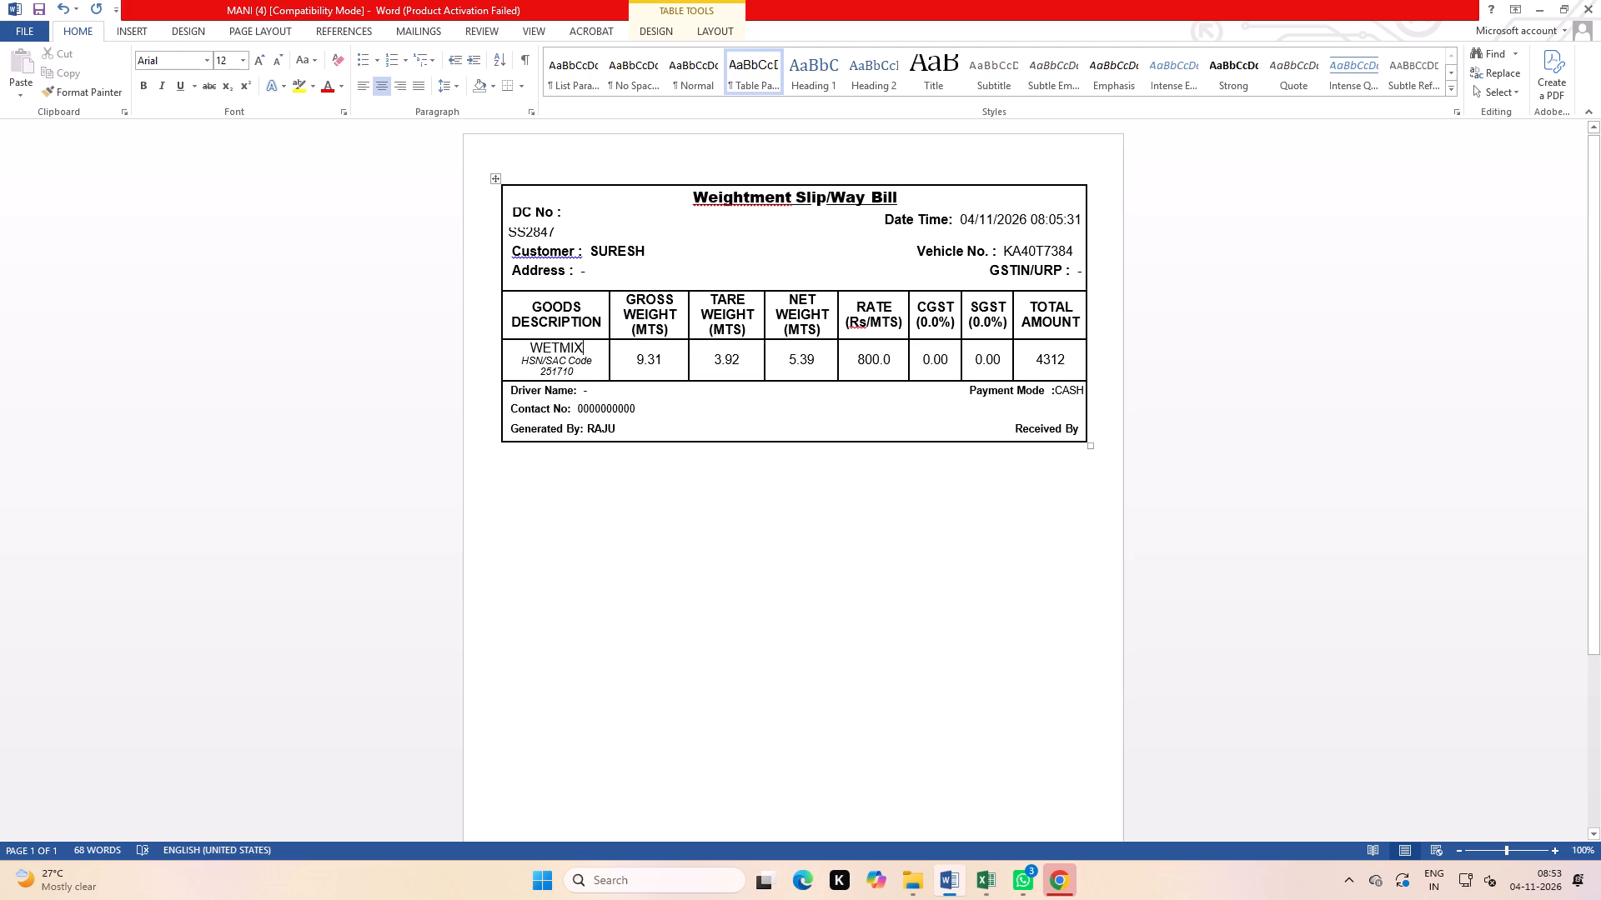
pyautogui.press('BackSpace')
pyautogui.press('BackSpace')
pyautogui.press('BackSpace')
pyautogui.press('BackSpace')
pyautogui.press('BackSpace')
pyautogui.press('BackSpace')
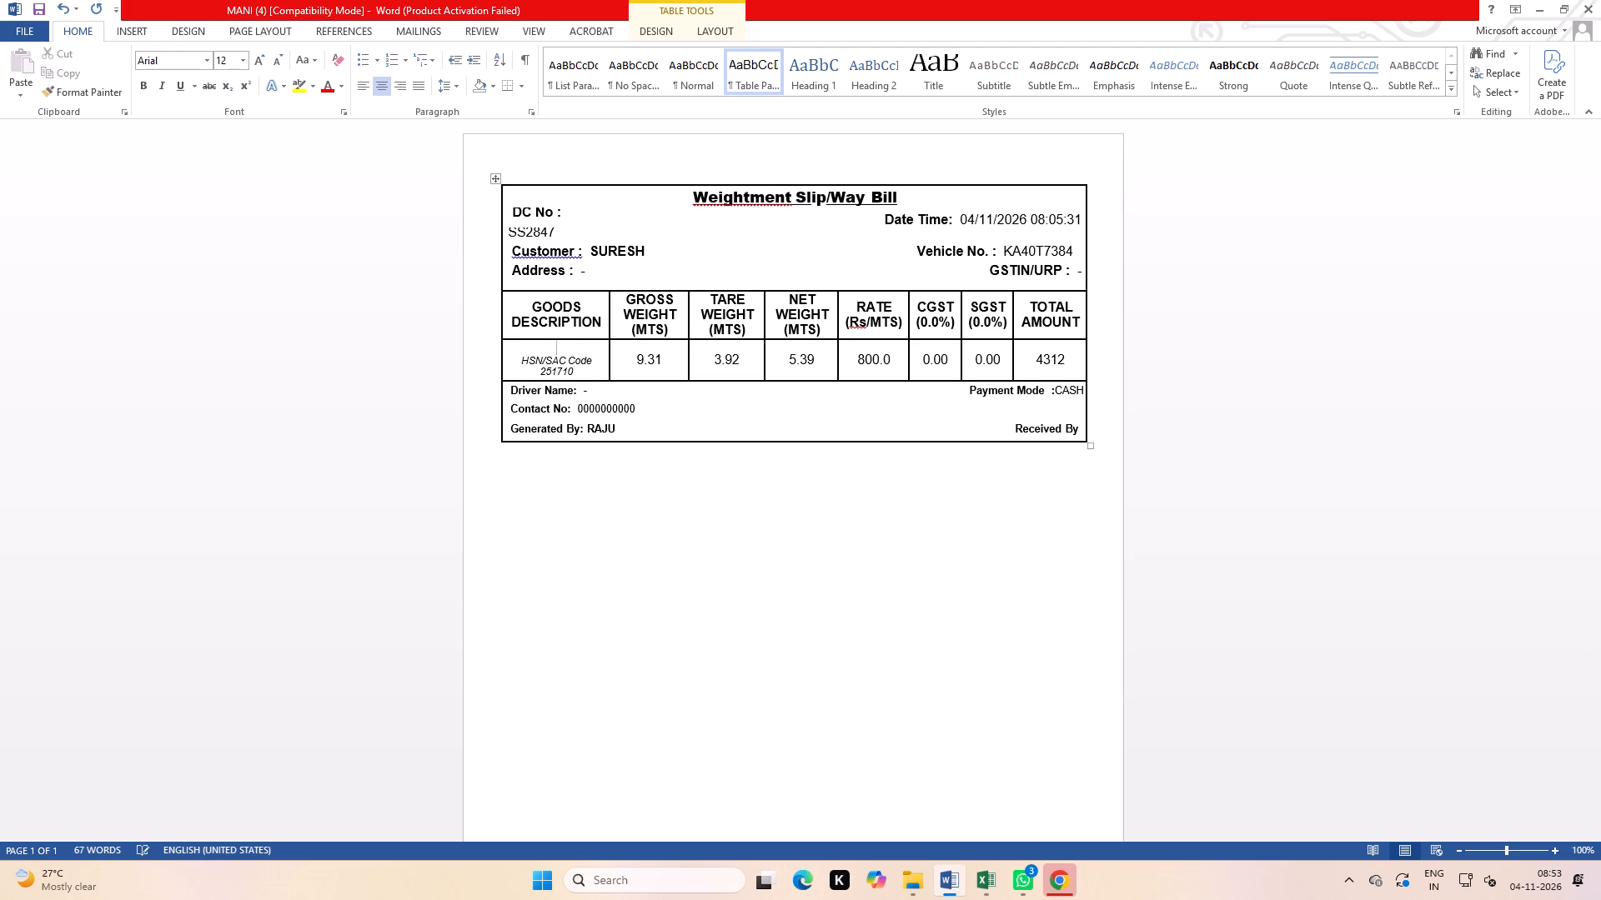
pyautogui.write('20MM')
# Set the gross weight in the goods row to 8.04 MTS.
pyautogui.scroll(1, 585, 347)
pyautogui.click(674, 355)
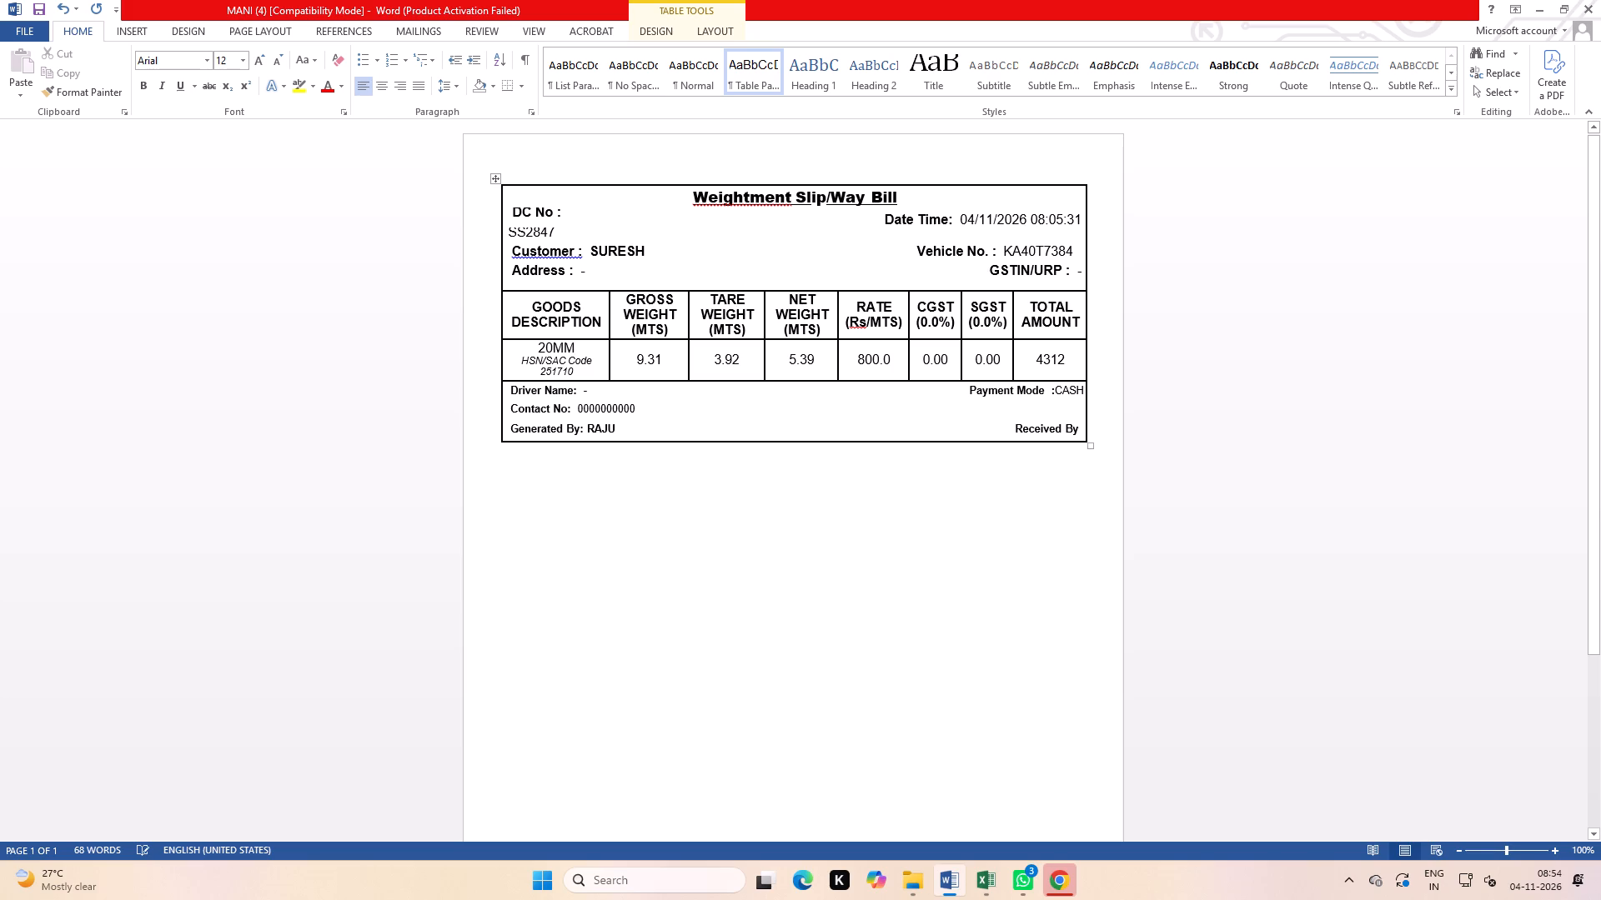
pyautogui.press('BackSpace')
pyautogui.press('BackSpace')
pyautogui.press('BackSpace')
pyautogui.press('BackSpace')
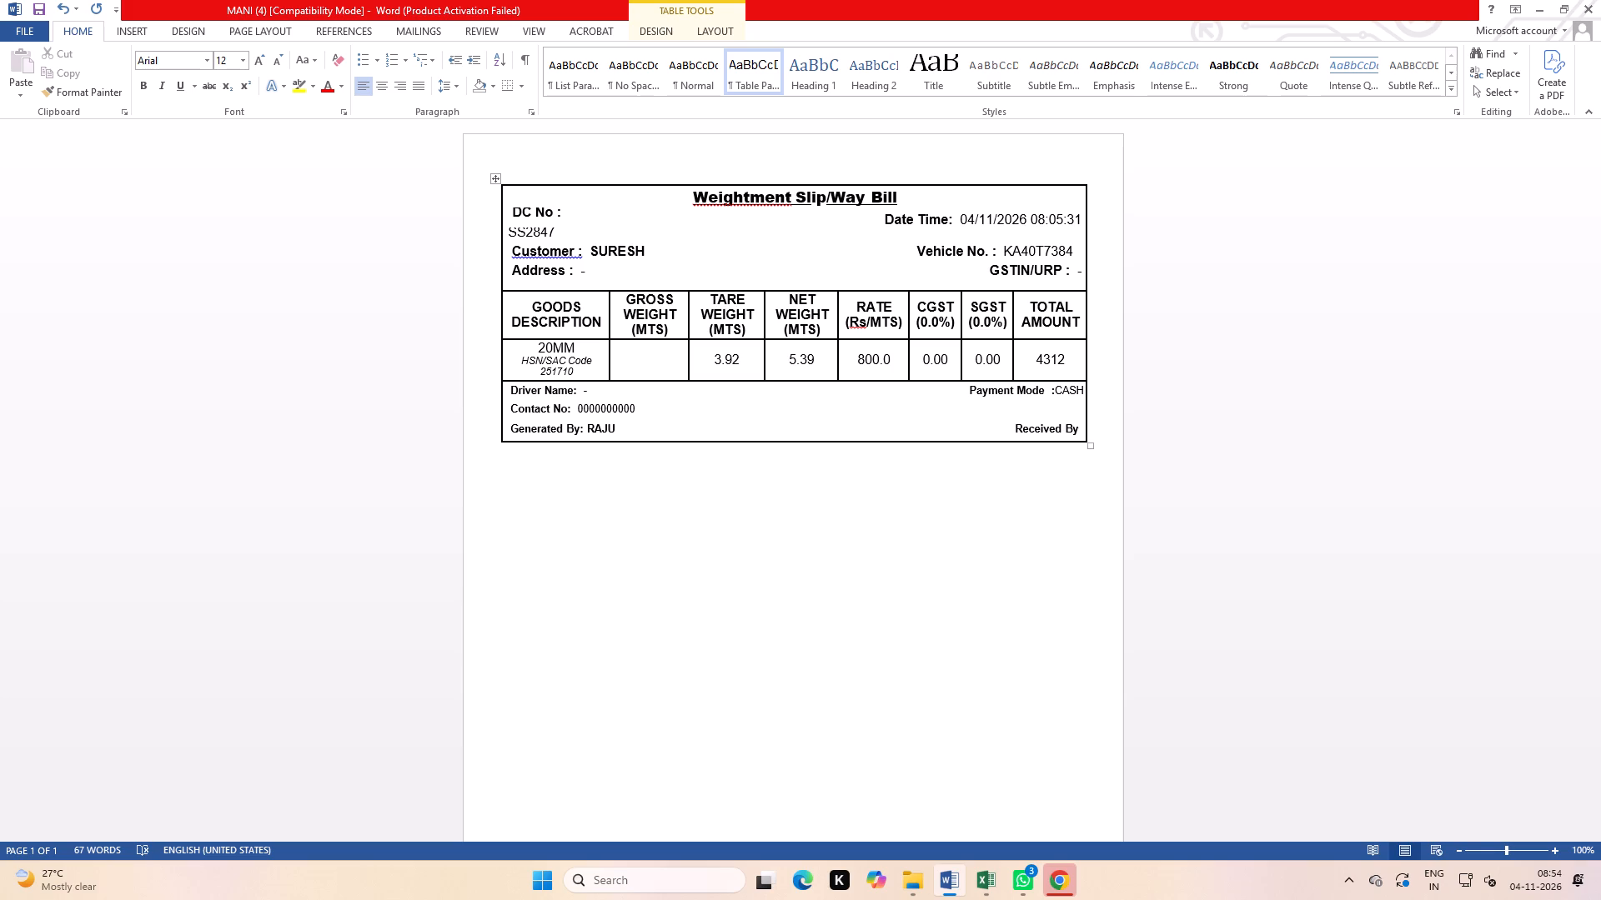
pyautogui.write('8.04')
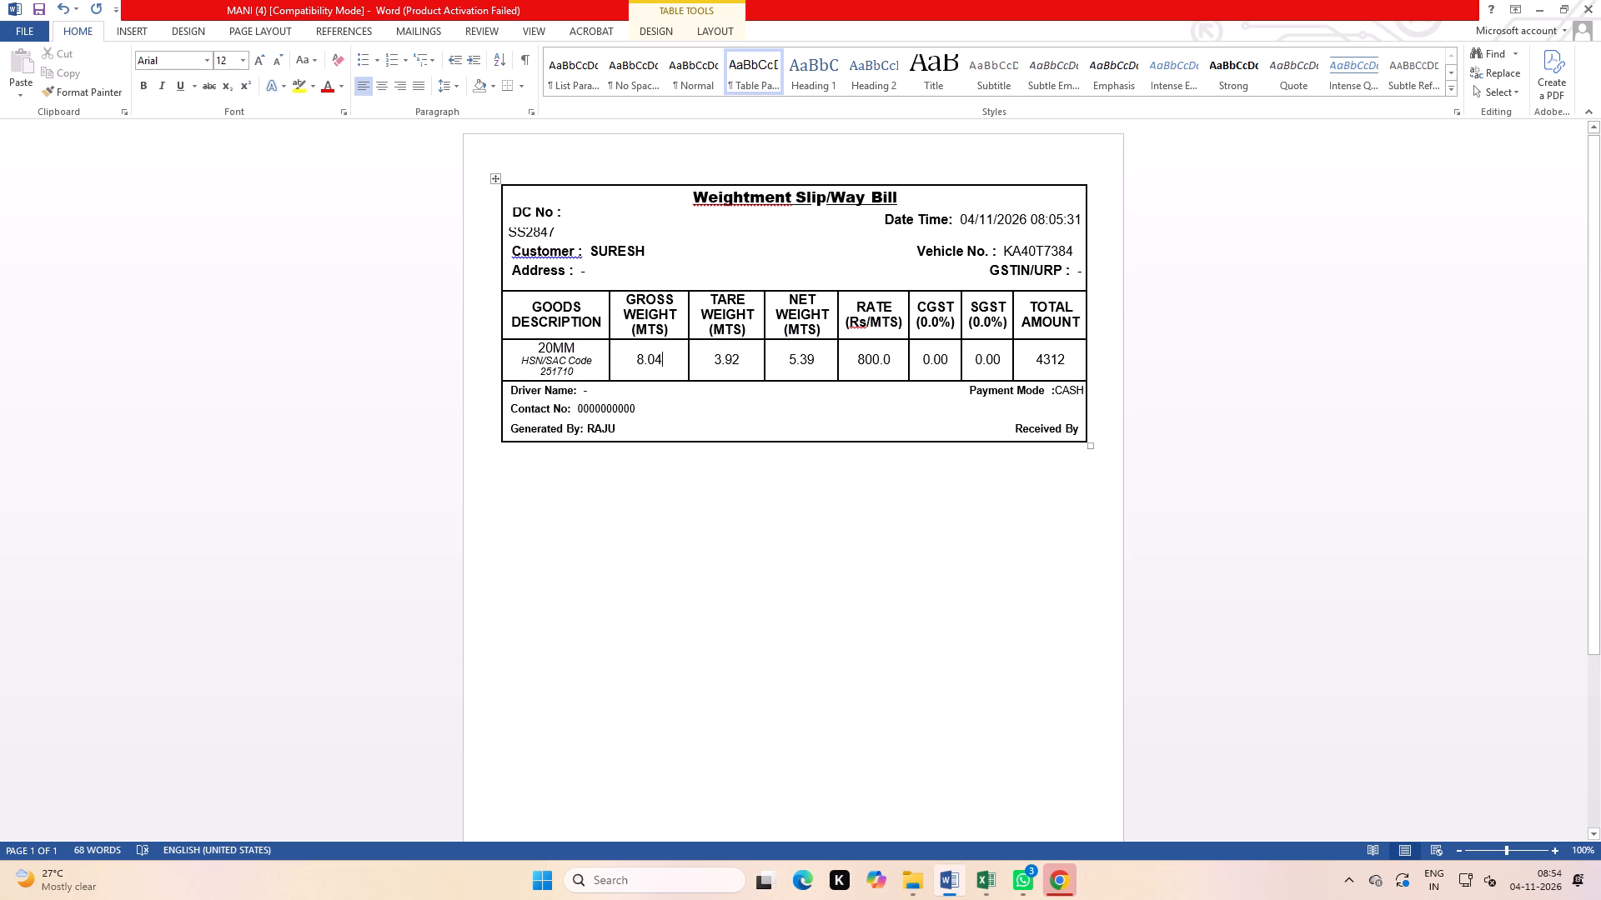
# Set the tare weight in the goods row to 3.43 MTS.
pyautogui.click(741, 357)
pyautogui.press('BackSpace')
pyautogui.press('BackSpace')
pyautogui.press('BackSpace')
pyautogui.press('BackSpace')
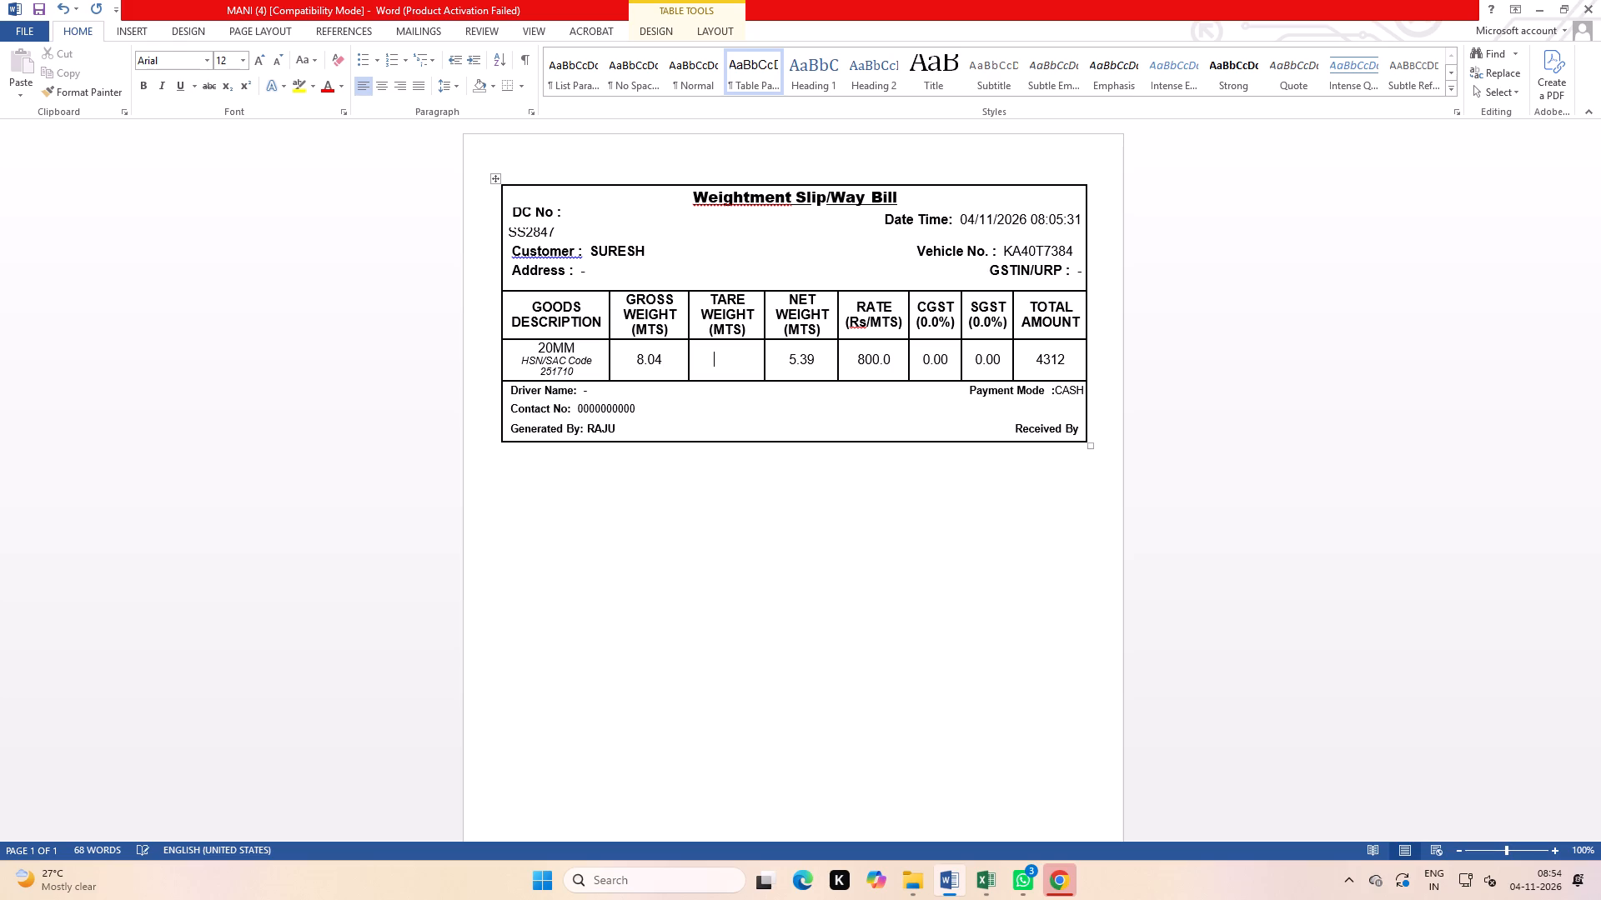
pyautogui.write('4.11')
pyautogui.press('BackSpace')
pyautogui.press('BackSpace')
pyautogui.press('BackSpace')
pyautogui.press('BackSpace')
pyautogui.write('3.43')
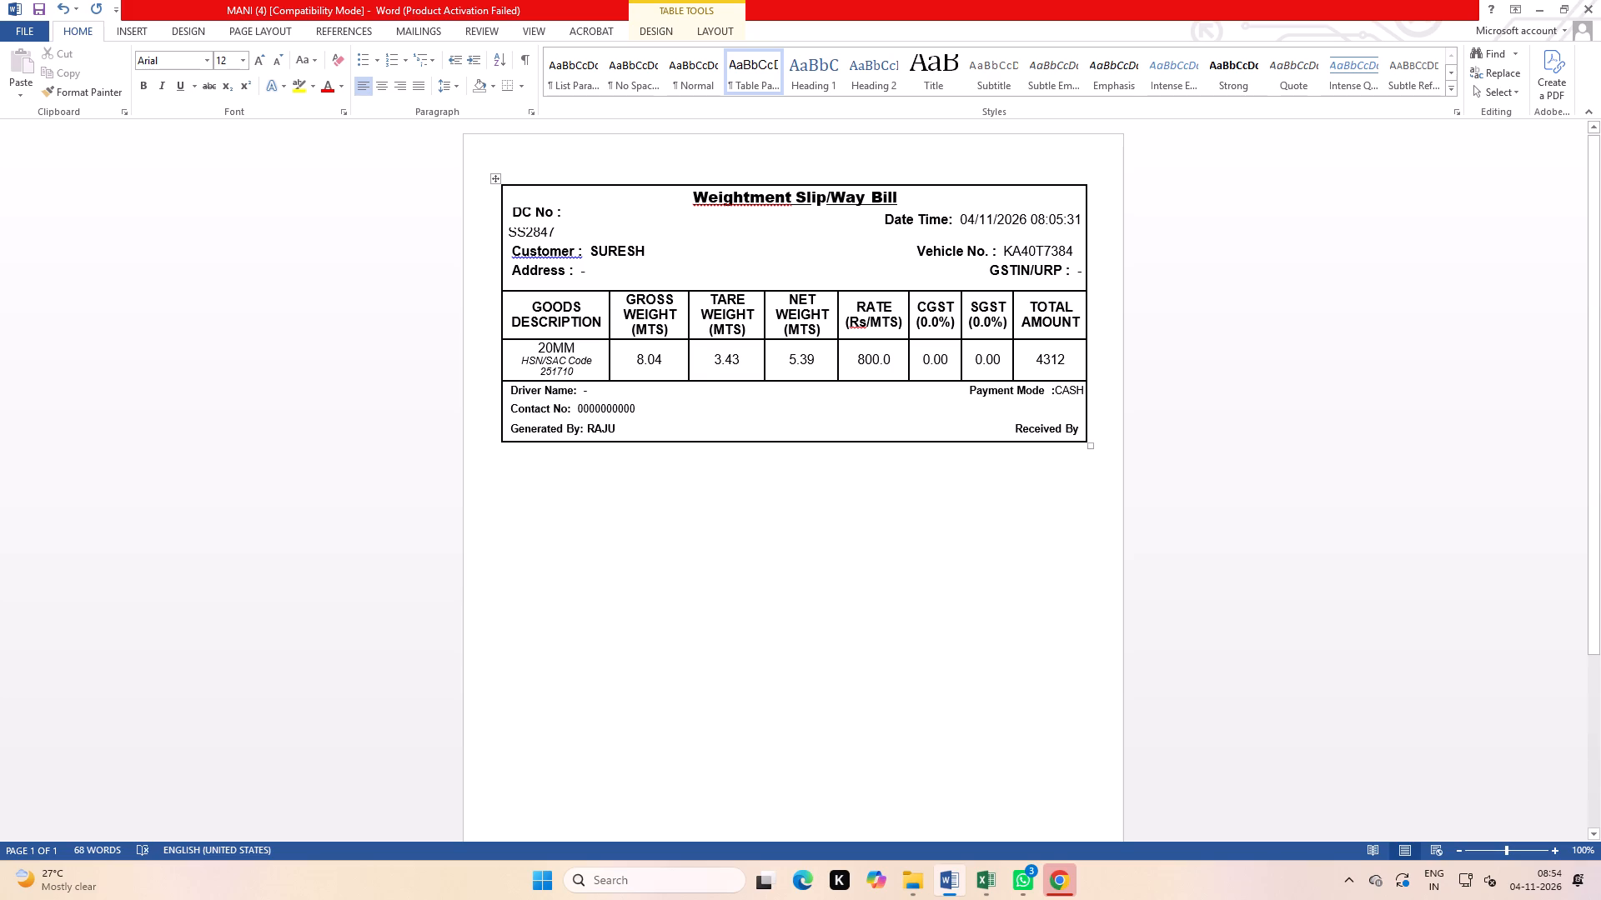
# Set the net weight in the goods row to 4.61 MTS.
pyautogui.click(830, 358)
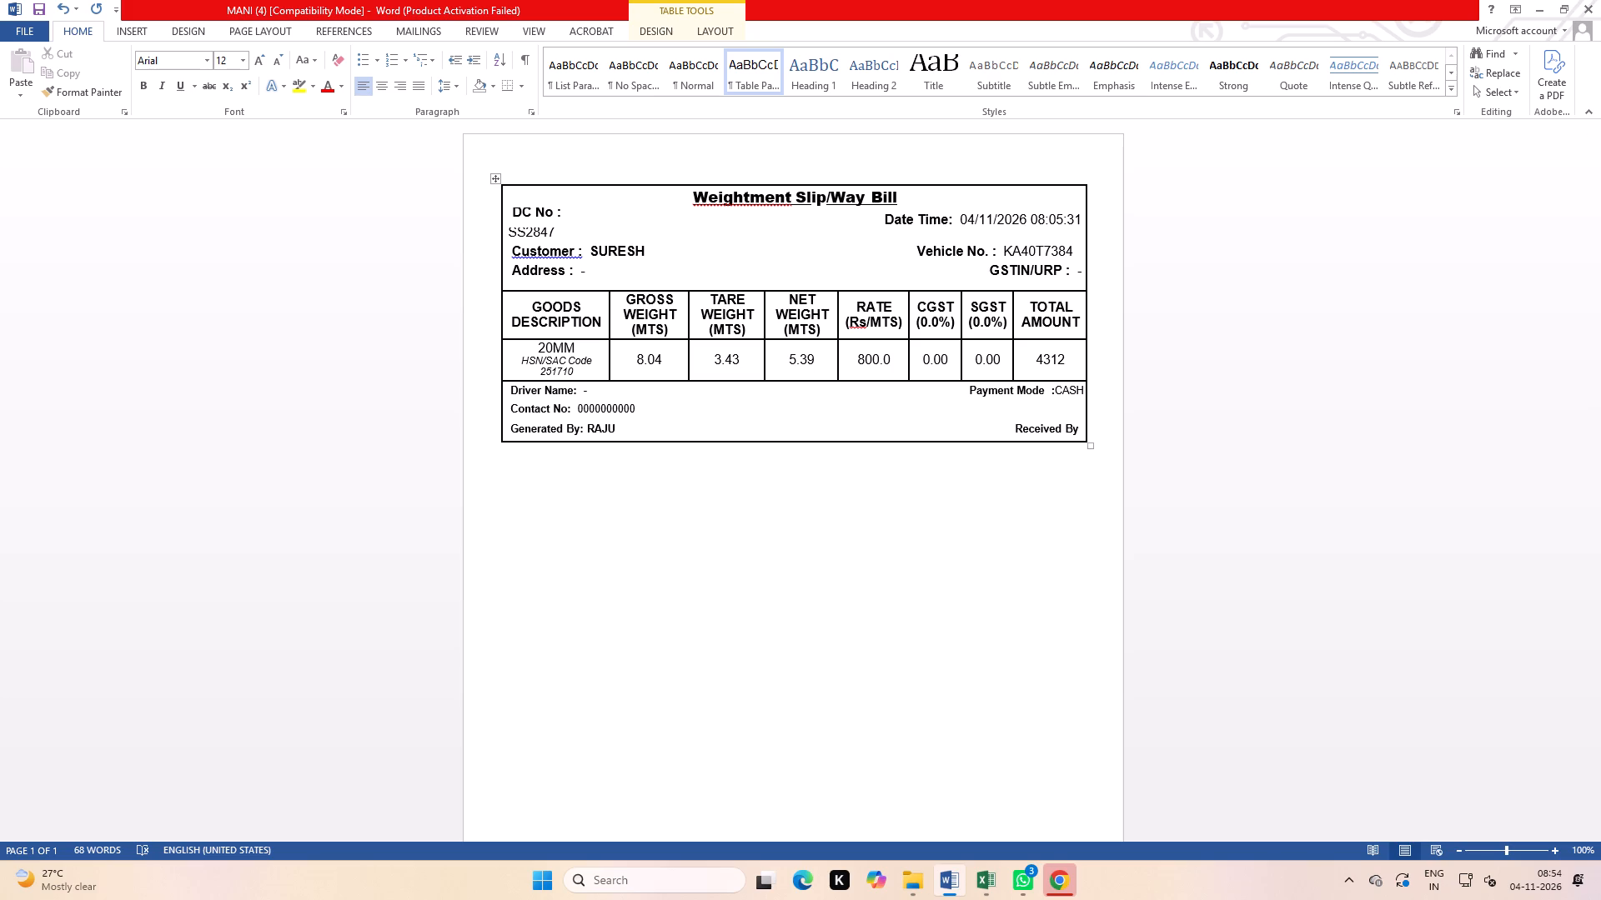
pyautogui.press('BackSpace')
pyautogui.press('BackSpace')
pyautogui.press('BackSpace')
pyautogui.press('BackSpace')
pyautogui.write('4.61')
# Set the total amount in the goods row to 3688.
pyautogui.click(1066, 353)
pyautogui.press('BackSpace')
pyautogui.press('BackSpace')
pyautogui.press('BackSpace')
pyautogui.press('BackSpace')
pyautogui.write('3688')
pyautogui.click(897, 565)
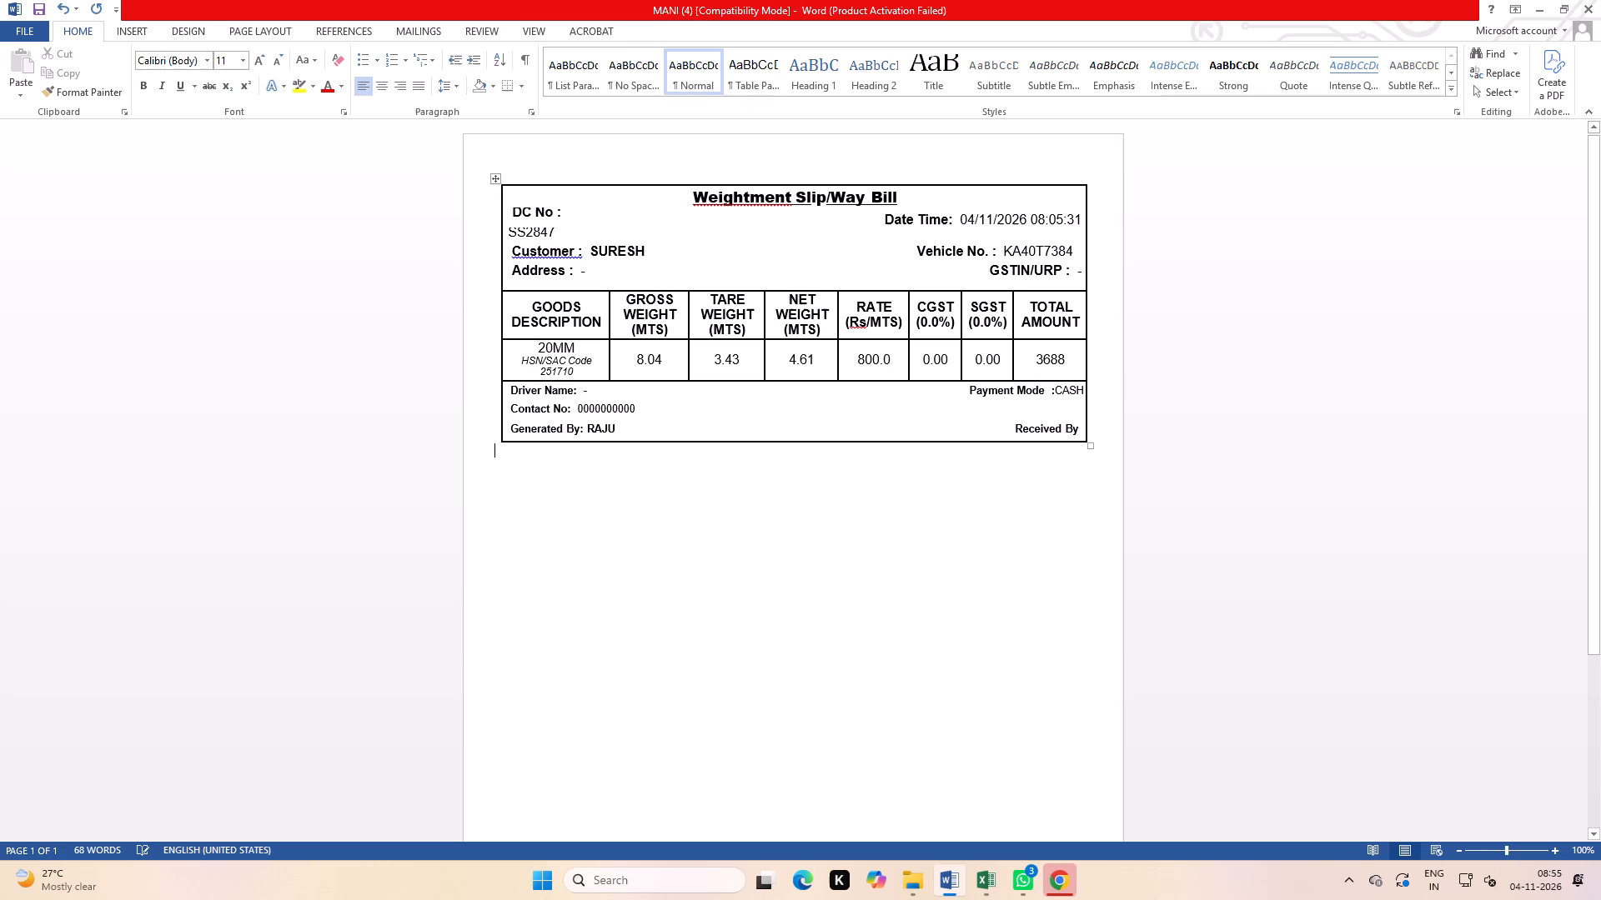
# Delete the name after Generated By at the bottom of the slip, leaving the field blank.
pyautogui.click(618, 426)
pyautogui.press('BackSpace')
pyautogui.press('BackSpace')
pyautogui.press('BackSpace')
pyautogui.press('BackSpace')
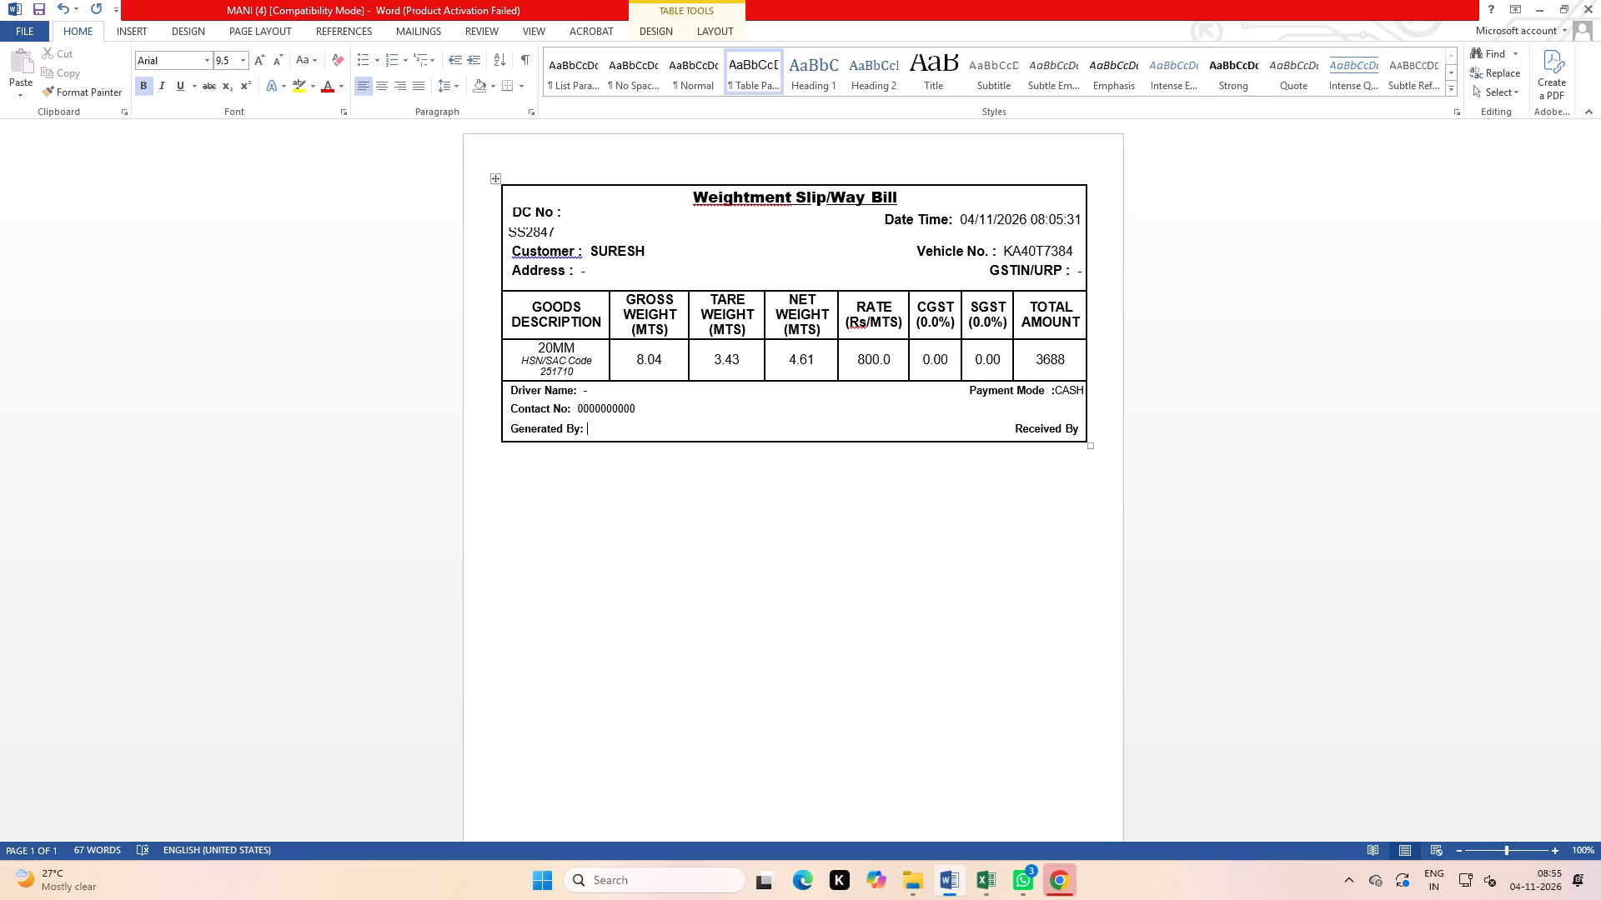
pyautogui.click(915, 595)
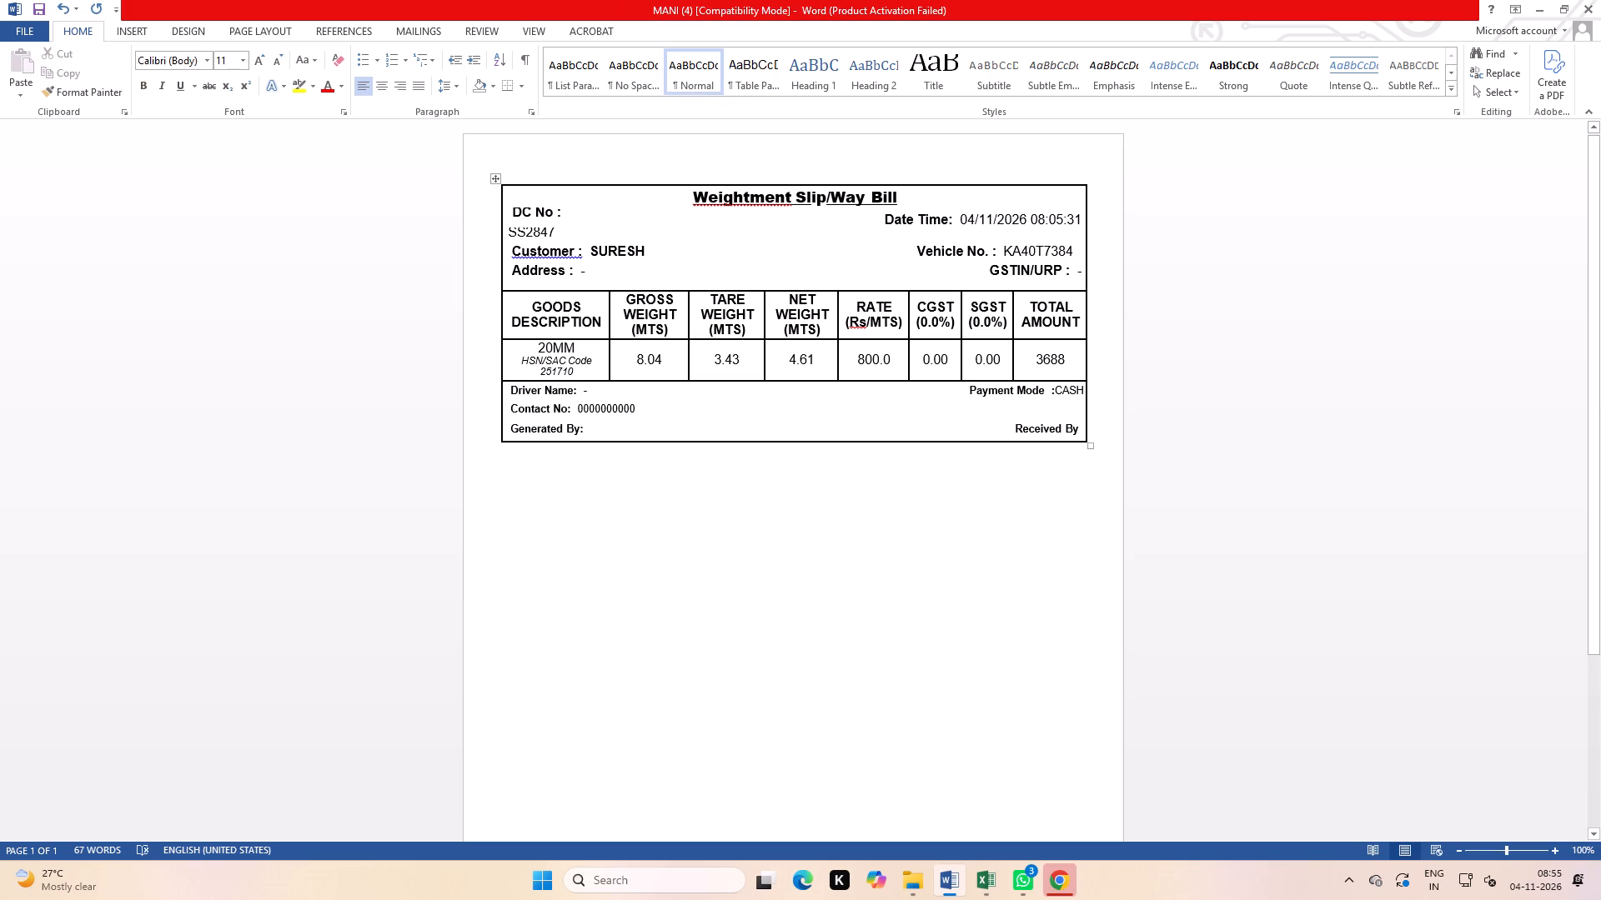
# Print one copy of the slip on the Canon LBP6030/6040/6018L printer, accepting the small margins.
pyautogui.hotkey('ctrl', 'p')
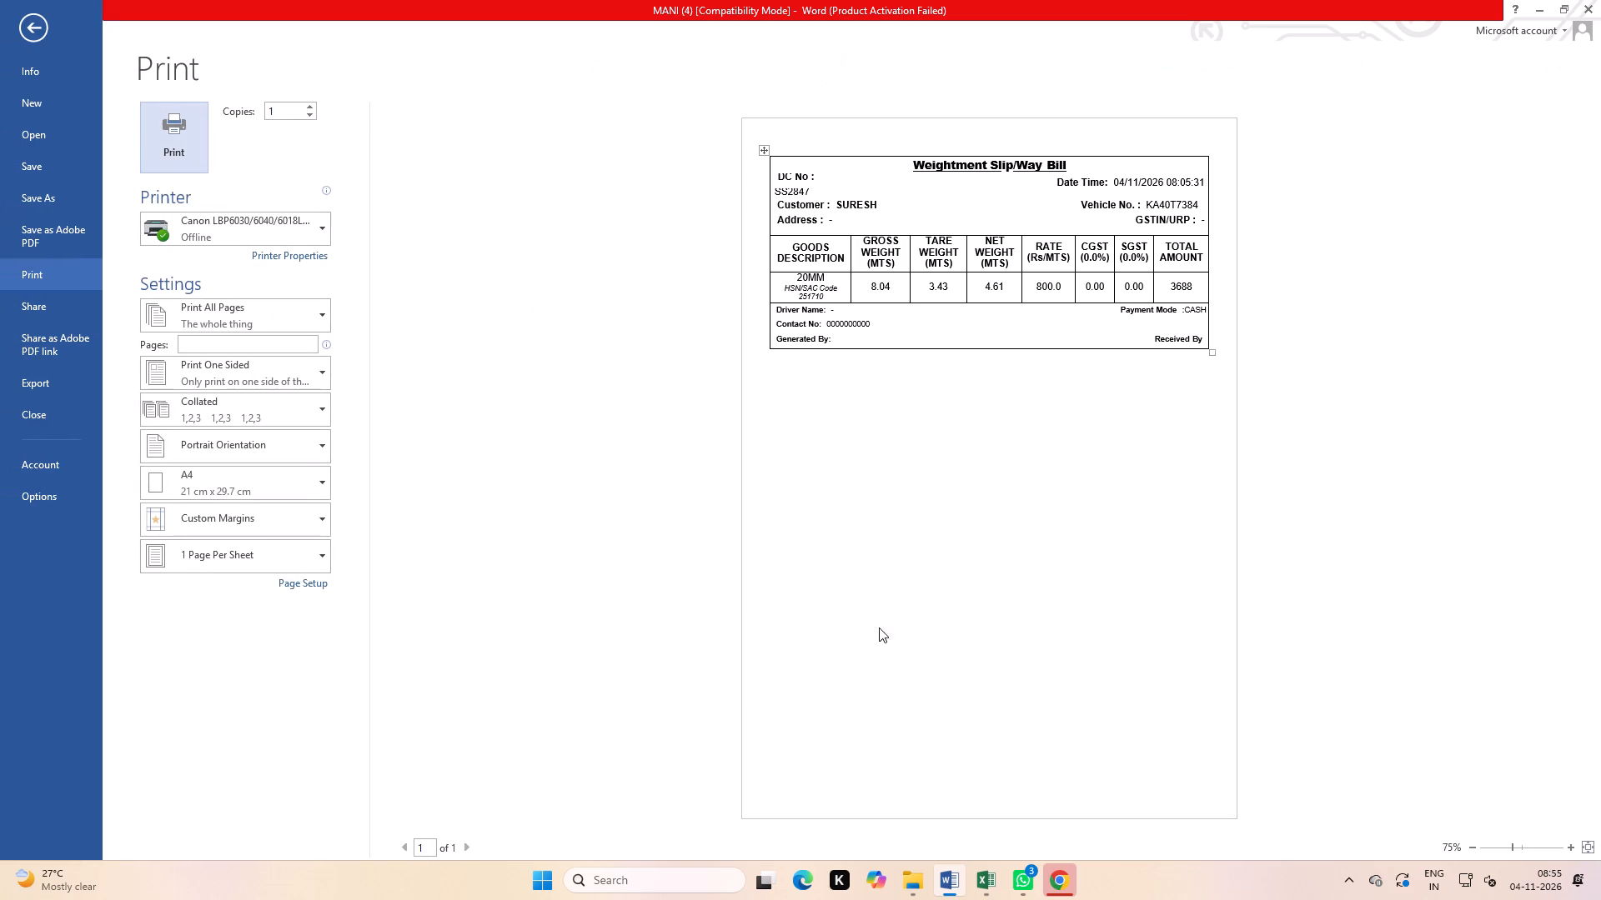
pyautogui.click(187, 147)
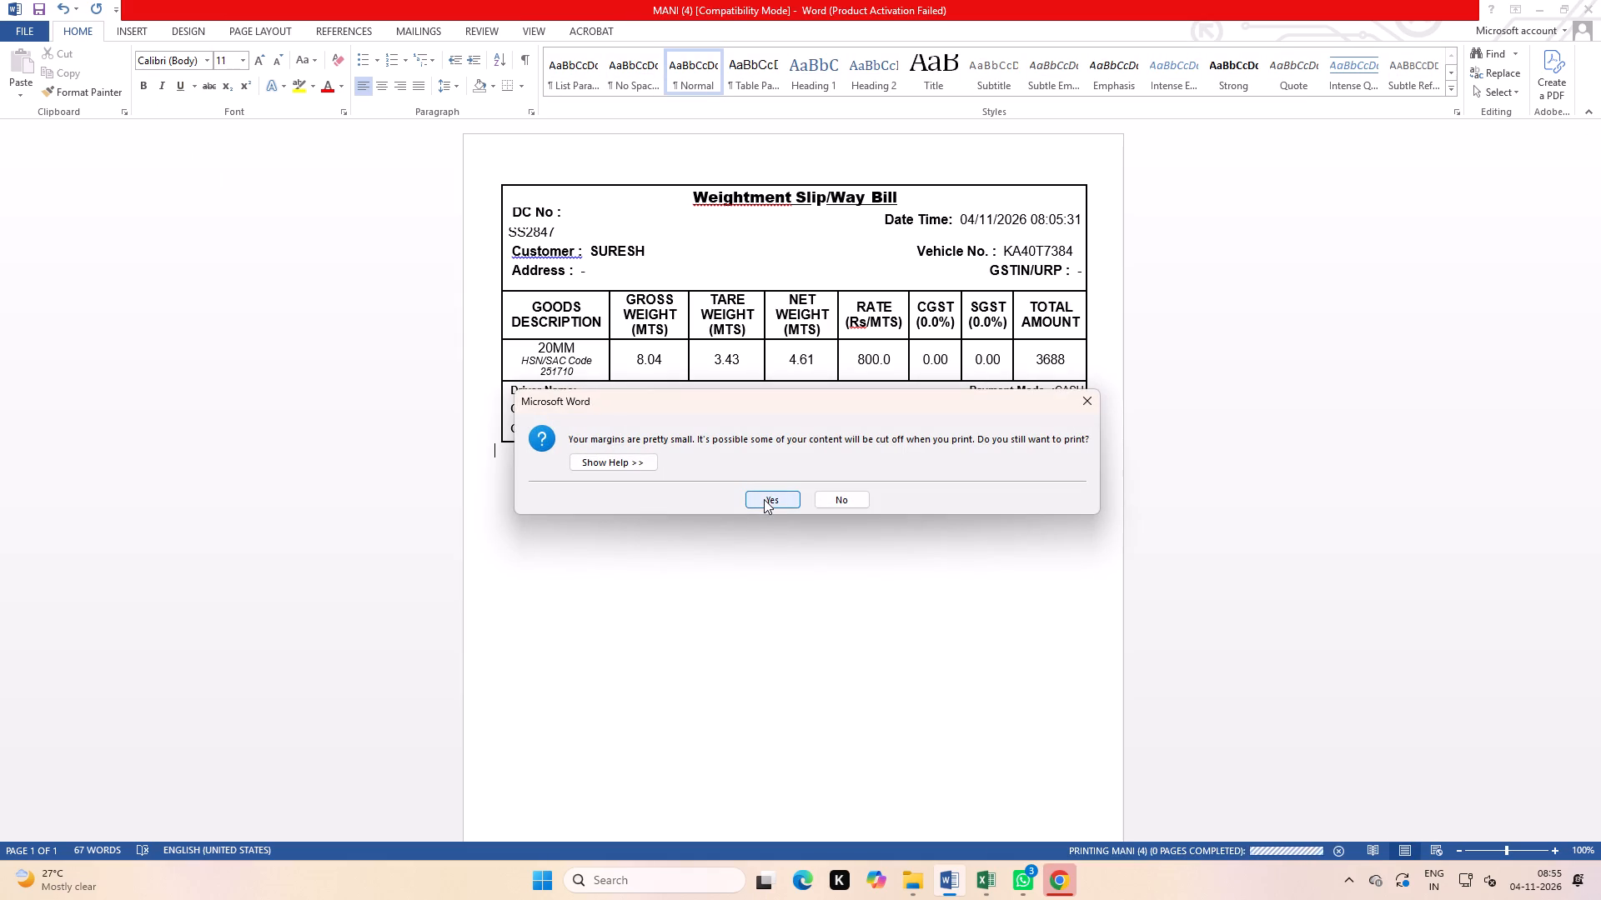
pyautogui.click(764, 499)
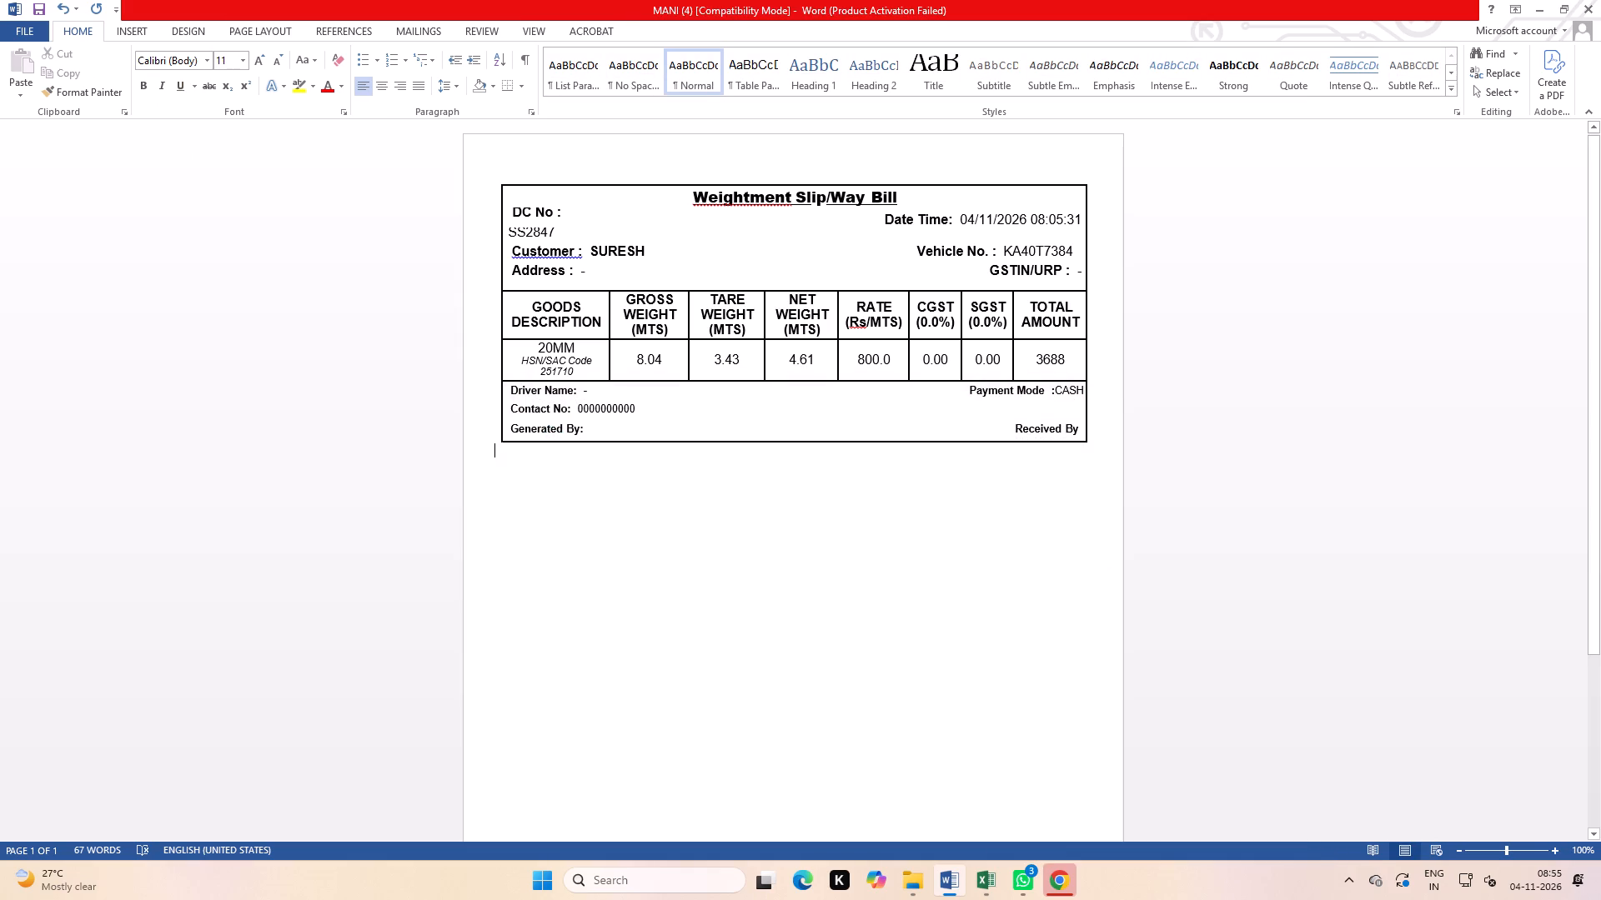
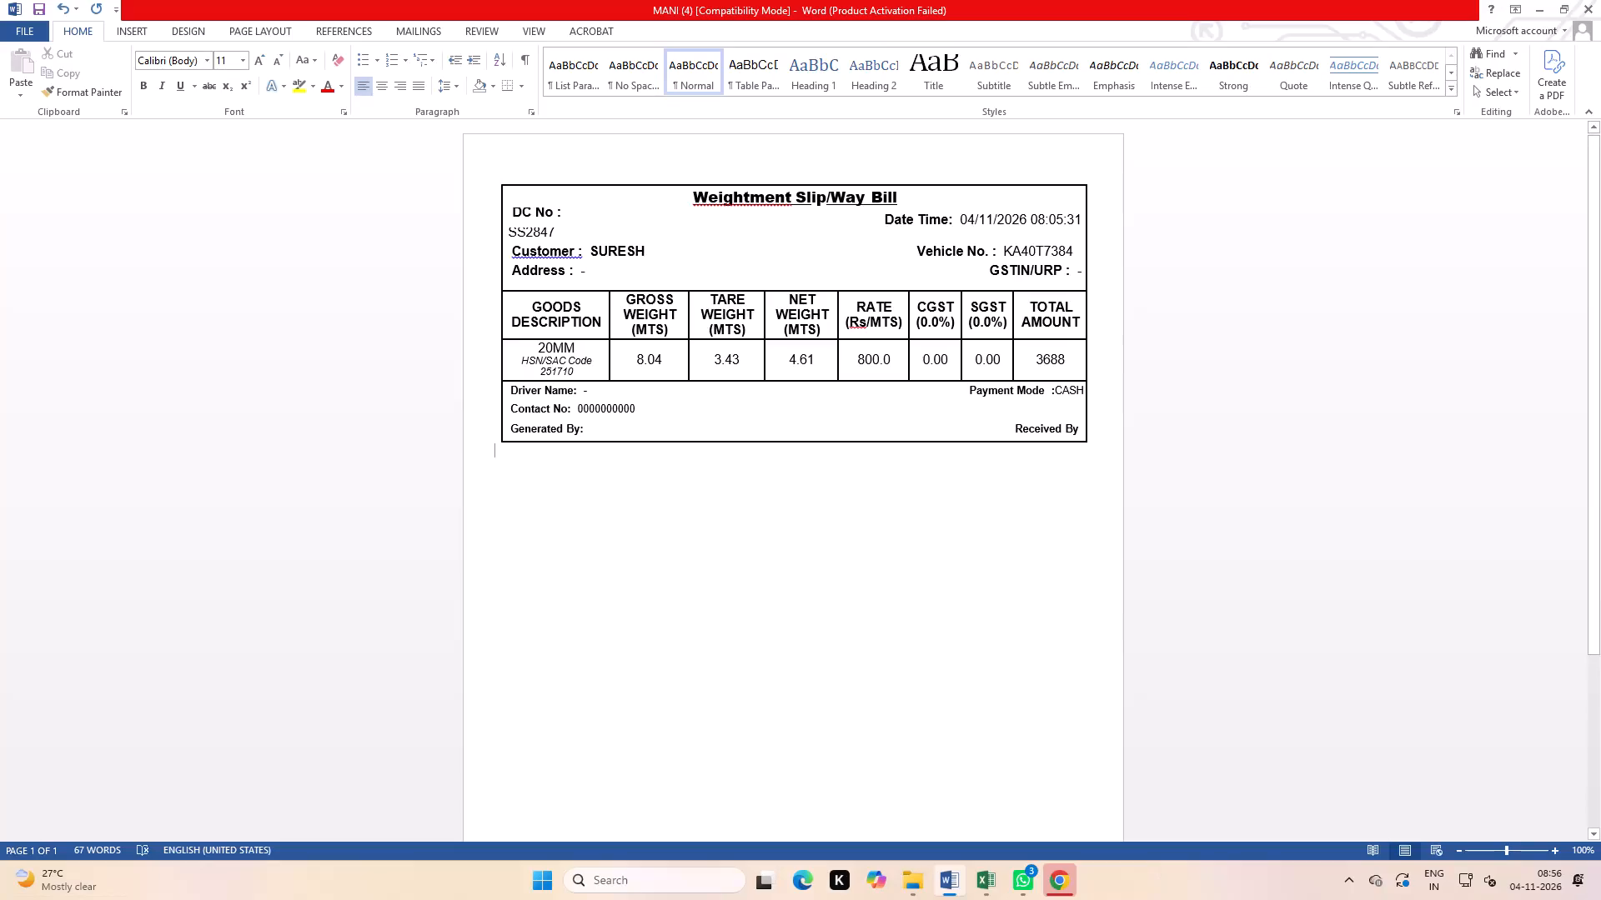
# Switch to the DLM SALE REPORT workbook in Excel.
pyautogui.click(980, 882)
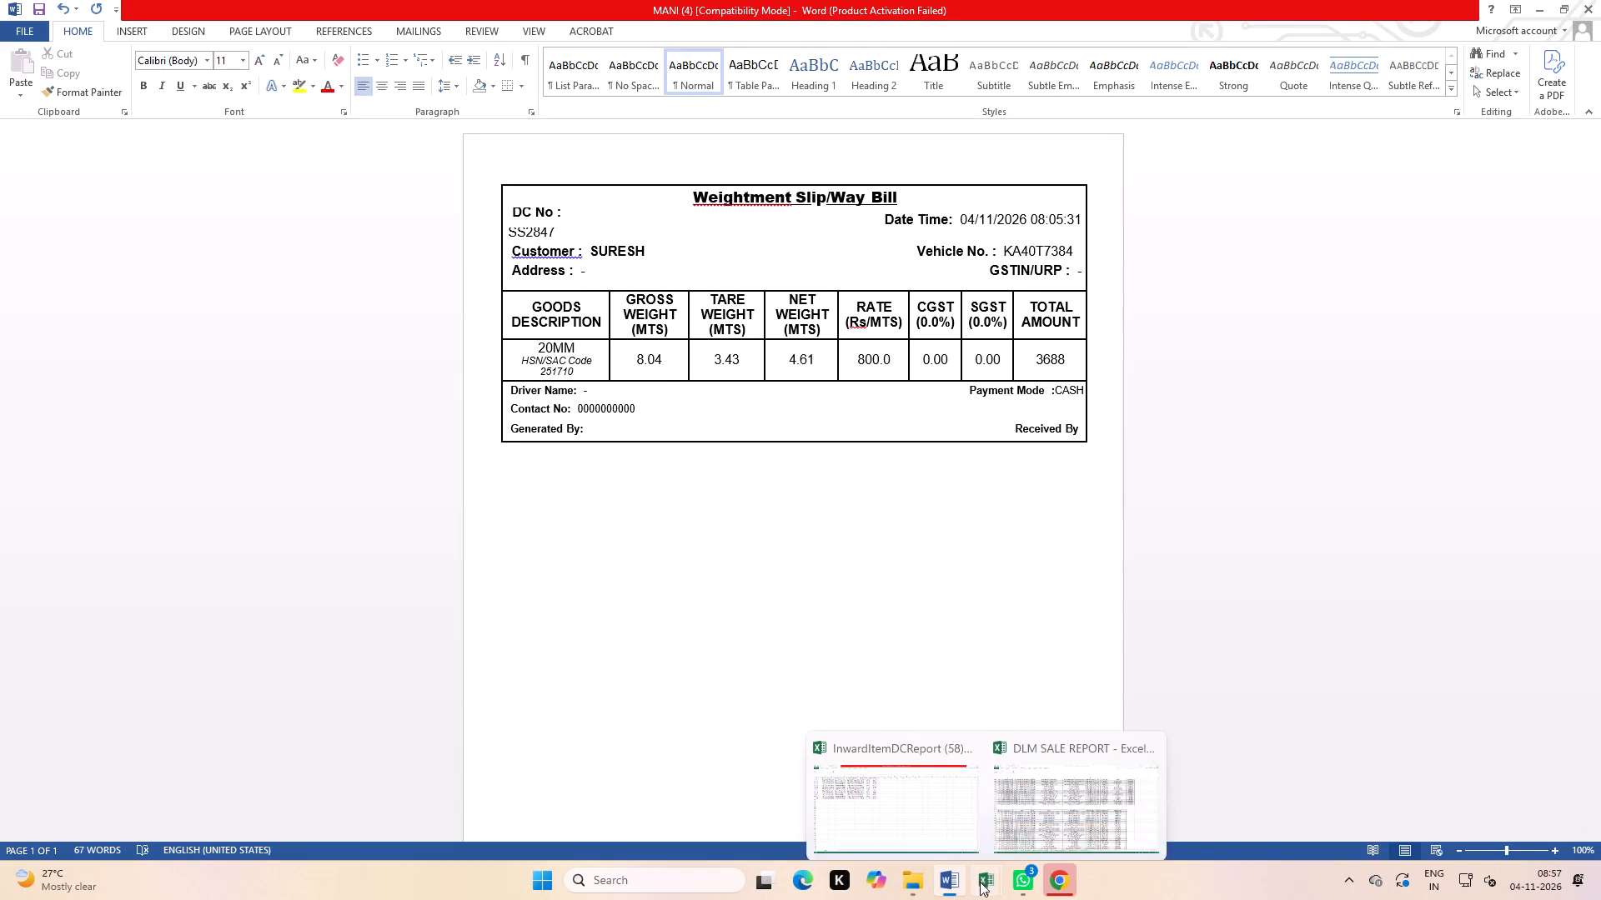
pyautogui.click(1055, 787)
pyautogui.click(295, 557)
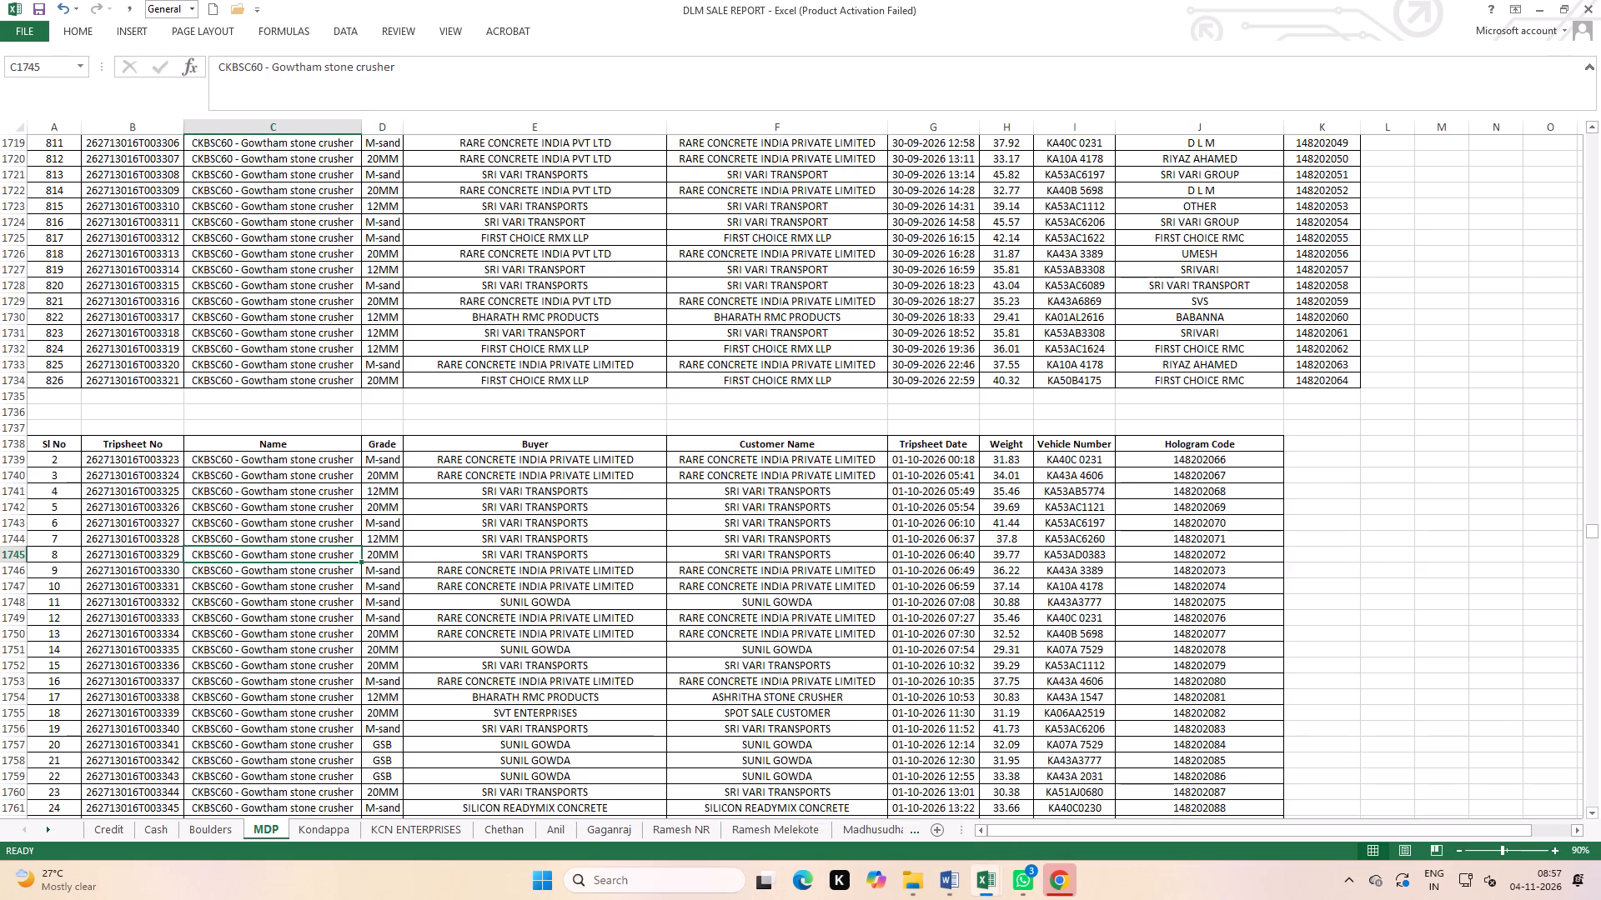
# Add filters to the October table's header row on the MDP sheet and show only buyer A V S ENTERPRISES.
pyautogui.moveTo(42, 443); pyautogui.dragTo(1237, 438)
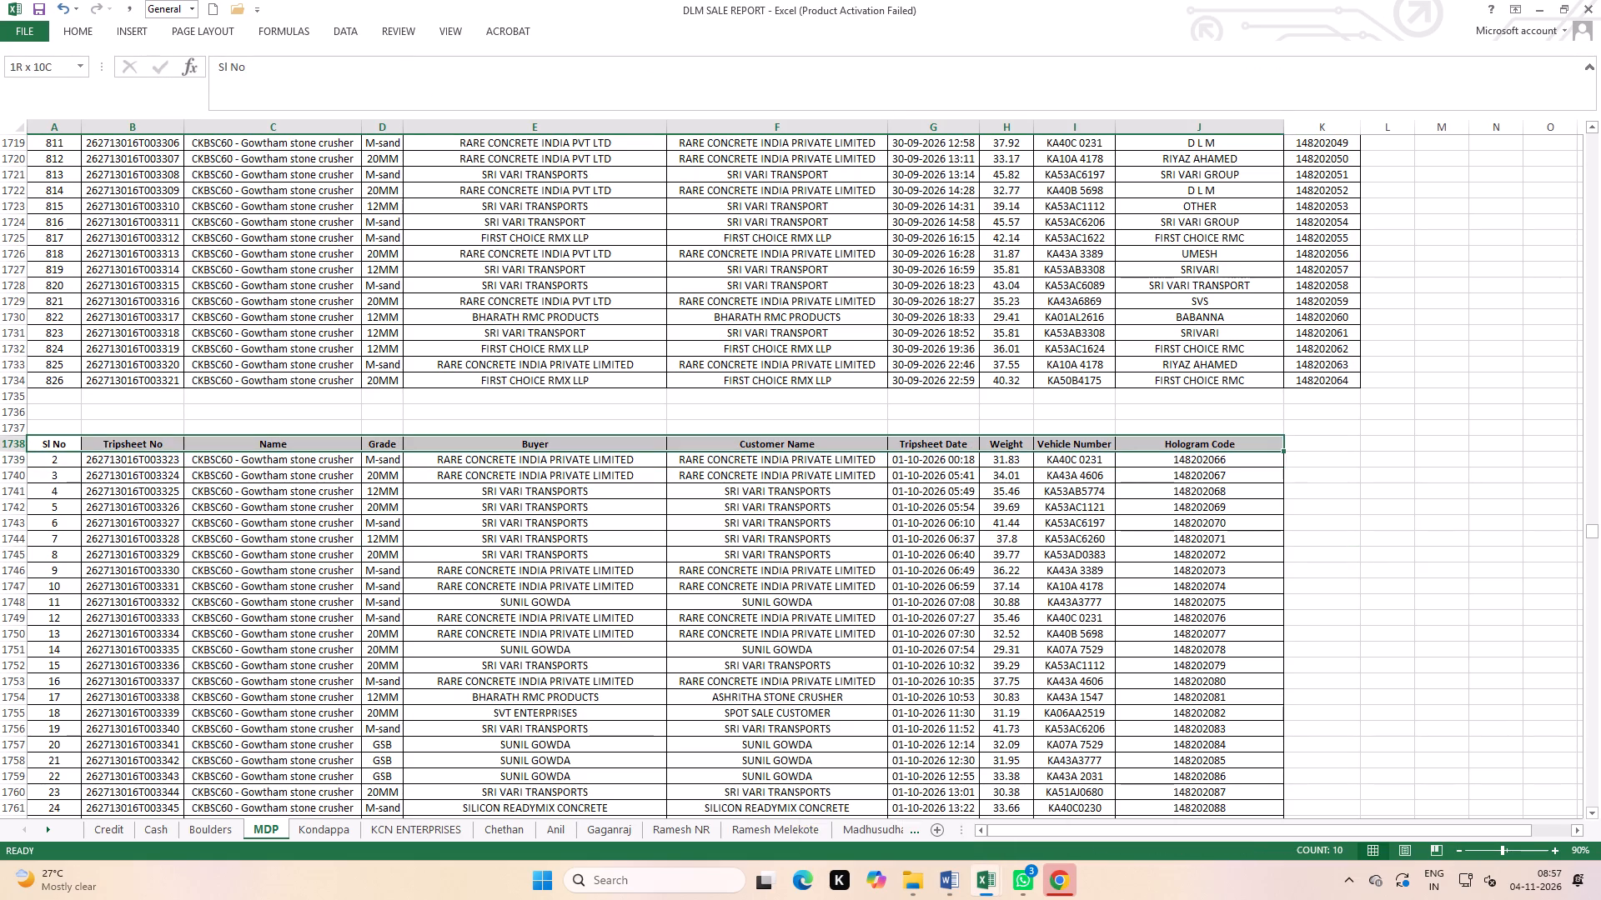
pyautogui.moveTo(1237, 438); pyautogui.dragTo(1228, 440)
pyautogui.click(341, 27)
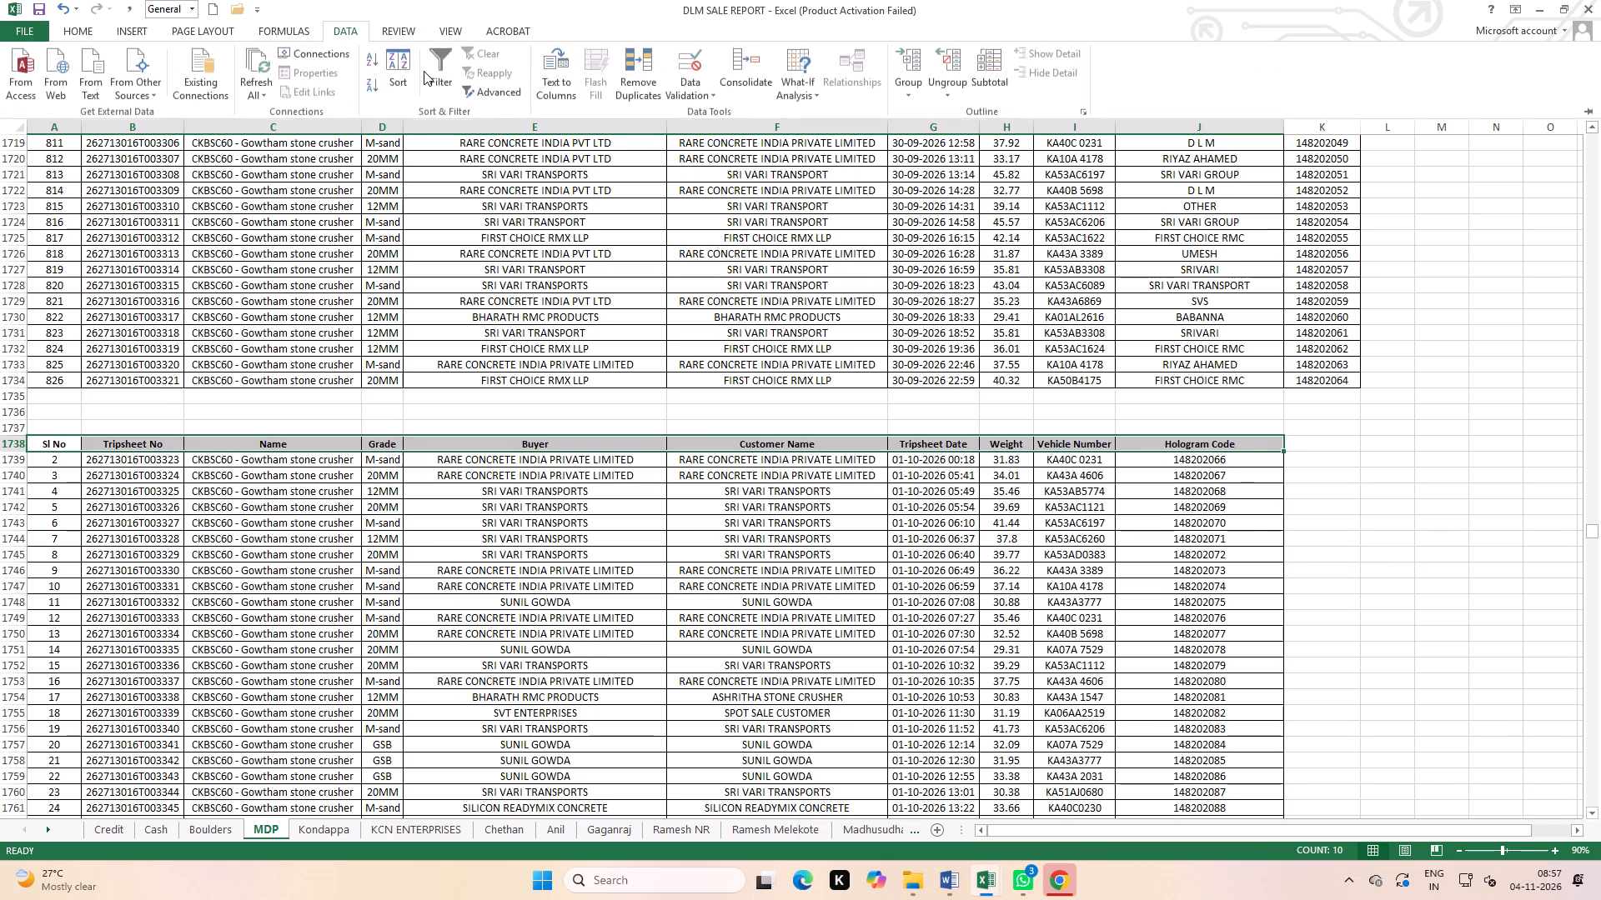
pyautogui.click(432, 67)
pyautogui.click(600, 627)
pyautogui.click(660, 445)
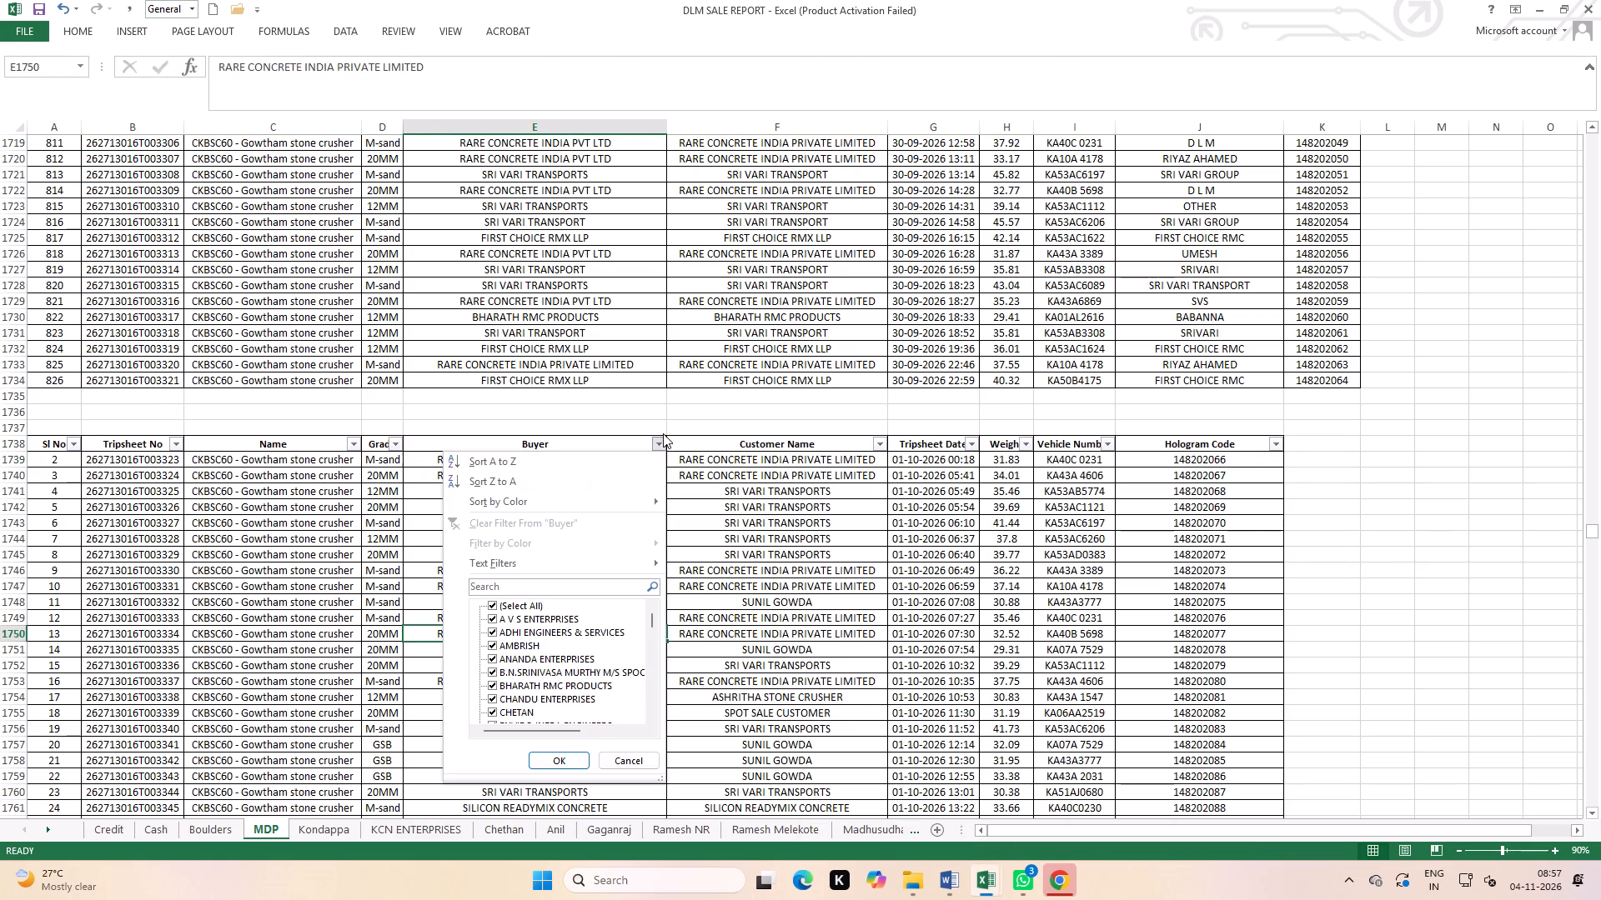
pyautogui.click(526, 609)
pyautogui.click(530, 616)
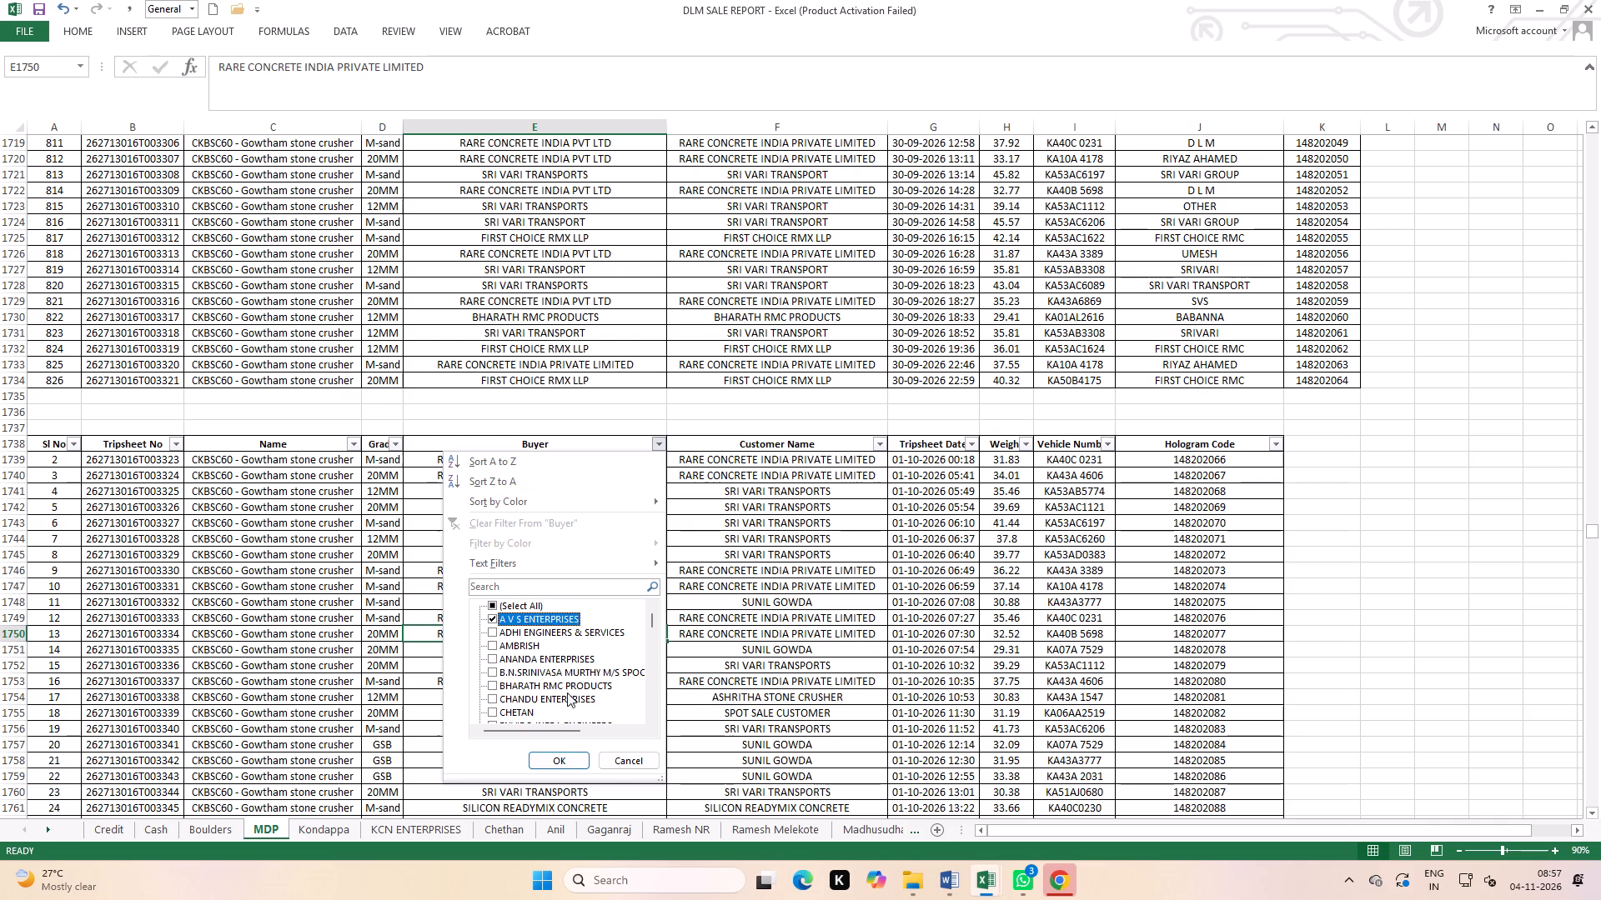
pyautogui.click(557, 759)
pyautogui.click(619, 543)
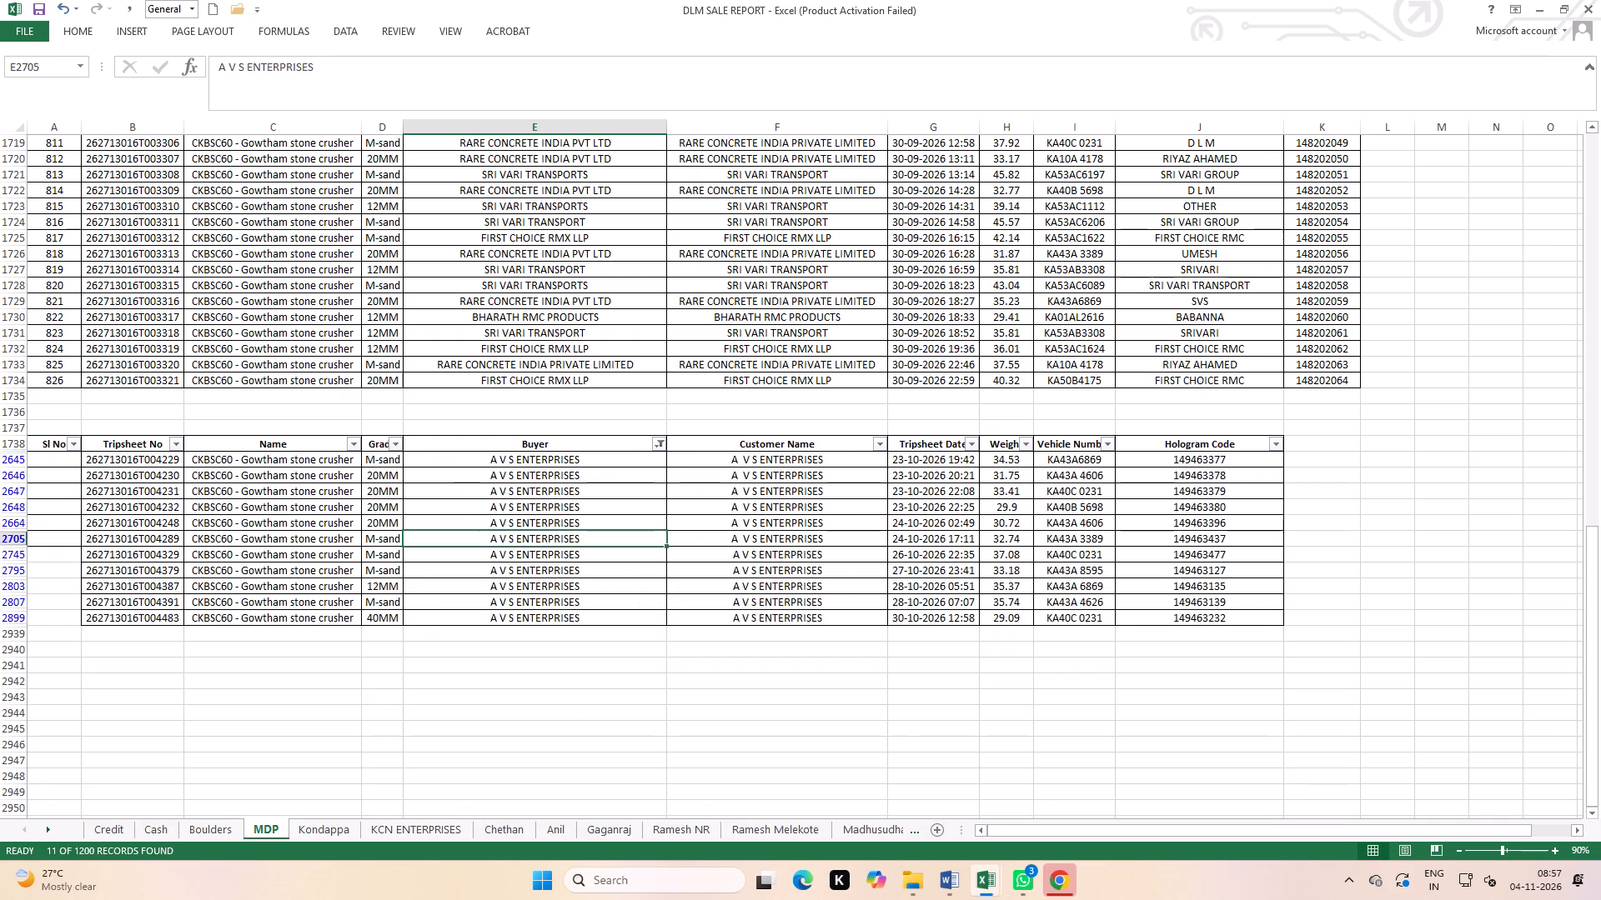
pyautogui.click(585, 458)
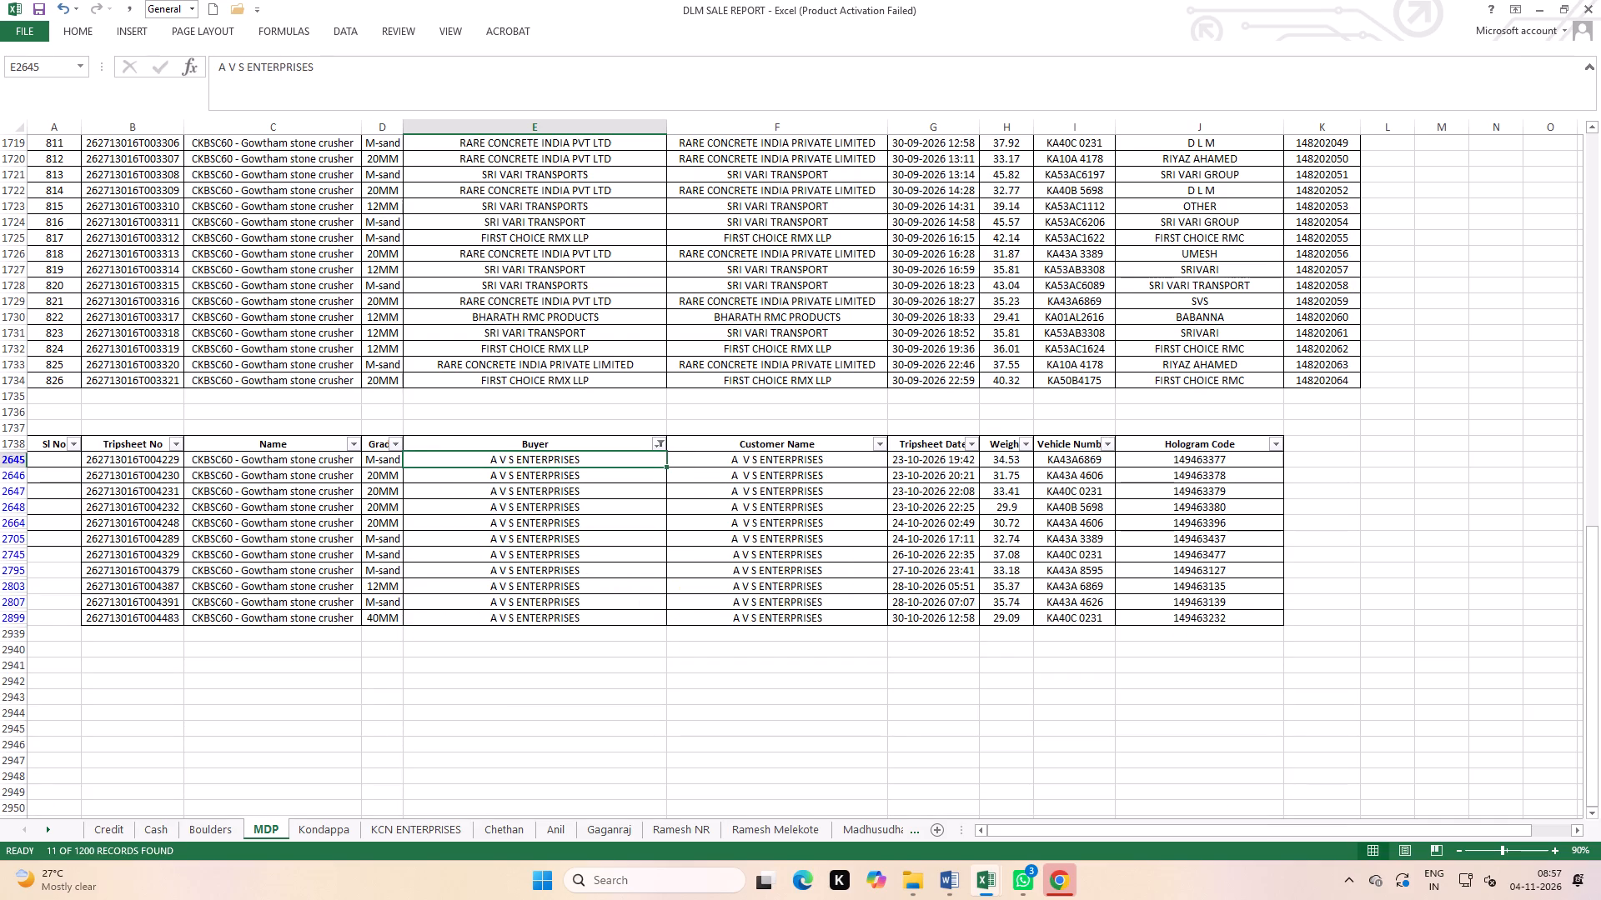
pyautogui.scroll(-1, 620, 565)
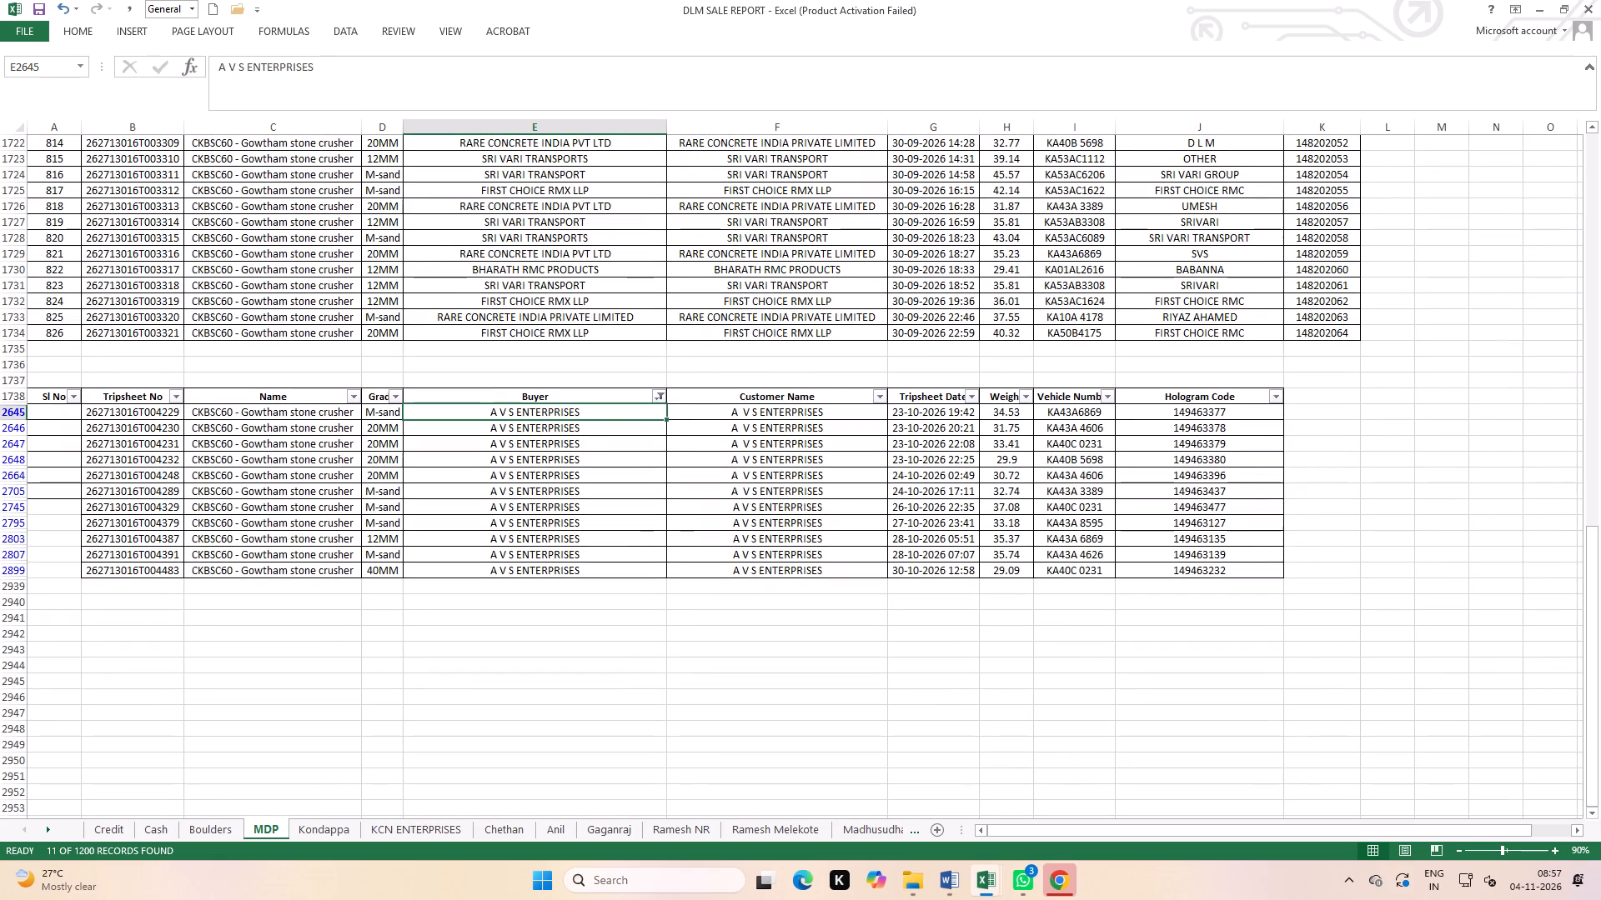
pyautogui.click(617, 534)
# Look through the buyer names in the Buyer column's filter list, leaving the current filter as it is.
pyautogui.click(658, 398)
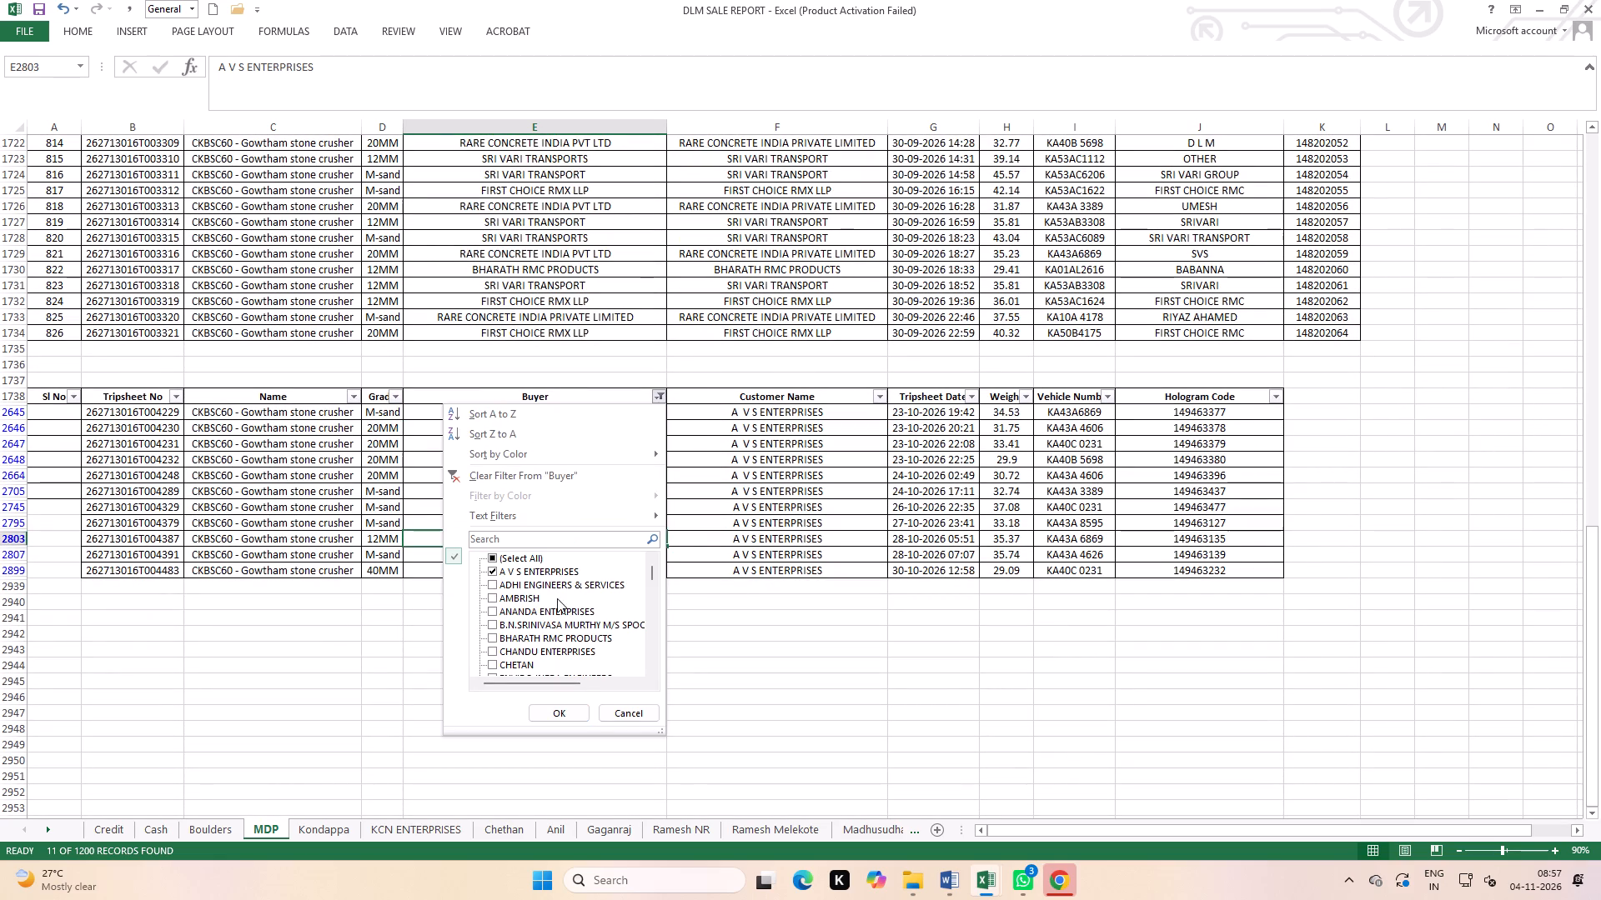
pyautogui.click(534, 571)
pyautogui.scroll(-10, 550, 637)
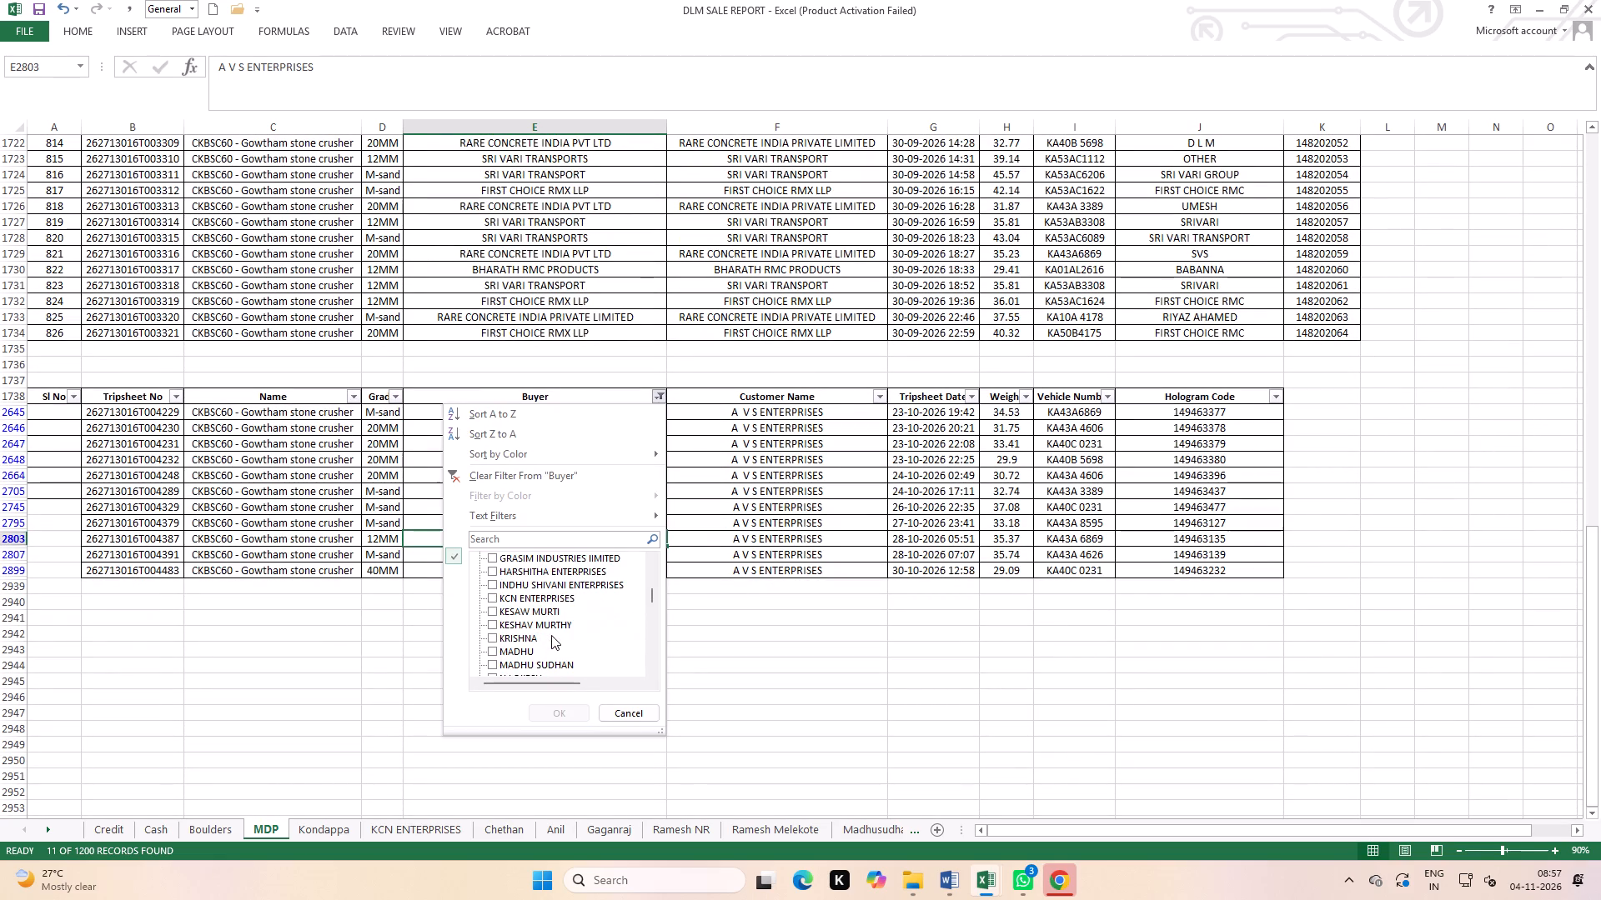
pyautogui.scroll(-7, 551, 635)
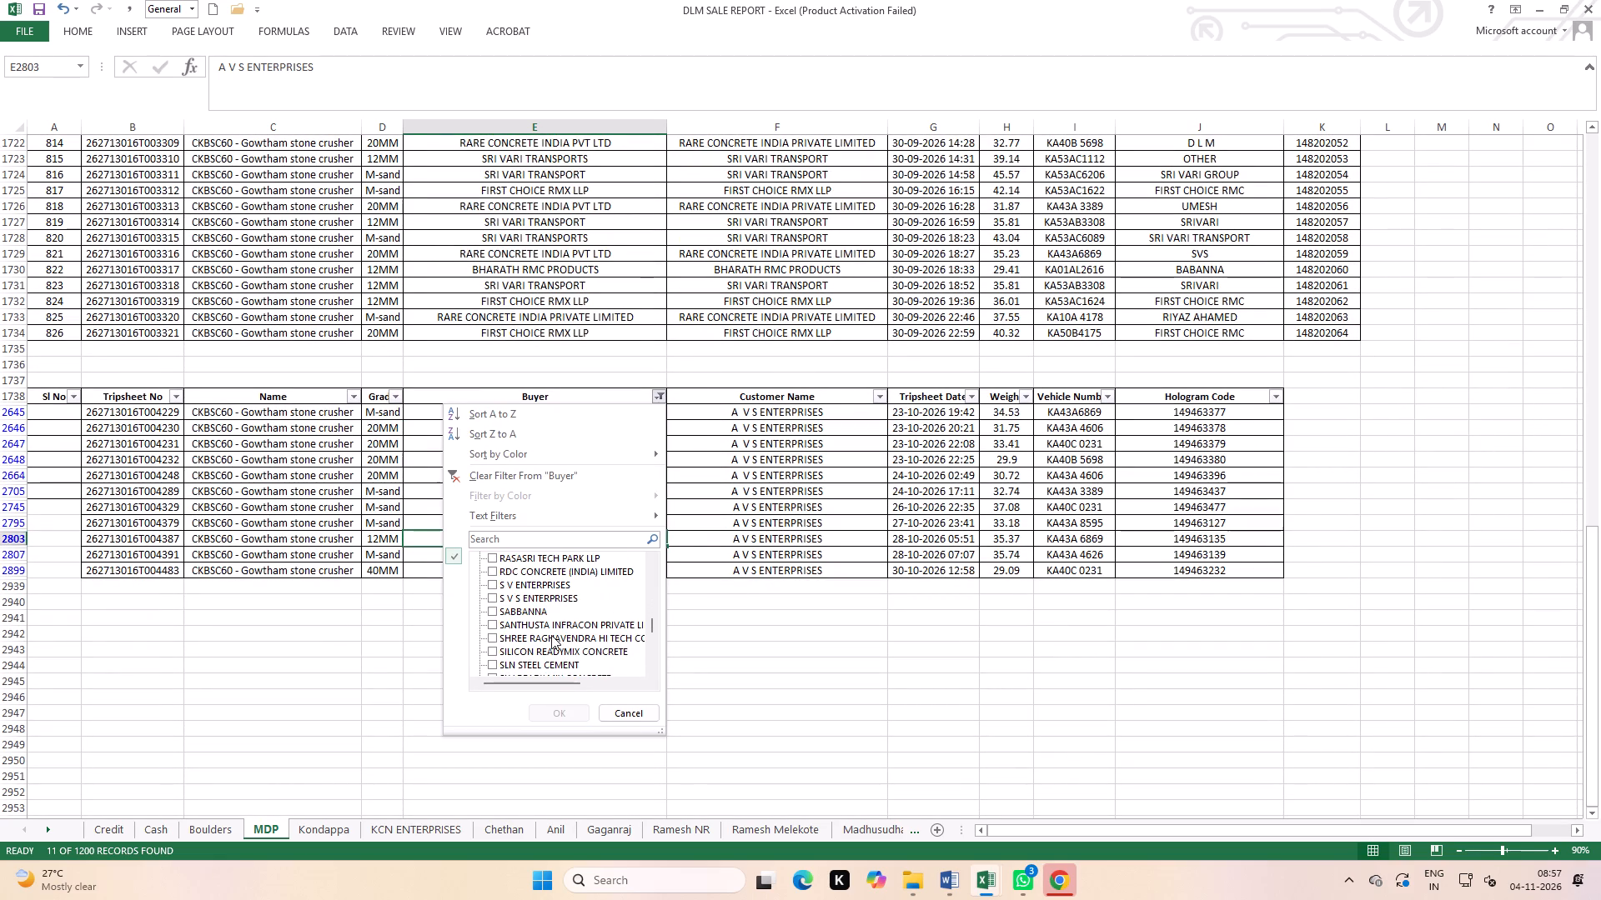
pyautogui.scroll(-1, 551, 642)
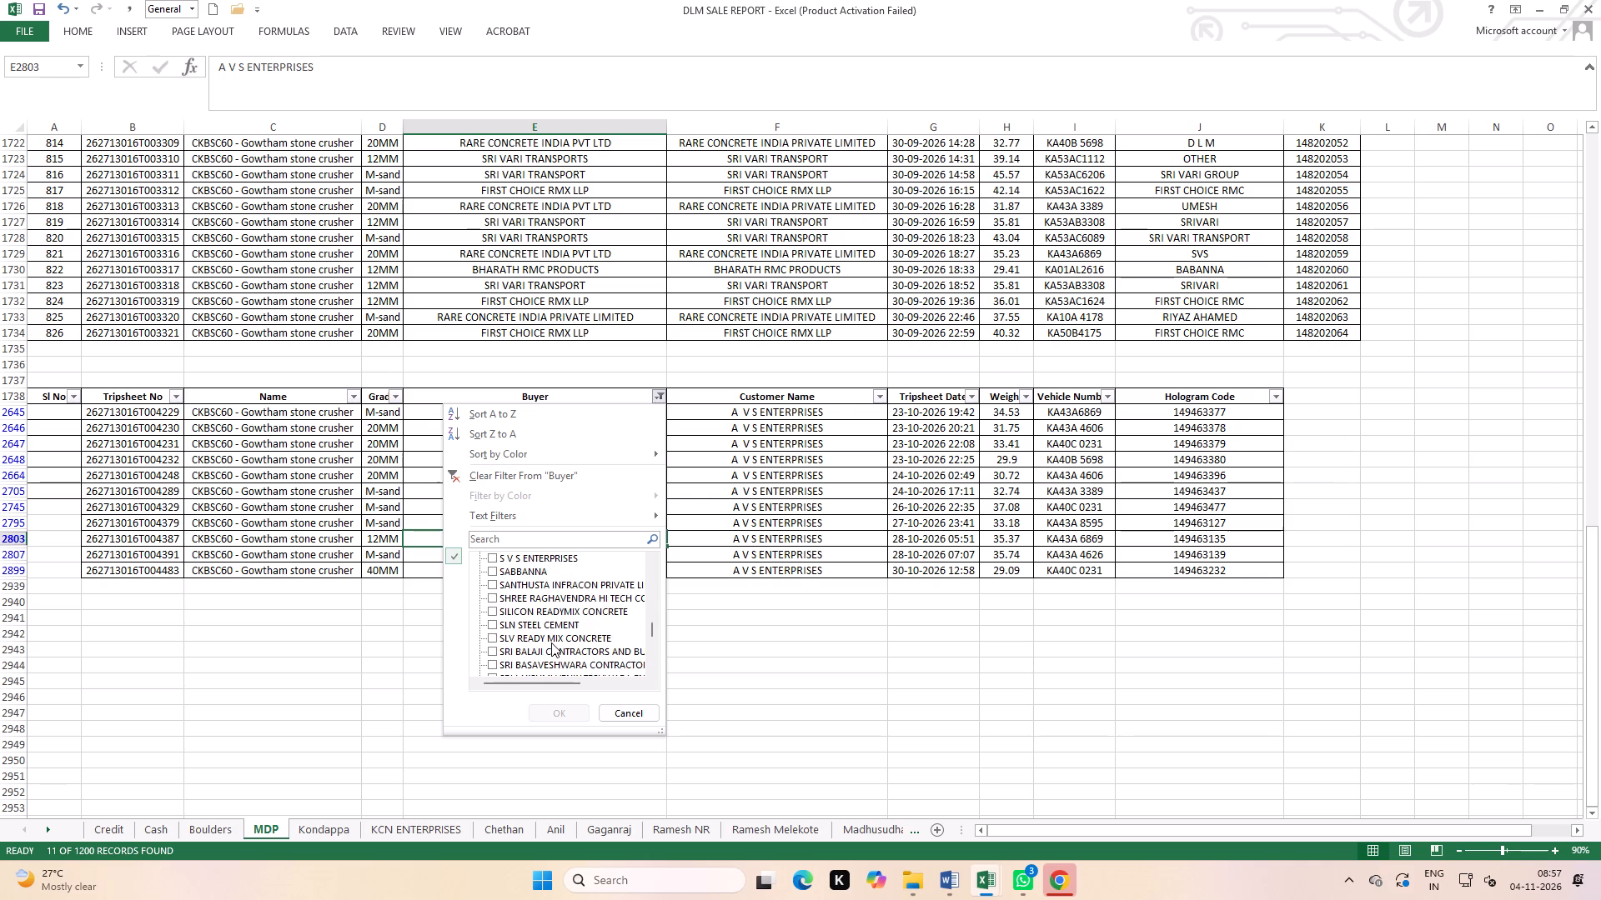
pyautogui.scroll(-1, 551, 642)
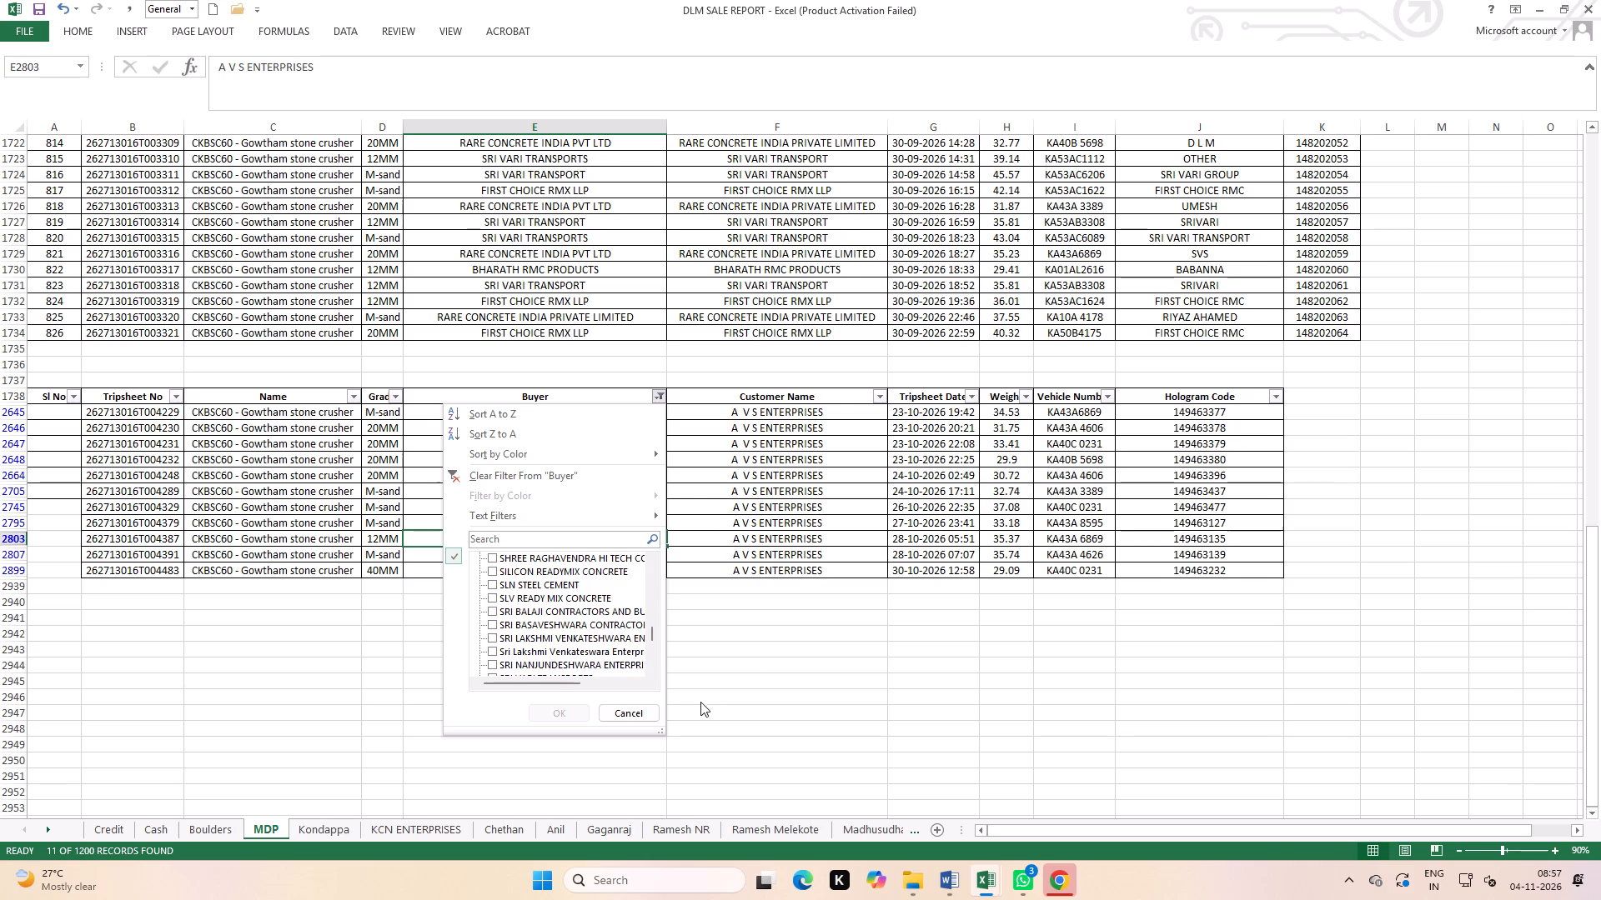
pyautogui.click(788, 689)
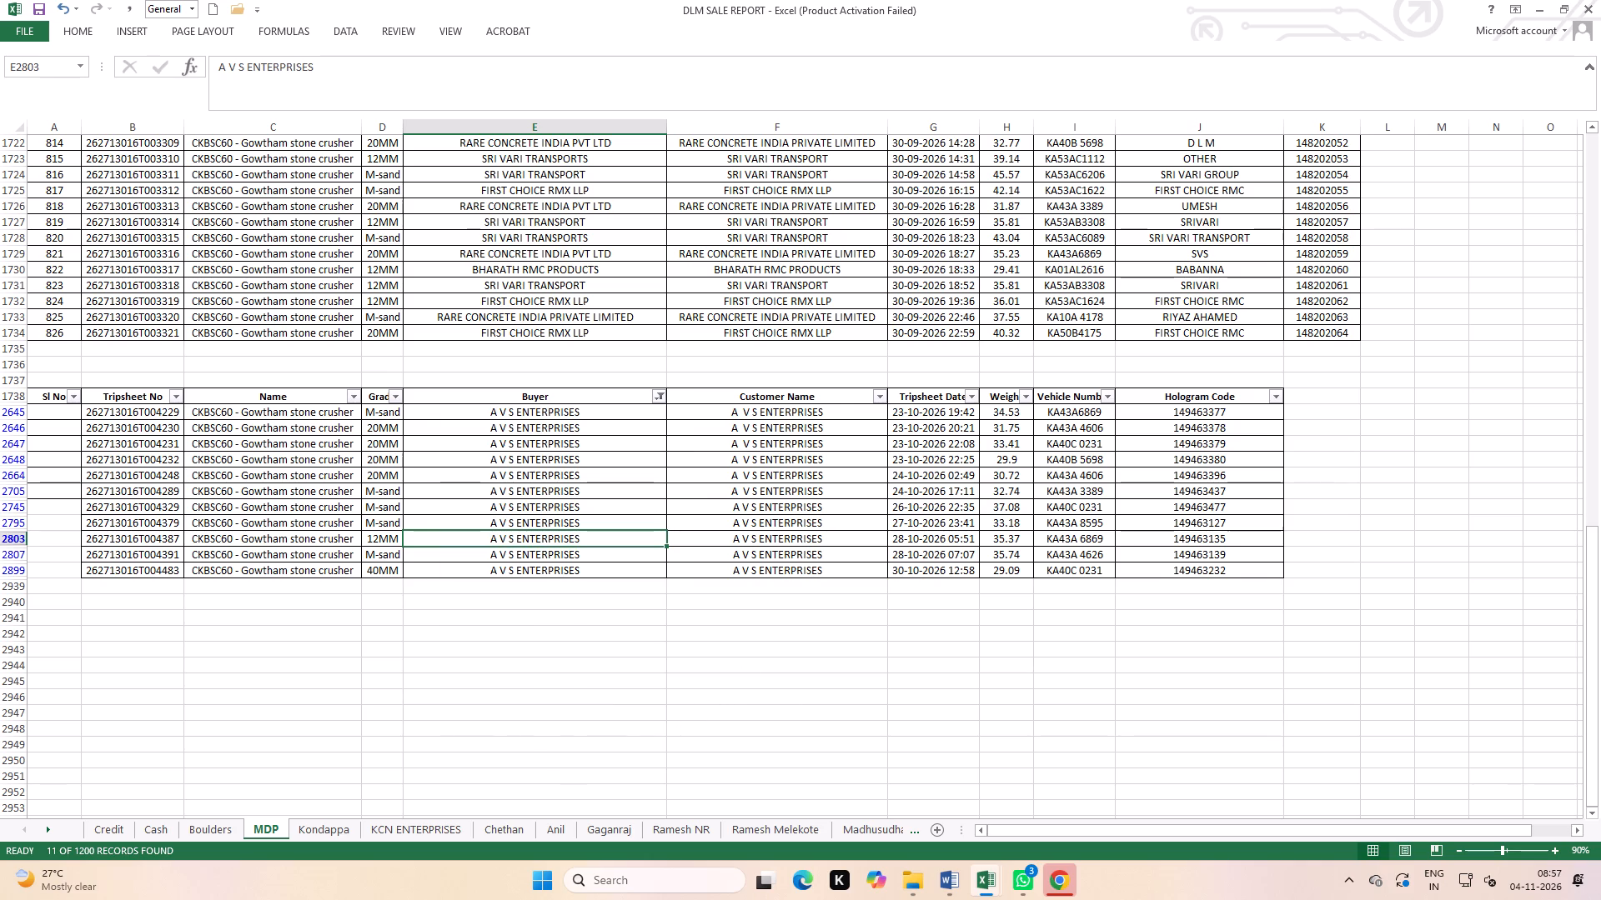
pyautogui.click(659, 394)
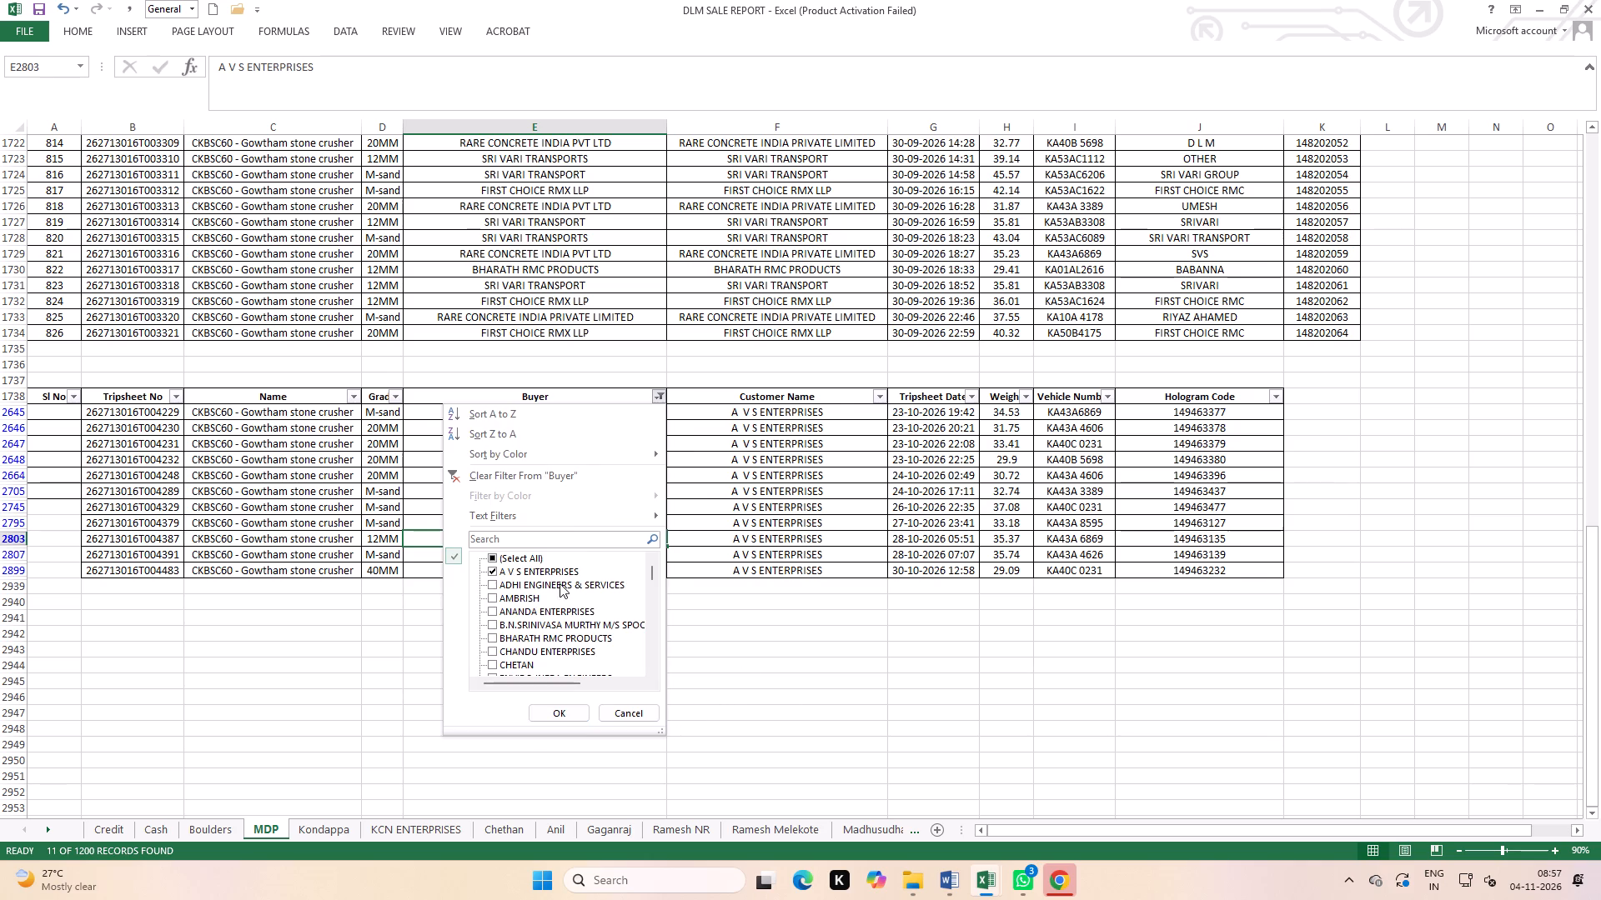
pyautogui.scroll(-6, 553, 619)
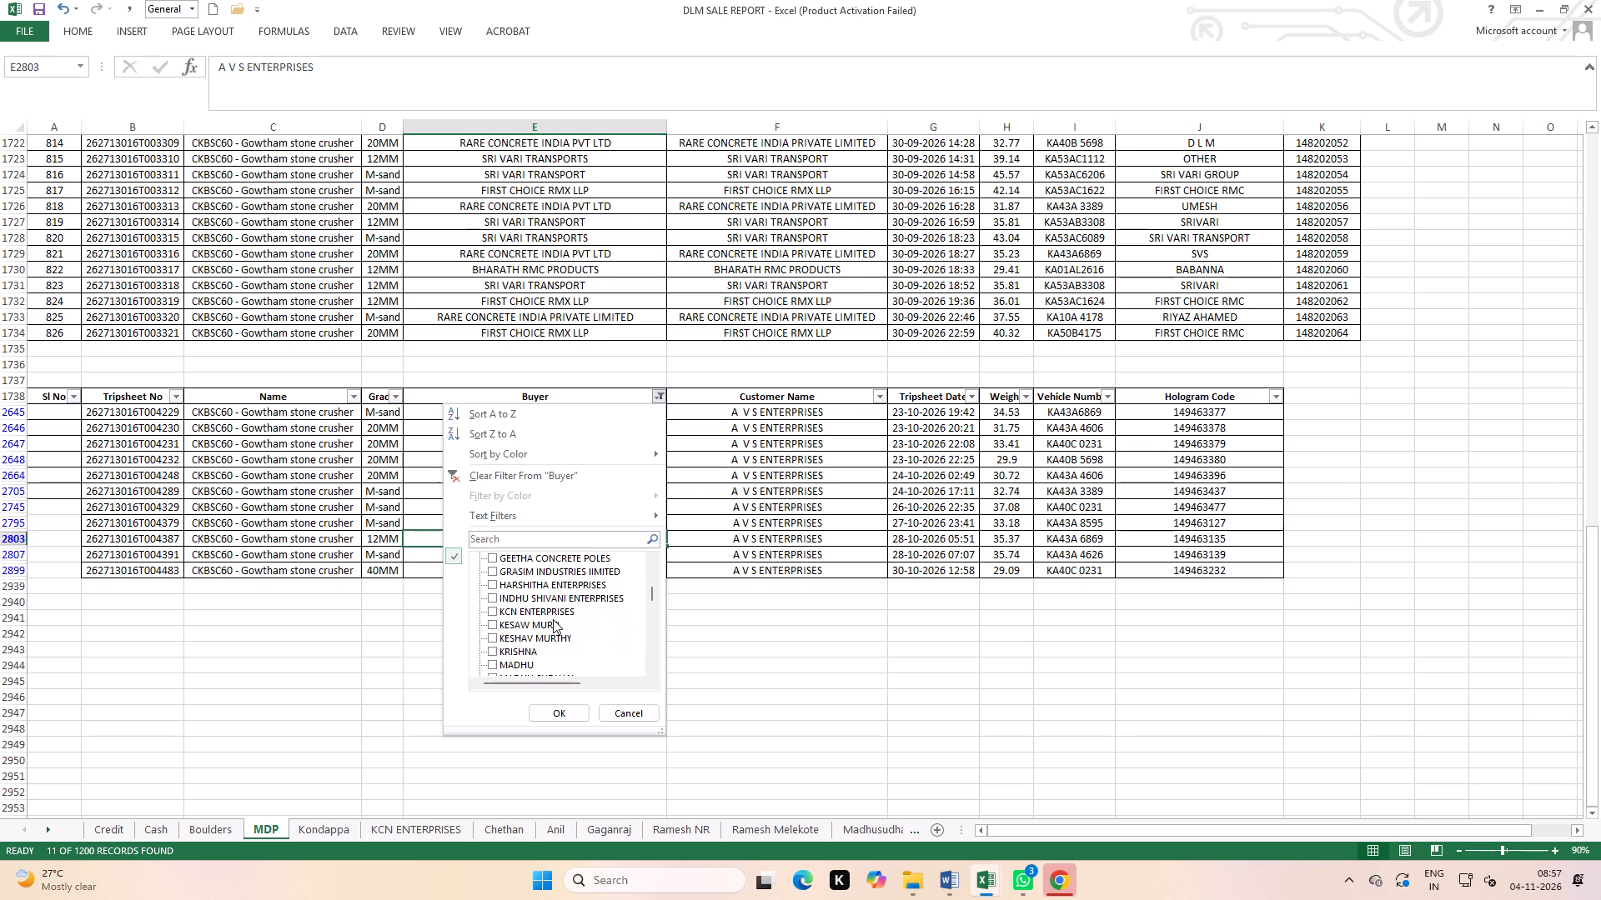
pyautogui.scroll(-6, 553, 619)
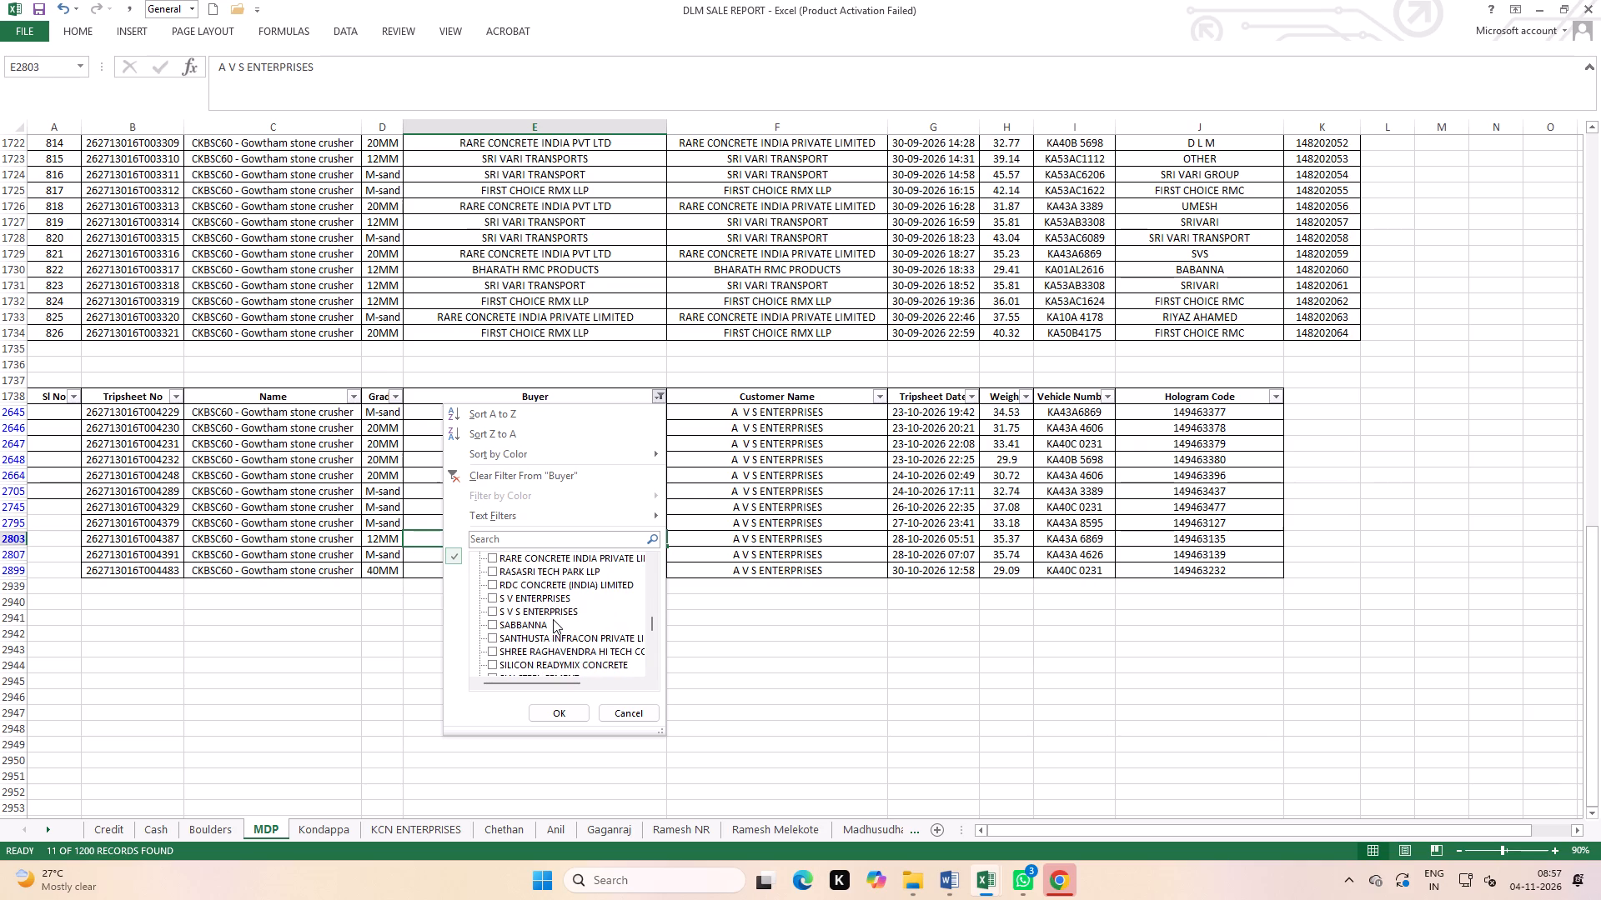
pyautogui.scroll(-1, 553, 619)
pyautogui.click(790, 642)
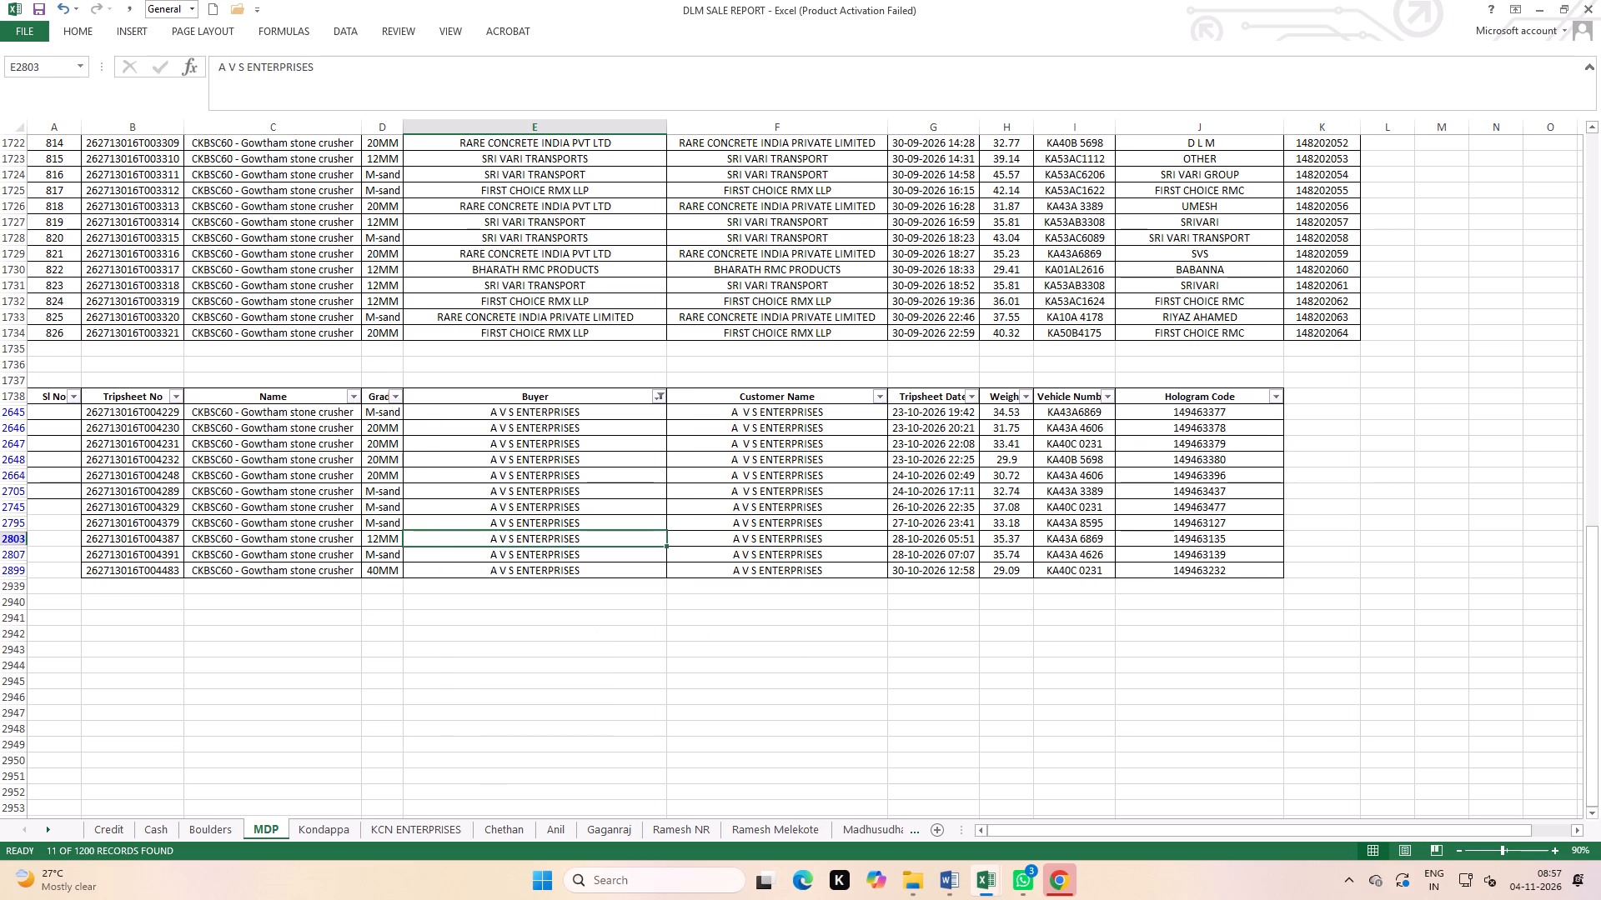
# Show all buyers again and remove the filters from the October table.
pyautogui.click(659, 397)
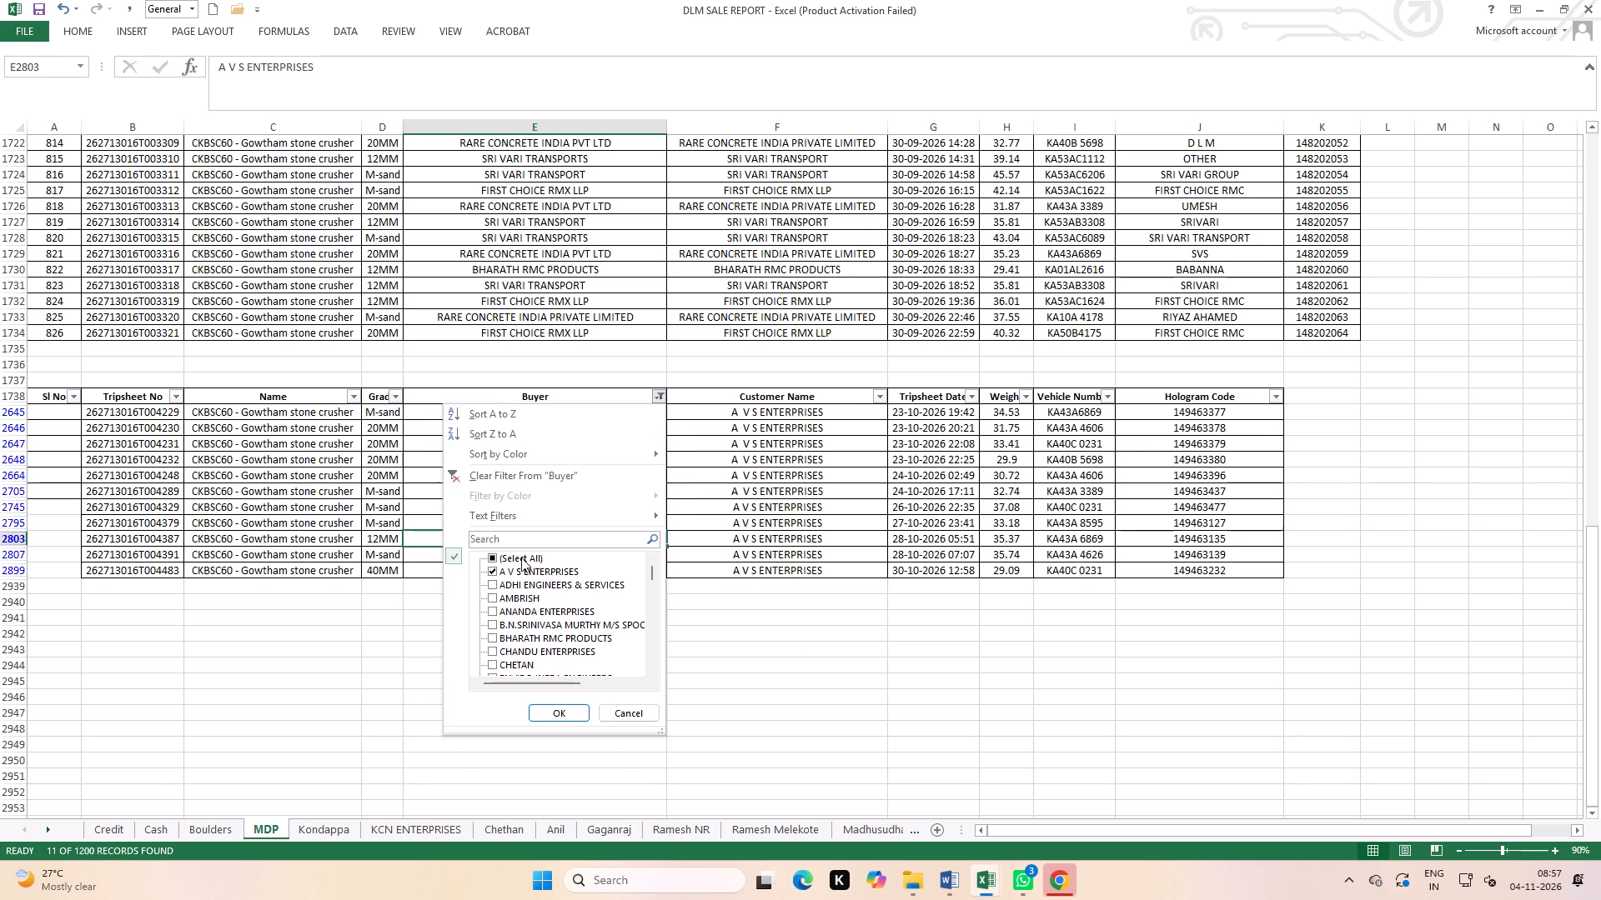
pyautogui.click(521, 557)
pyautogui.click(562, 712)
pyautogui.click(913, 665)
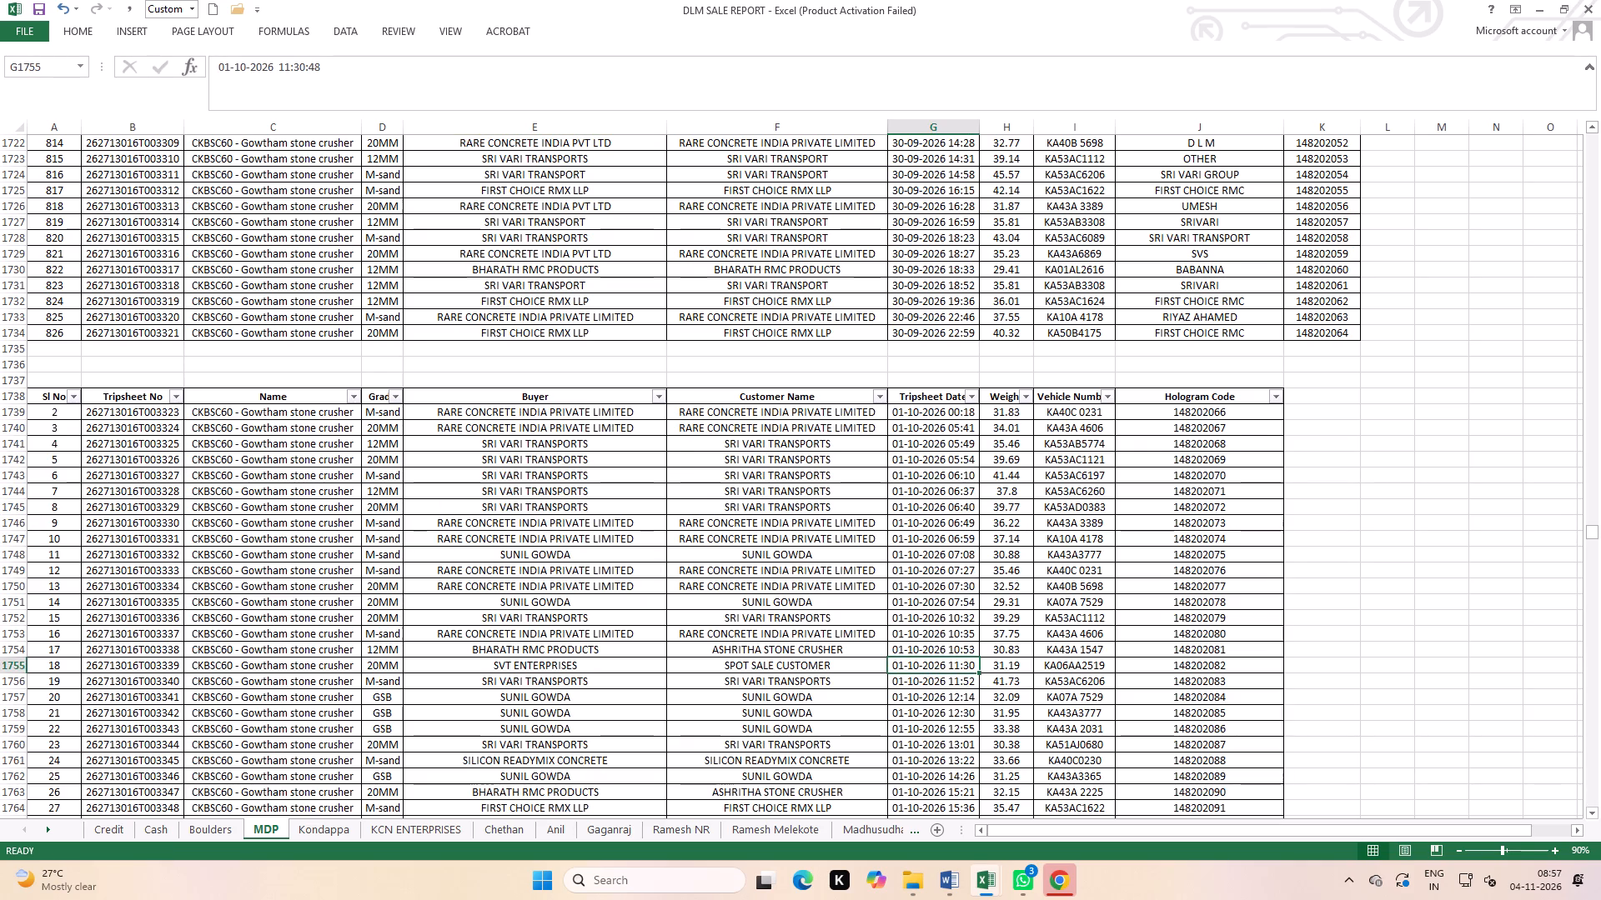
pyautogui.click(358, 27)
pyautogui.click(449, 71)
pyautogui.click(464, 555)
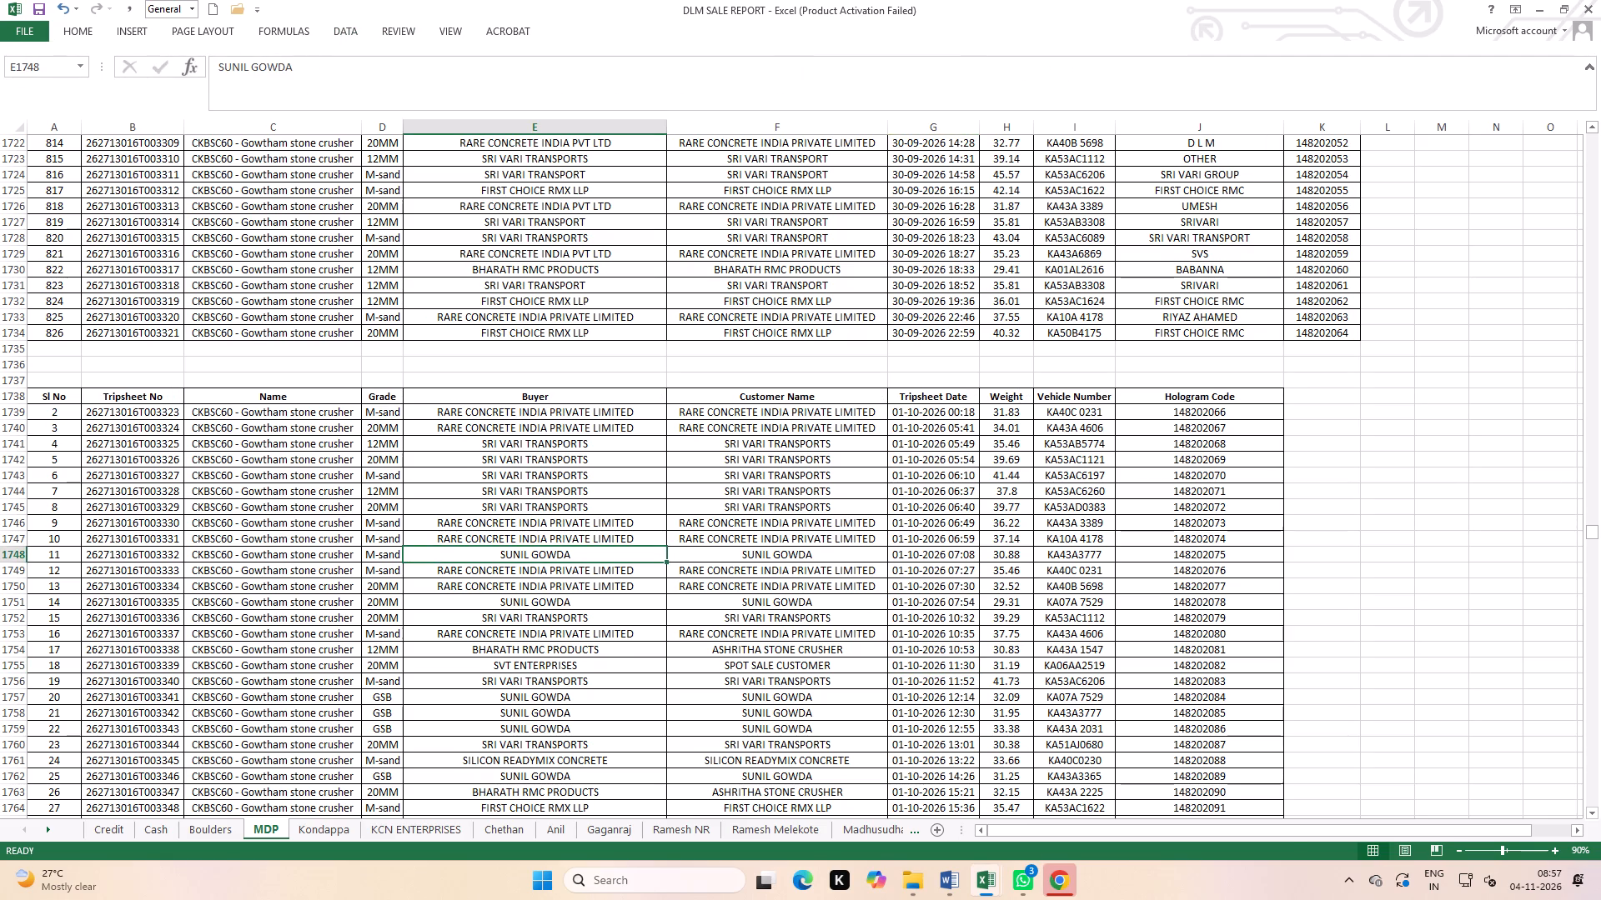
# Create a PivotTable from the October data A1738:J2938, placed on the existing MDP sheet at cell L1739.
pyautogui.moveTo(47, 394); pyautogui.dragTo(1241, 899)
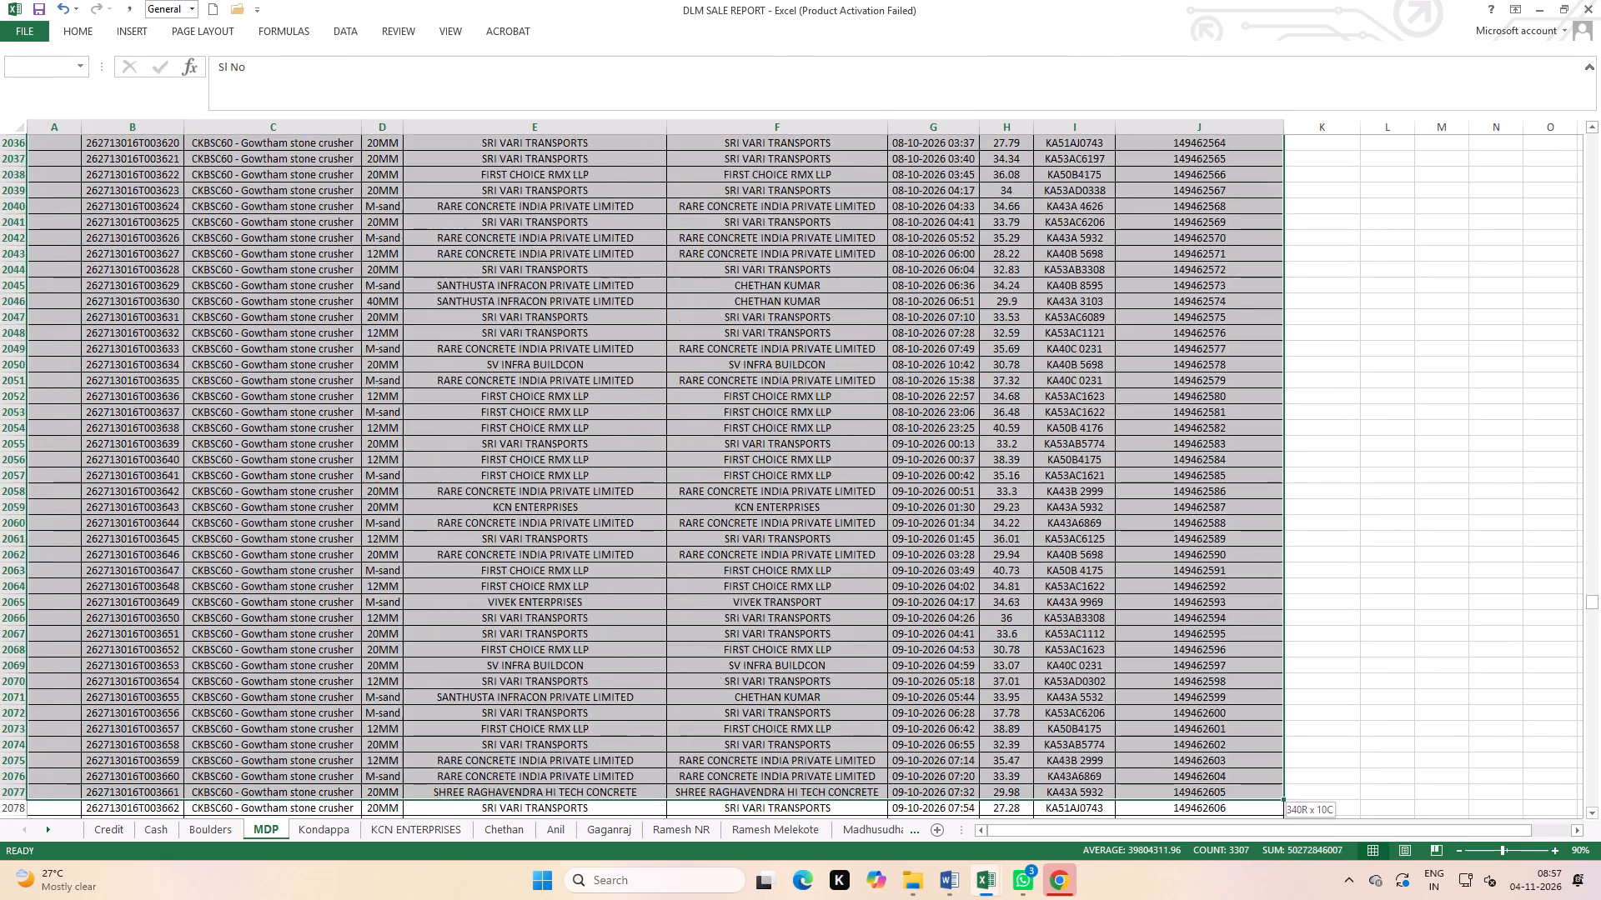
pyautogui.moveTo(1241, 899); pyautogui.dragTo(1223, 899)
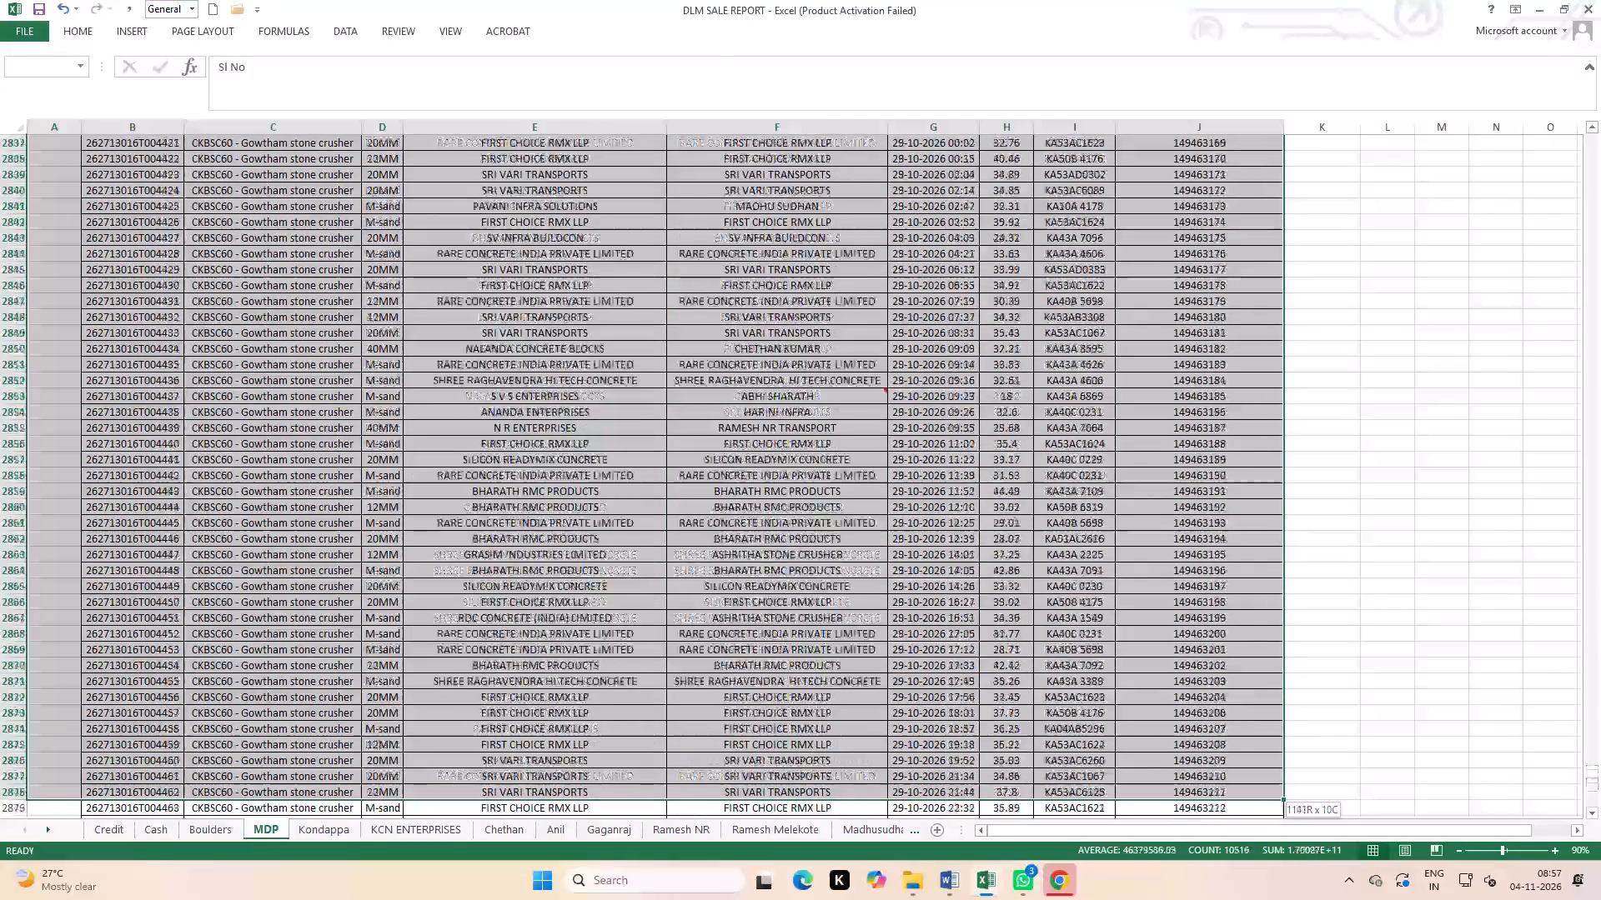
pyautogui.moveTo(1223, 899); pyautogui.dragTo(1238, 802)
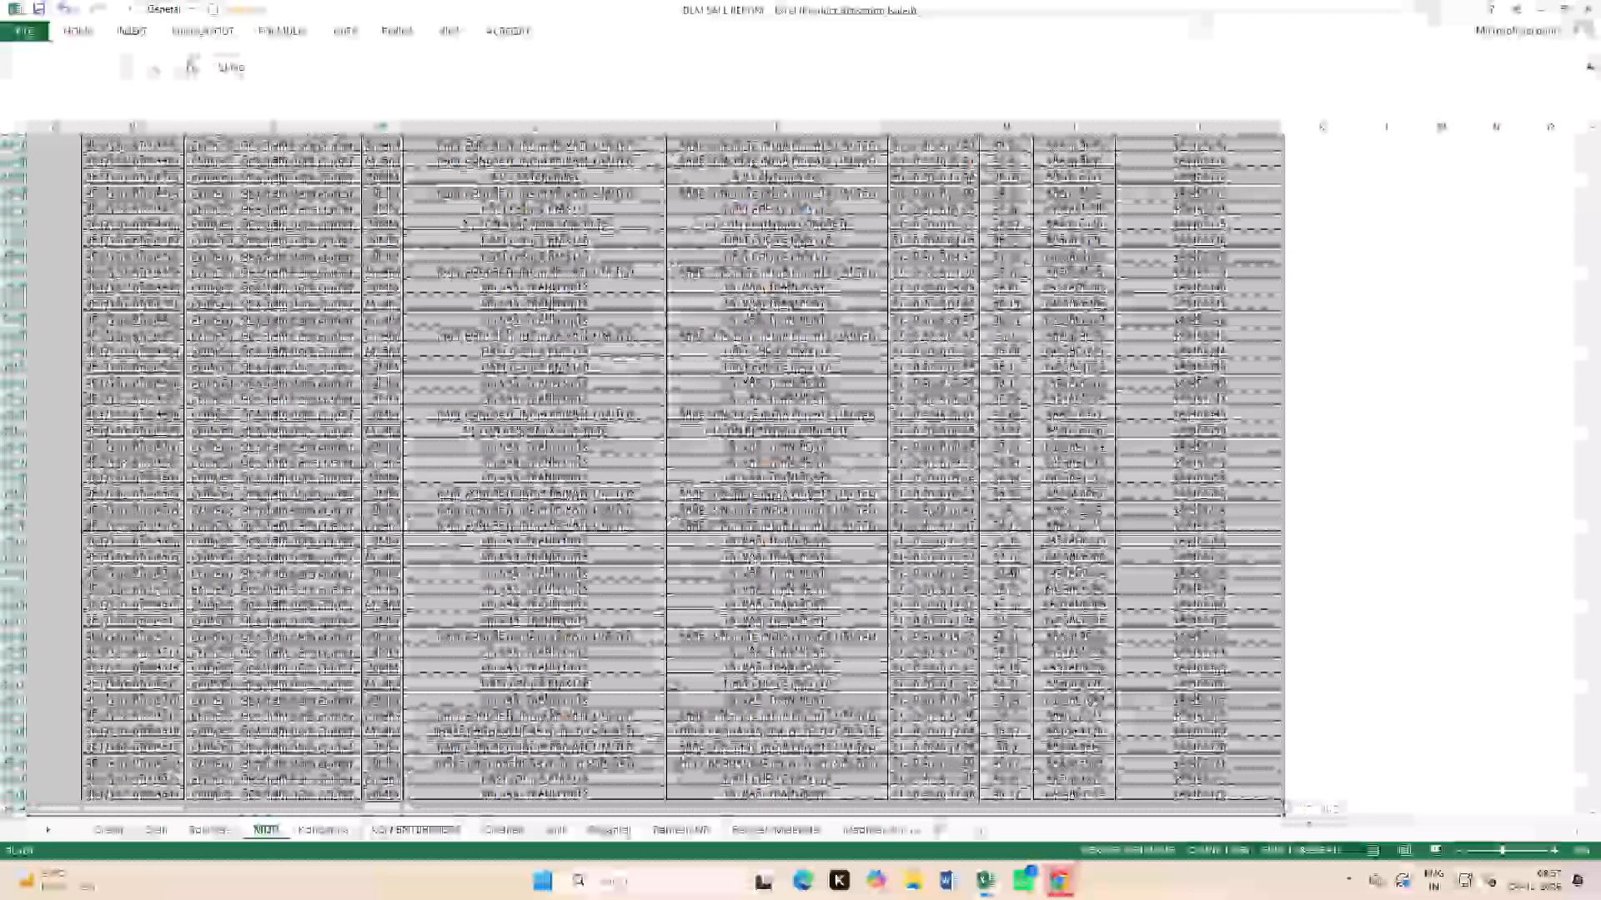
pyautogui.moveTo(1238, 802); pyautogui.dragTo(1247, 786)
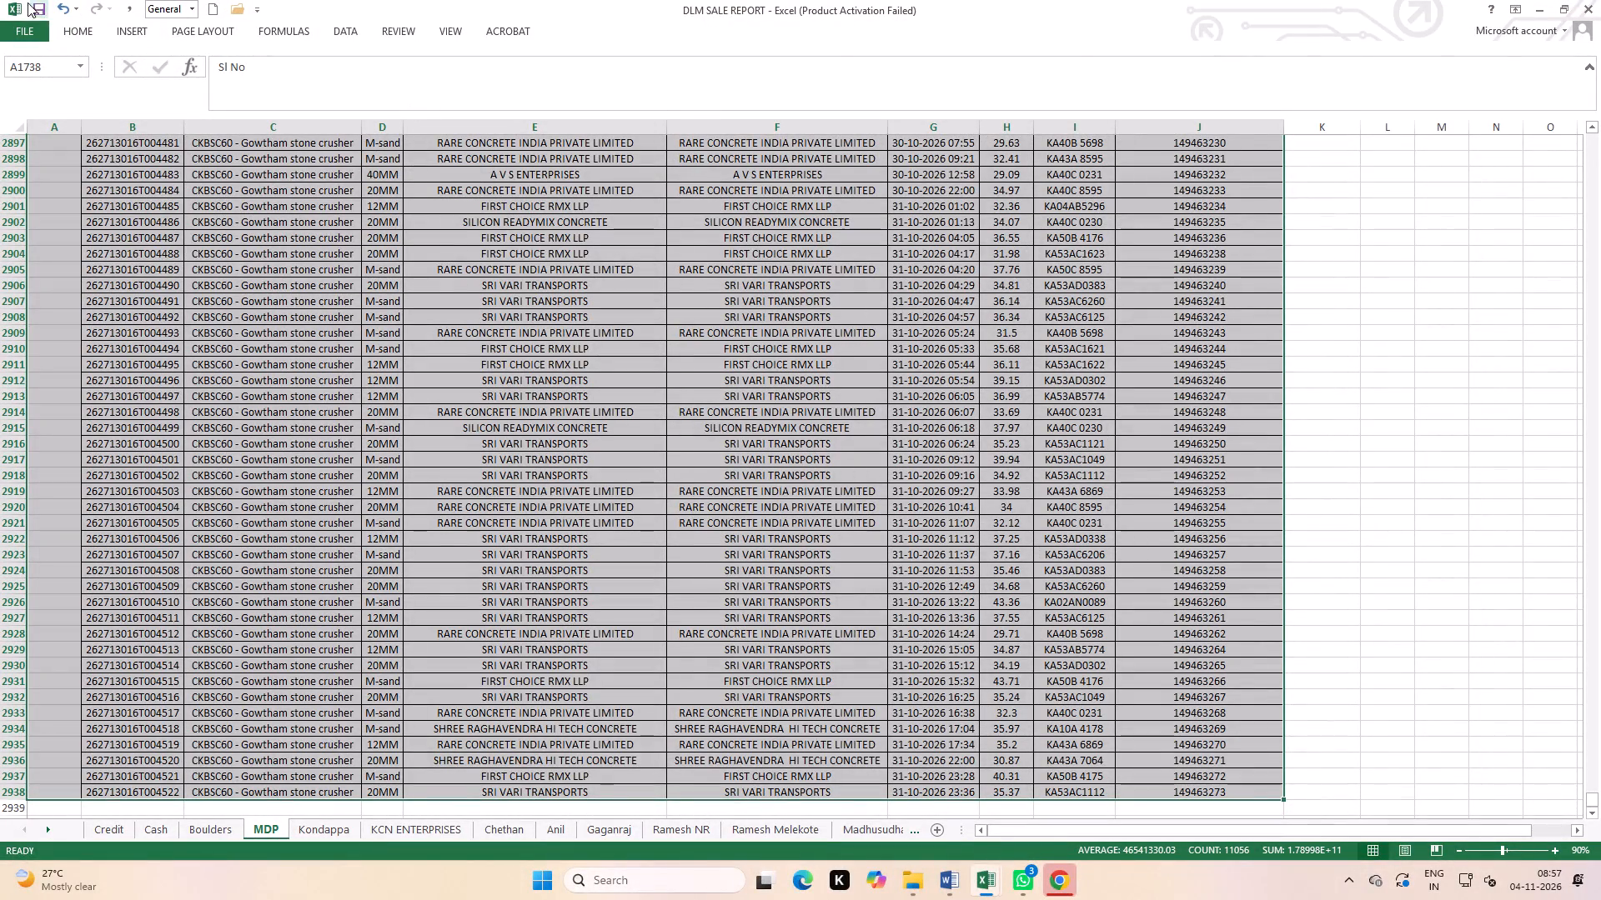
pyautogui.click(72, 26)
pyautogui.click(143, 44)
pyautogui.click(139, 35)
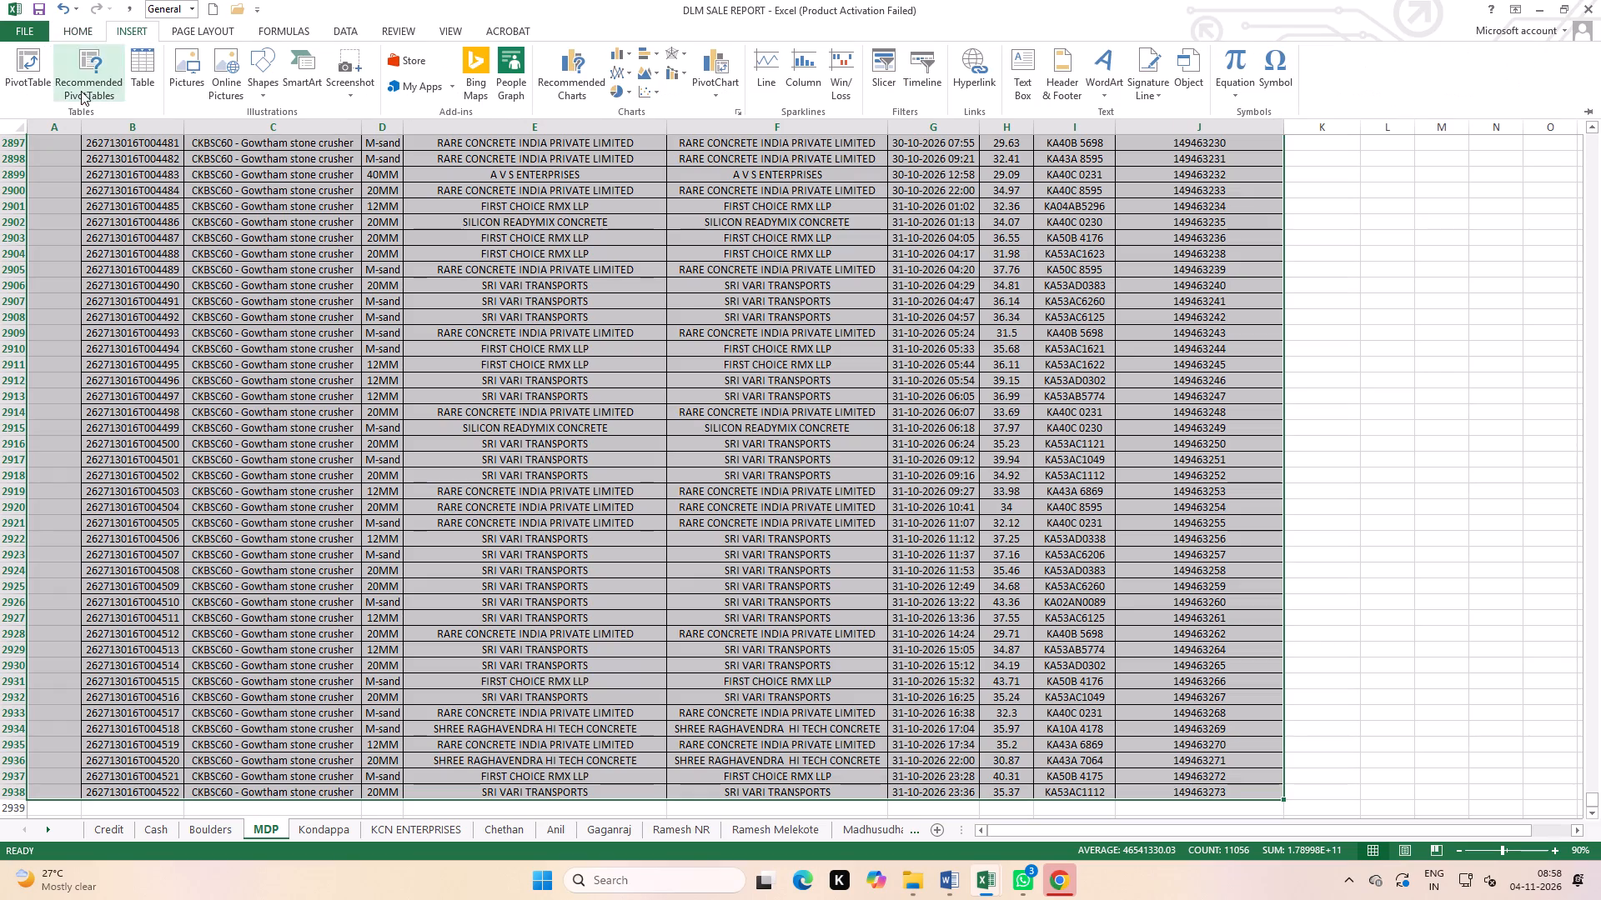
pyautogui.click(29, 76)
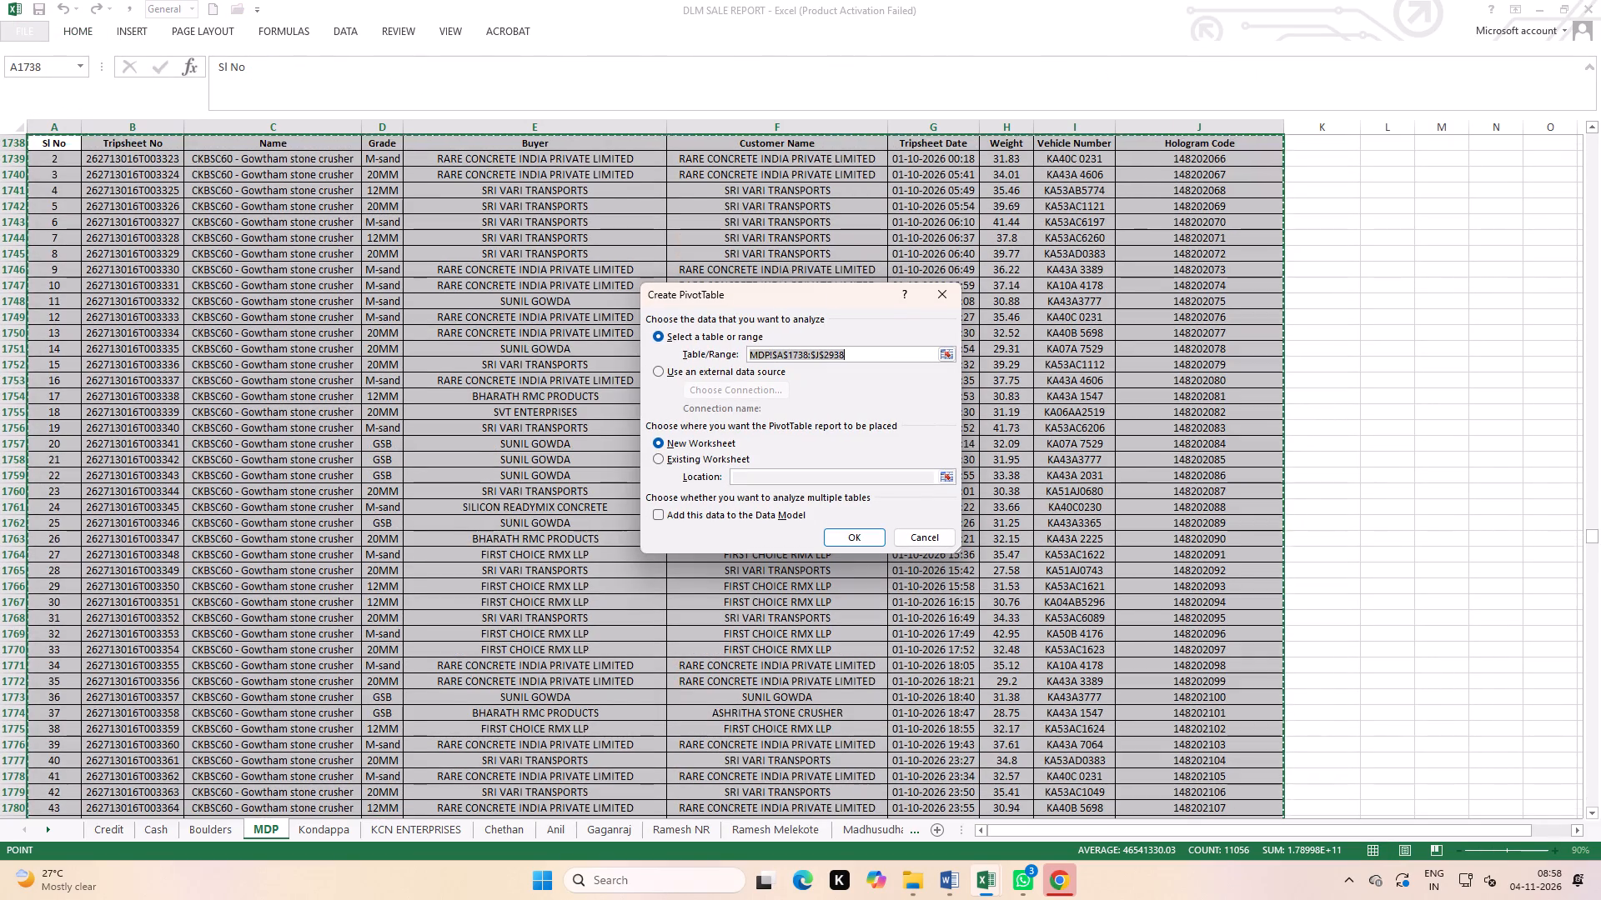
pyautogui.scroll(5, 1328, 235)
pyautogui.scroll(-1, 1358, 404)
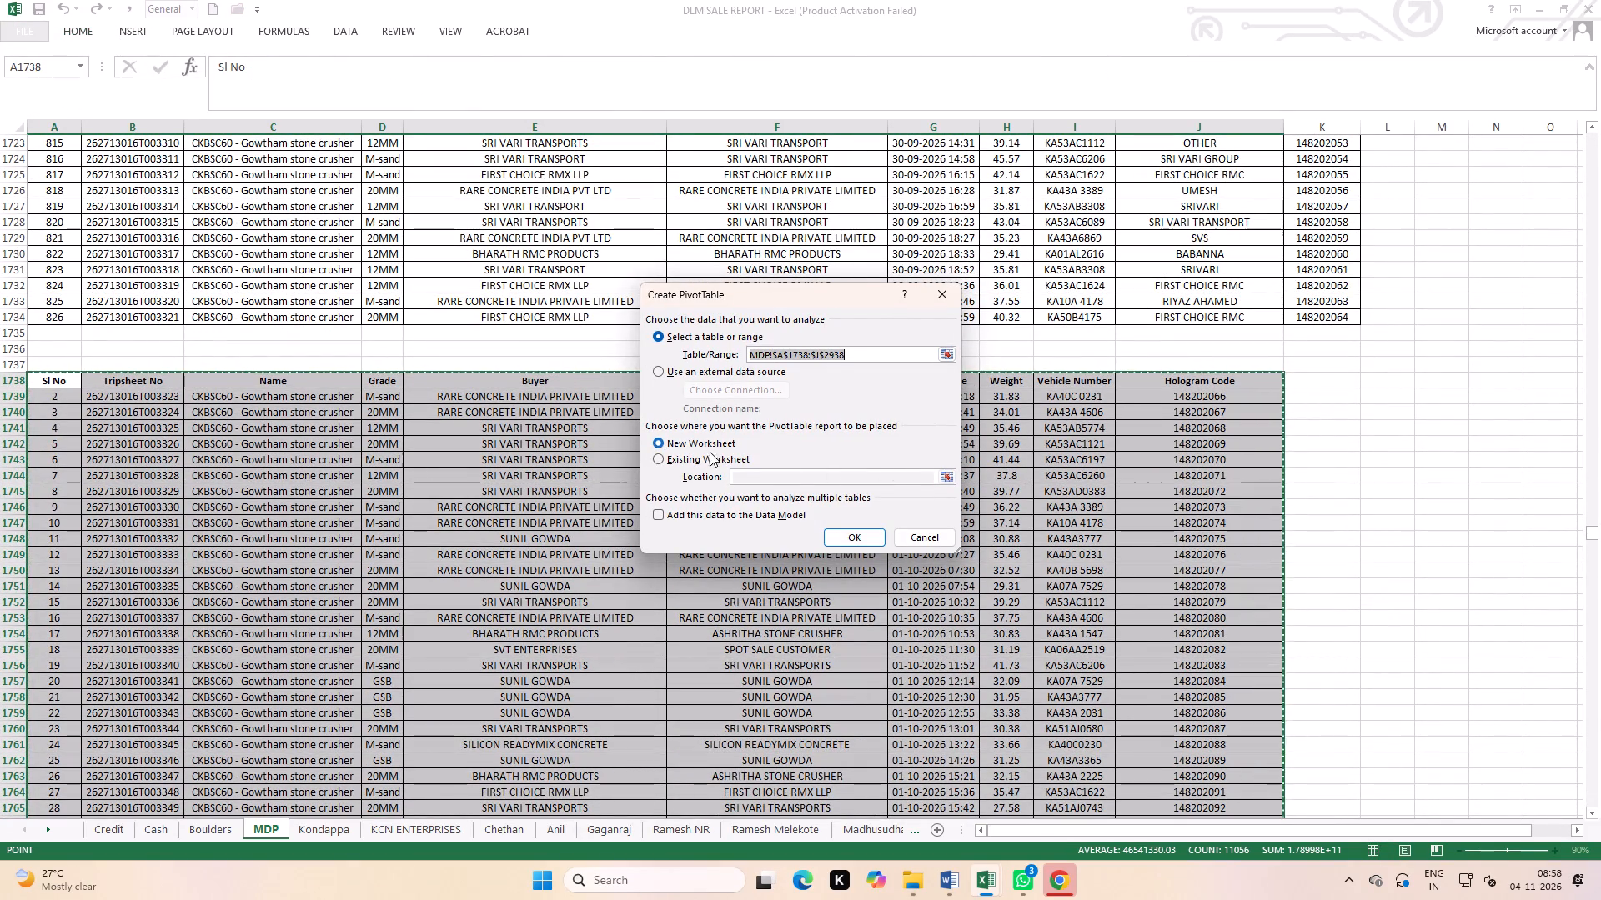
pyautogui.click(707, 457)
pyautogui.click(1385, 397)
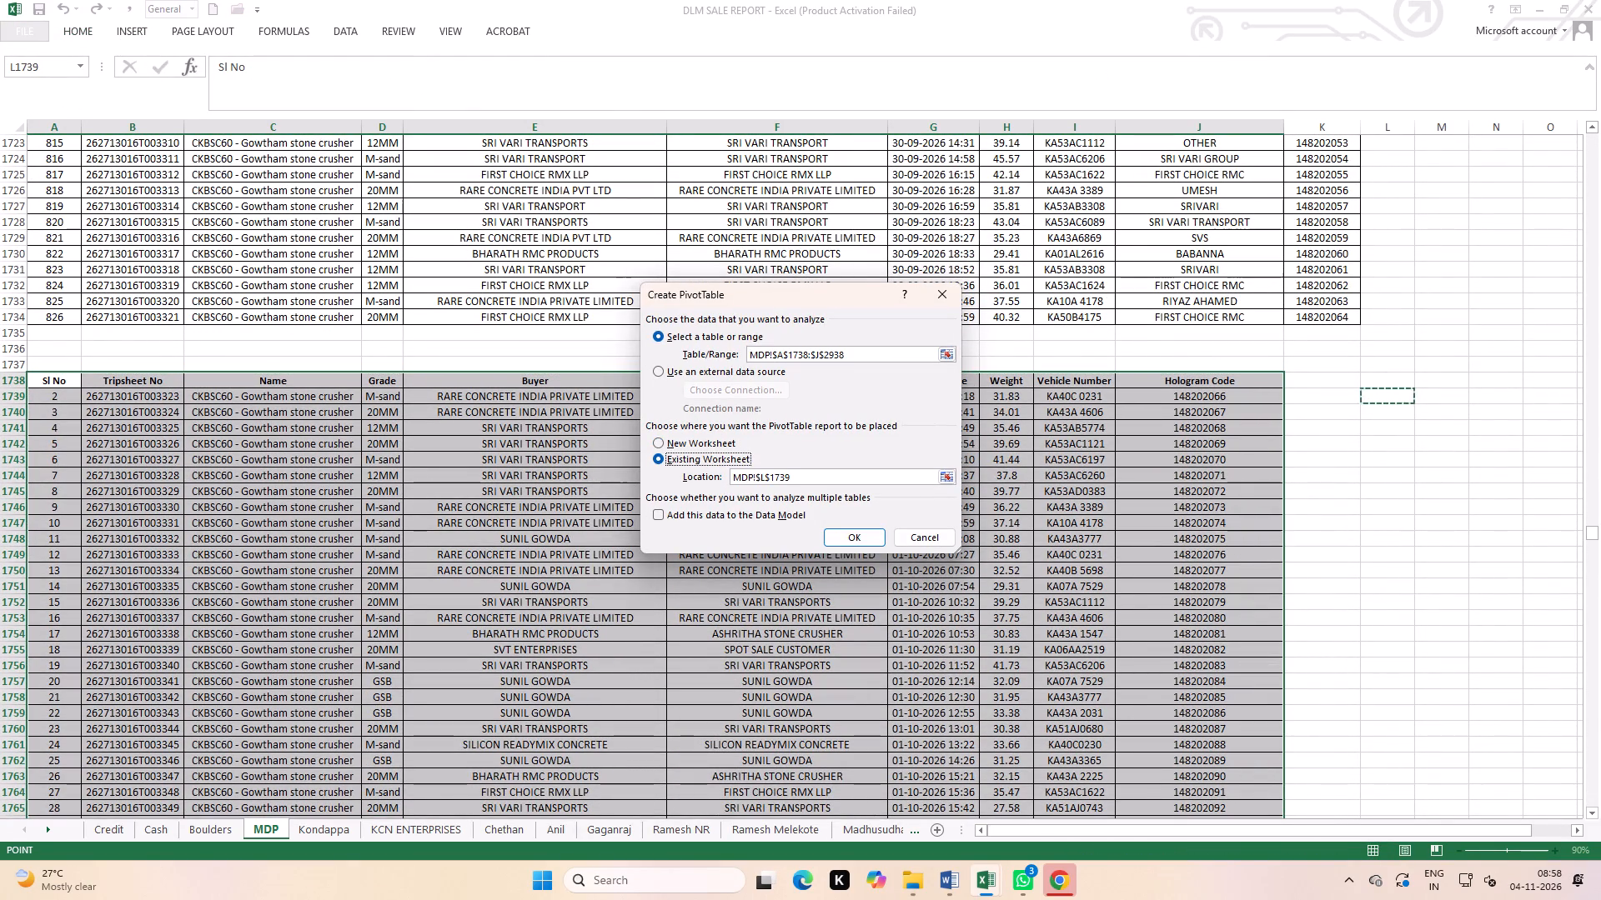
pyautogui.click(856, 535)
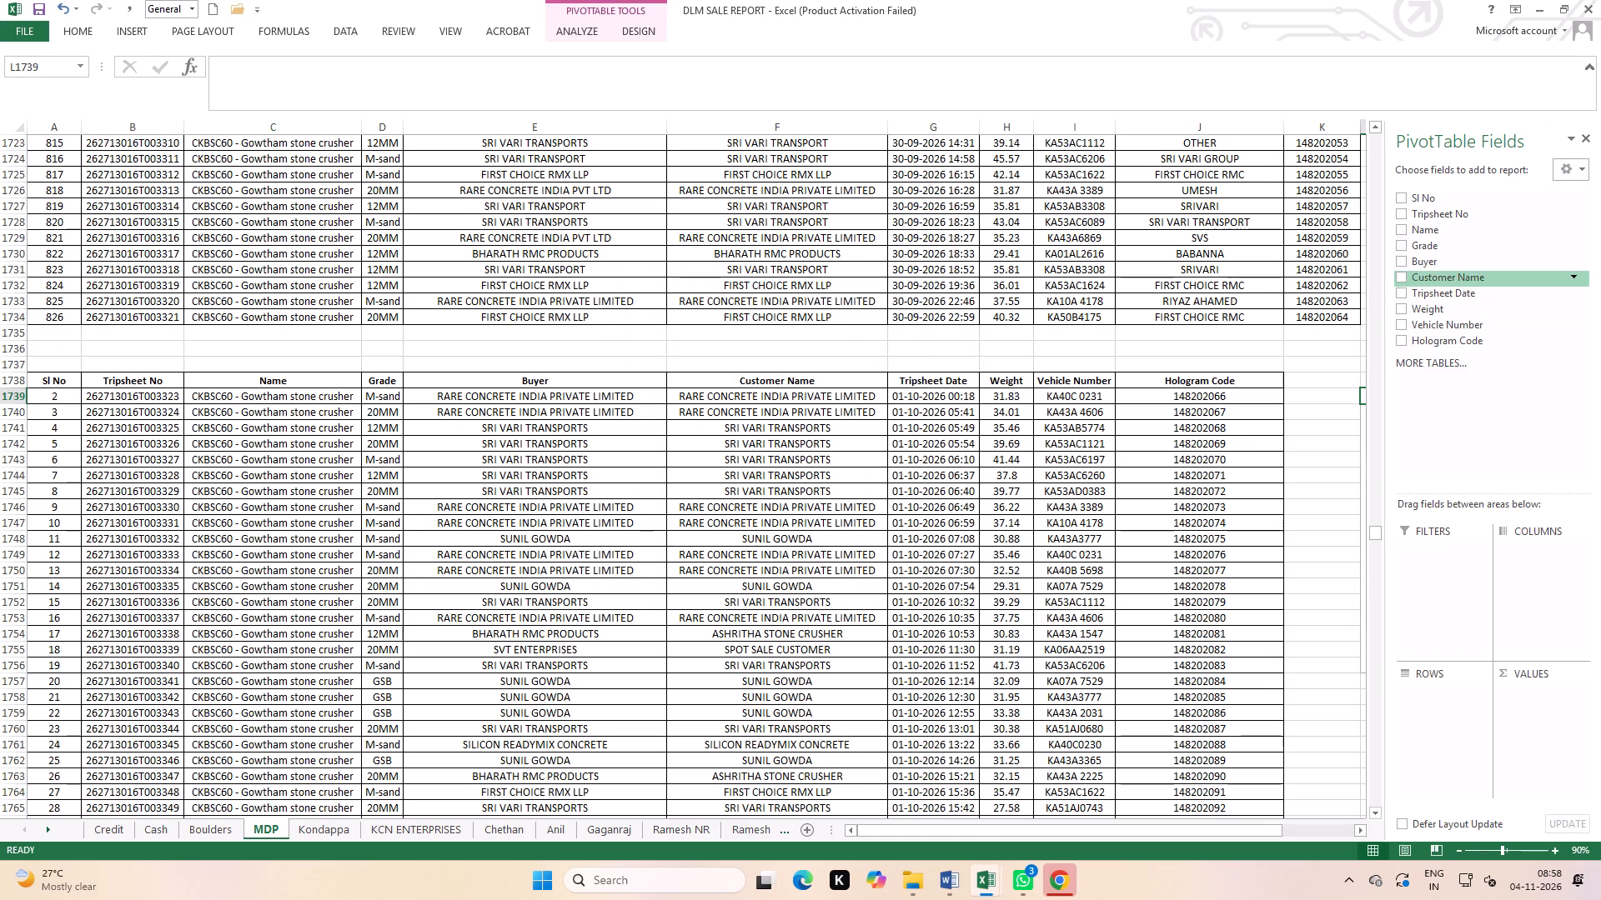
# Add Customer Name and Buyer as PivotTable rows in that order, with the sum of Weight as values, and close the field list.
pyautogui.click(1399, 275)
pyautogui.click(1398, 262)
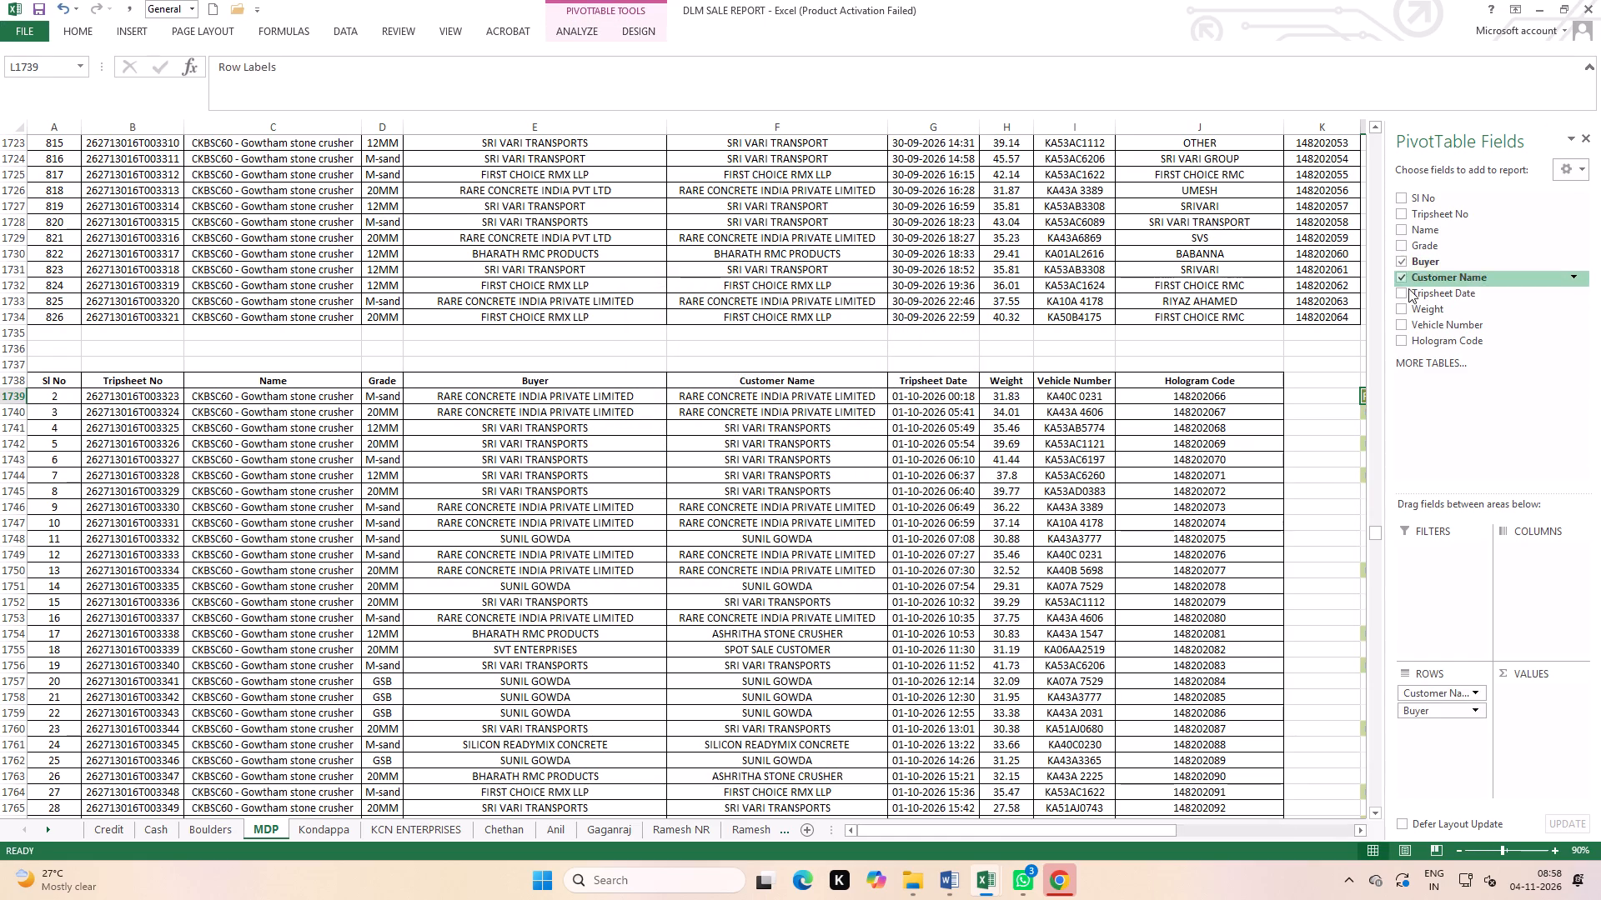
pyautogui.click(1403, 307)
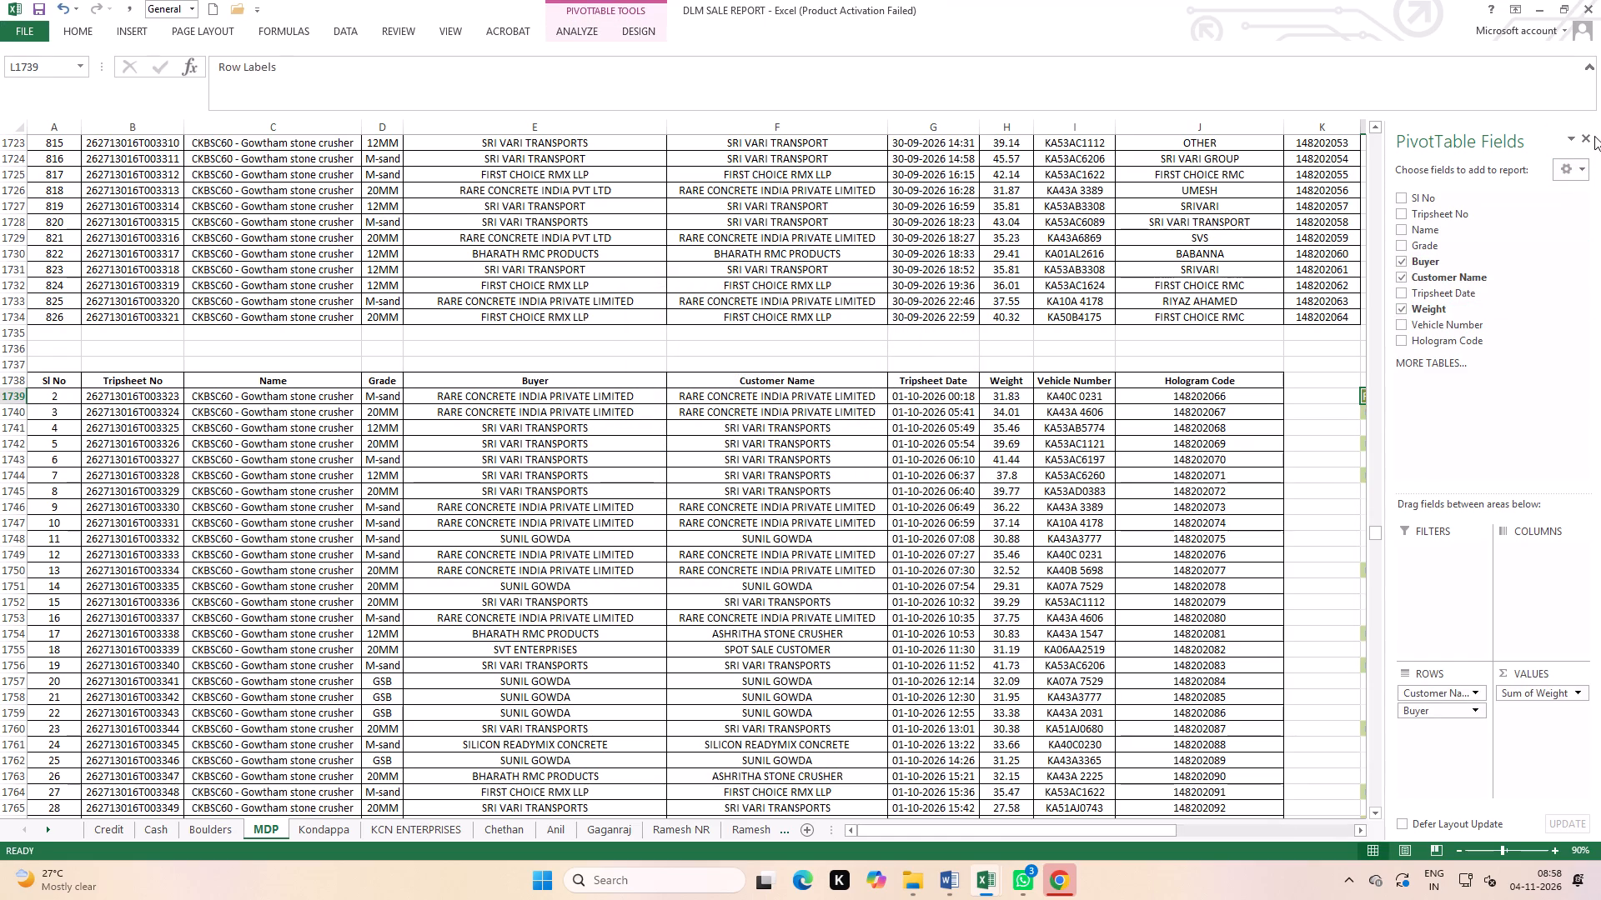
pyautogui.click(1590, 136)
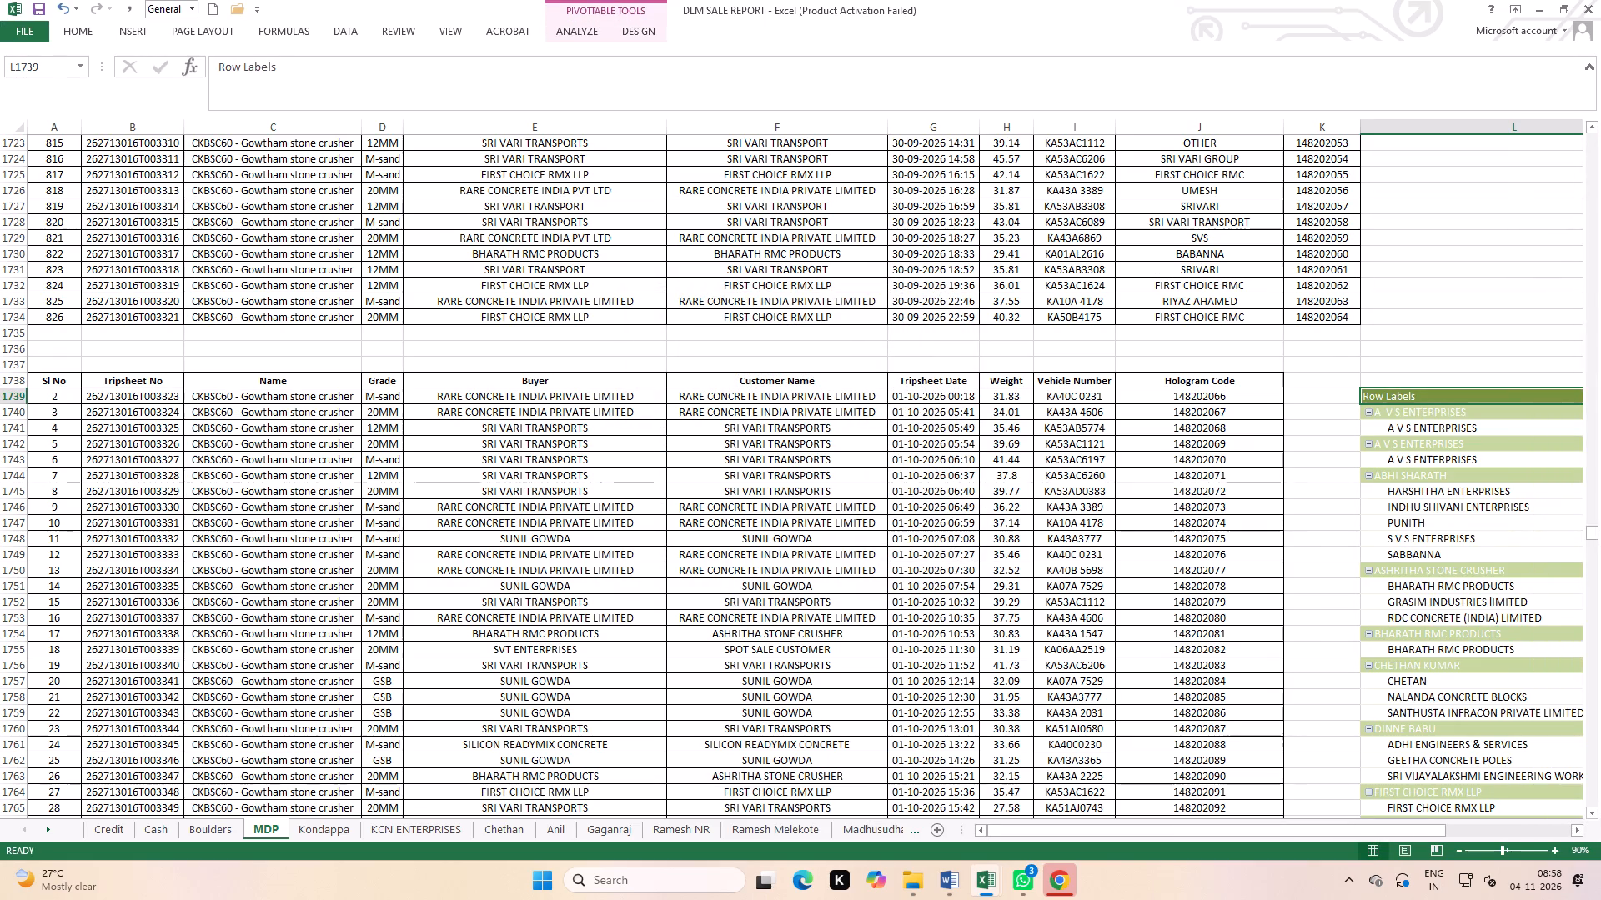
pyautogui.moveTo(1422, 830); pyautogui.dragTo(1503, 826)
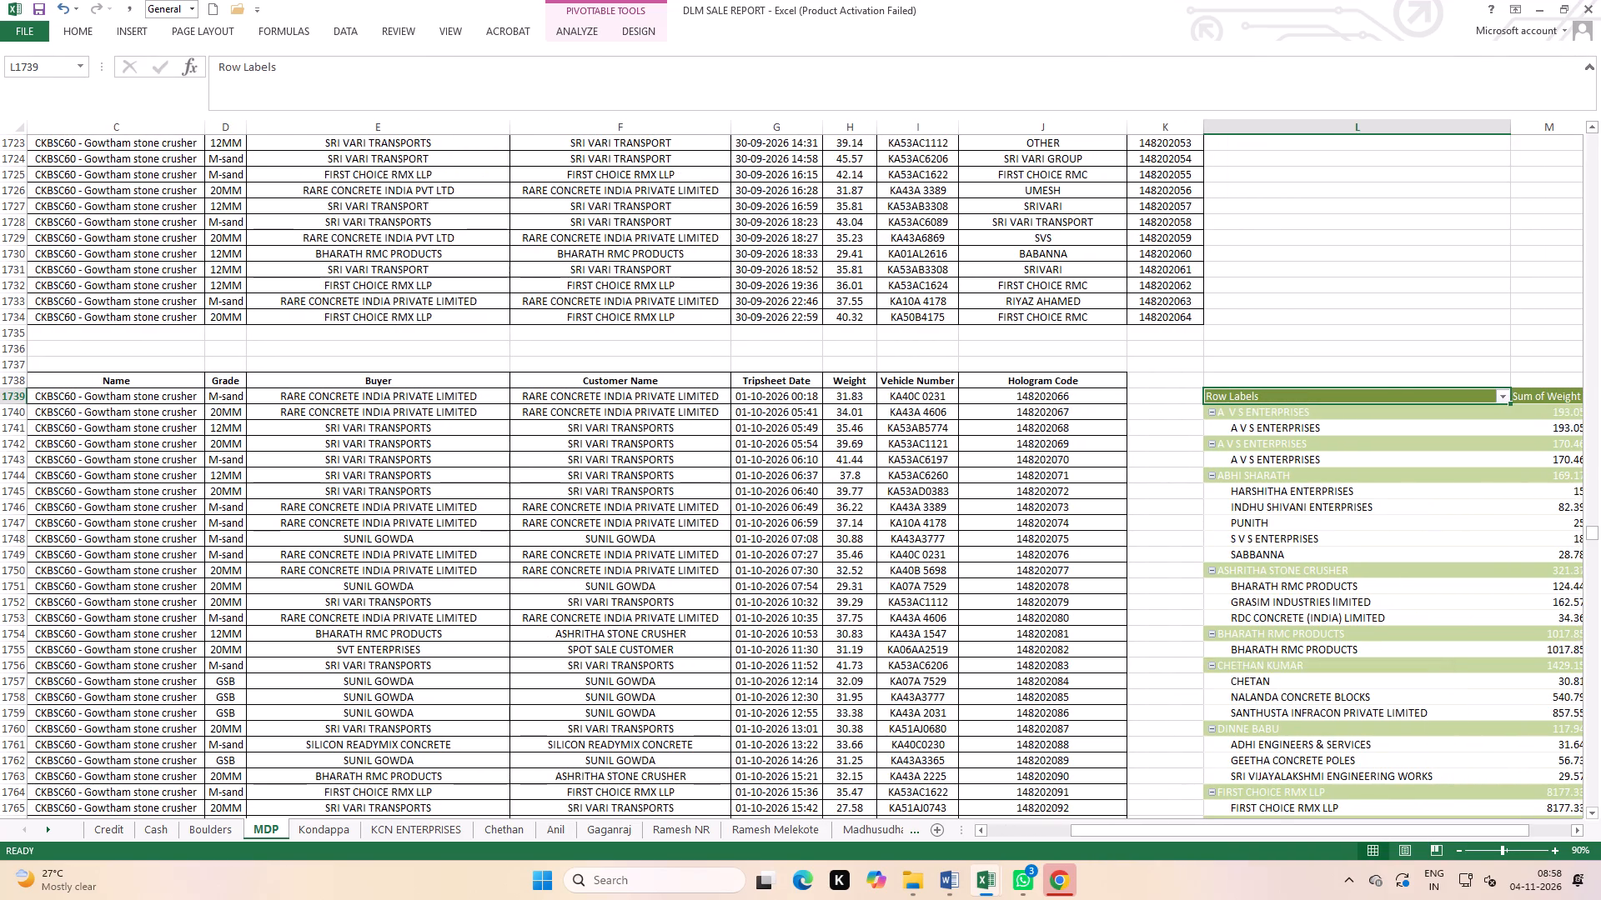
# Undo the PivotTable's field layout and its insertion beside the October table on the MDP sheet.
pyautogui.doubleClick(62, 8)
pyautogui.click(62, 8)
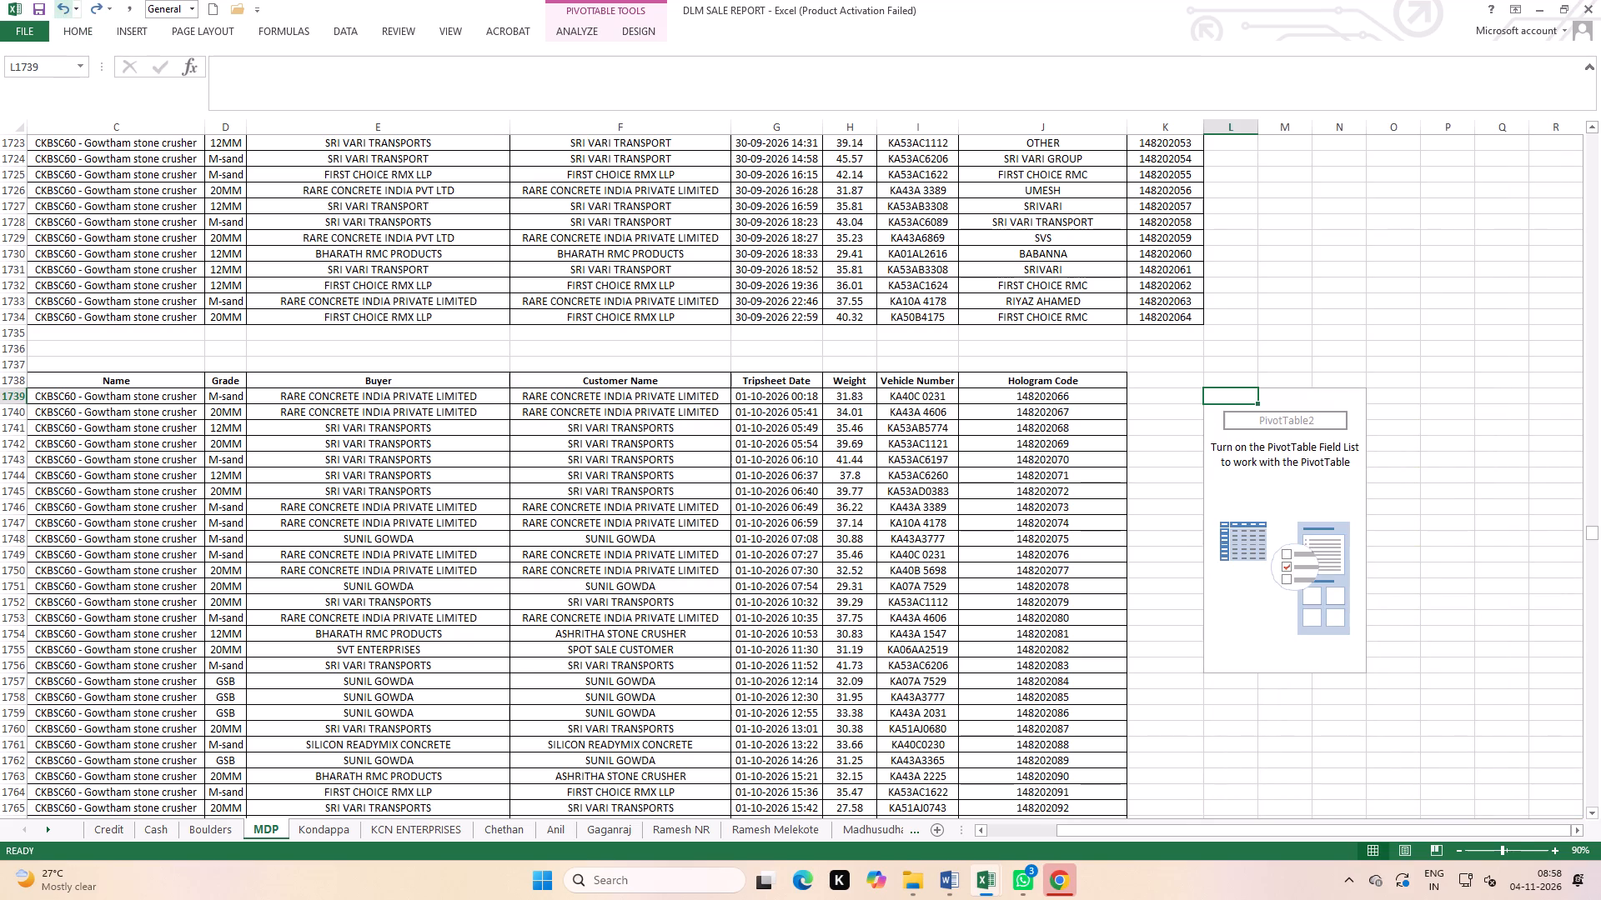
pyautogui.click(1246, 666)
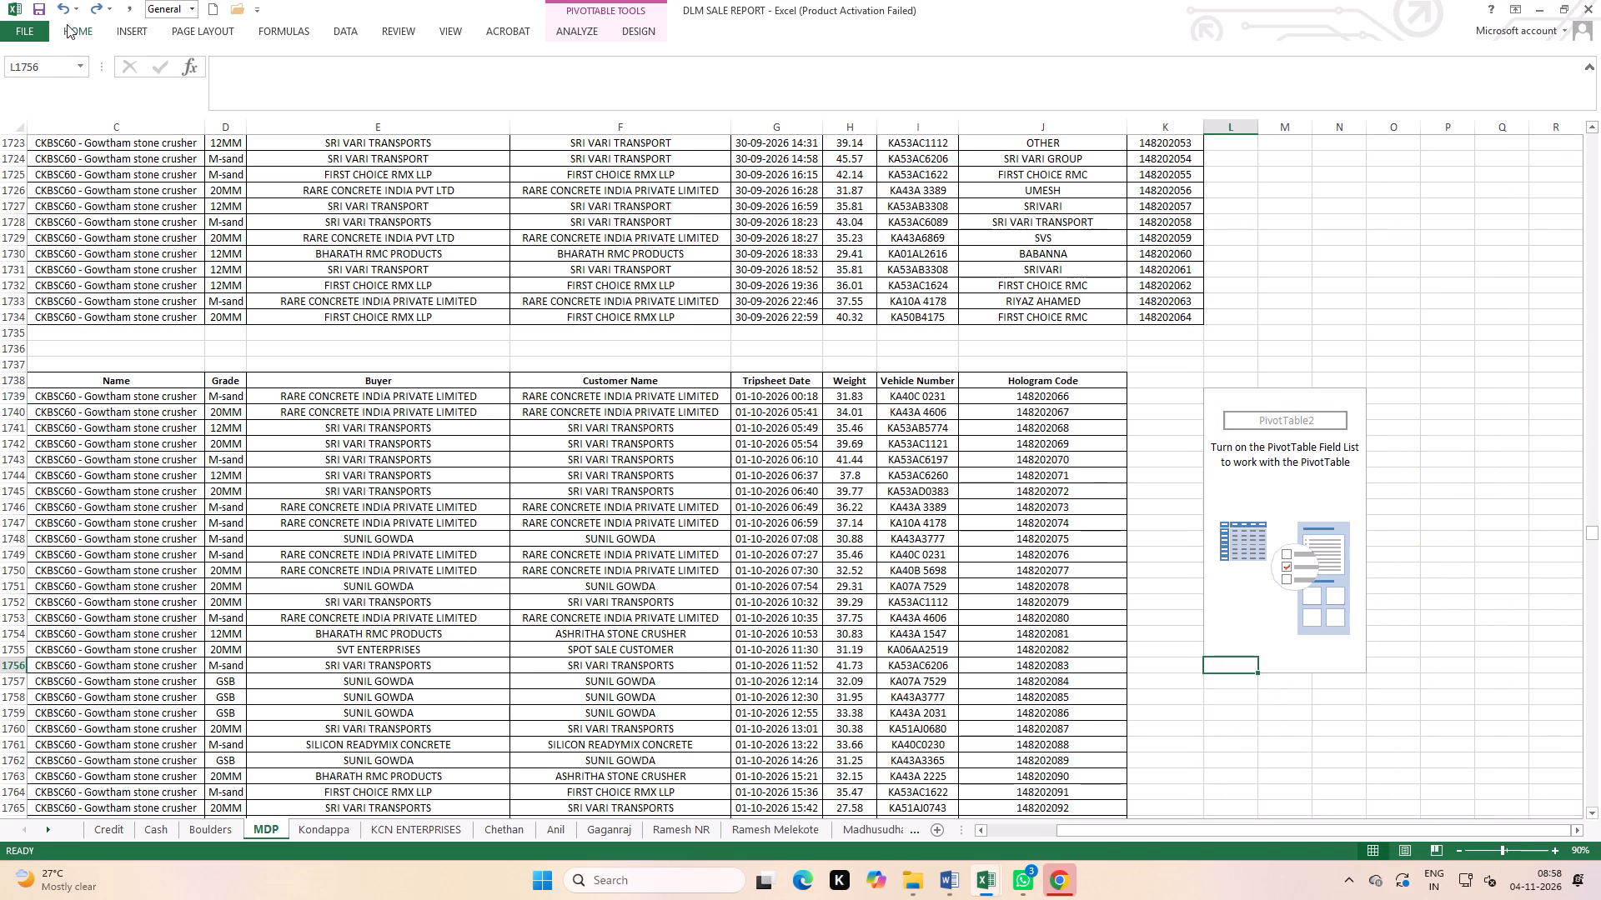
pyautogui.click(63, 8)
pyautogui.click(883, 564)
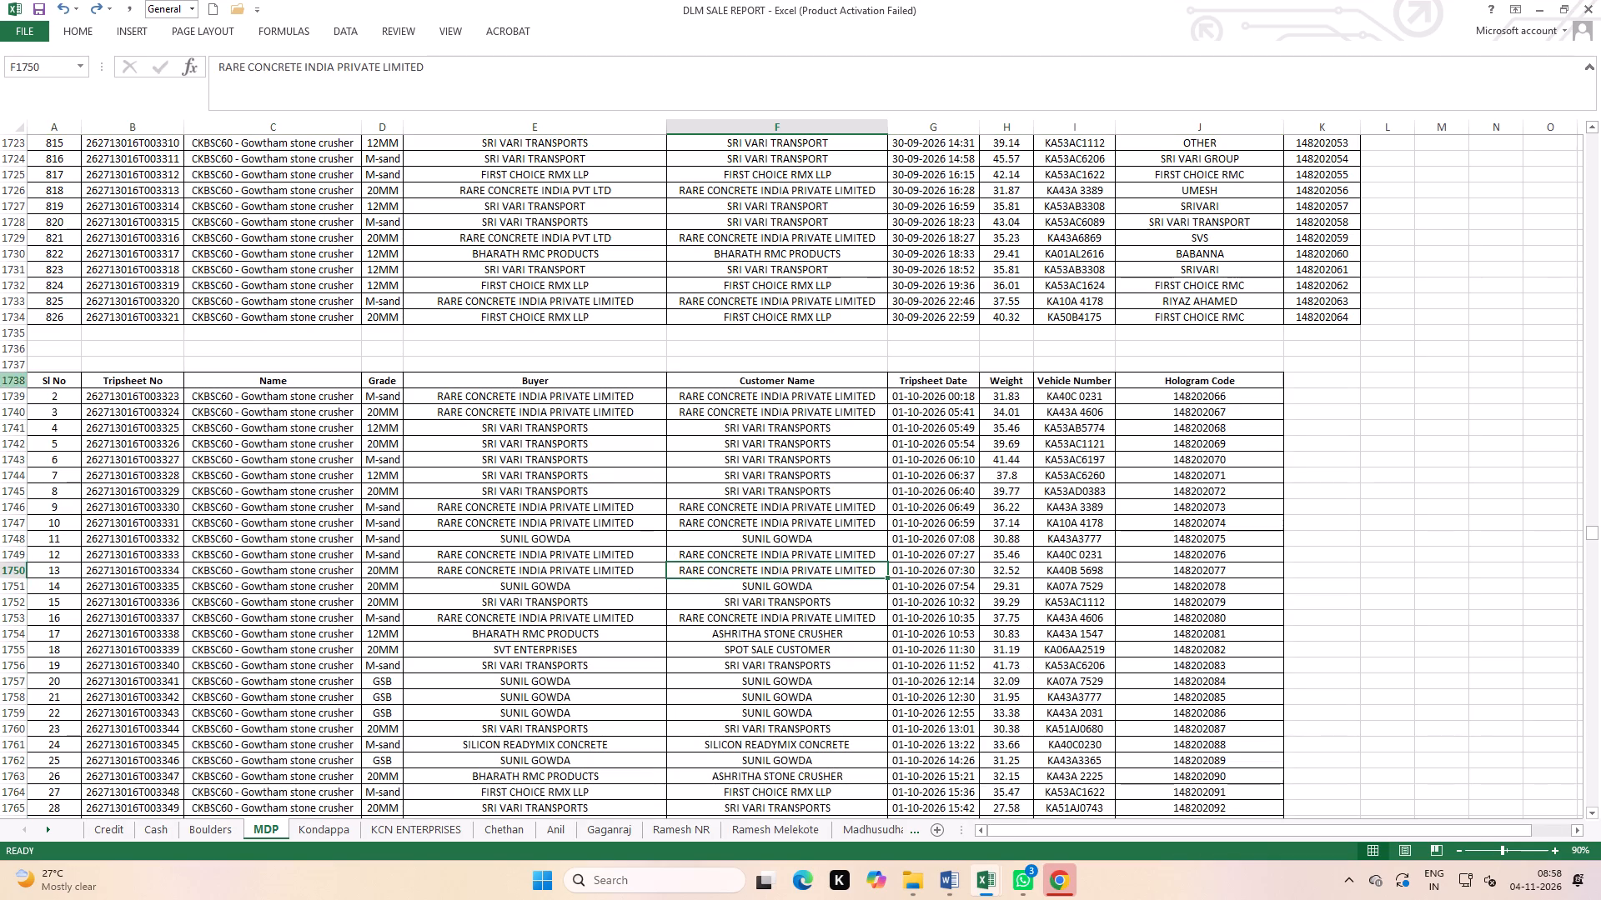
# Turn on filters for header row 1738 and filter Customer Name to both spacing variants of A V S ENTERPRISES.
pyautogui.click(0, 373)
pyautogui.click(7, 385)
pyautogui.click(7, 382)
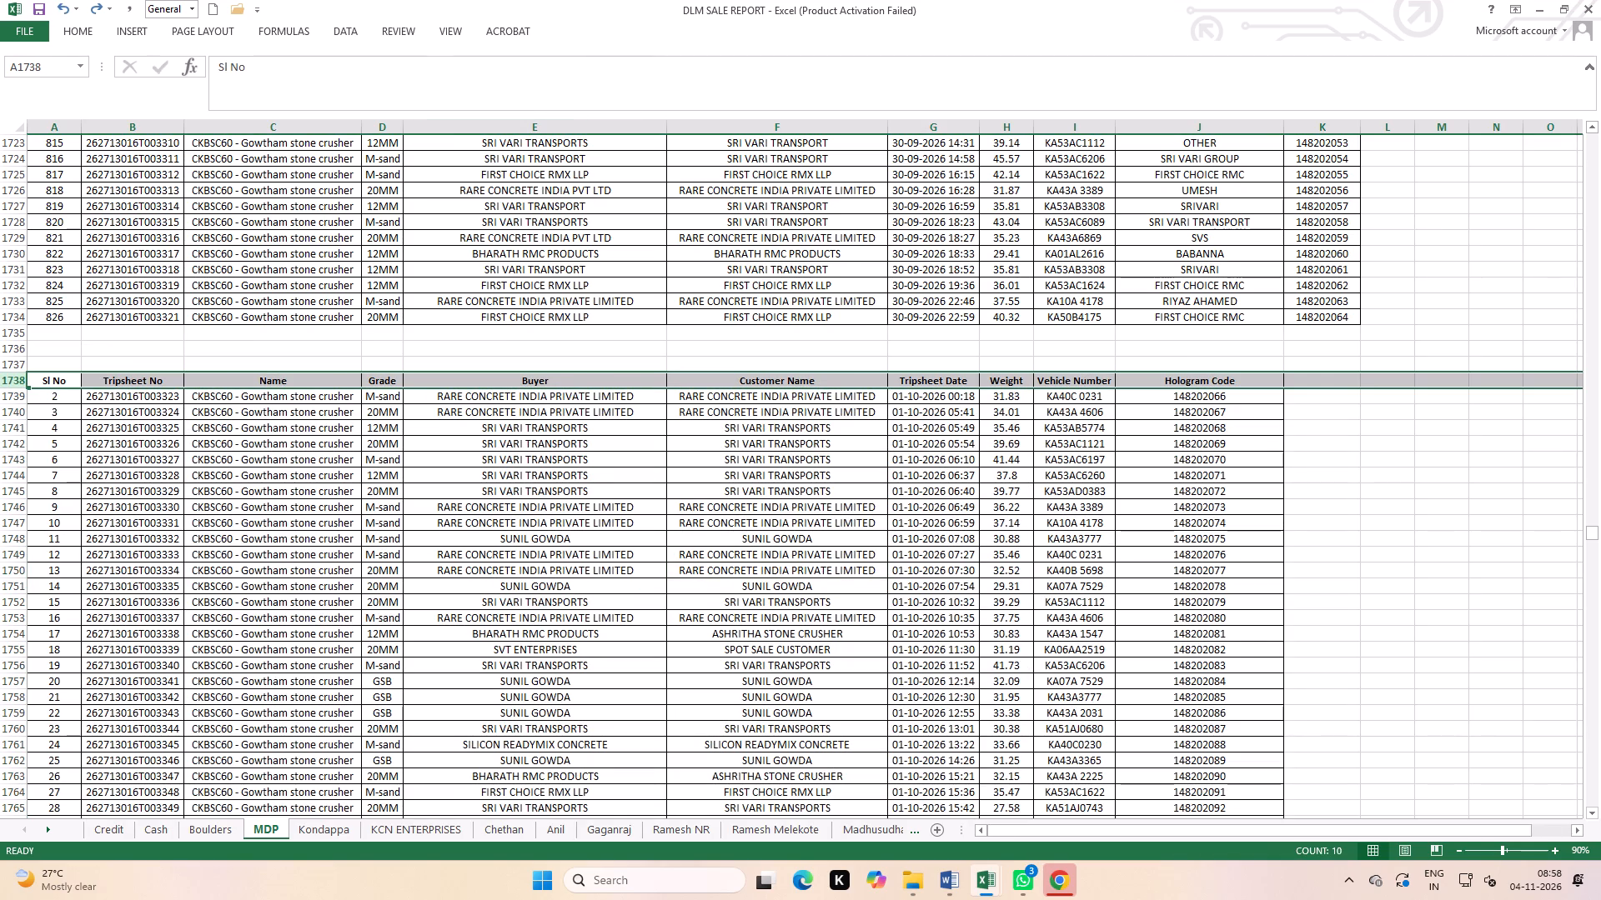
pyautogui.click(335, 27)
pyautogui.click(426, 65)
pyautogui.click(828, 702)
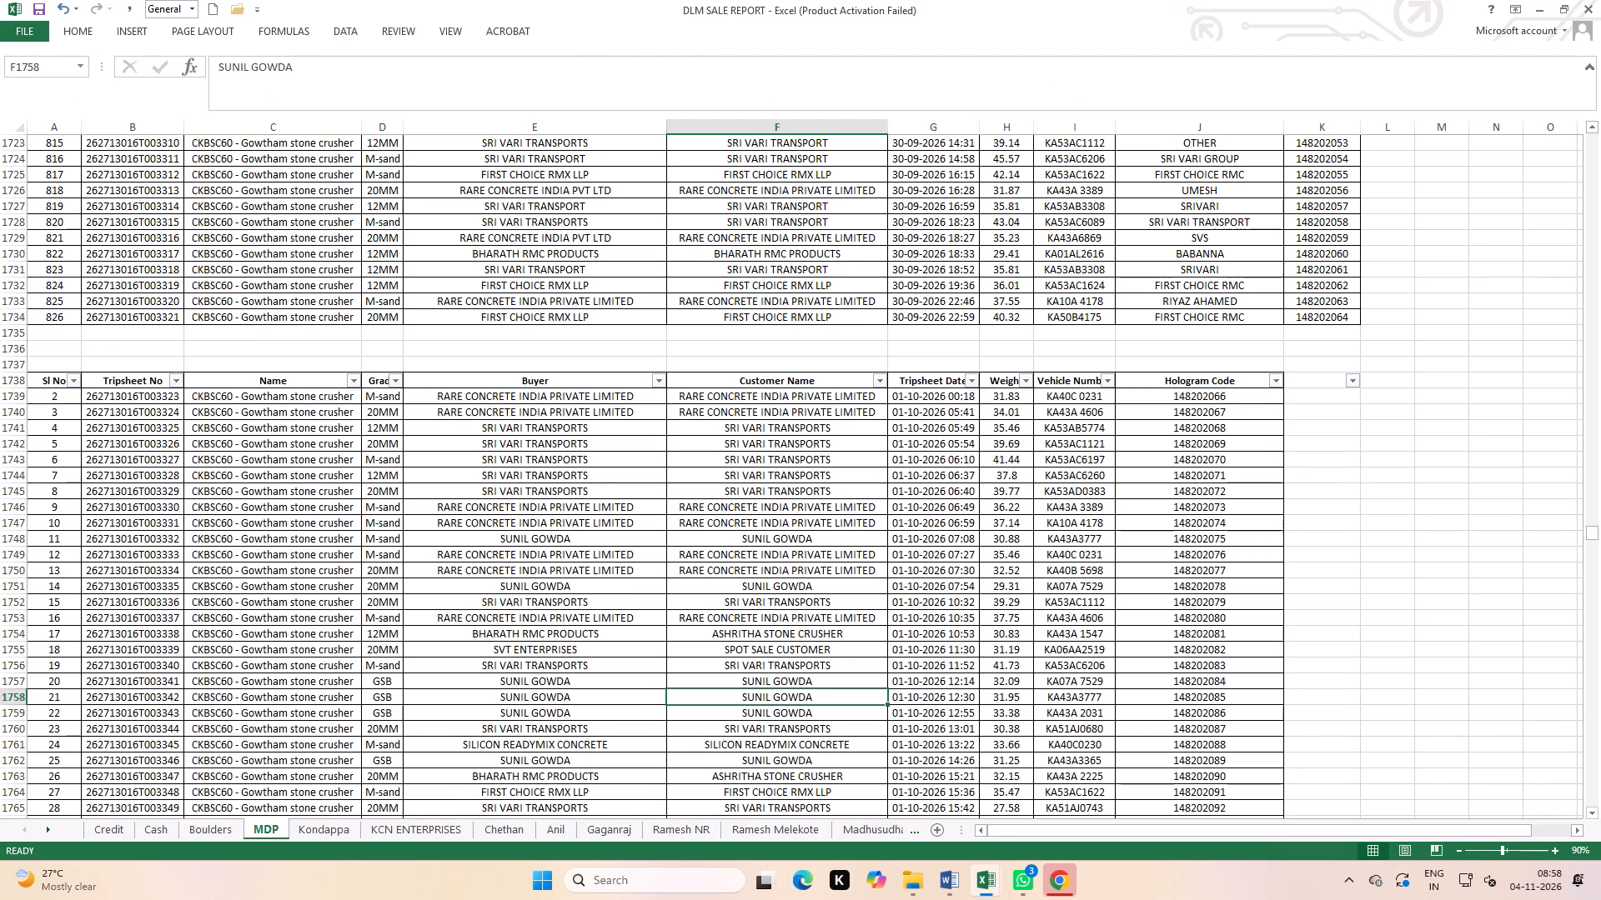
pyautogui.click(879, 387)
pyautogui.click(749, 544)
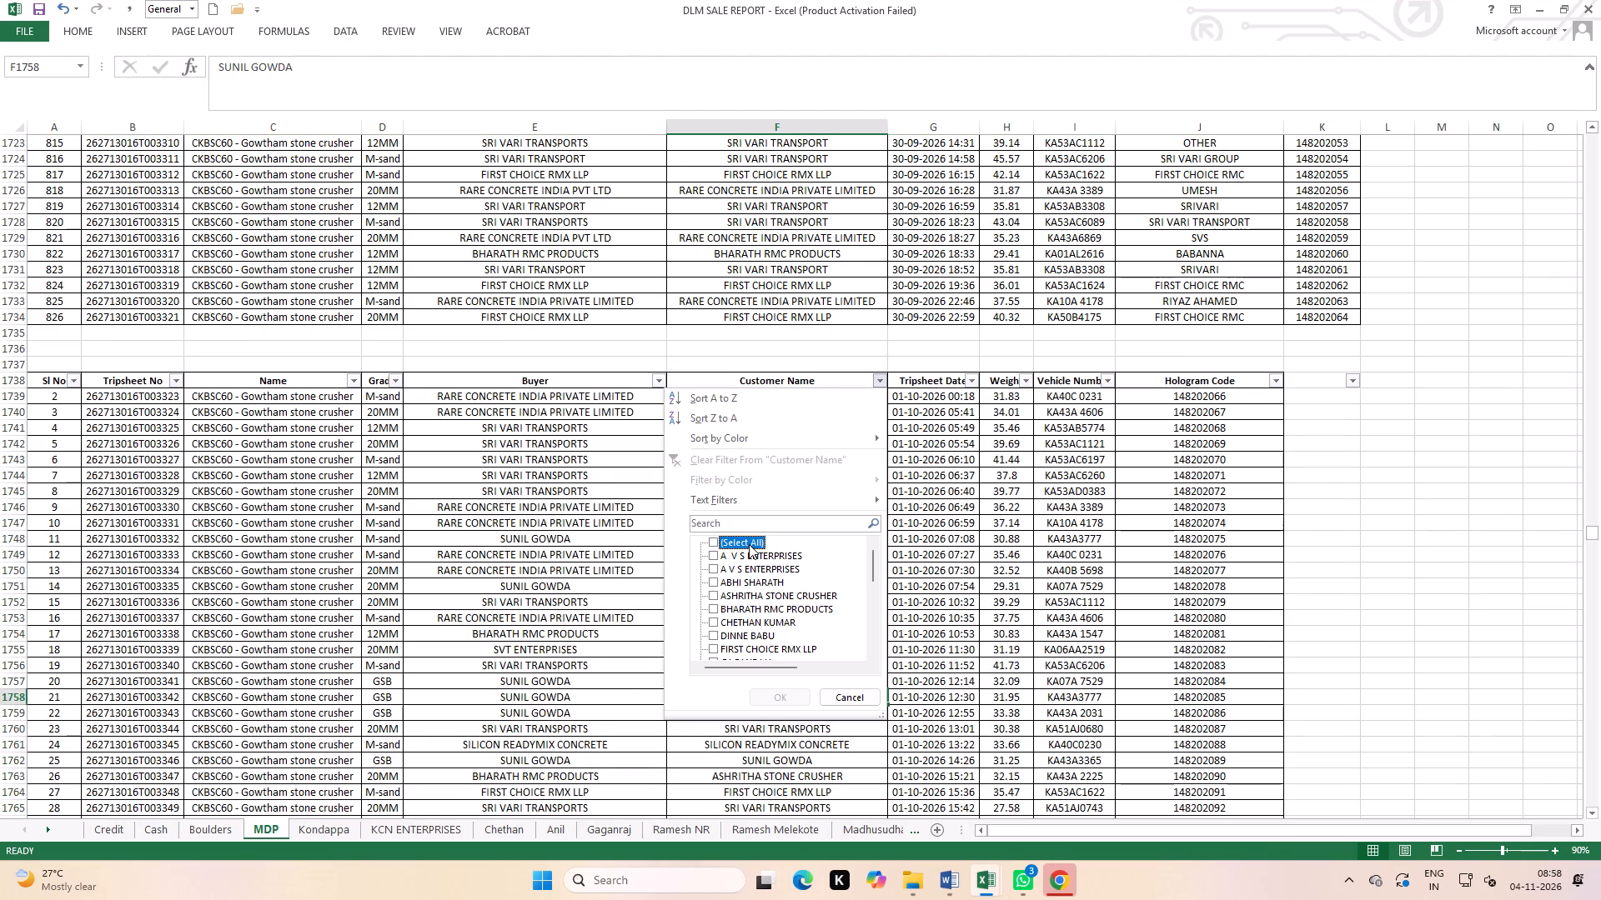
pyautogui.click(759, 574)
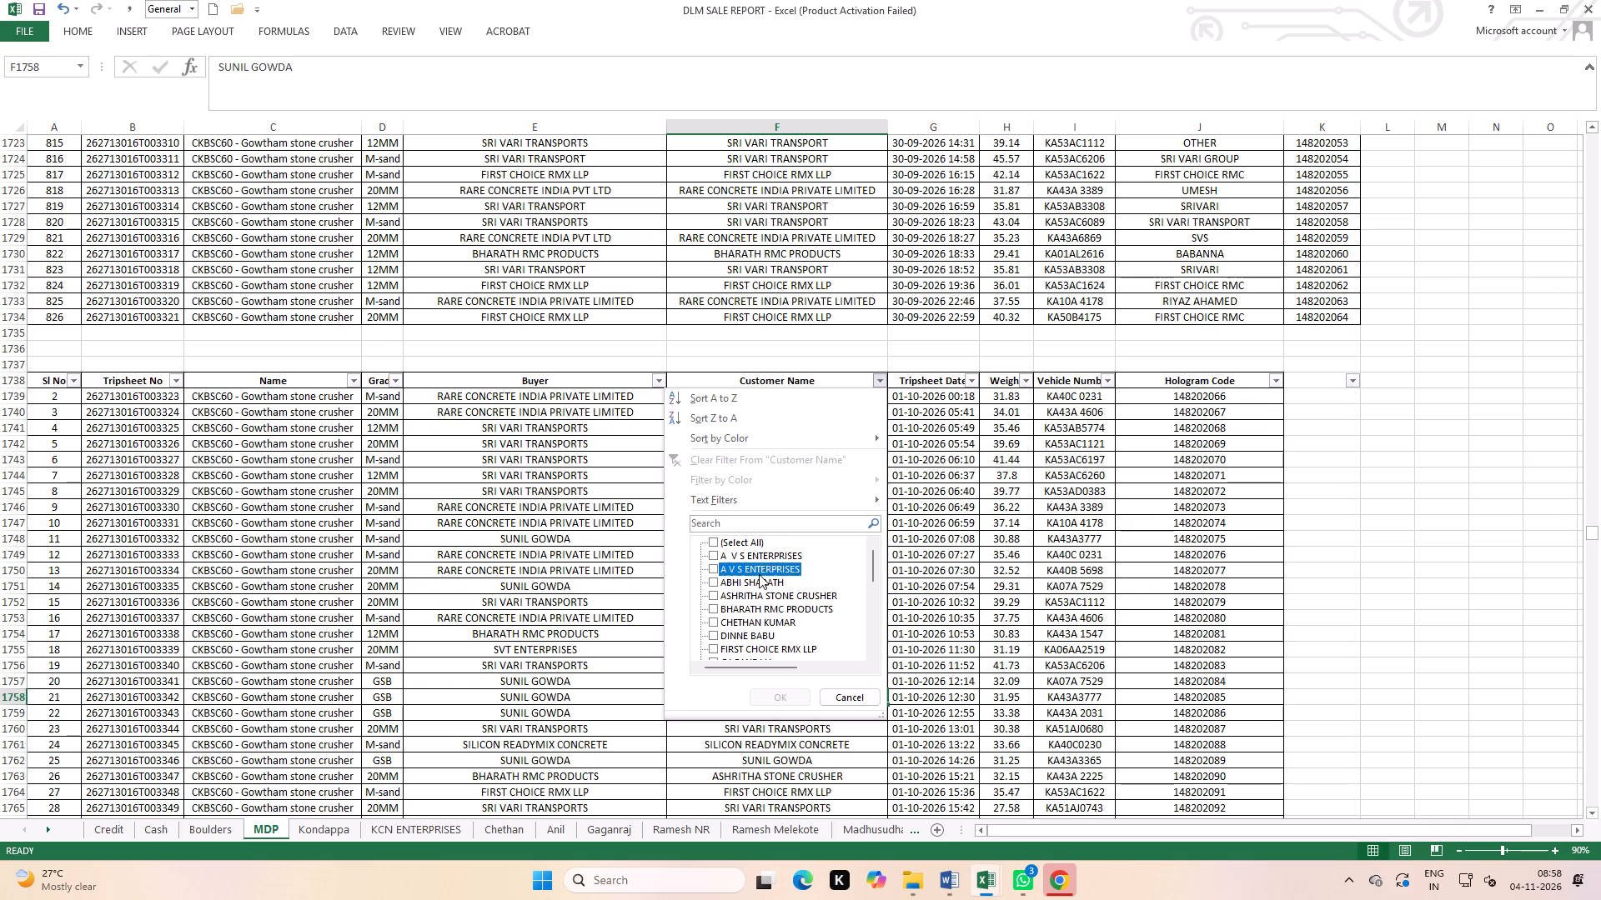
pyautogui.click(764, 557)
pyautogui.click(772, 701)
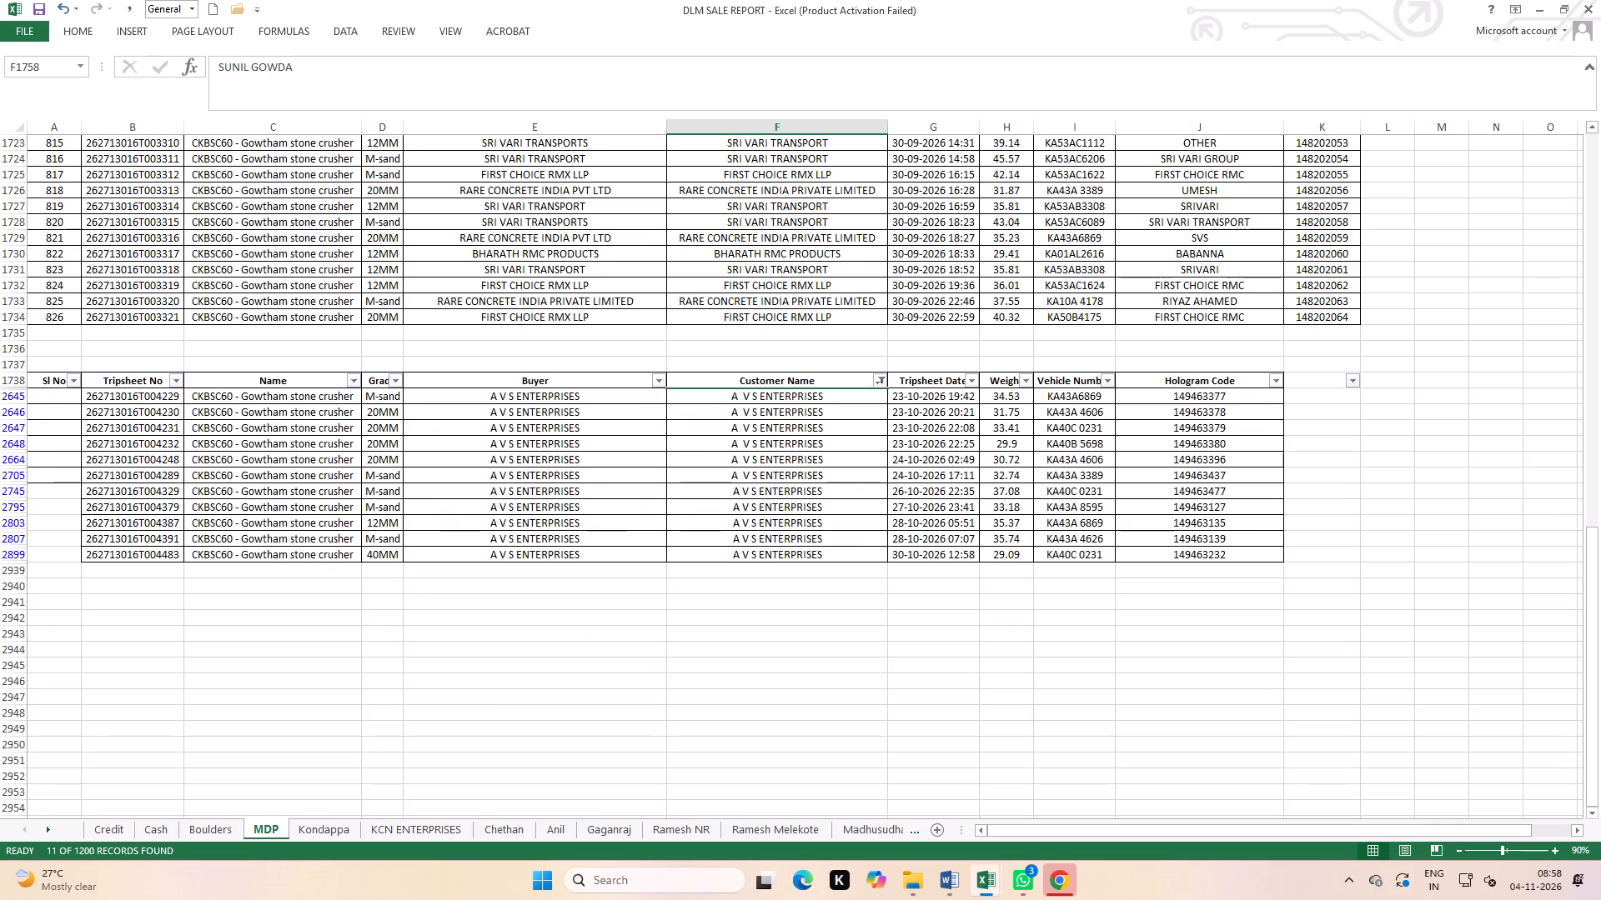
# Copy the A V S ENTERPRISES name from F2807 to F2645 and fill it down the filtered Customer Name cells to F2899.
pyautogui.click(808, 488)
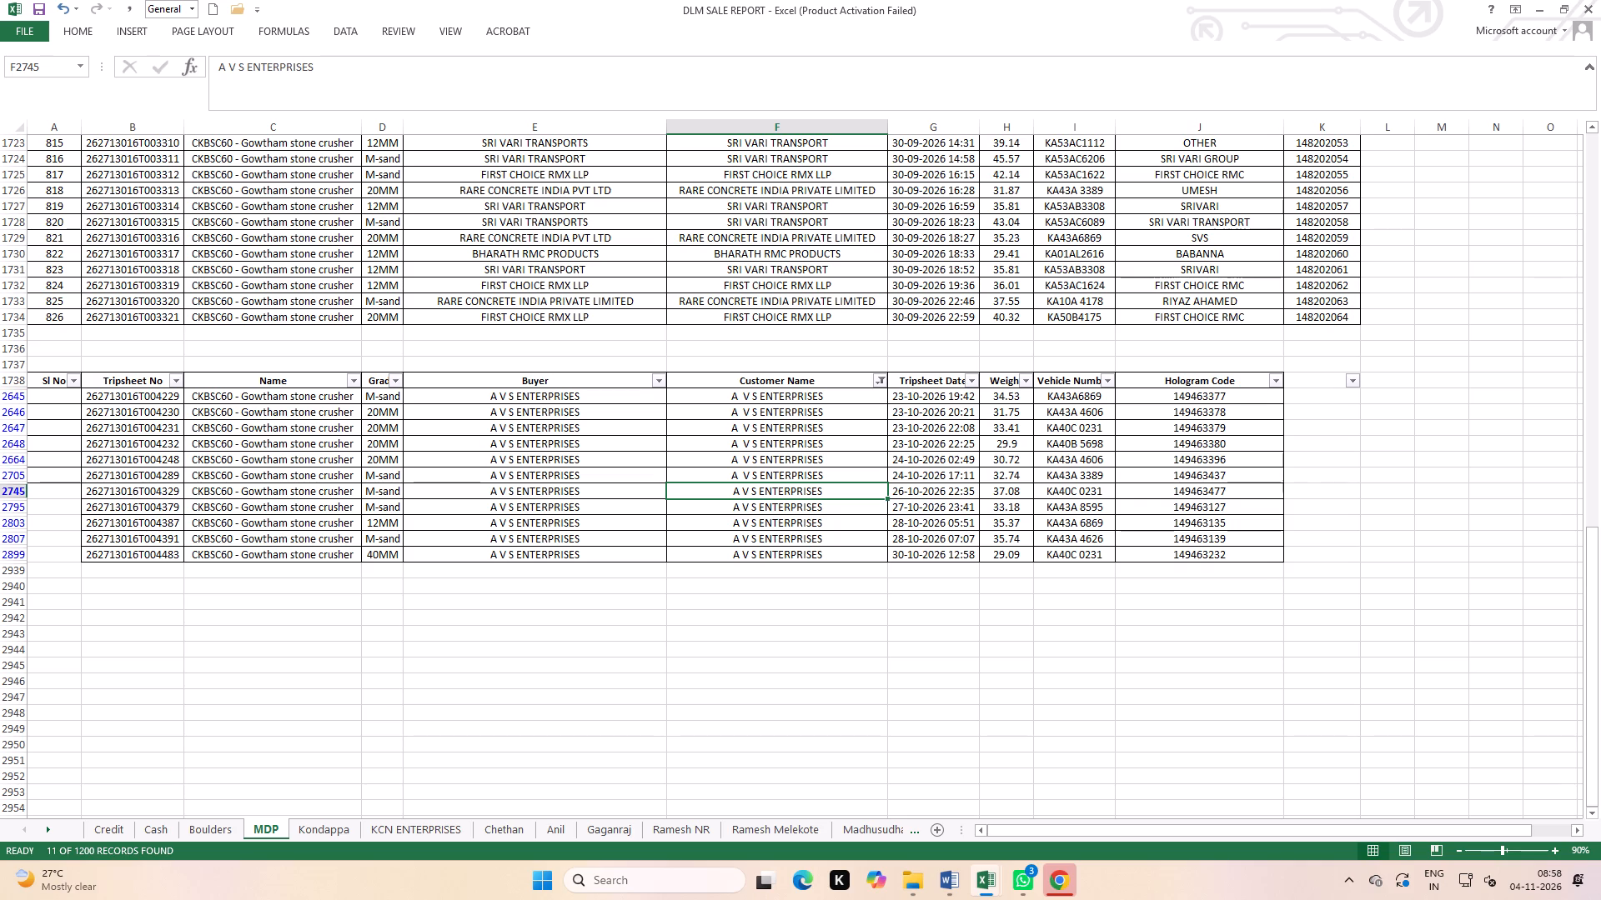
pyautogui.click(787, 543)
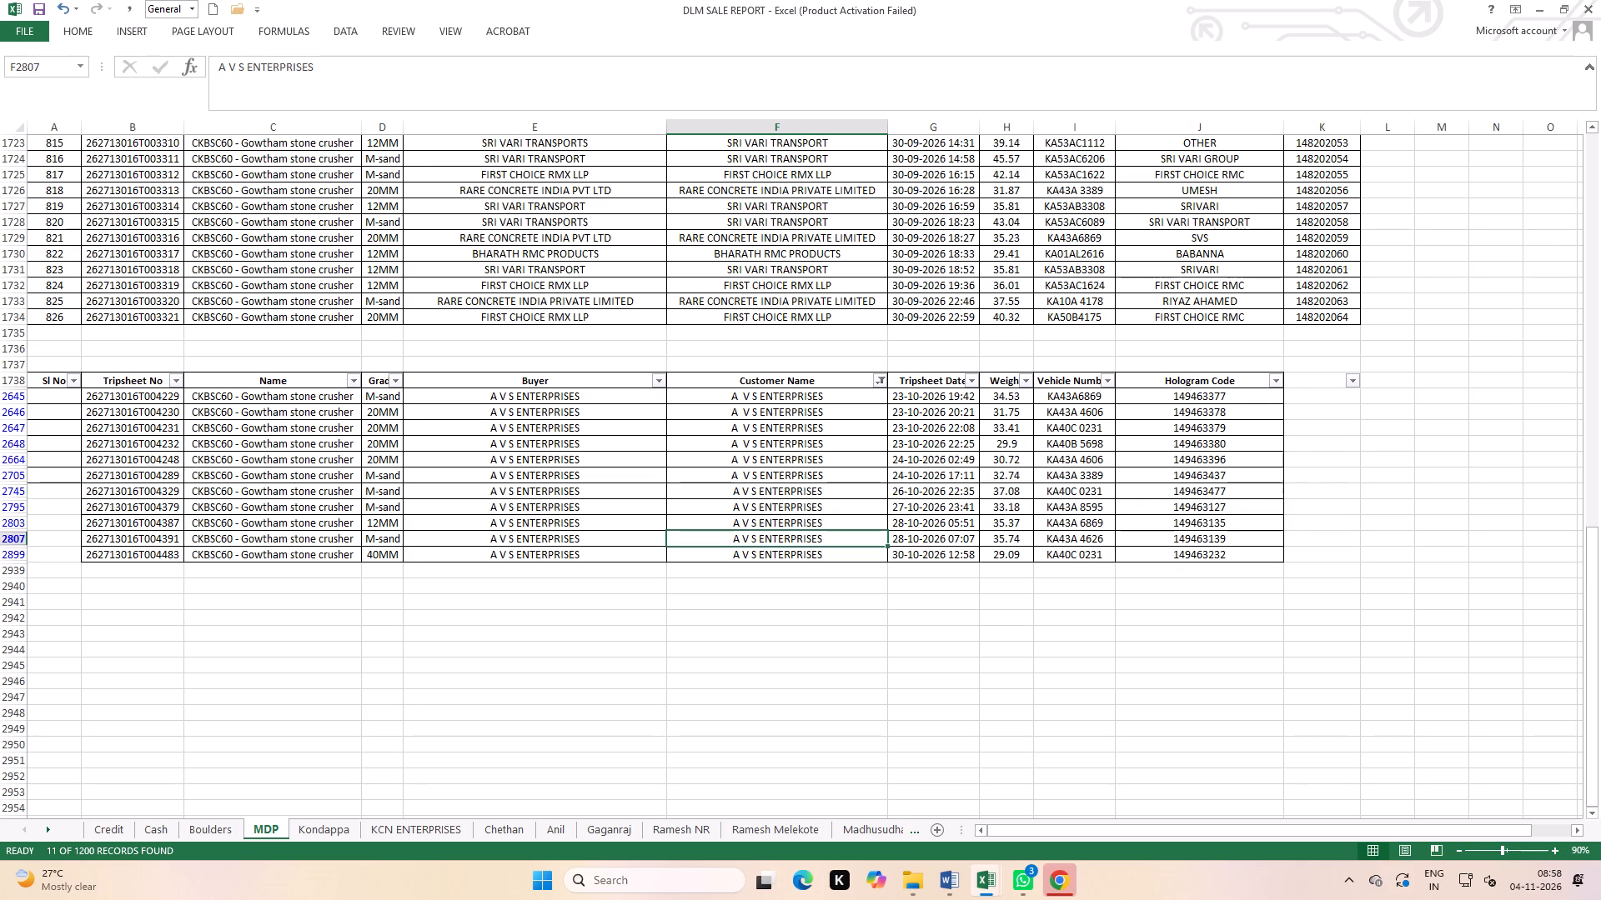
pyautogui.hotkey('ctrl', 'c')
pyautogui.click(783, 397)
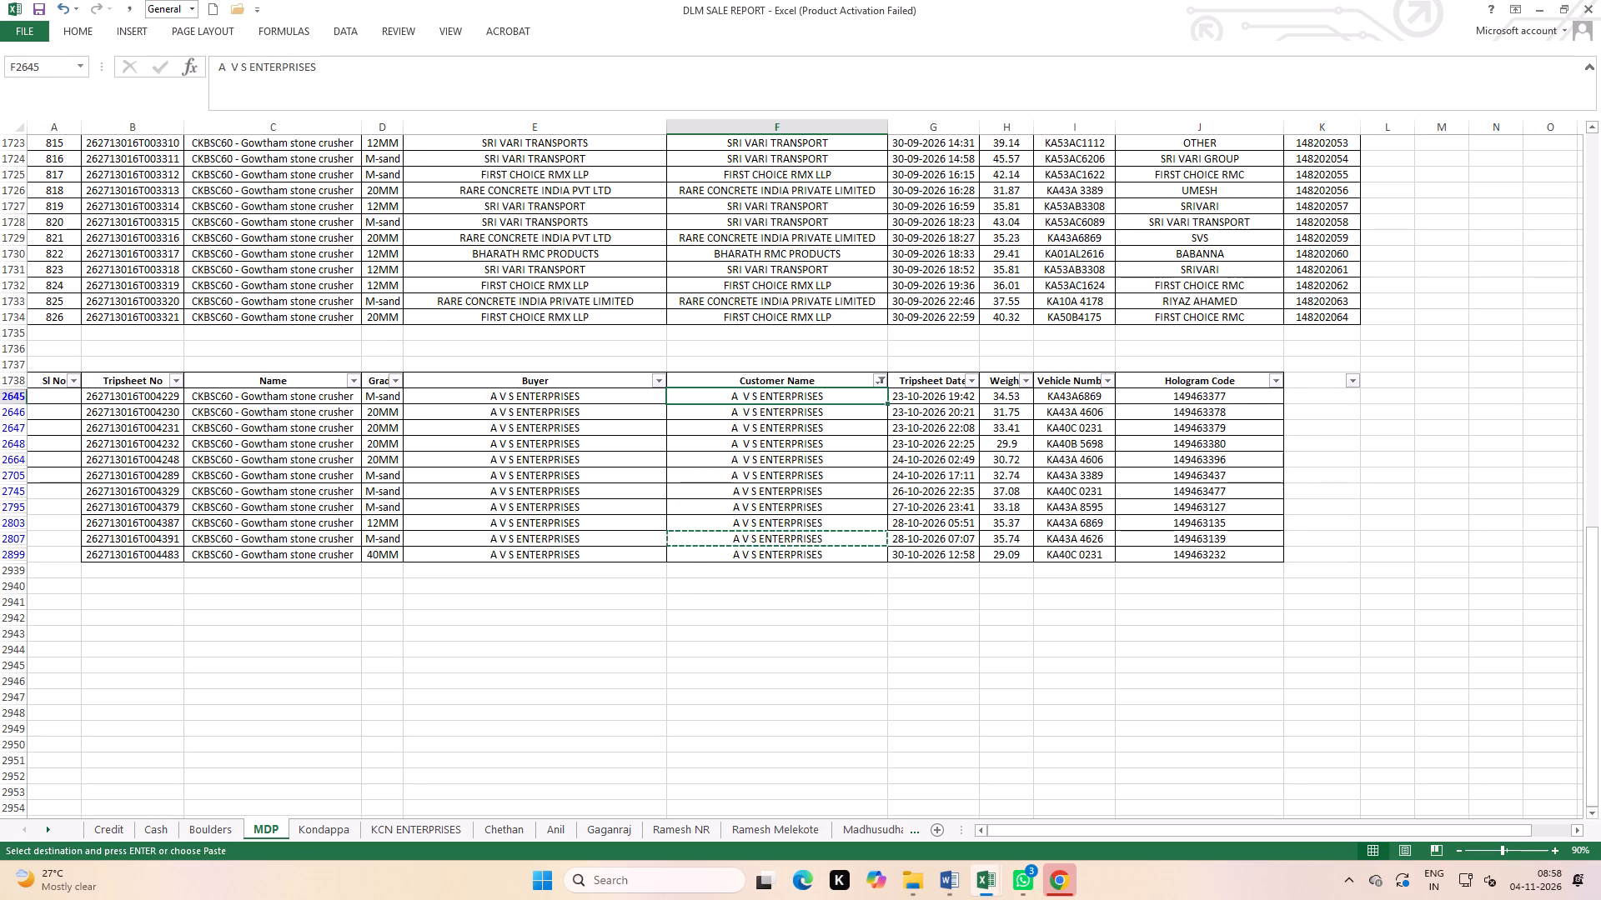
pyautogui.hotkey('ctrl', 'v')
pyautogui.click(810, 485)
pyautogui.moveTo(807, 392); pyautogui.dragTo(813, 482)
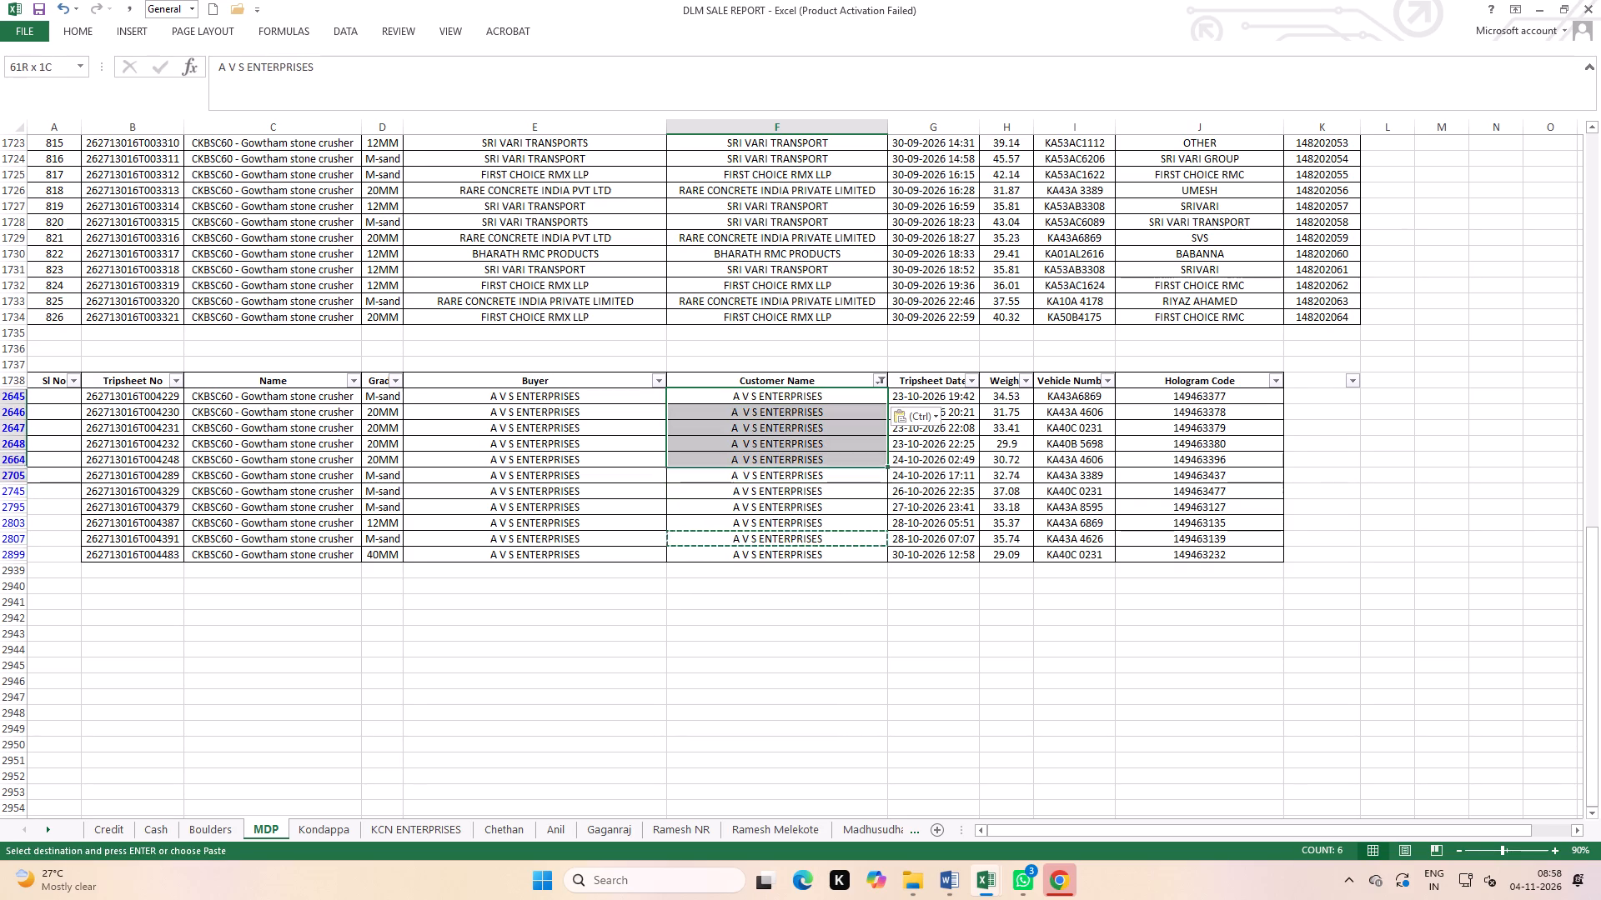
pyautogui.moveTo(813, 482); pyautogui.dragTo(815, 548)
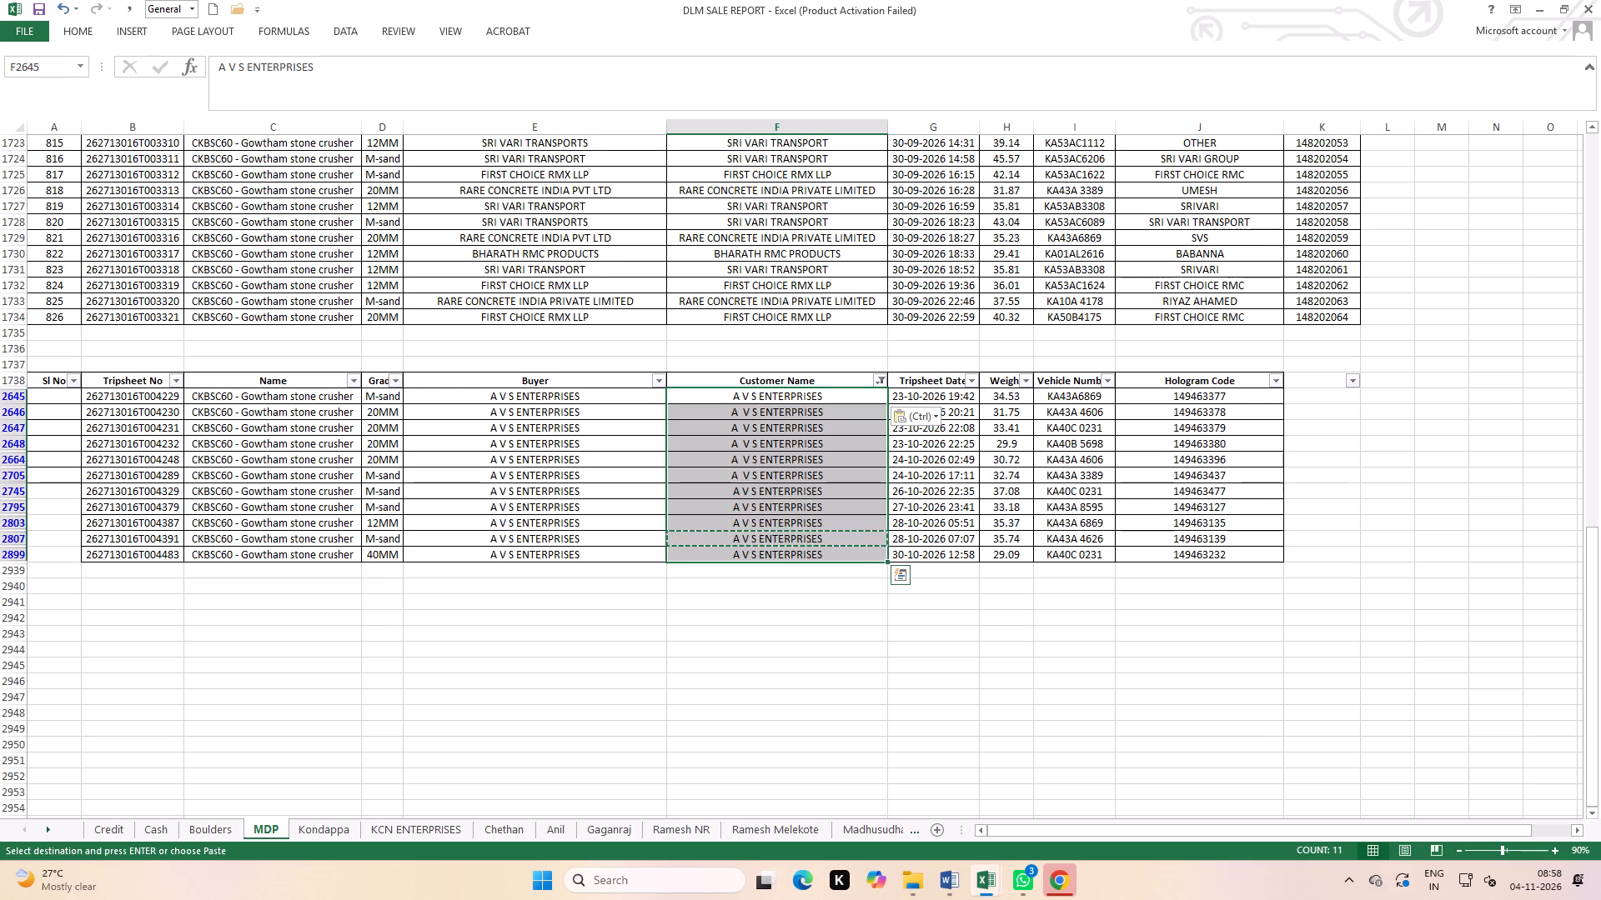
pyautogui.hotkey('ctrl', 'd')
pyautogui.click(867, 648)
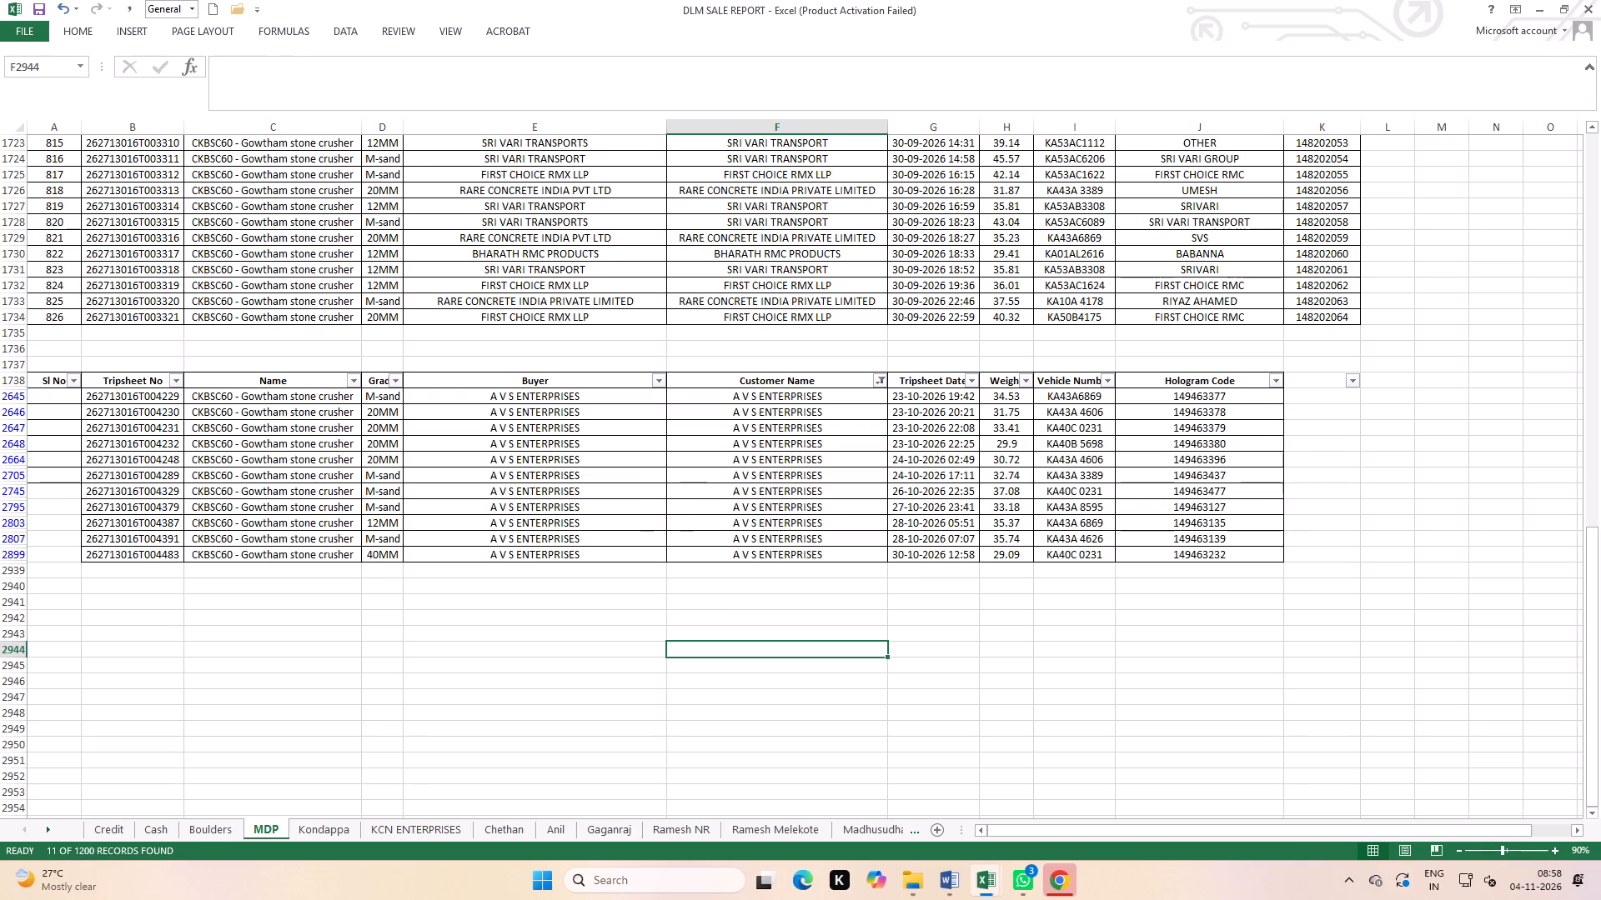
# Filter Customer Name to both spacing variants of SHREE RAGHAVENDRA HI TECH CONCRETE only.
pyautogui.click(874, 372)
pyautogui.click(882, 383)
pyautogui.click(776, 556)
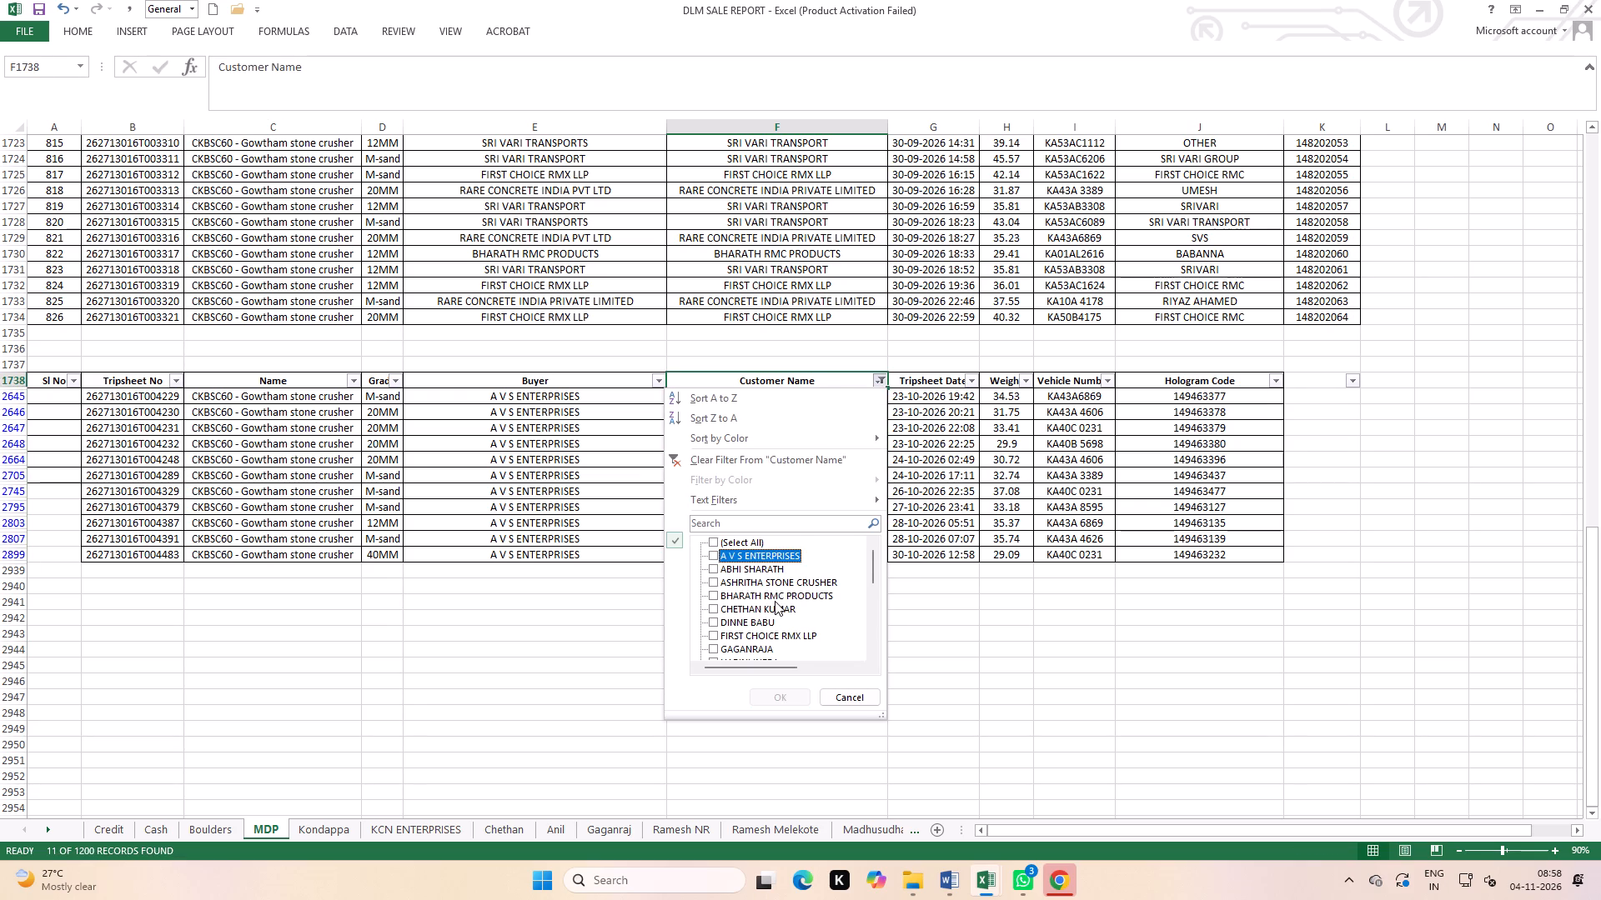
pyautogui.scroll(-7, 775, 601)
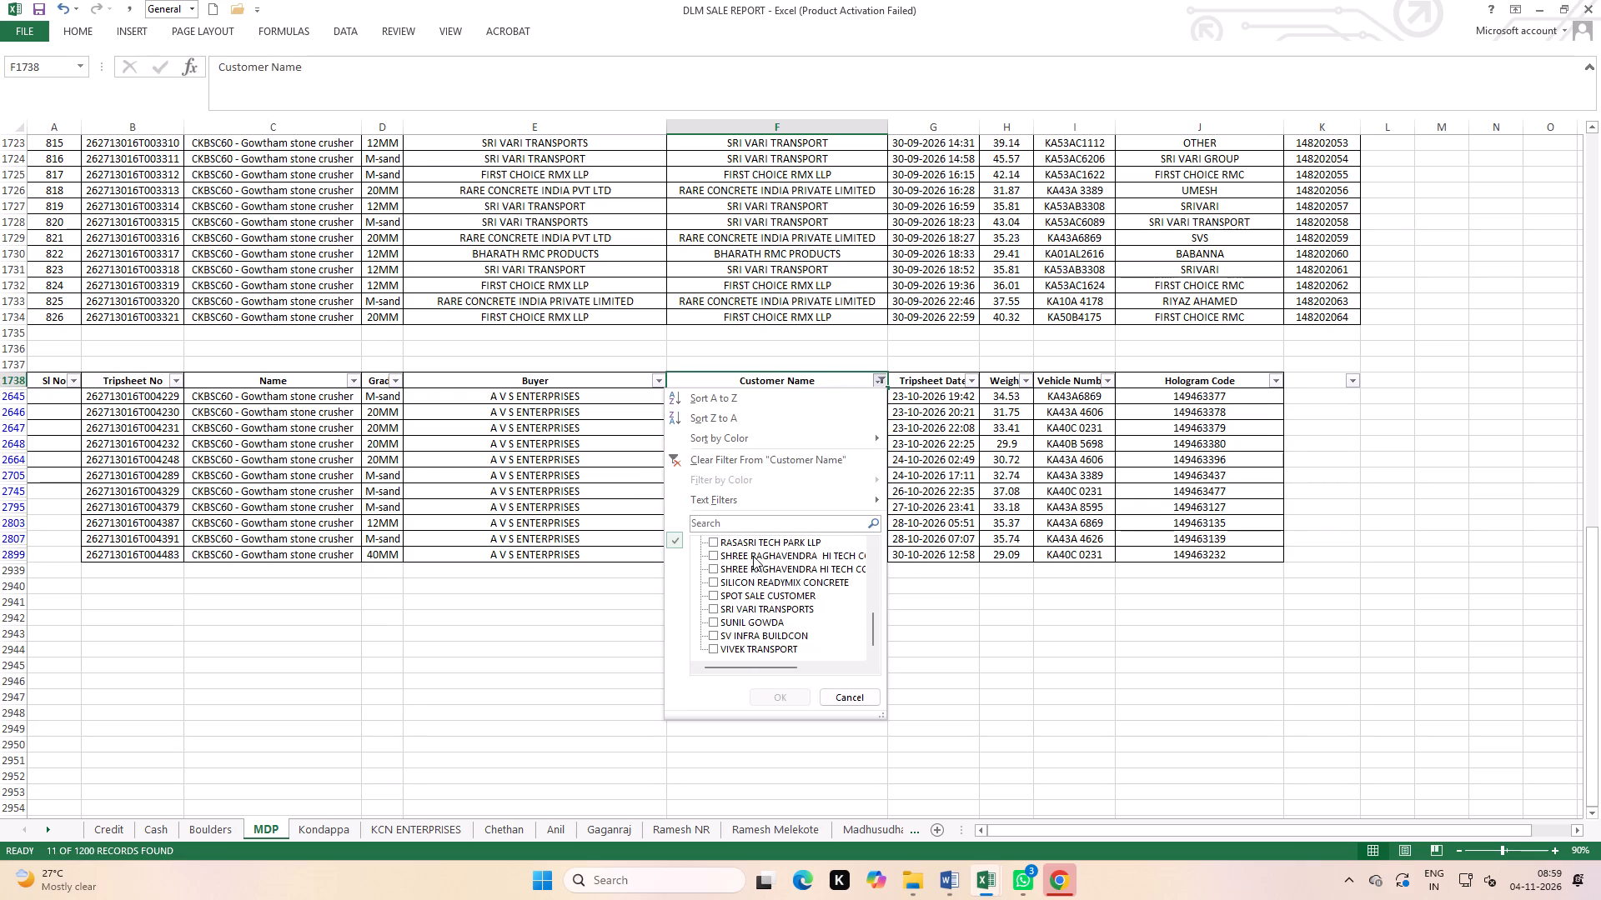
pyautogui.click(753, 555)
pyautogui.click(761, 568)
pyautogui.click(782, 695)
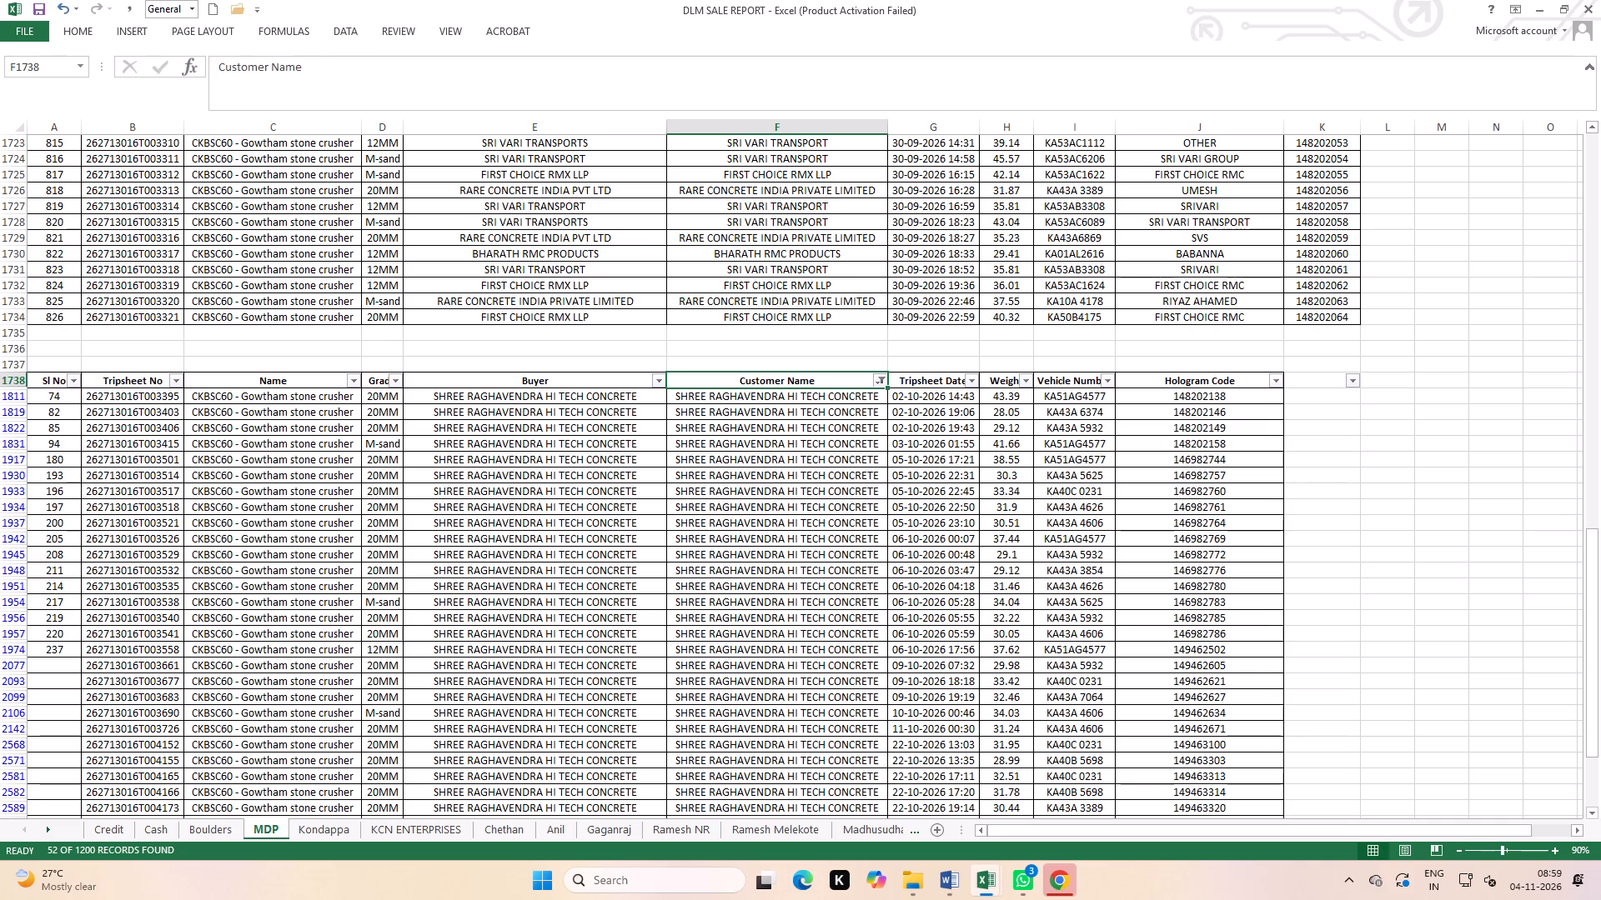
# Fill the SHREE RAGHAVENDRA HI TECH CONCRETE name from F1811 down the filtered Customer Name cells to F2936.
pyautogui.click(916, 590)
pyautogui.moveTo(826, 396); pyautogui.dragTo(836, 899)
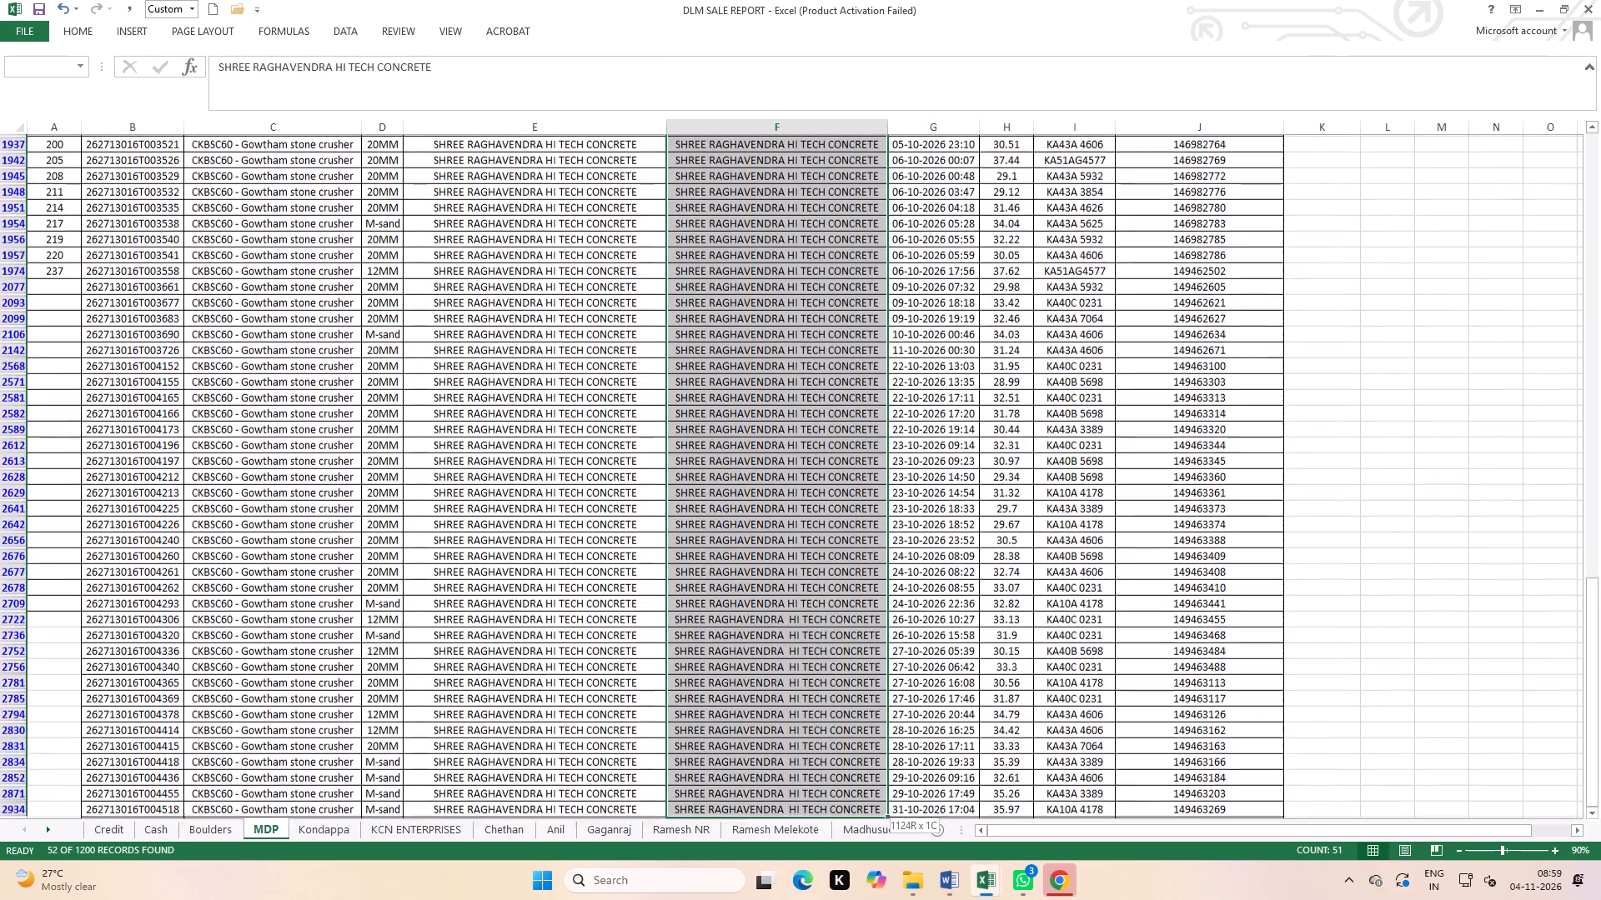
pyautogui.moveTo(836, 899); pyautogui.dragTo(849, 797)
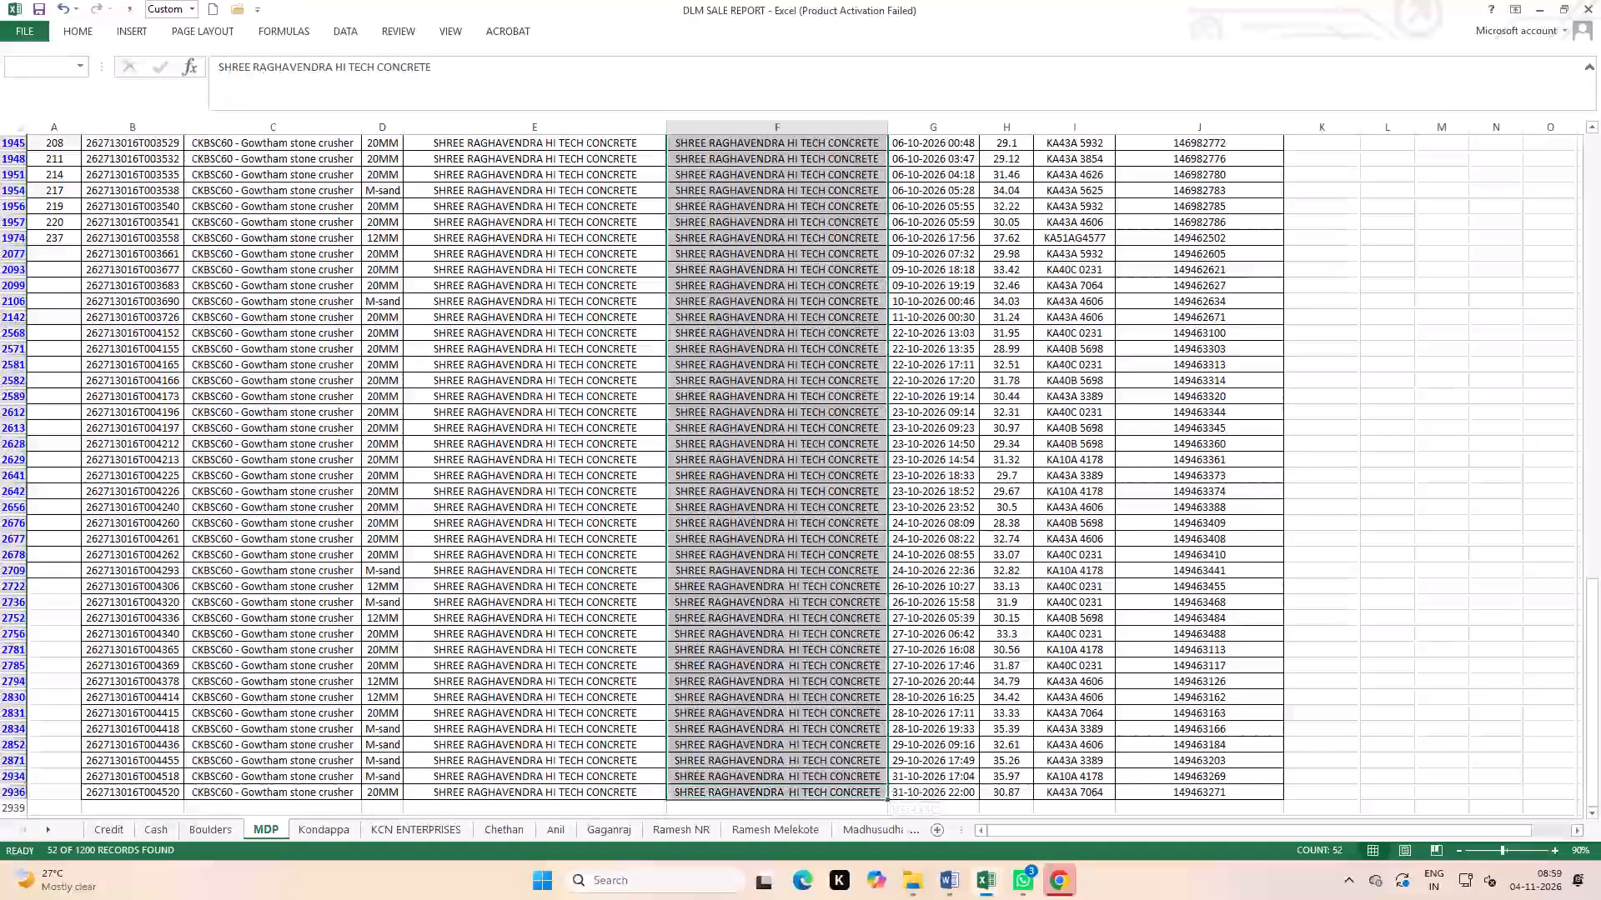
pyautogui.hotkey('ctrl', 'd')
pyautogui.scroll(5, 790, 628)
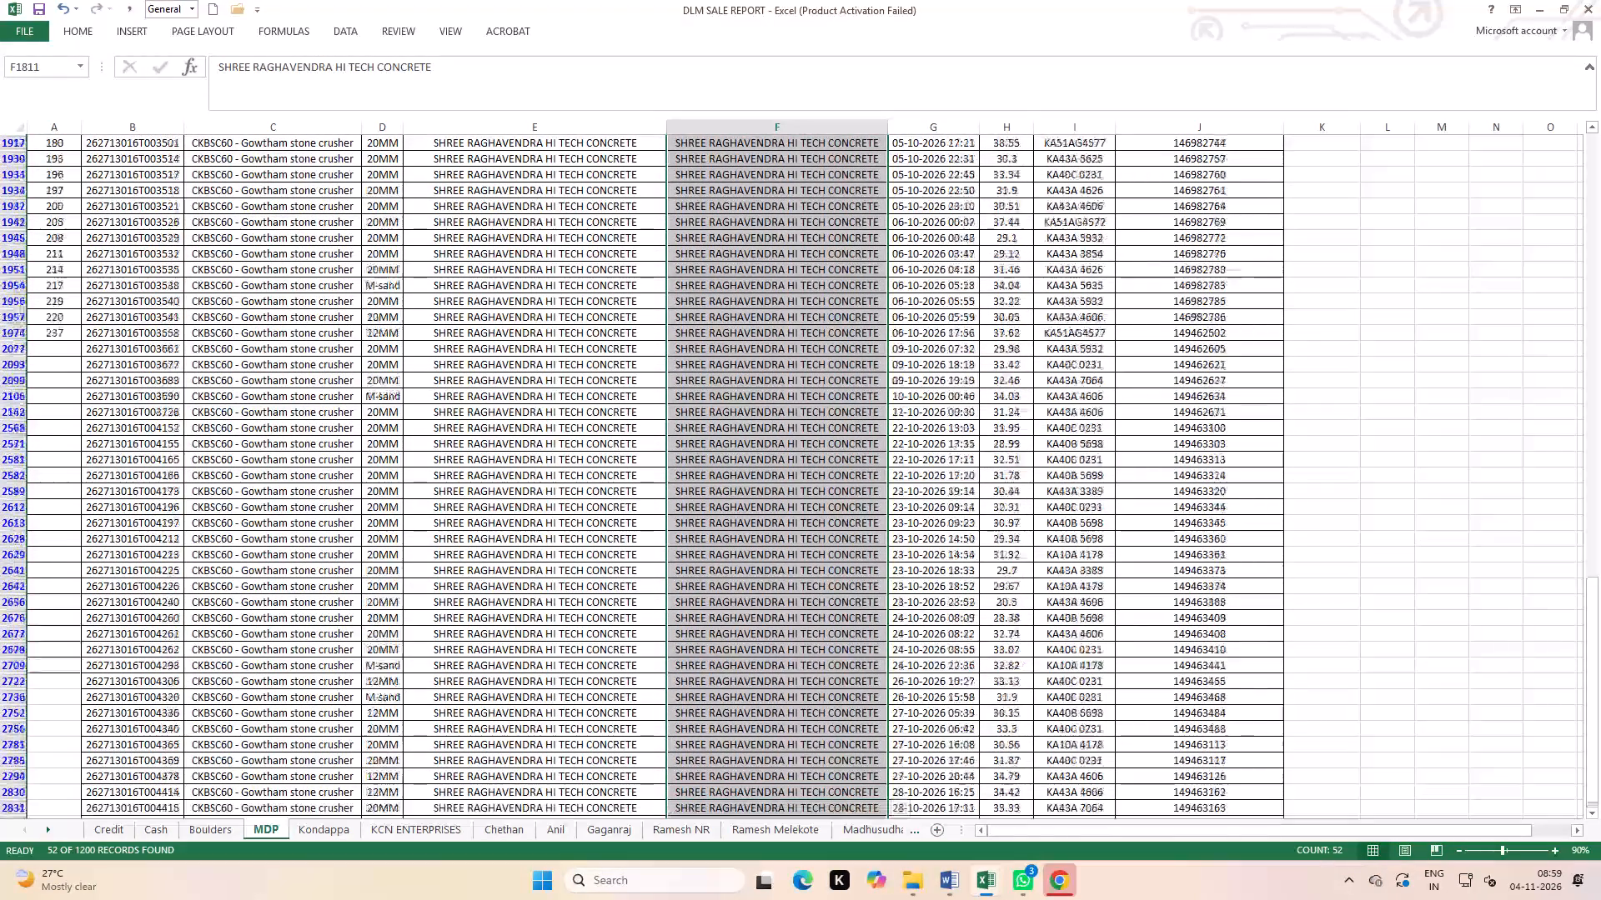
pyautogui.scroll(9, 790, 628)
pyautogui.click(1113, 602)
# Check the Customer Name filter list for further duplicate names, and show all customers again.
pyautogui.click(880, 335)
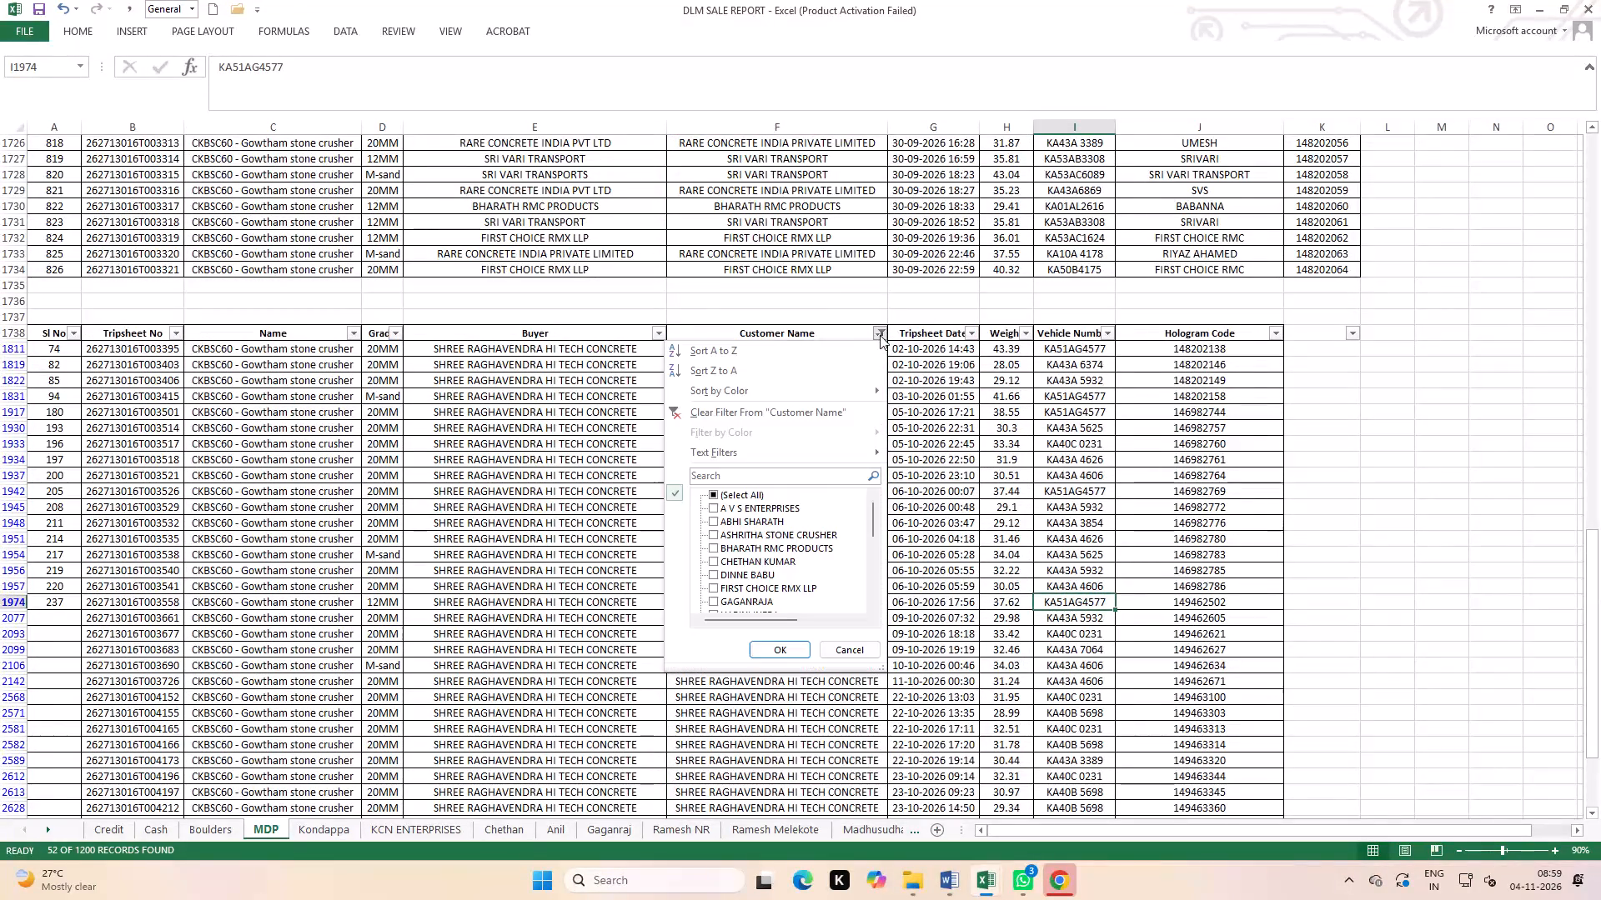
pyautogui.scroll(-5, 772, 542)
pyautogui.click(770, 542)
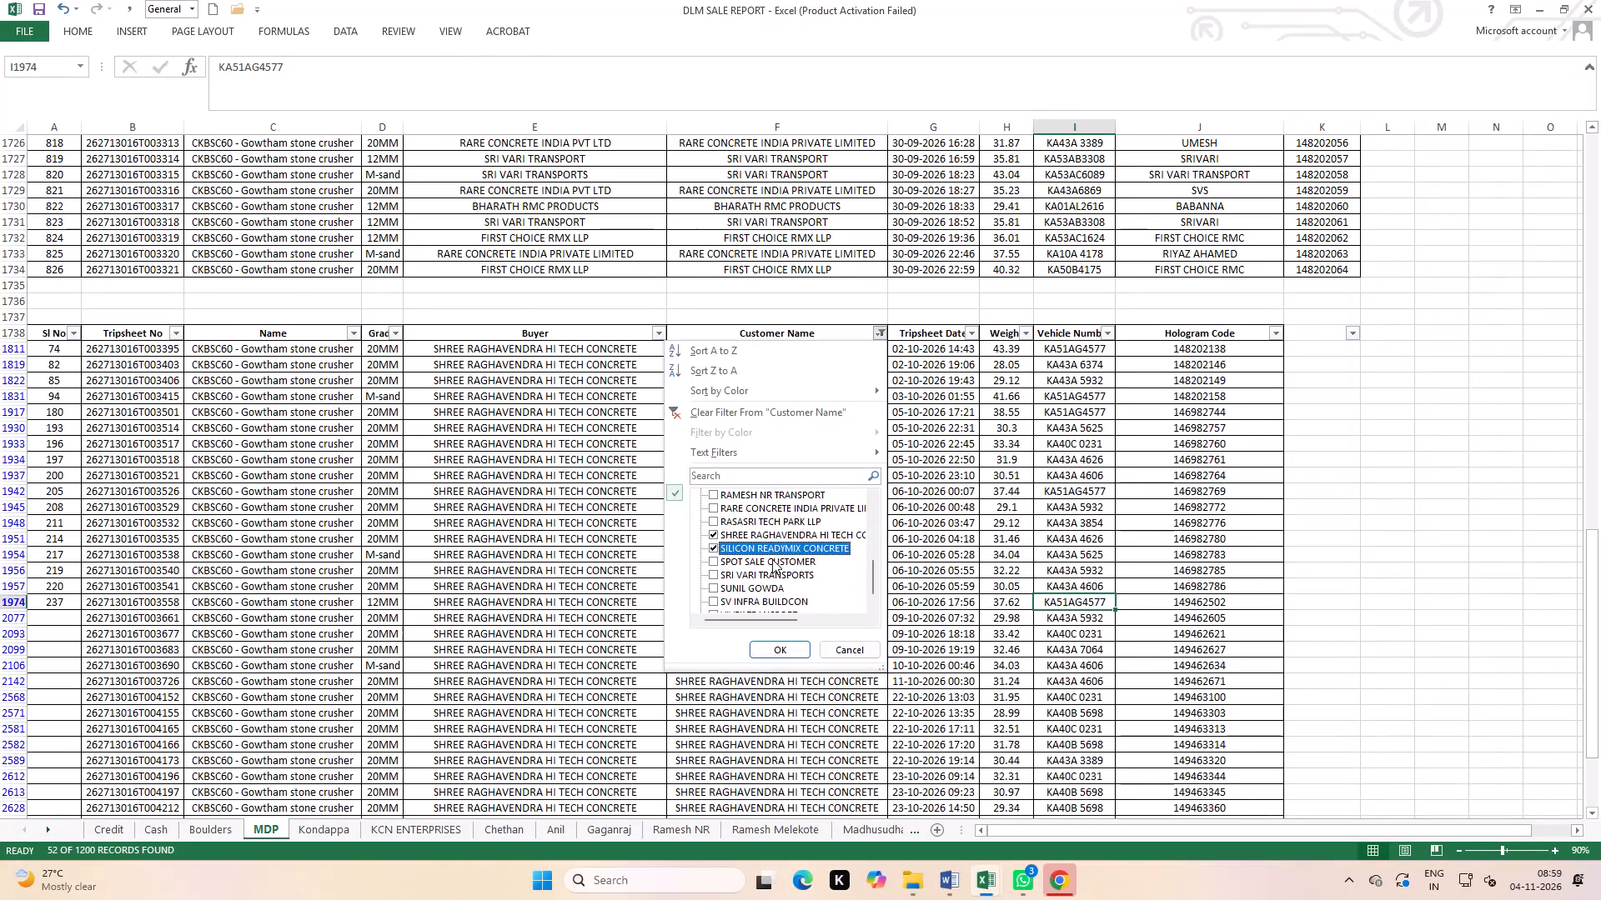
pyautogui.click(774, 532)
pyautogui.click(769, 545)
pyautogui.scroll(-5, 791, 588)
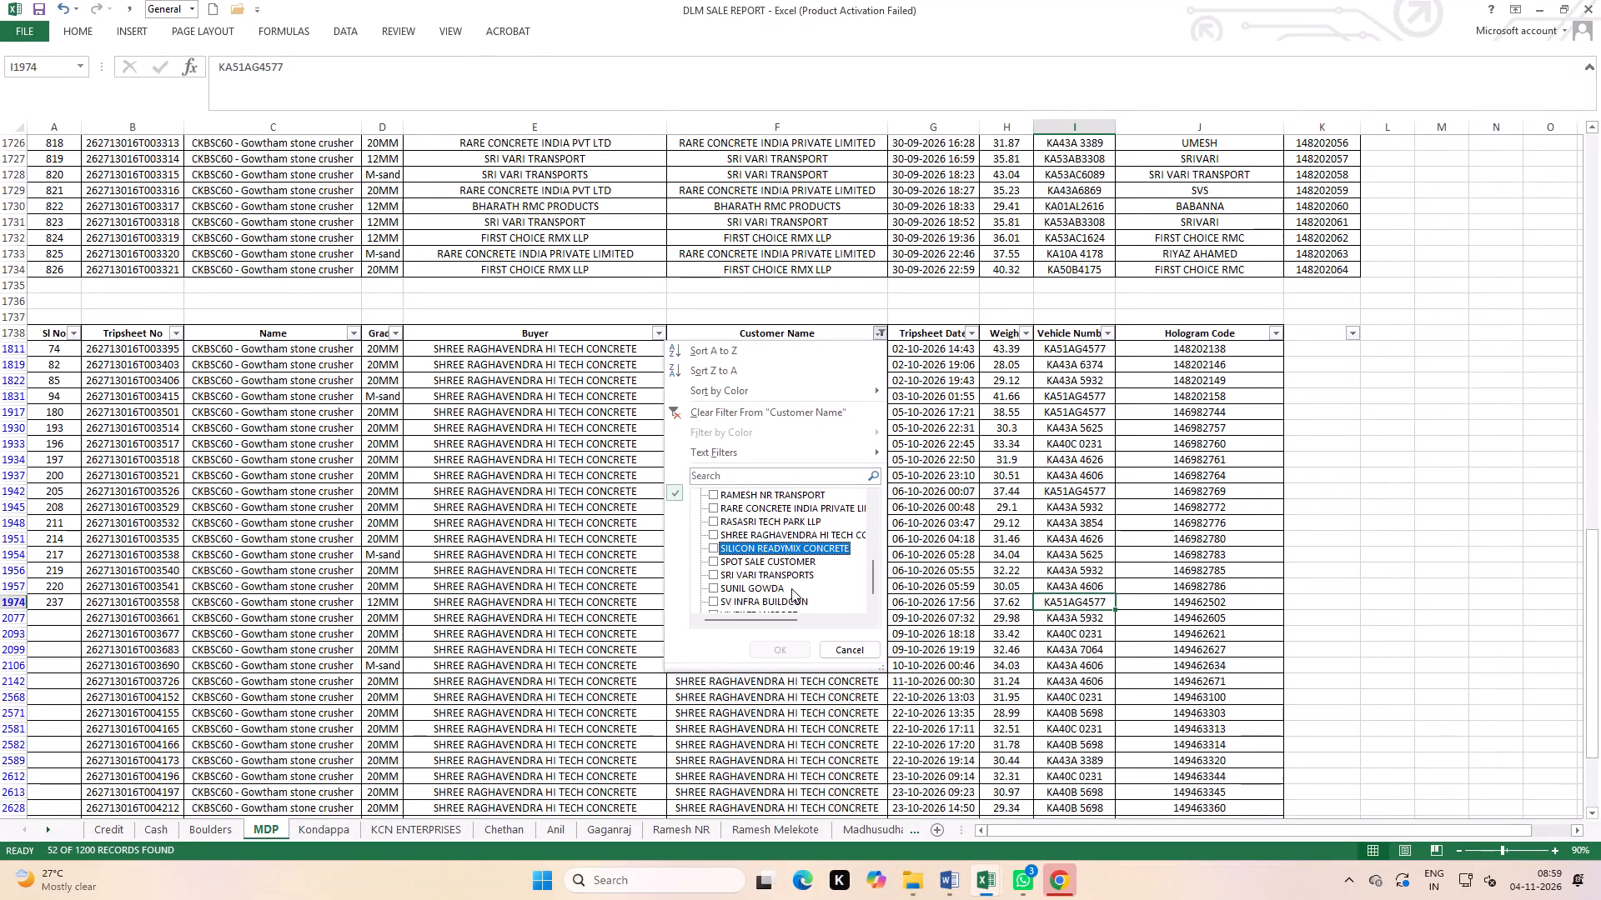
pyautogui.scroll(2, 770, 502)
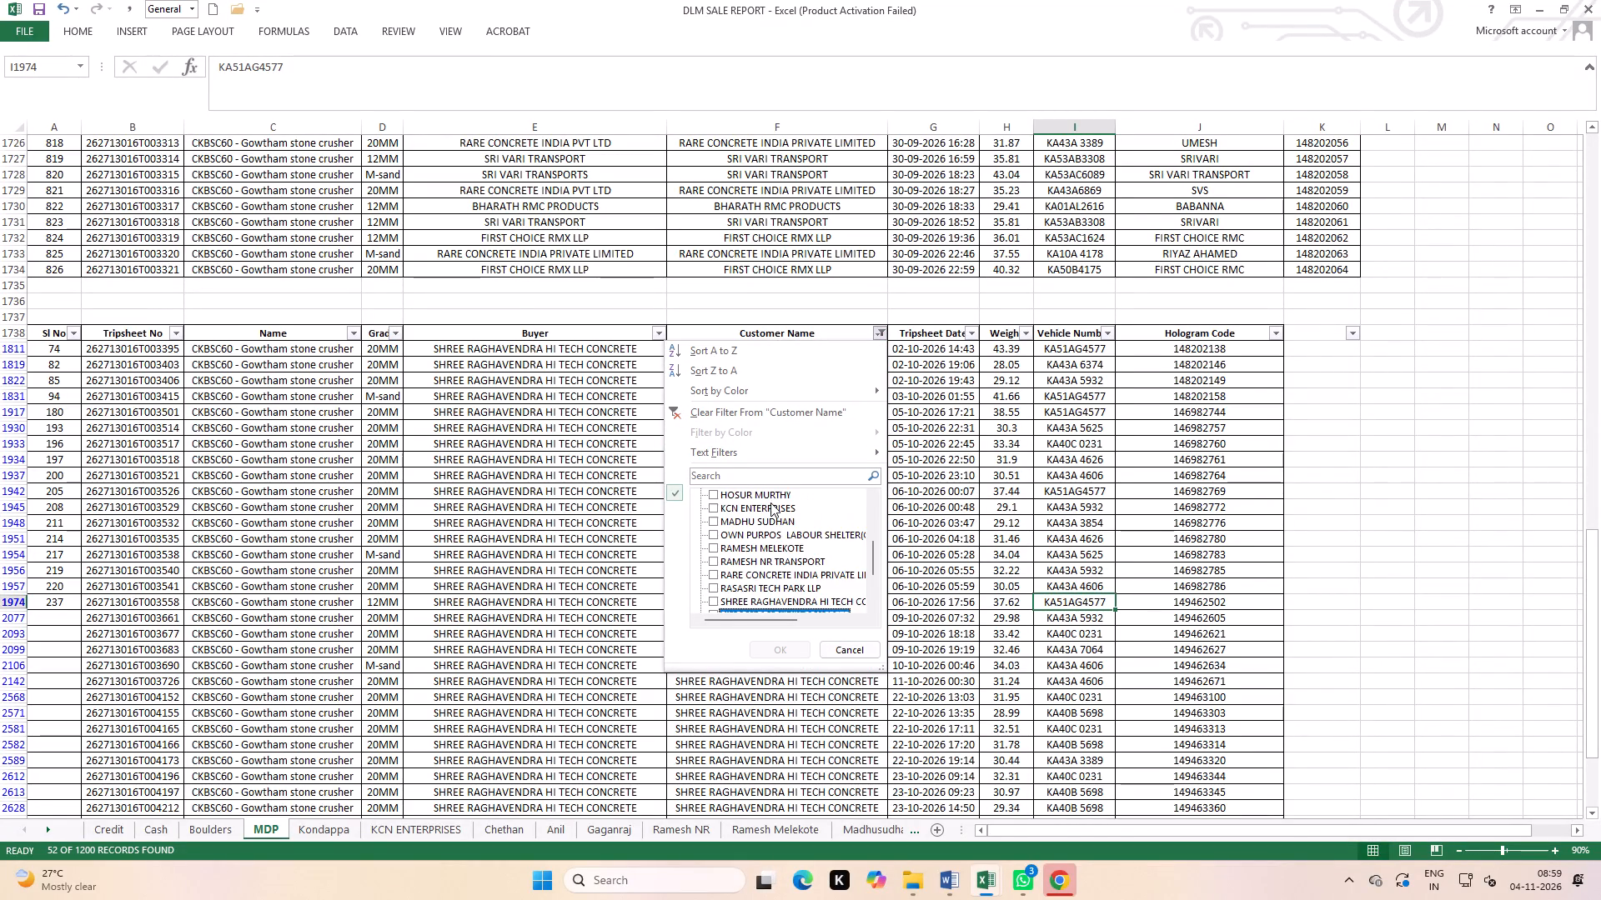
pyautogui.scroll(7, 770, 502)
pyautogui.click(742, 491)
pyautogui.click(790, 647)
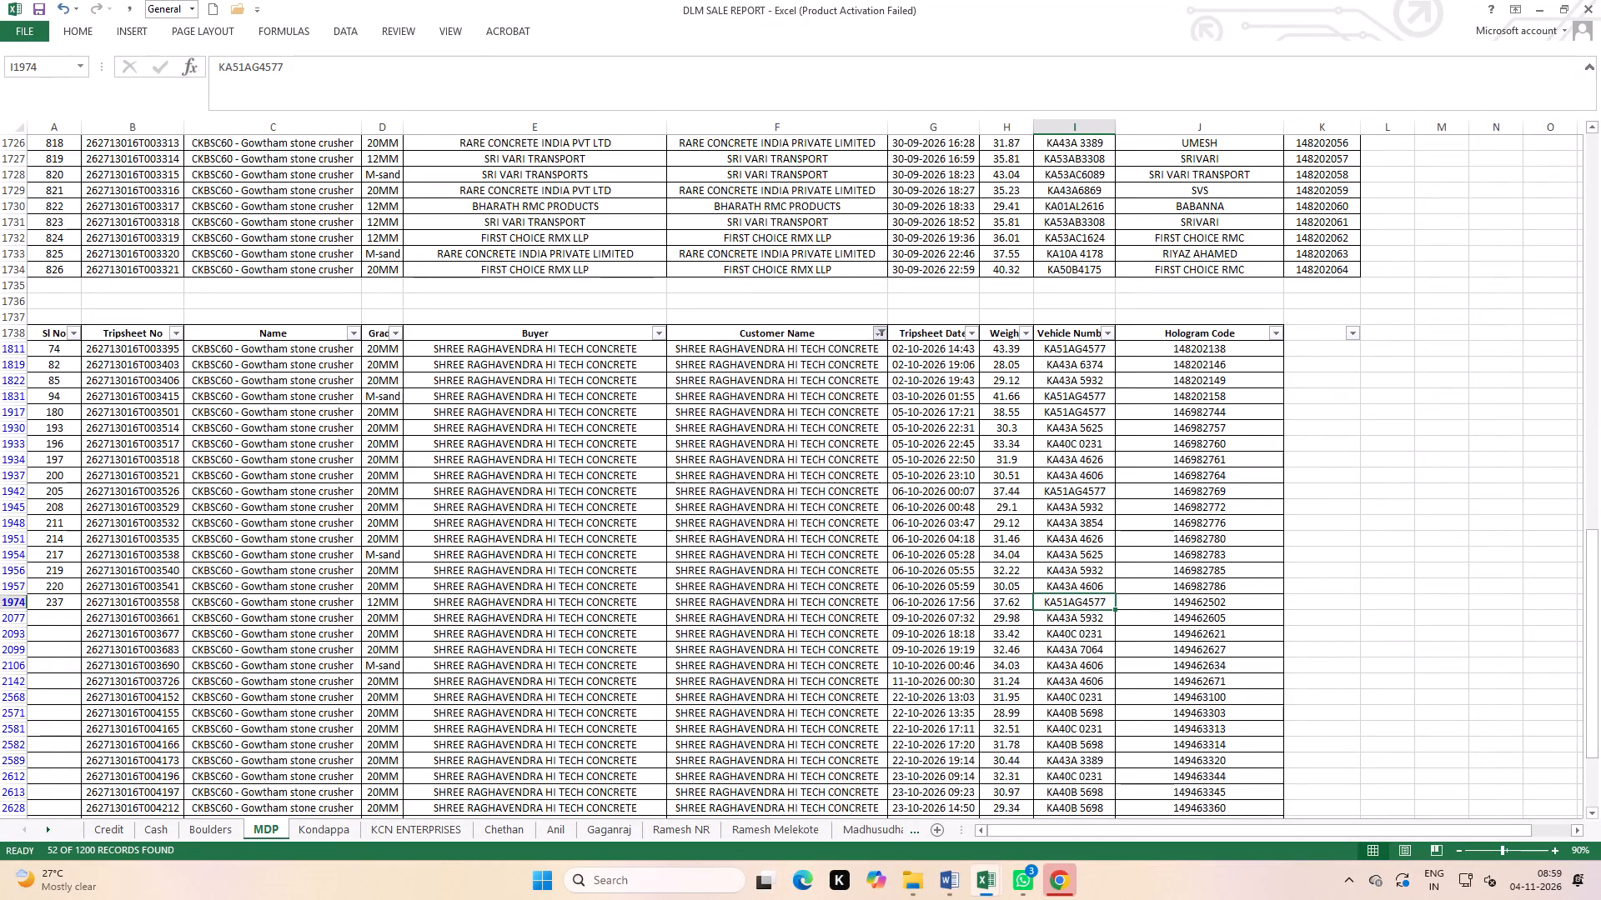
pyautogui.click(1127, 561)
# Remove the filters from the October table.
pyautogui.click(356, 37)
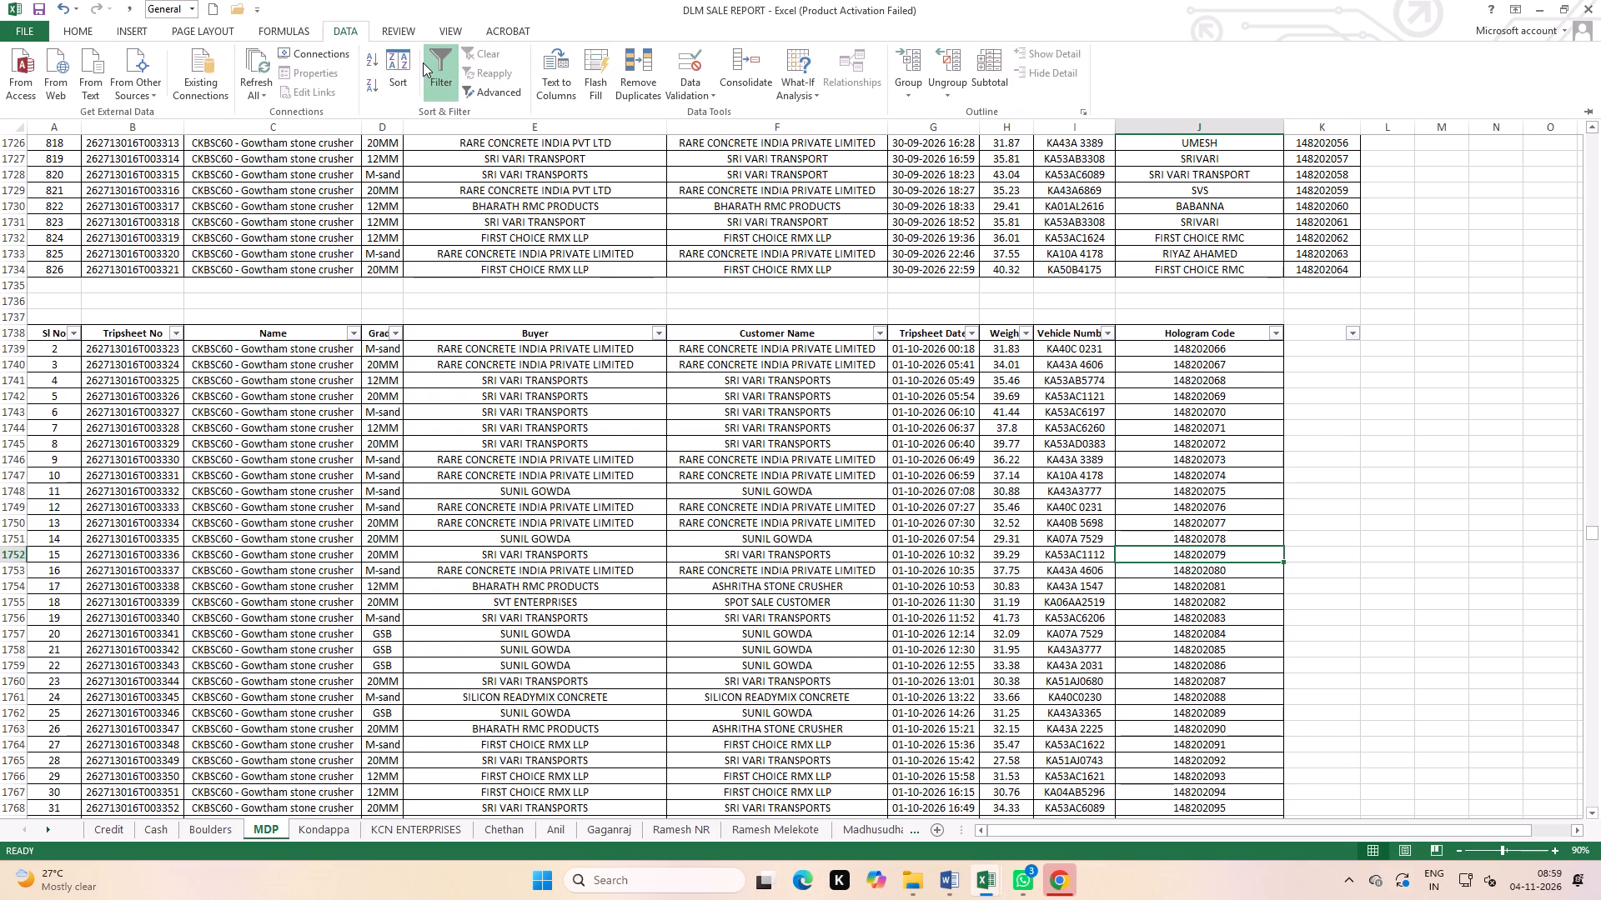
pyautogui.click(423, 62)
pyautogui.click(434, 64)
pyautogui.click(551, 477)
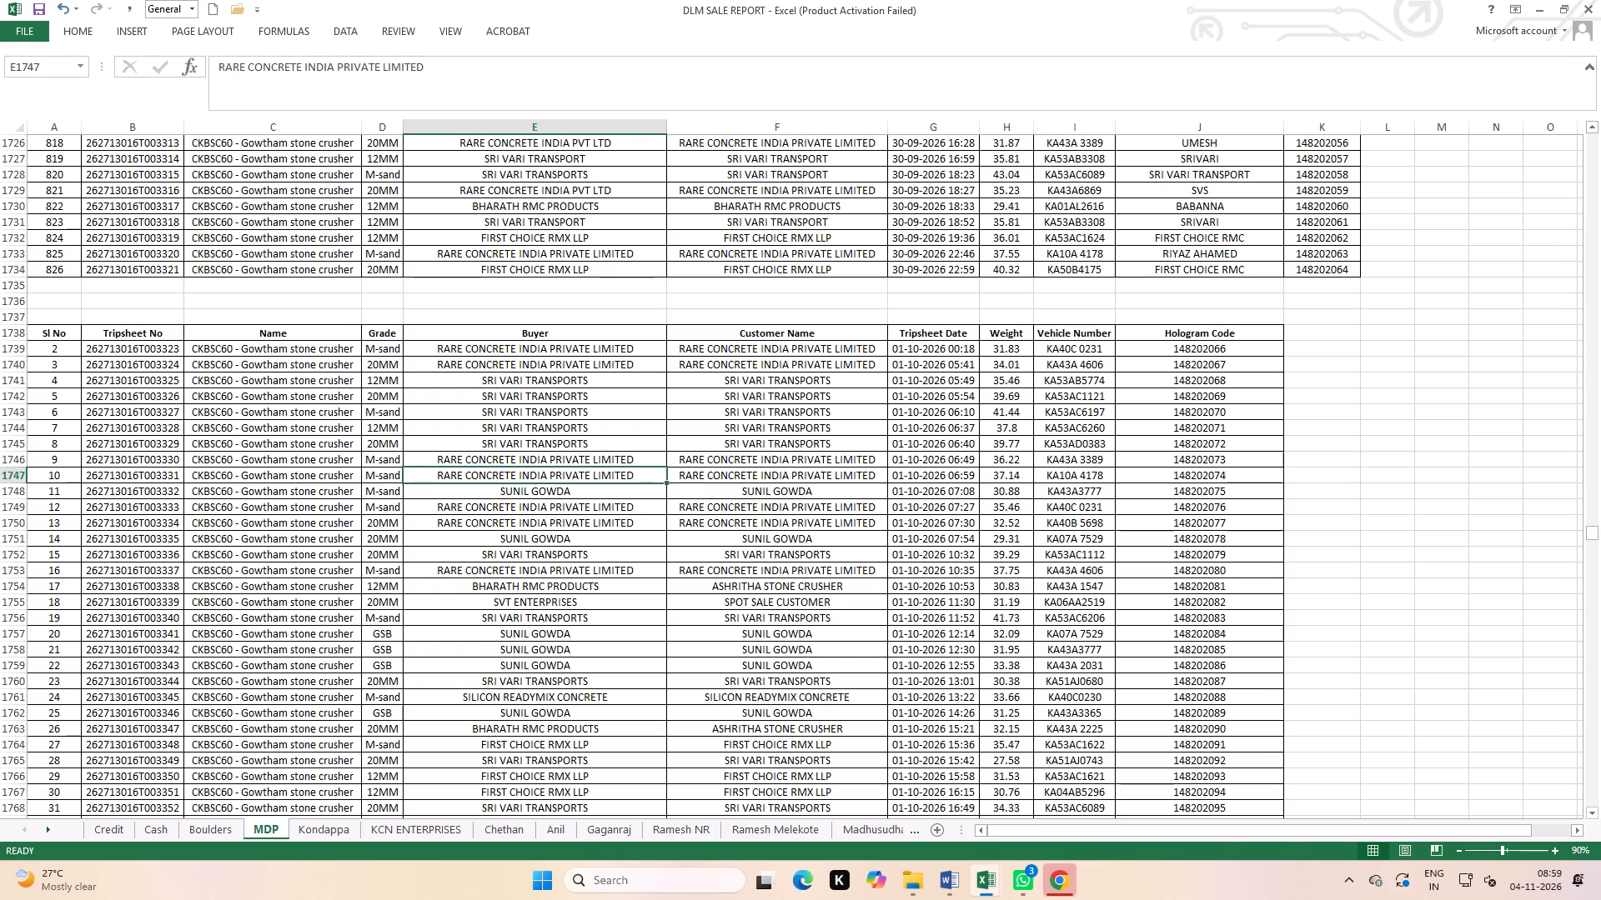
# Create a PivotTable from the October data A1738:J2938, placed on the existing MDP sheet at cell L1740.
pyautogui.moveTo(48, 335); pyautogui.dragTo(1244, 899)
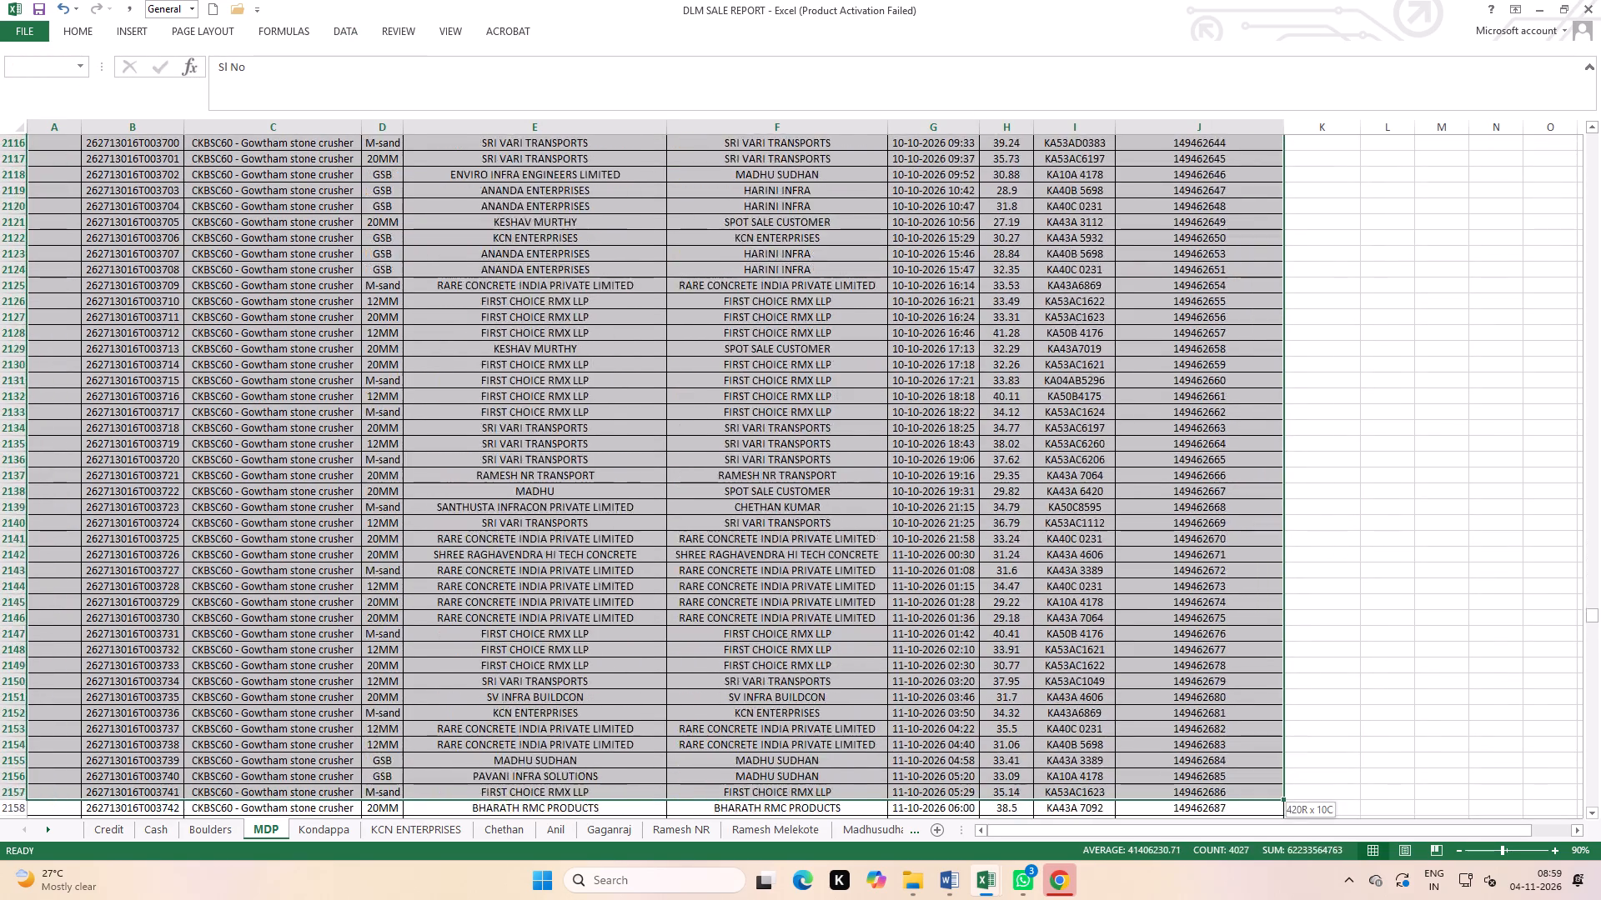
pyautogui.moveTo(1244, 899); pyautogui.dragTo(1251, 899)
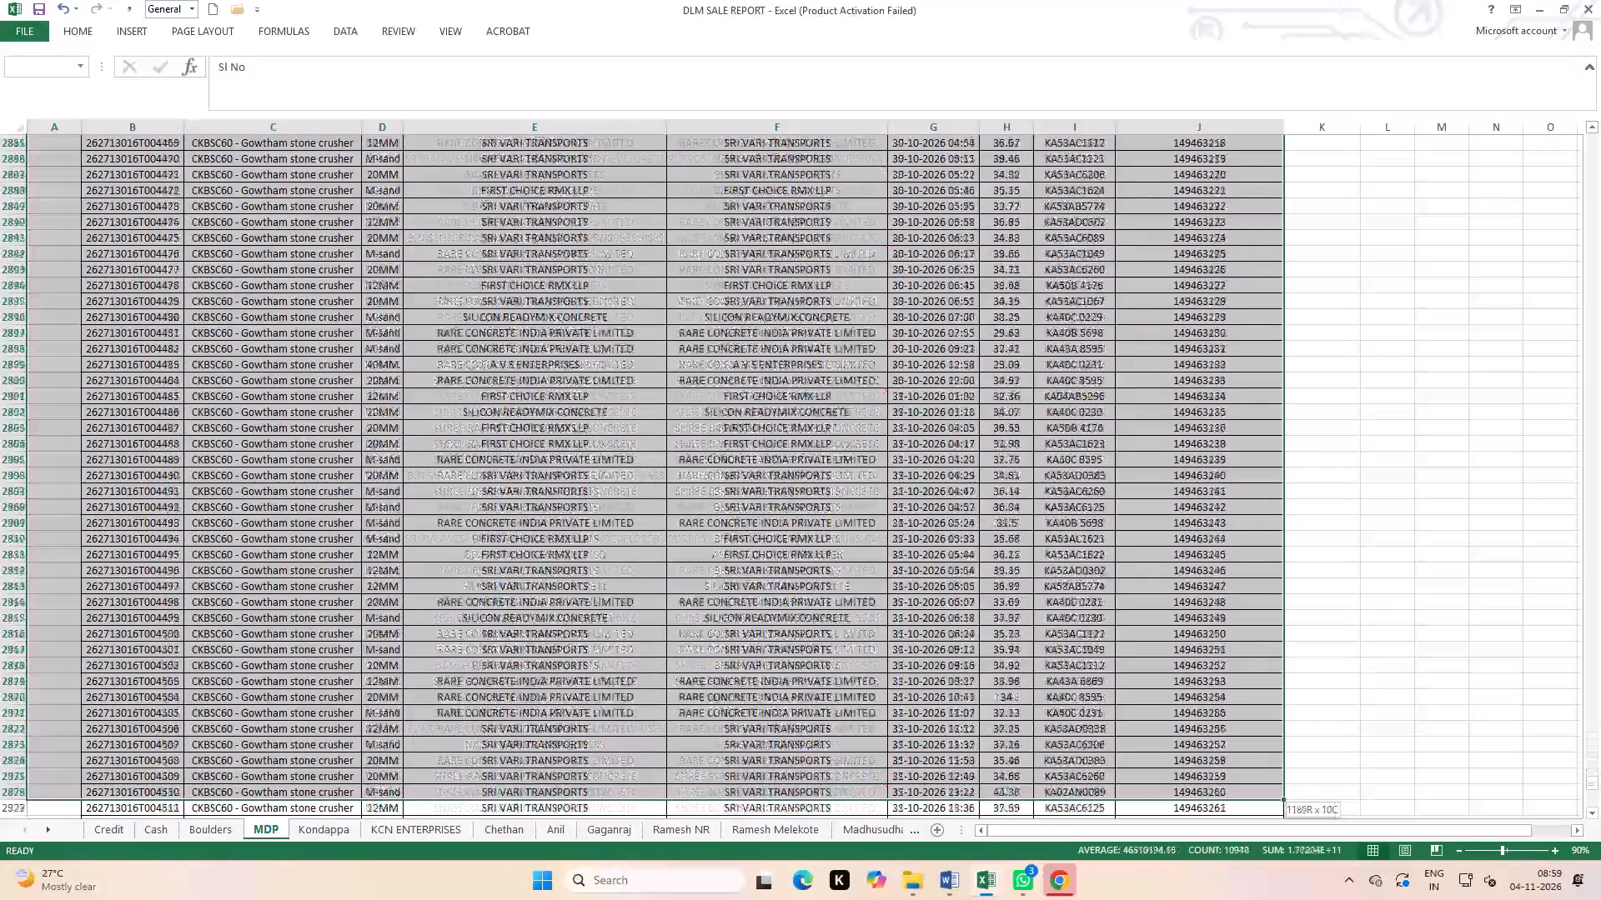
pyautogui.moveTo(1251, 899); pyautogui.dragTo(1258, 797)
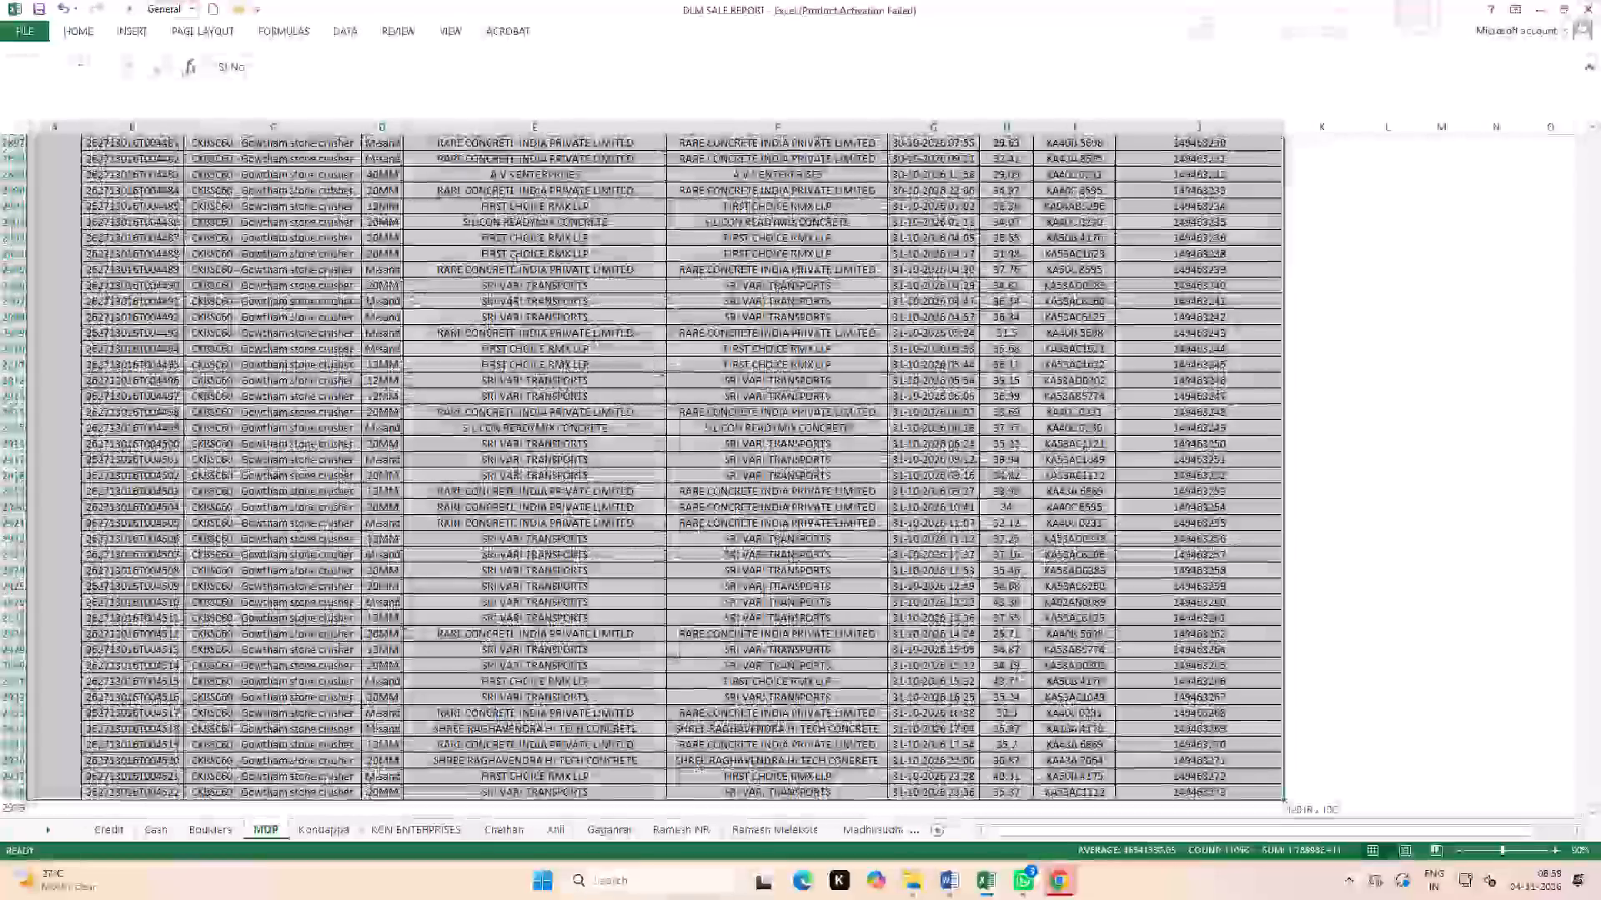
pyautogui.click(142, 28)
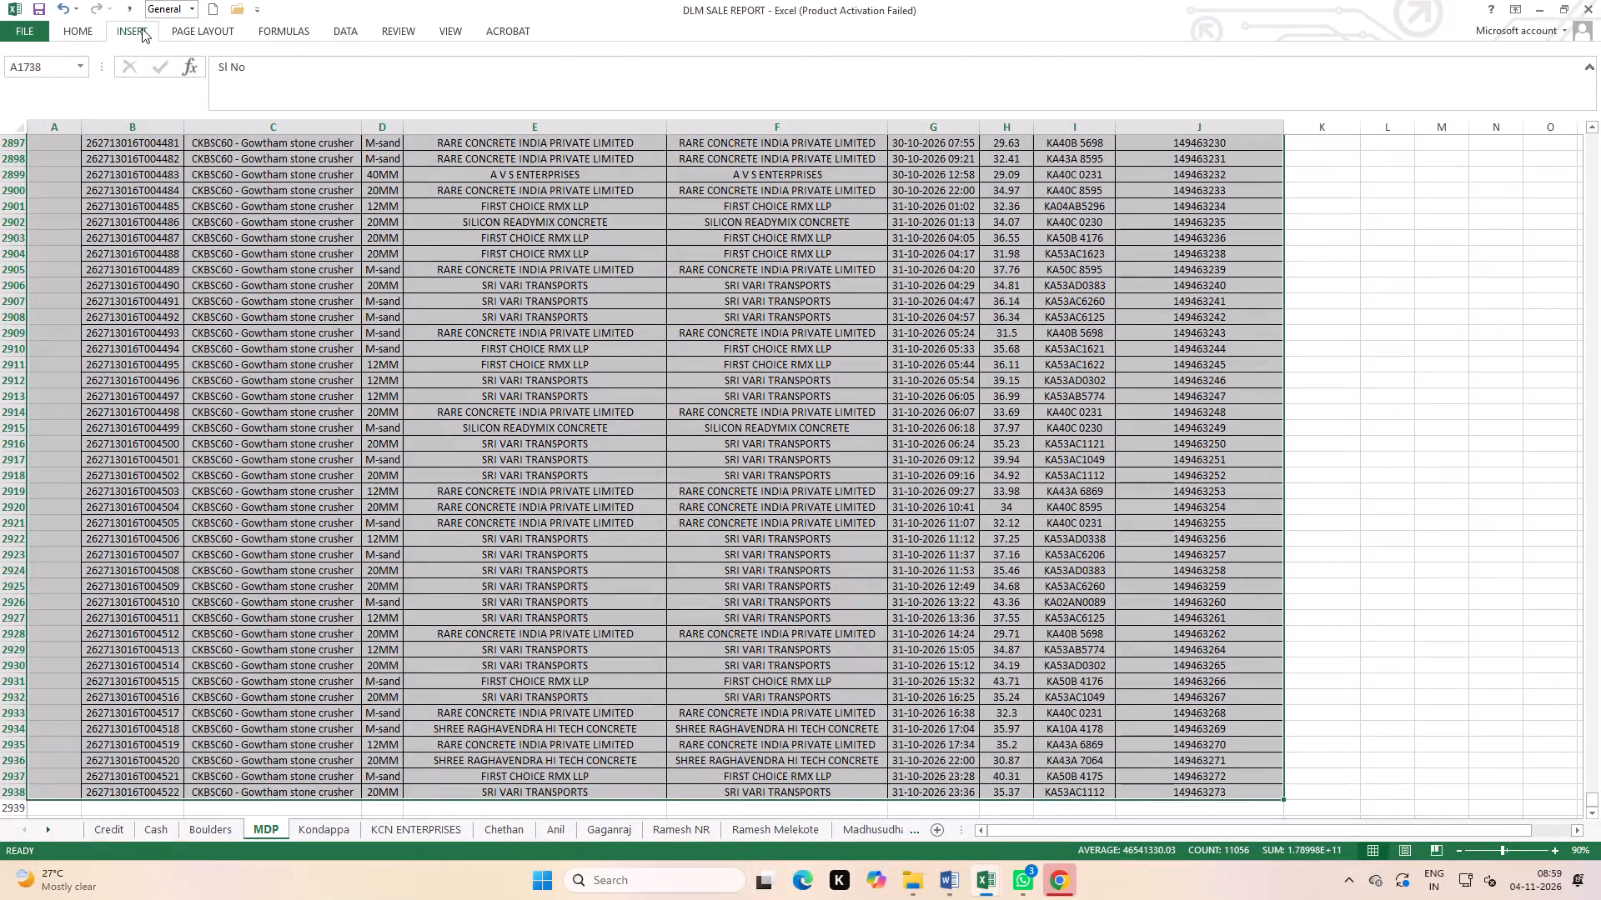
pyautogui.click(34, 82)
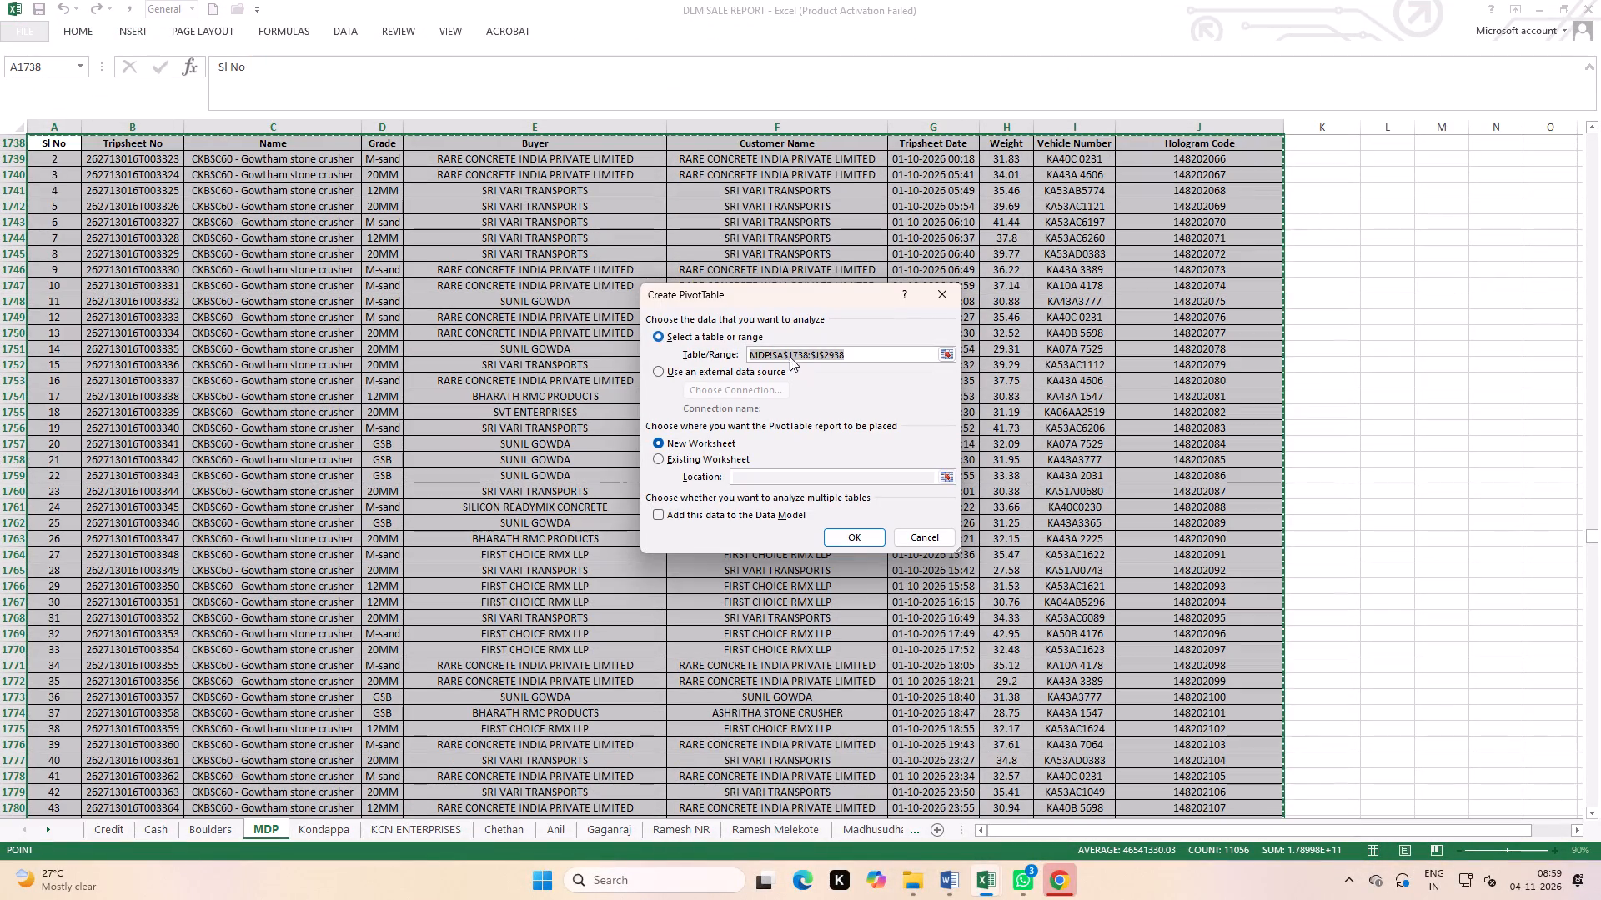
pyautogui.scroll(2, 1342, 284)
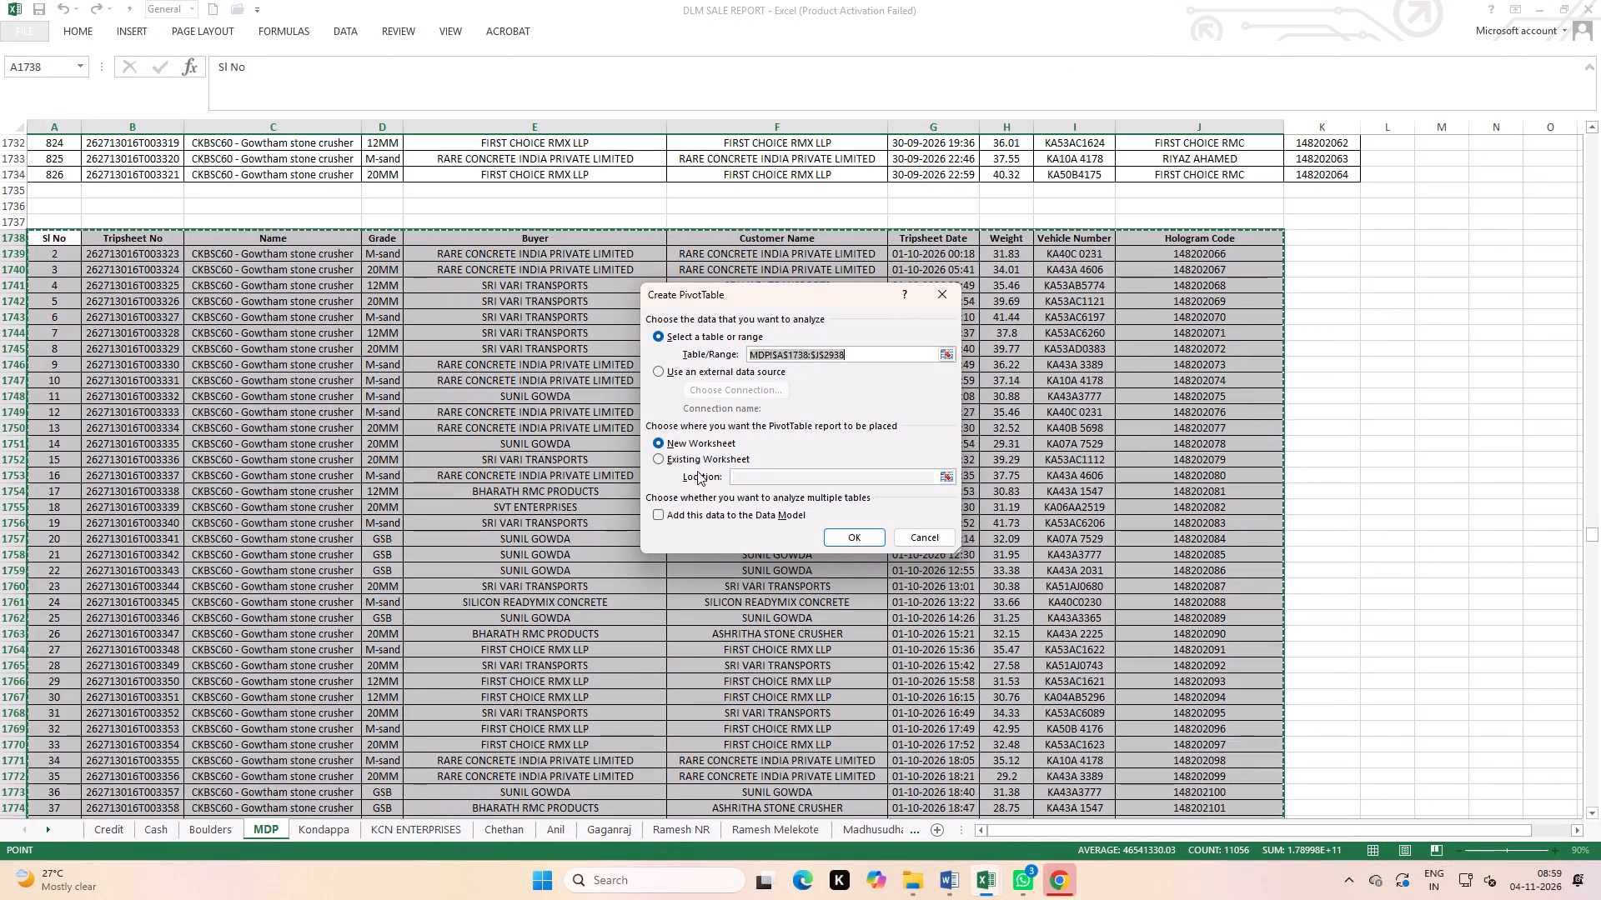
pyautogui.click(693, 460)
pyautogui.click(1376, 267)
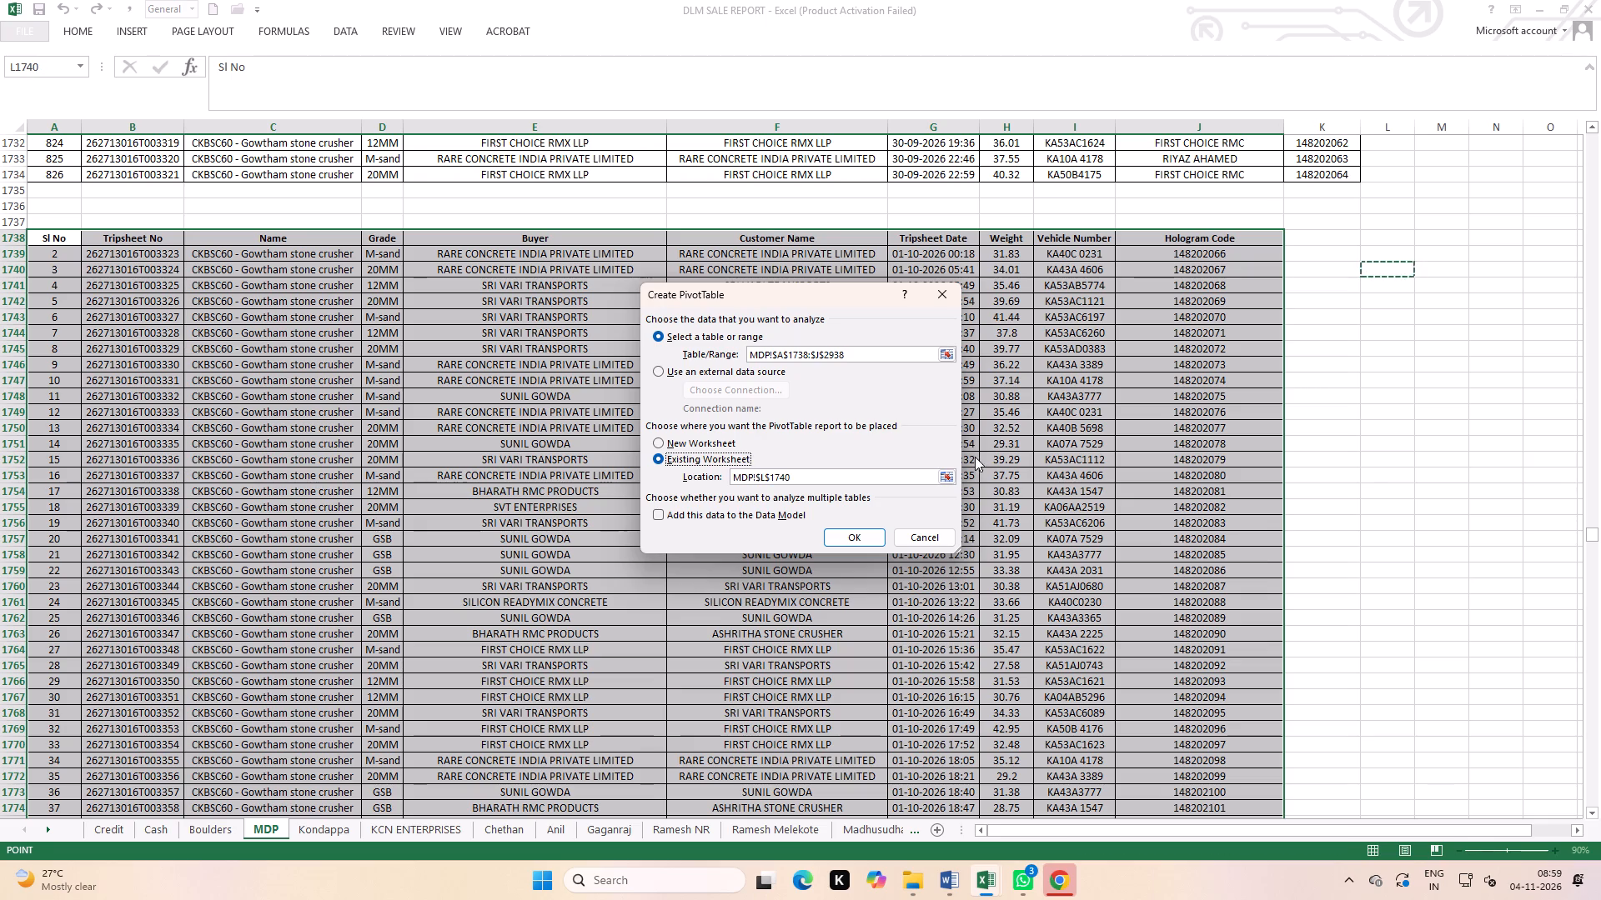
pyautogui.click(855, 533)
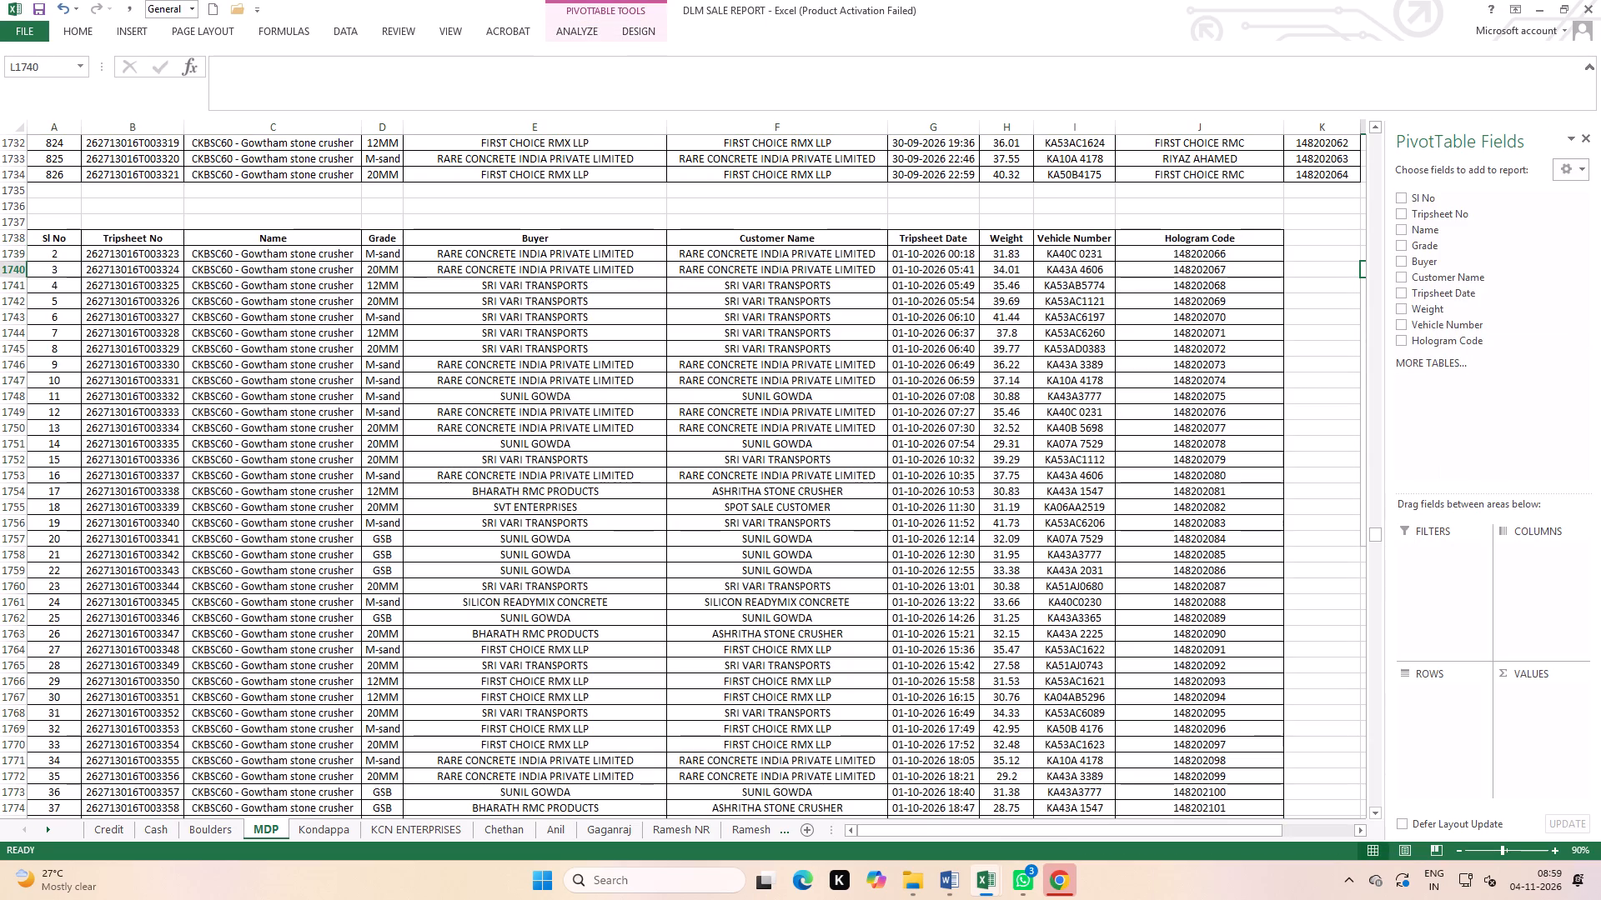
# Lay out the PivotTable with Customer Name then Buyer as rows and Sum of Weight as values, and close the field list.
pyautogui.click(1403, 277)
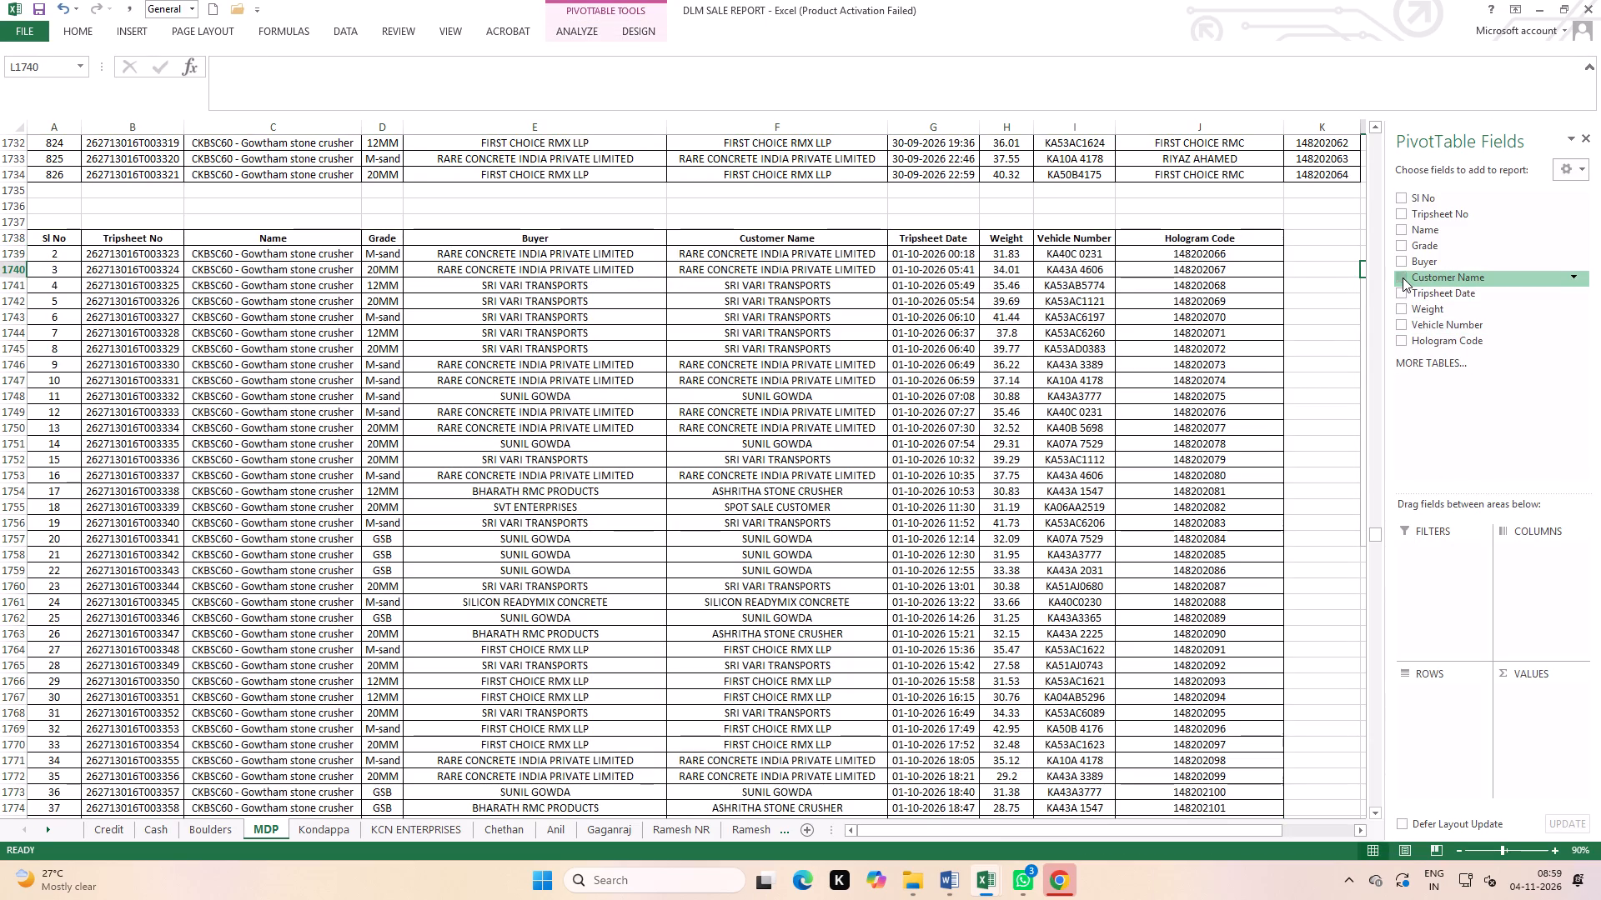
pyautogui.click(1401, 265)
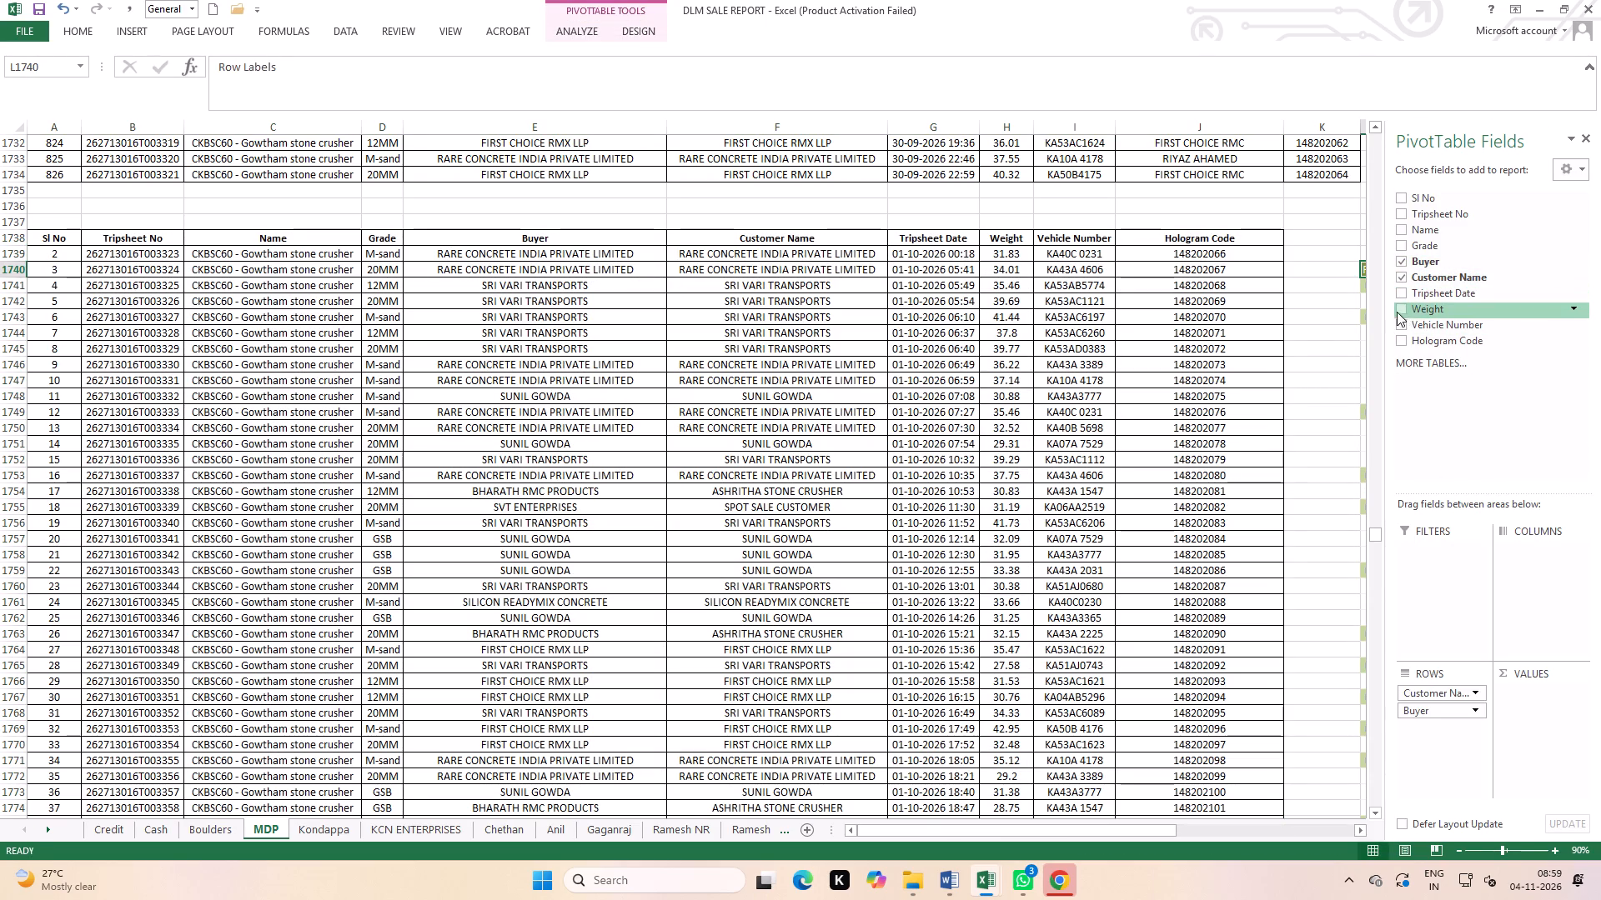
pyautogui.click(1400, 307)
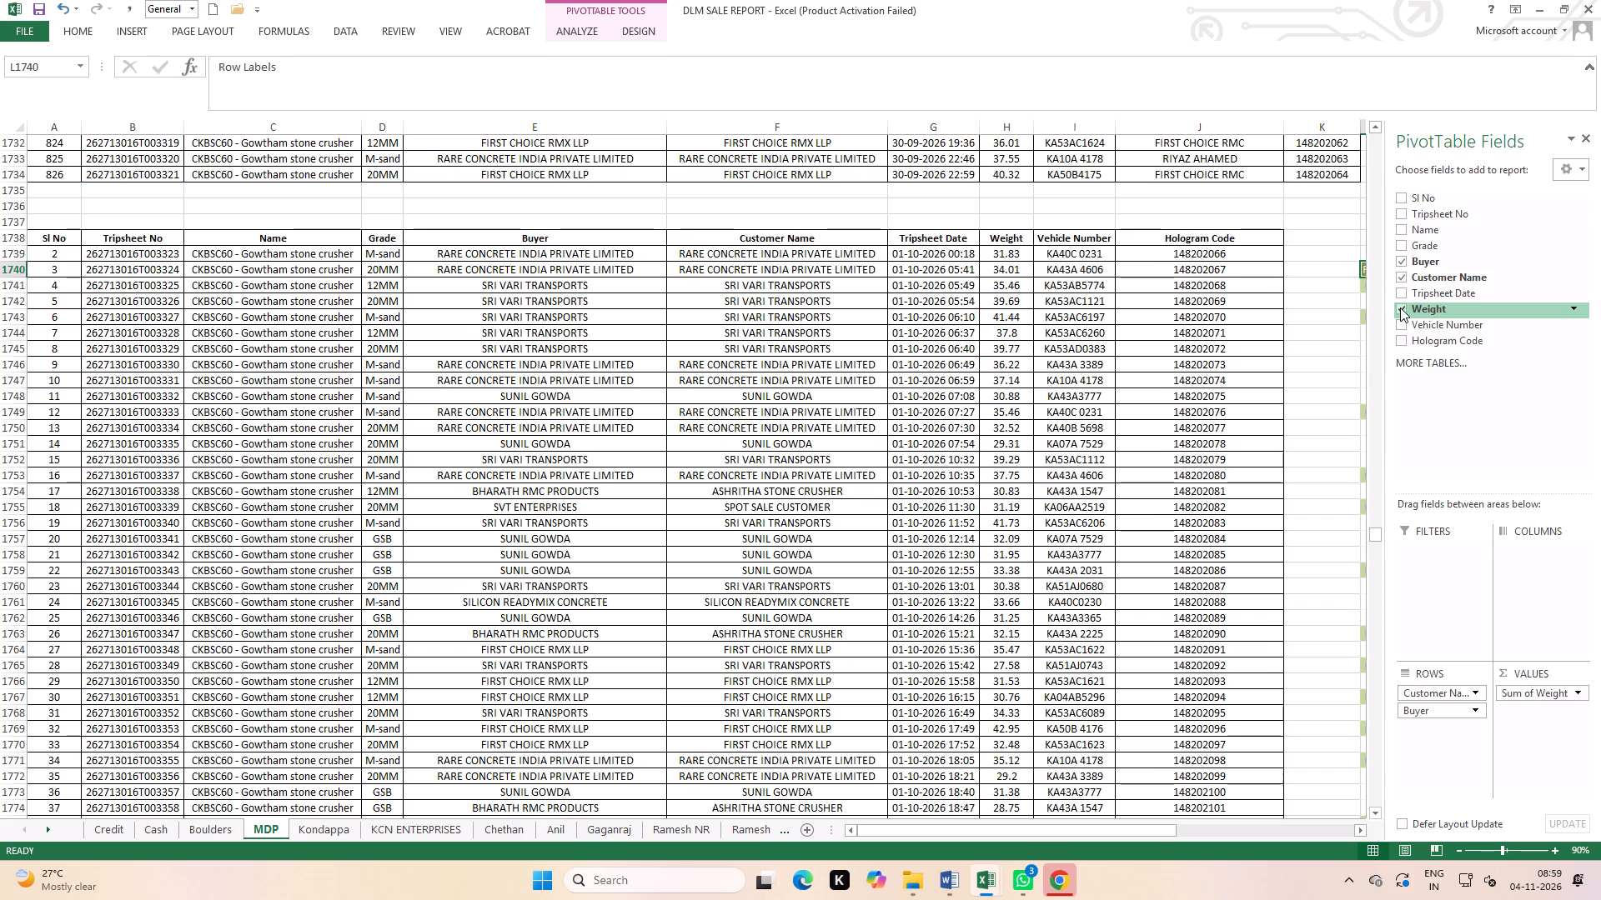
pyautogui.click(1589, 137)
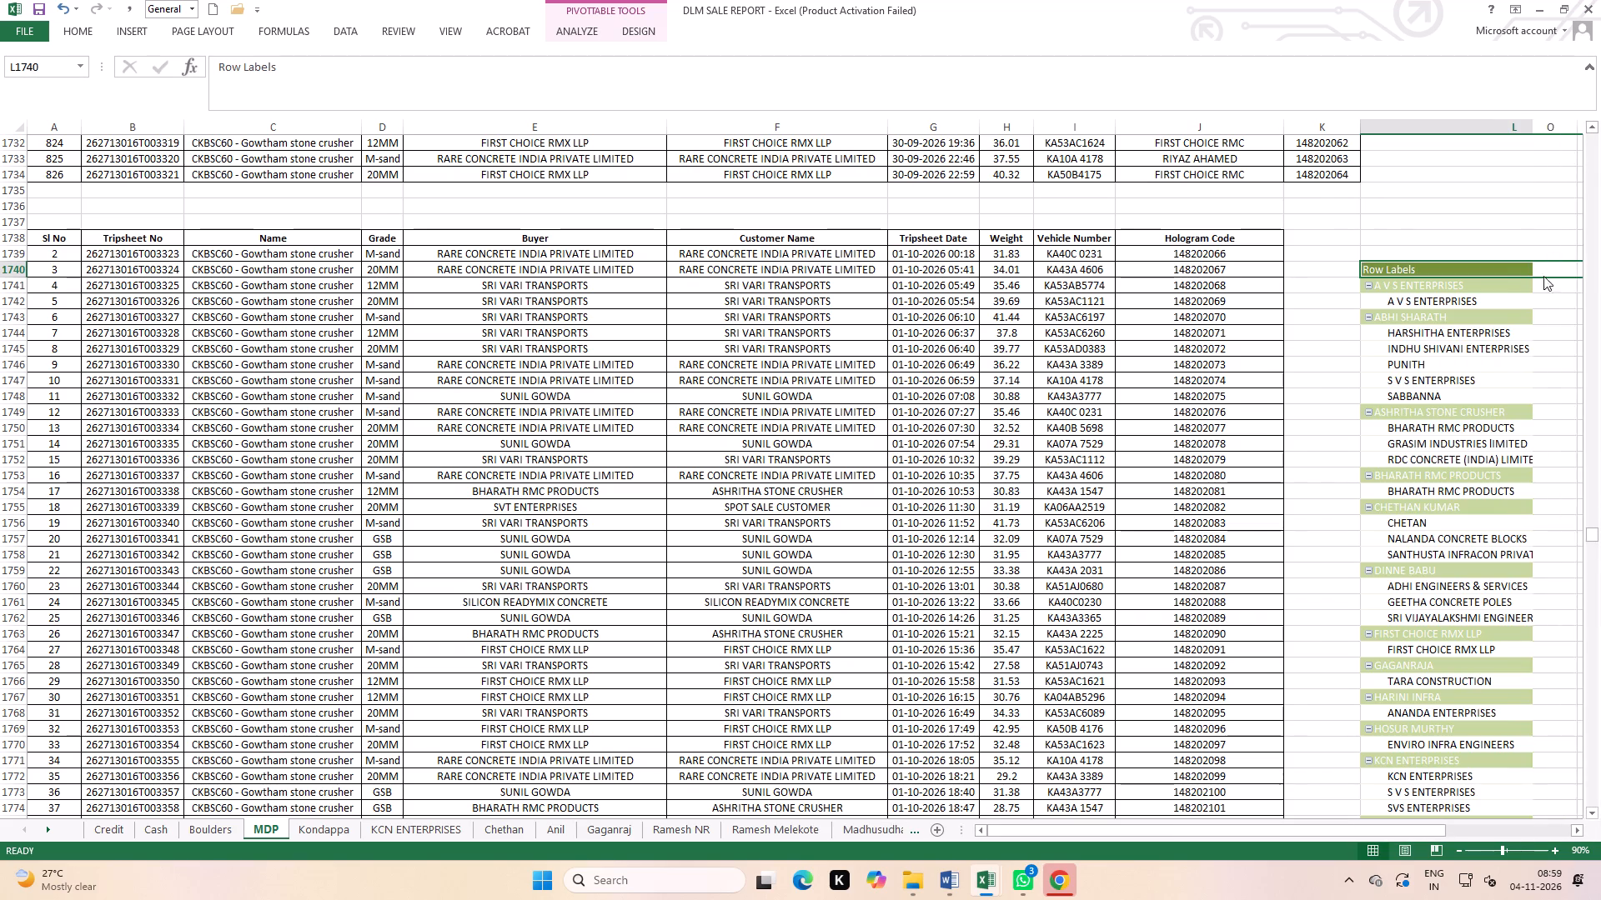
pyautogui.moveTo(1372, 833); pyautogui.dragTo(1467, 837)
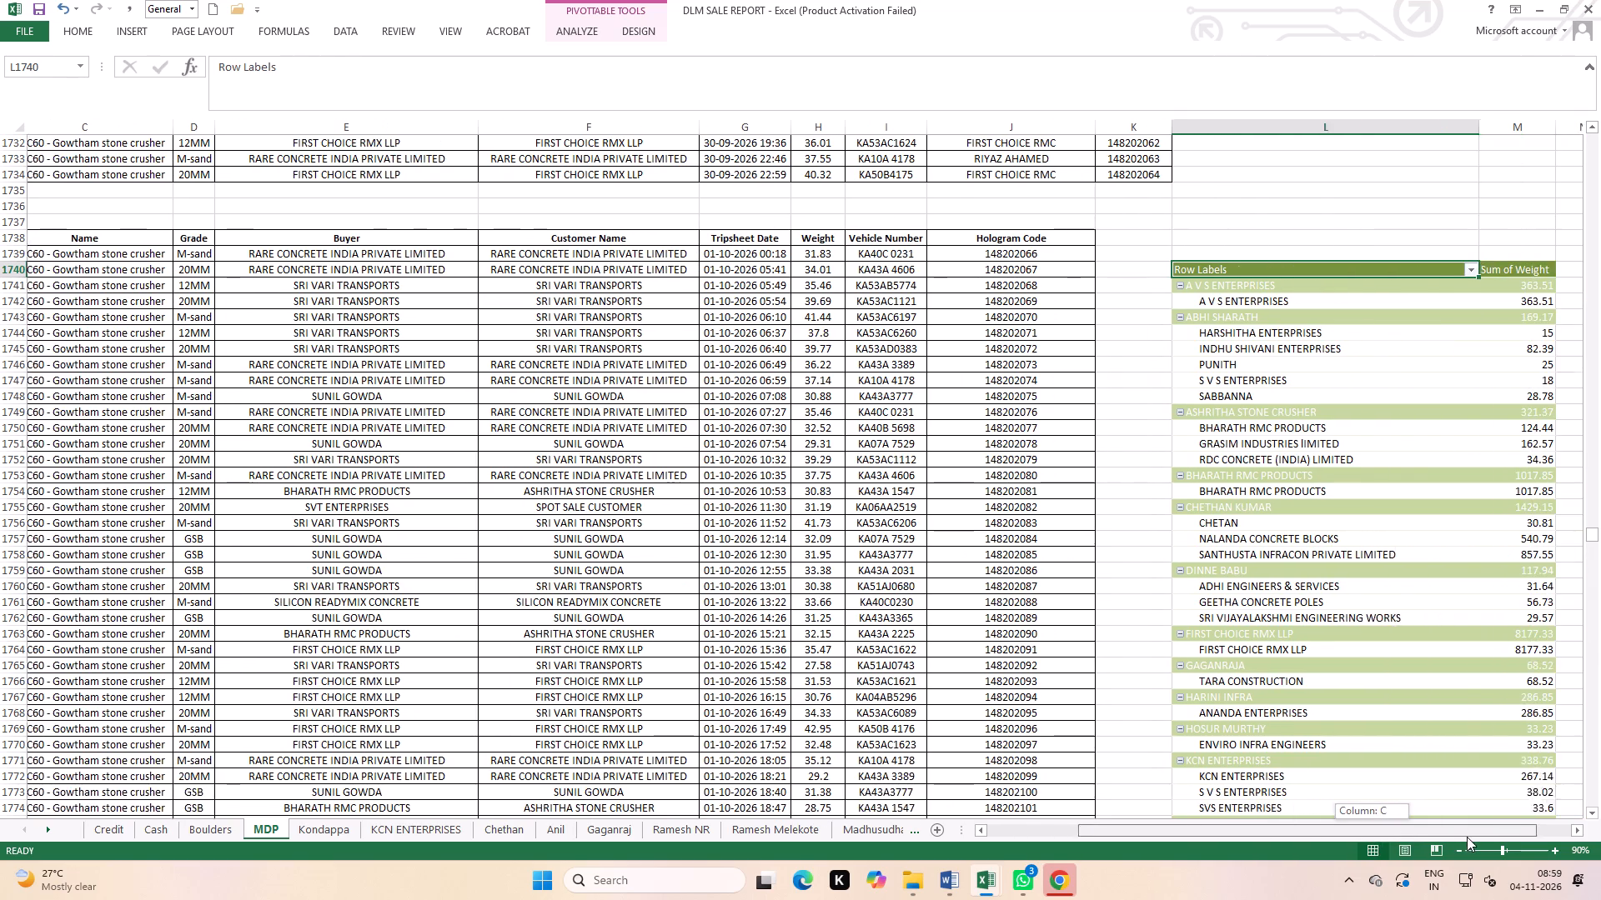
pyautogui.moveTo(1467, 837); pyautogui.dragTo(1477, 835)
pyautogui.click(1492, 567)
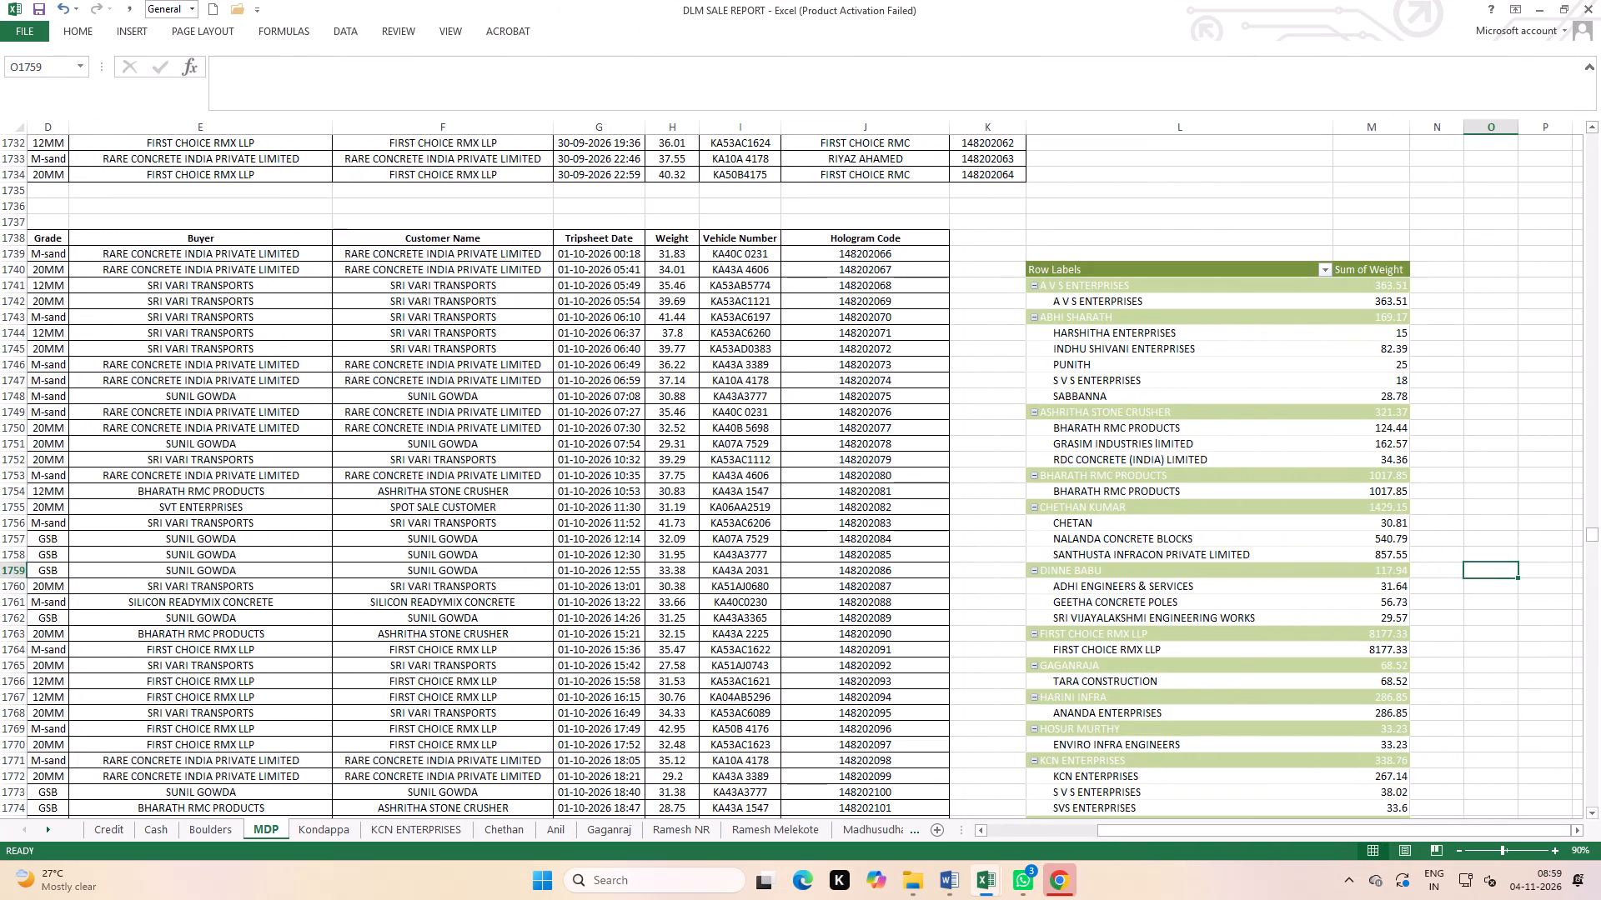
# Save the DLM SALE REPORT workbook.
pyautogui.tripleClick(37, 7)
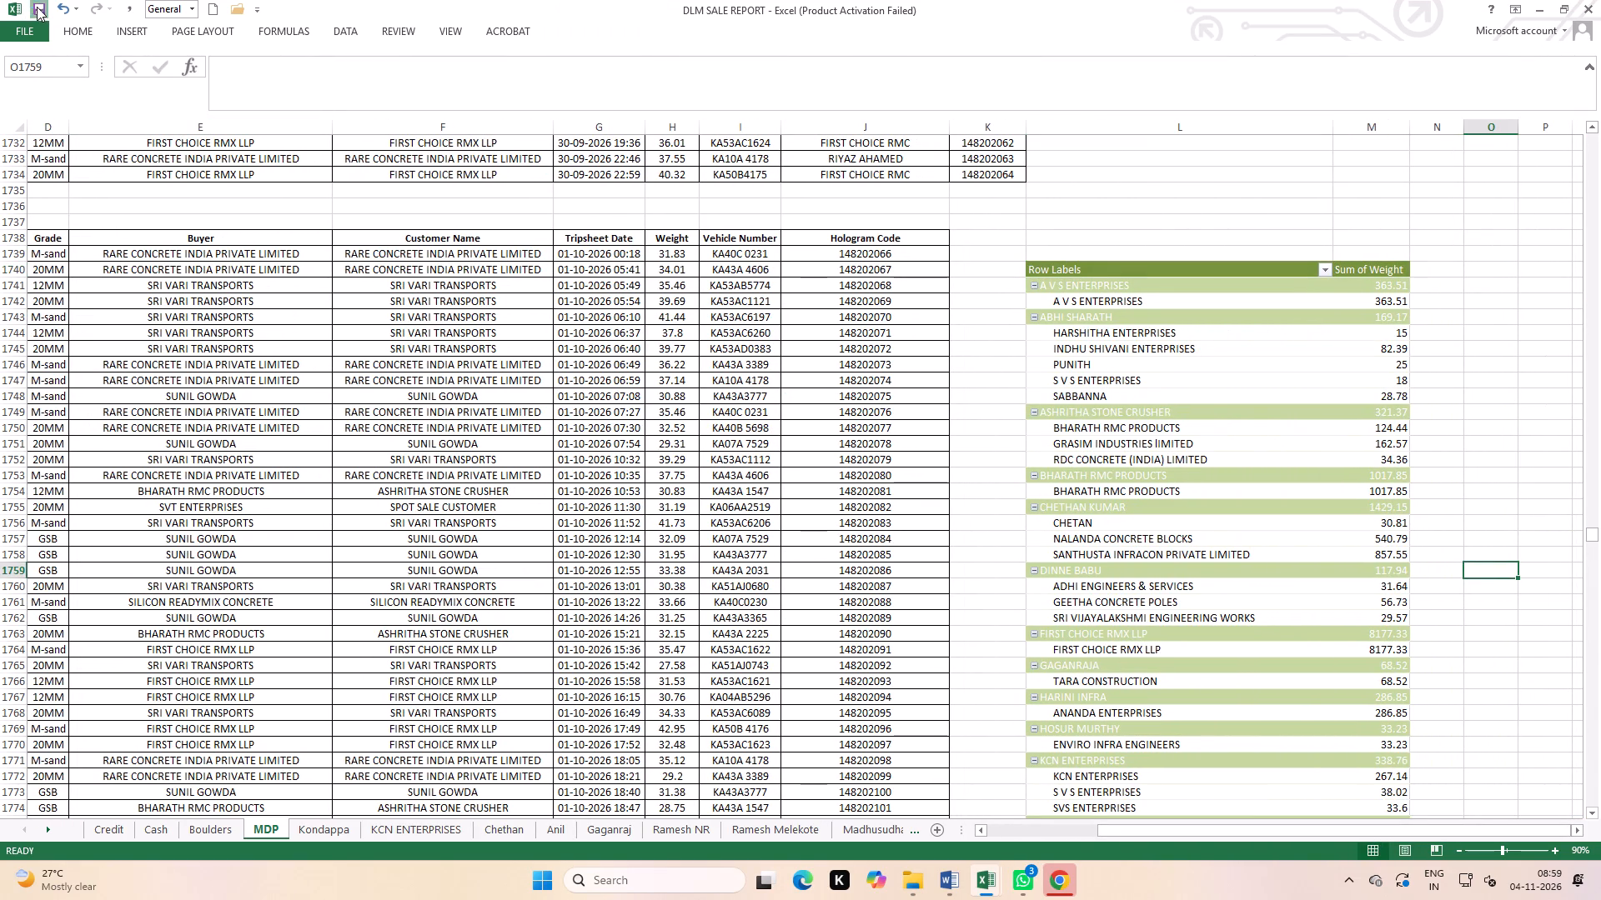
pyautogui.click(37, 7)
# Format the A V S ENTERPRISES customer subtotal row in the PivotTable with light green fill and red font.
pyautogui.click(1053, 287)
pyautogui.click(68, 23)
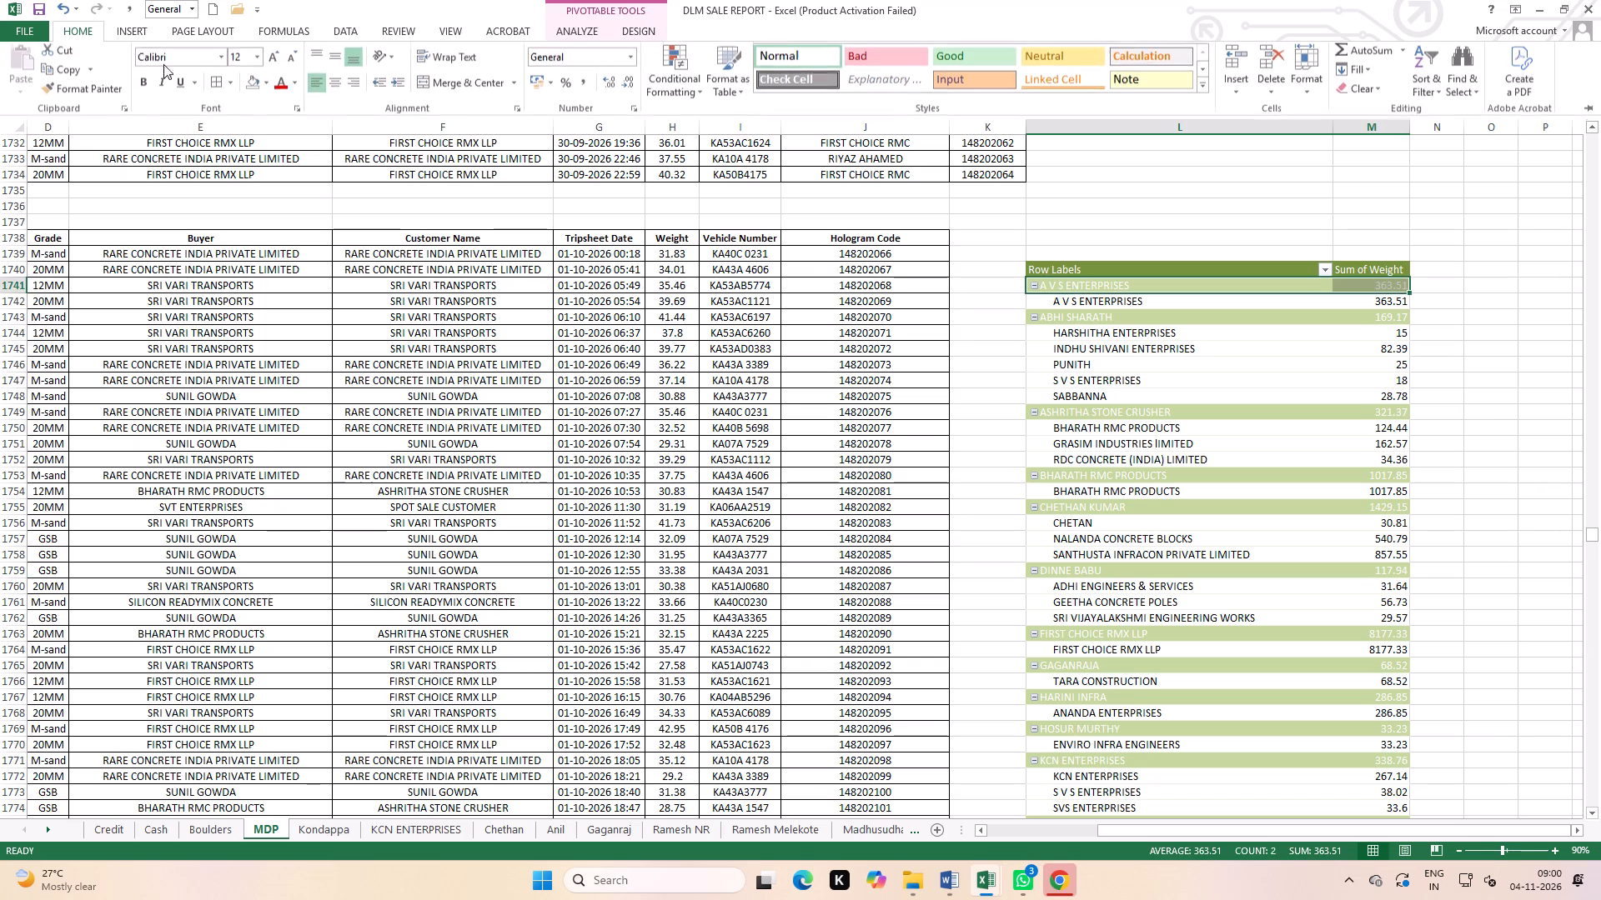
pyautogui.click(262, 87)
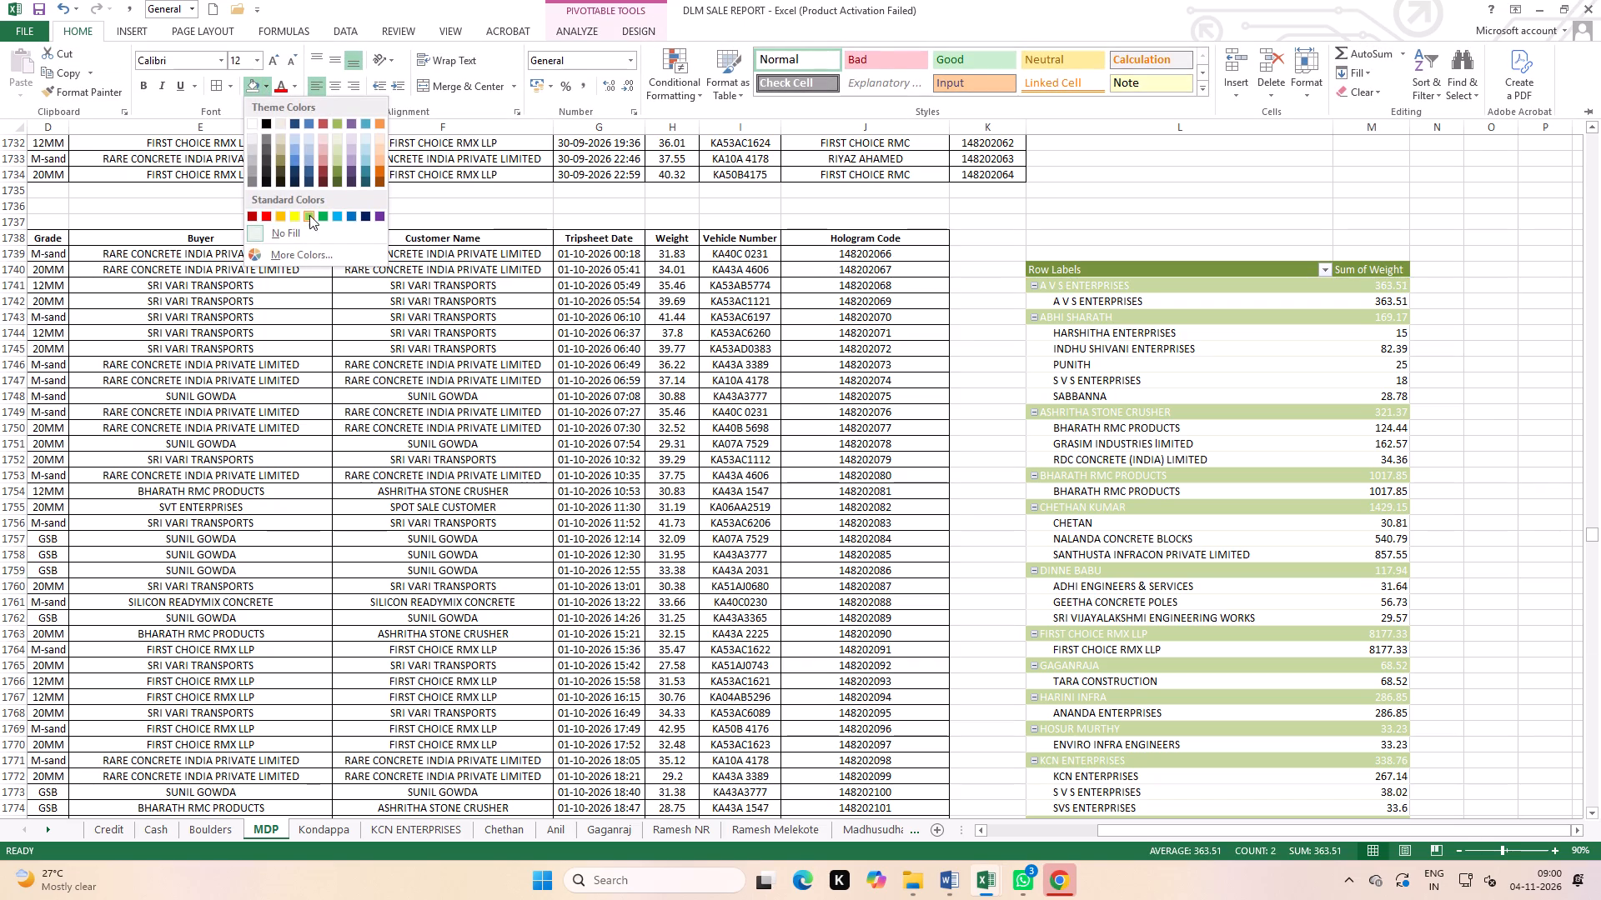
pyautogui.click(309, 215)
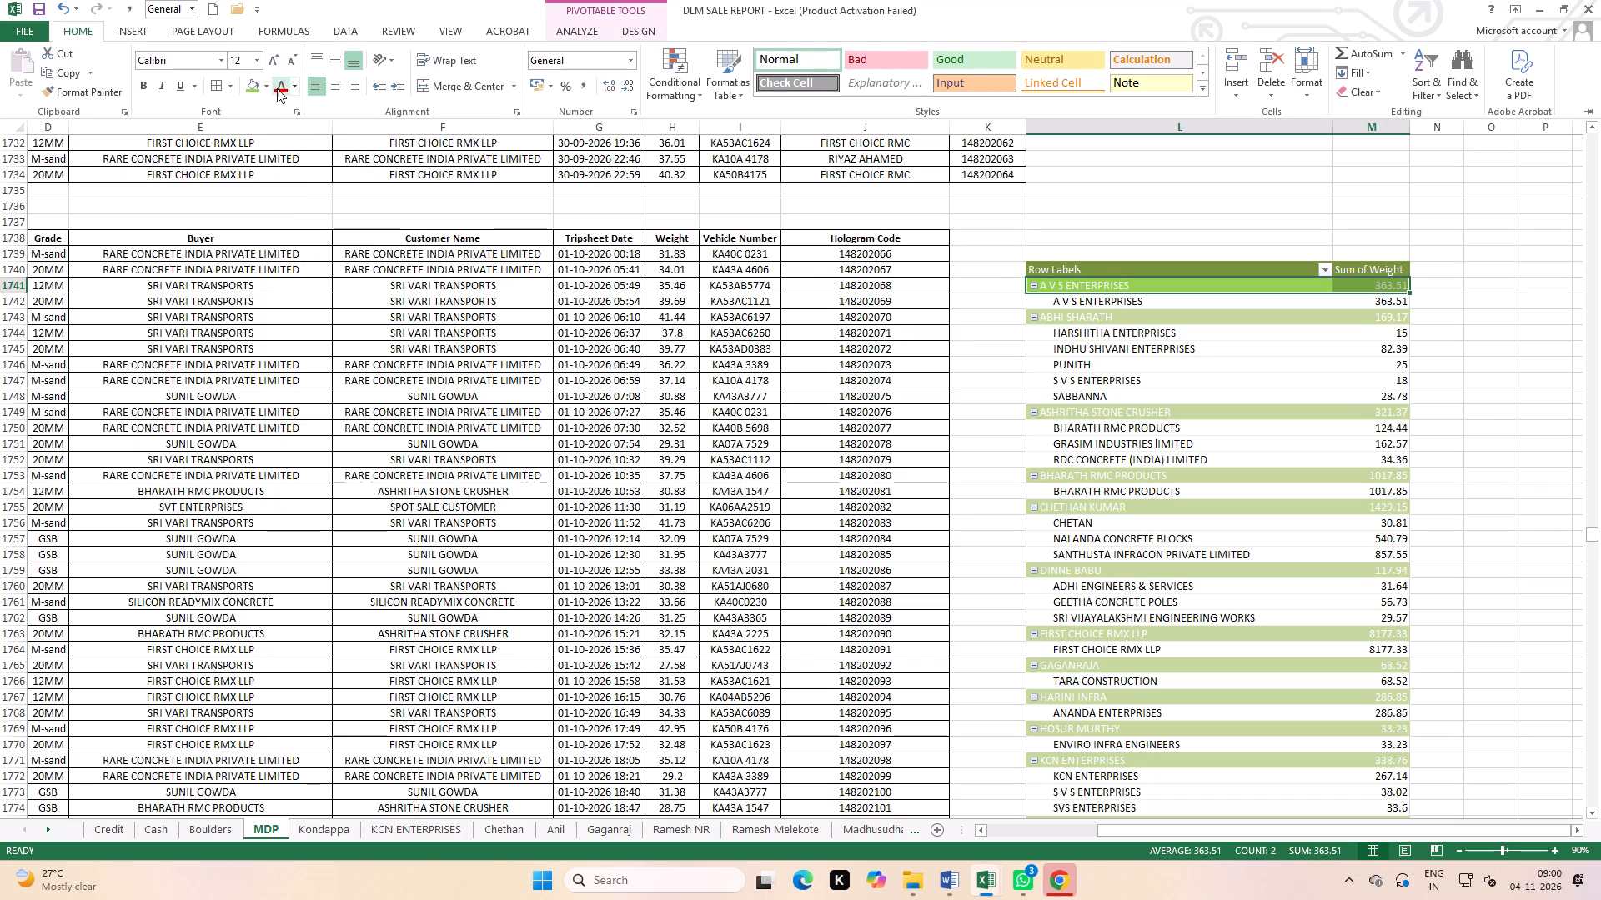
pyautogui.click(277, 88)
pyautogui.click(1193, 397)
pyautogui.click(1216, 396)
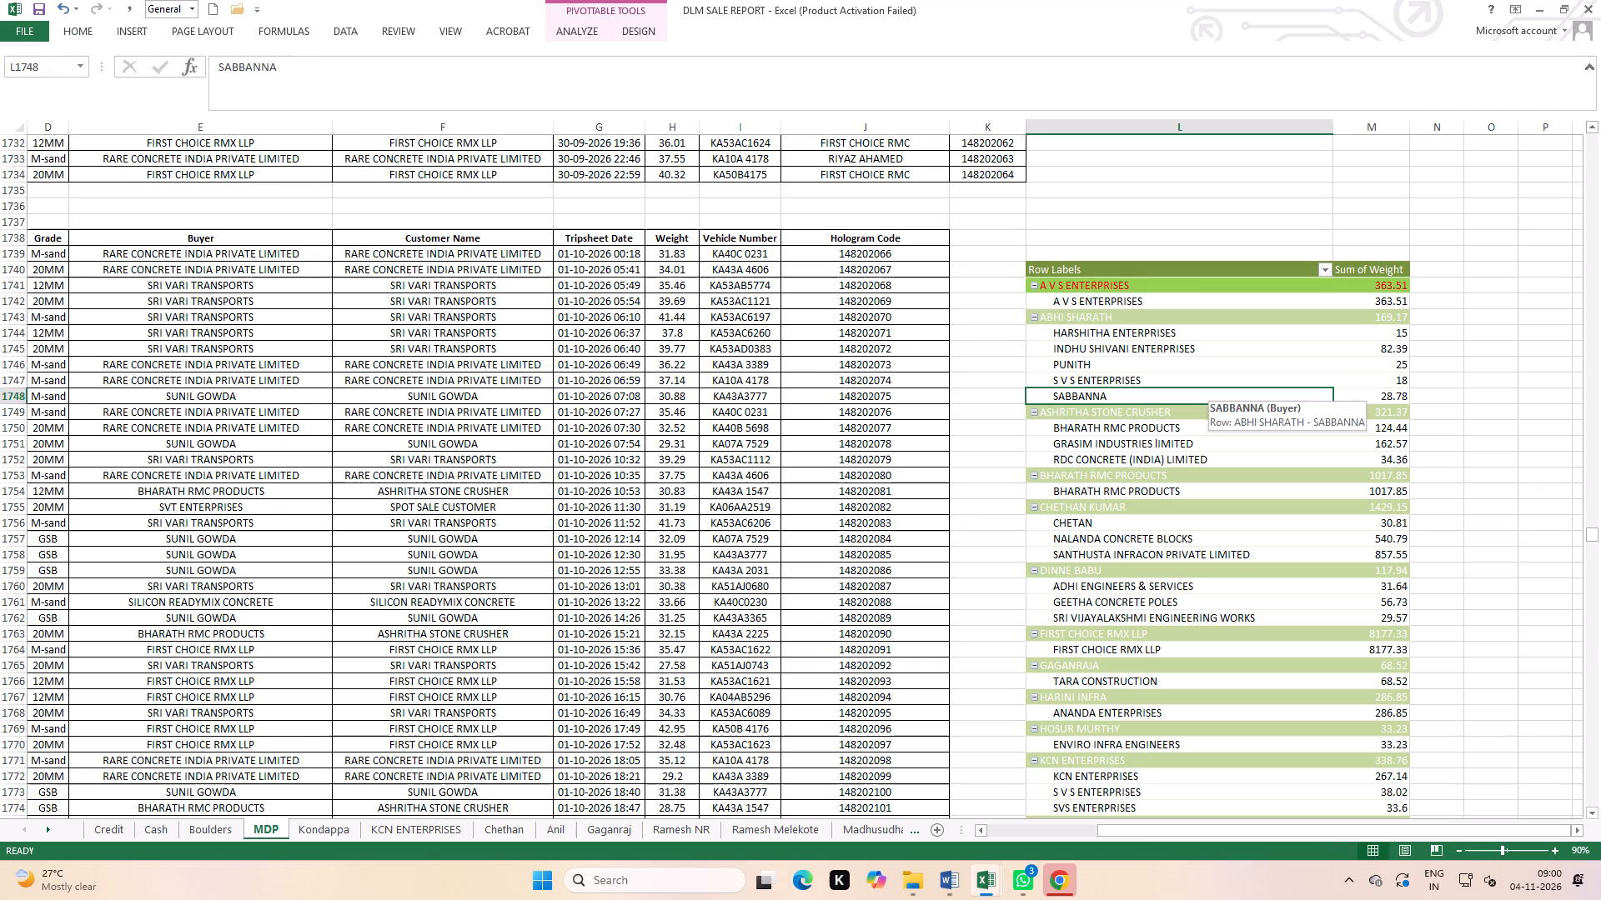
# Apply the same light green fill and red font to the ASHRITHA STONE CRUSHER subtotal row.
pyautogui.click(1041, 412)
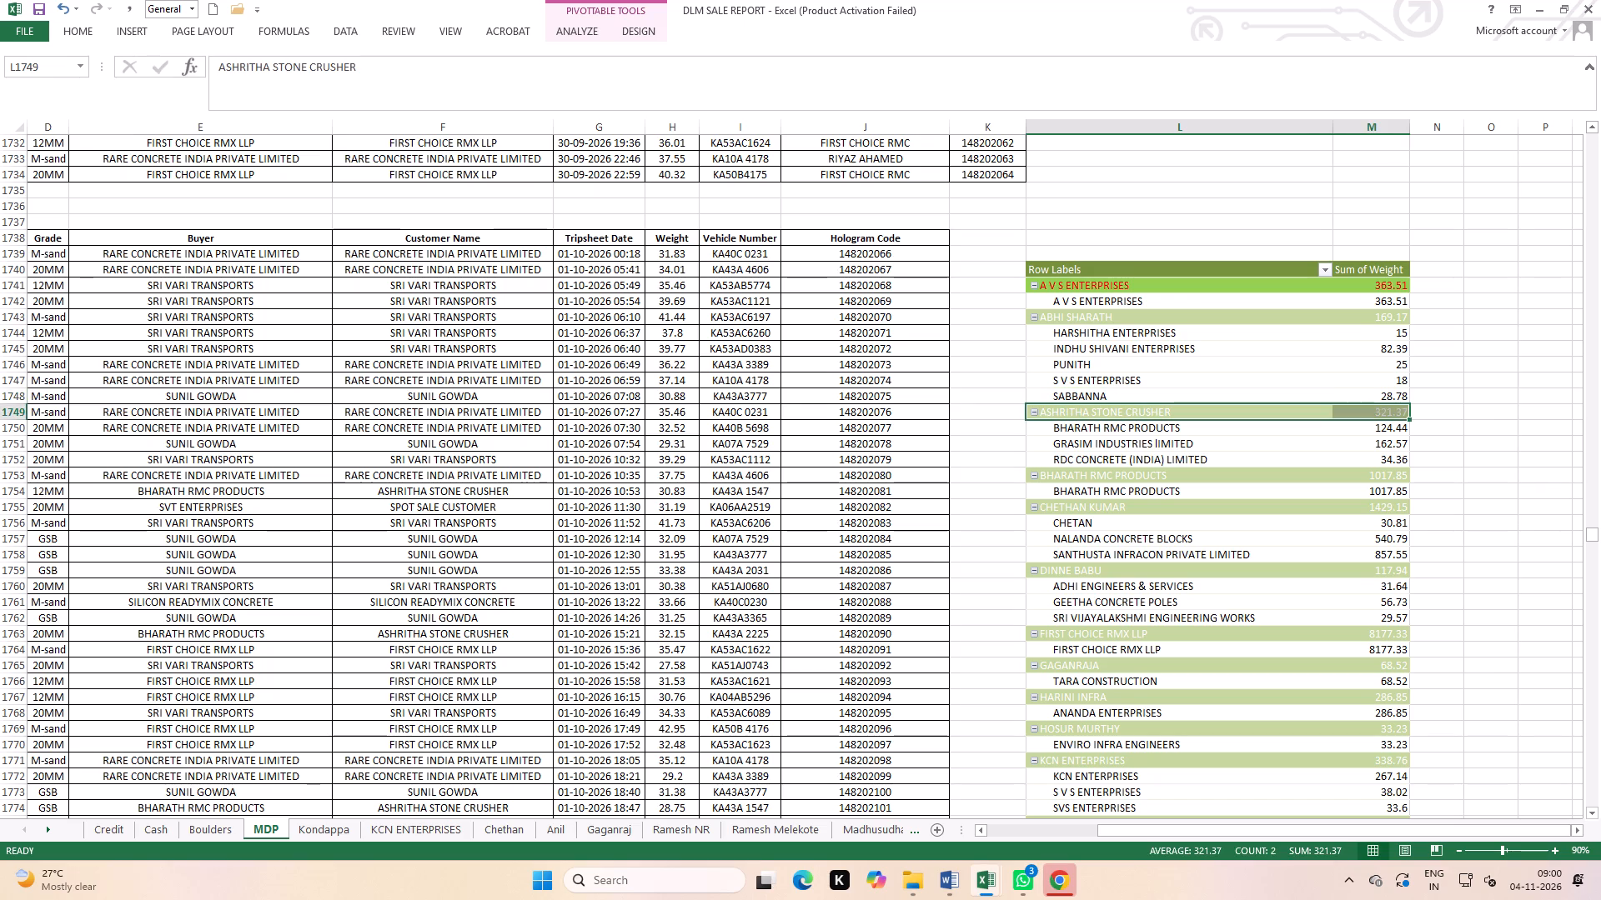
pyautogui.click(81, 31)
pyautogui.click(252, 88)
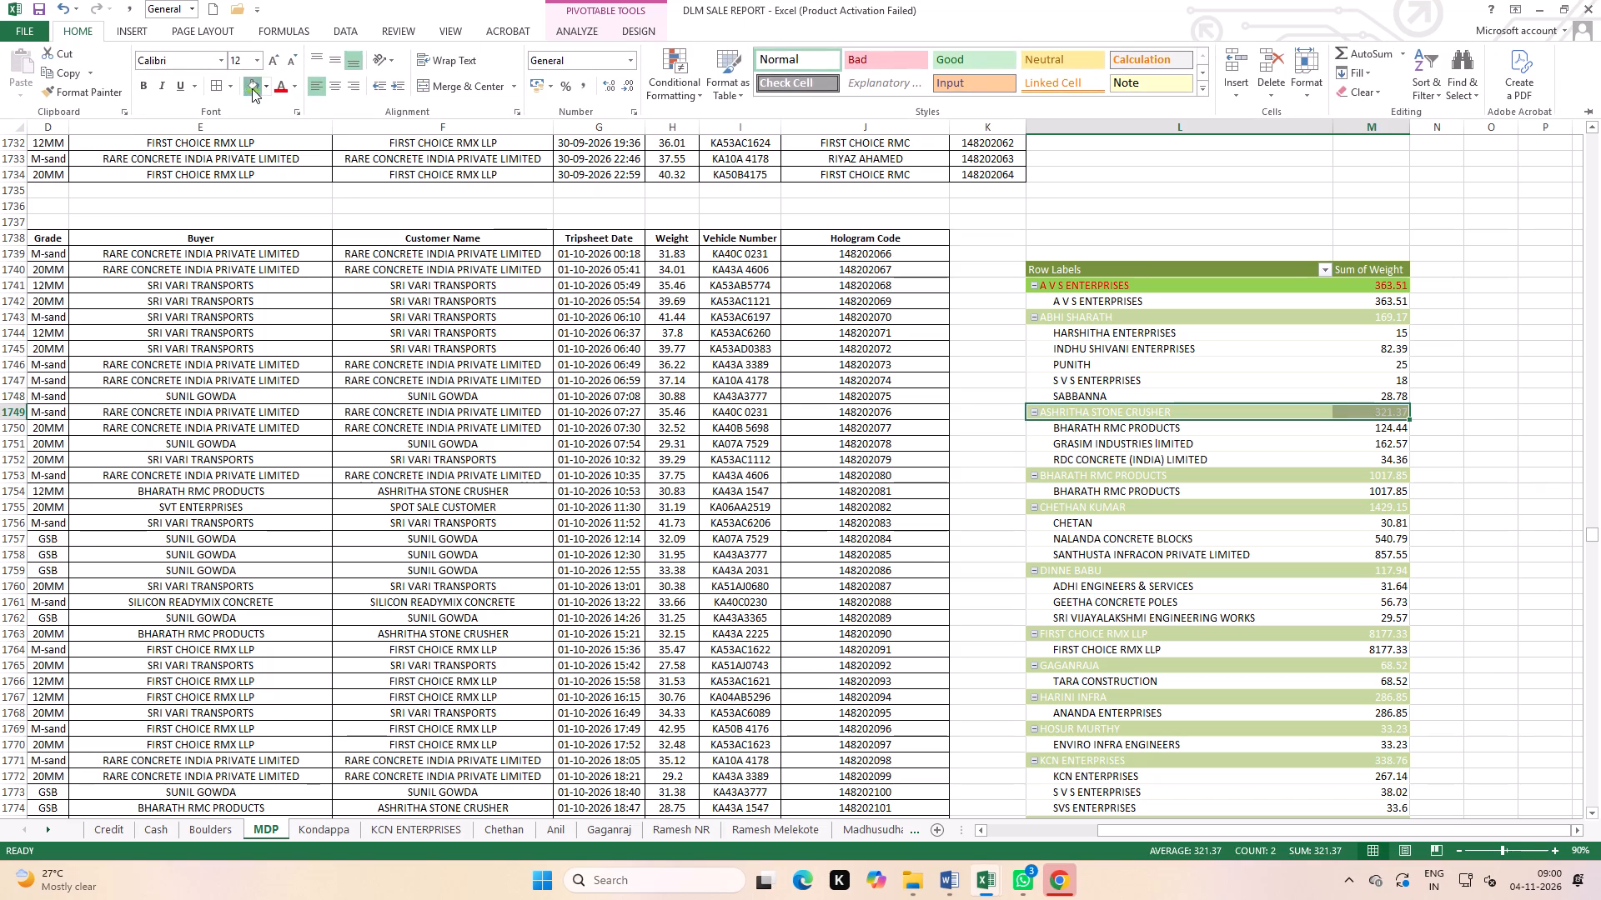
pyautogui.click(278, 88)
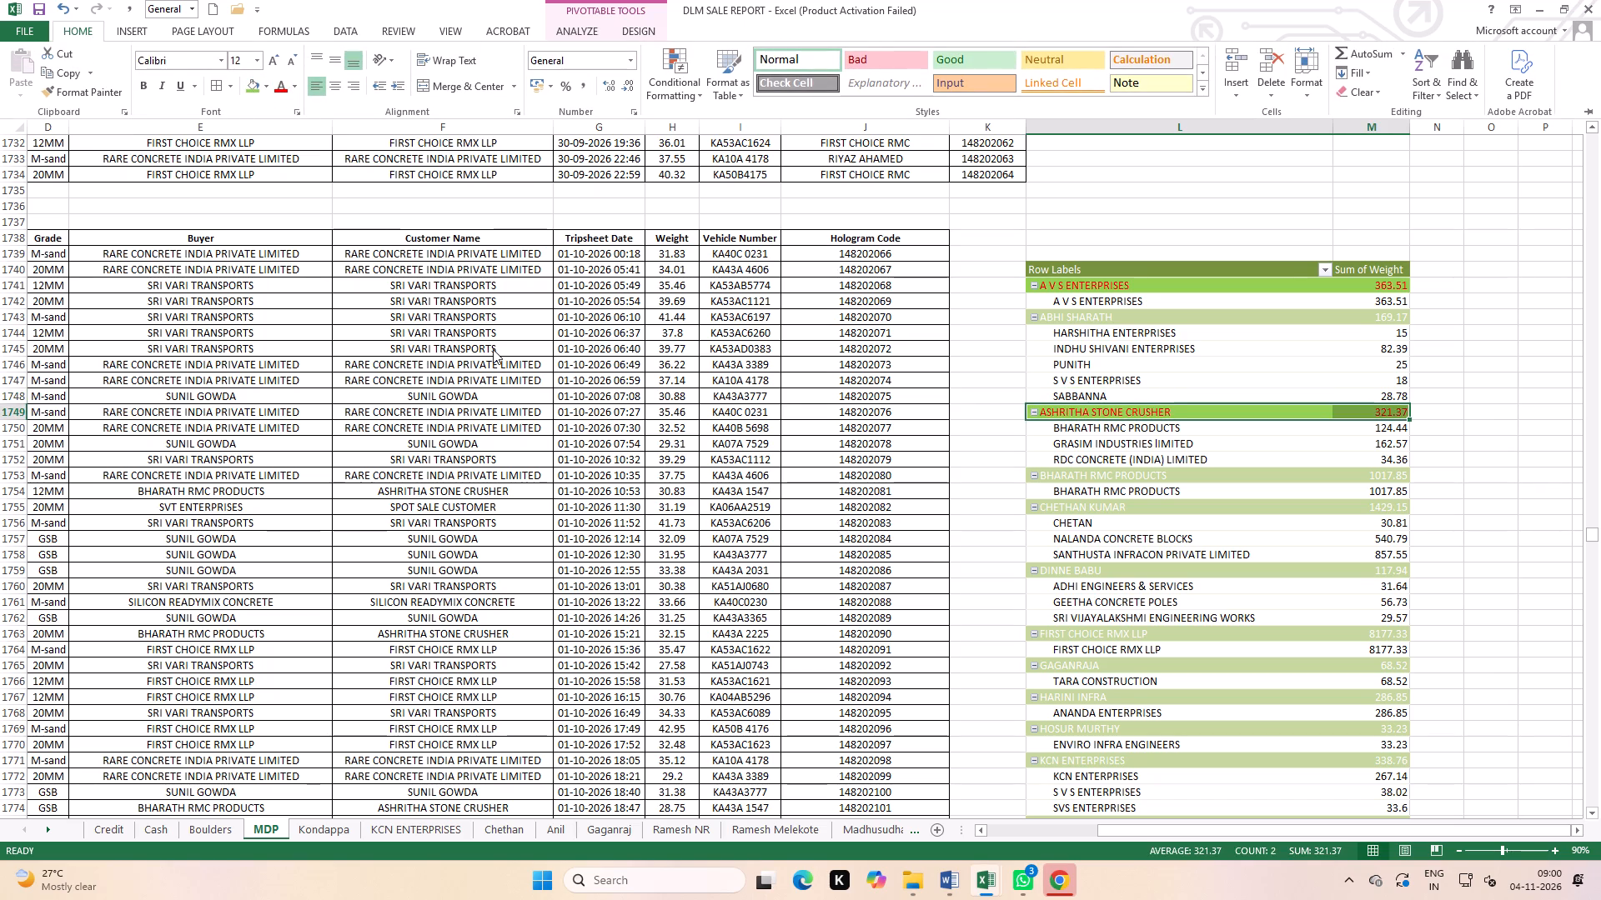
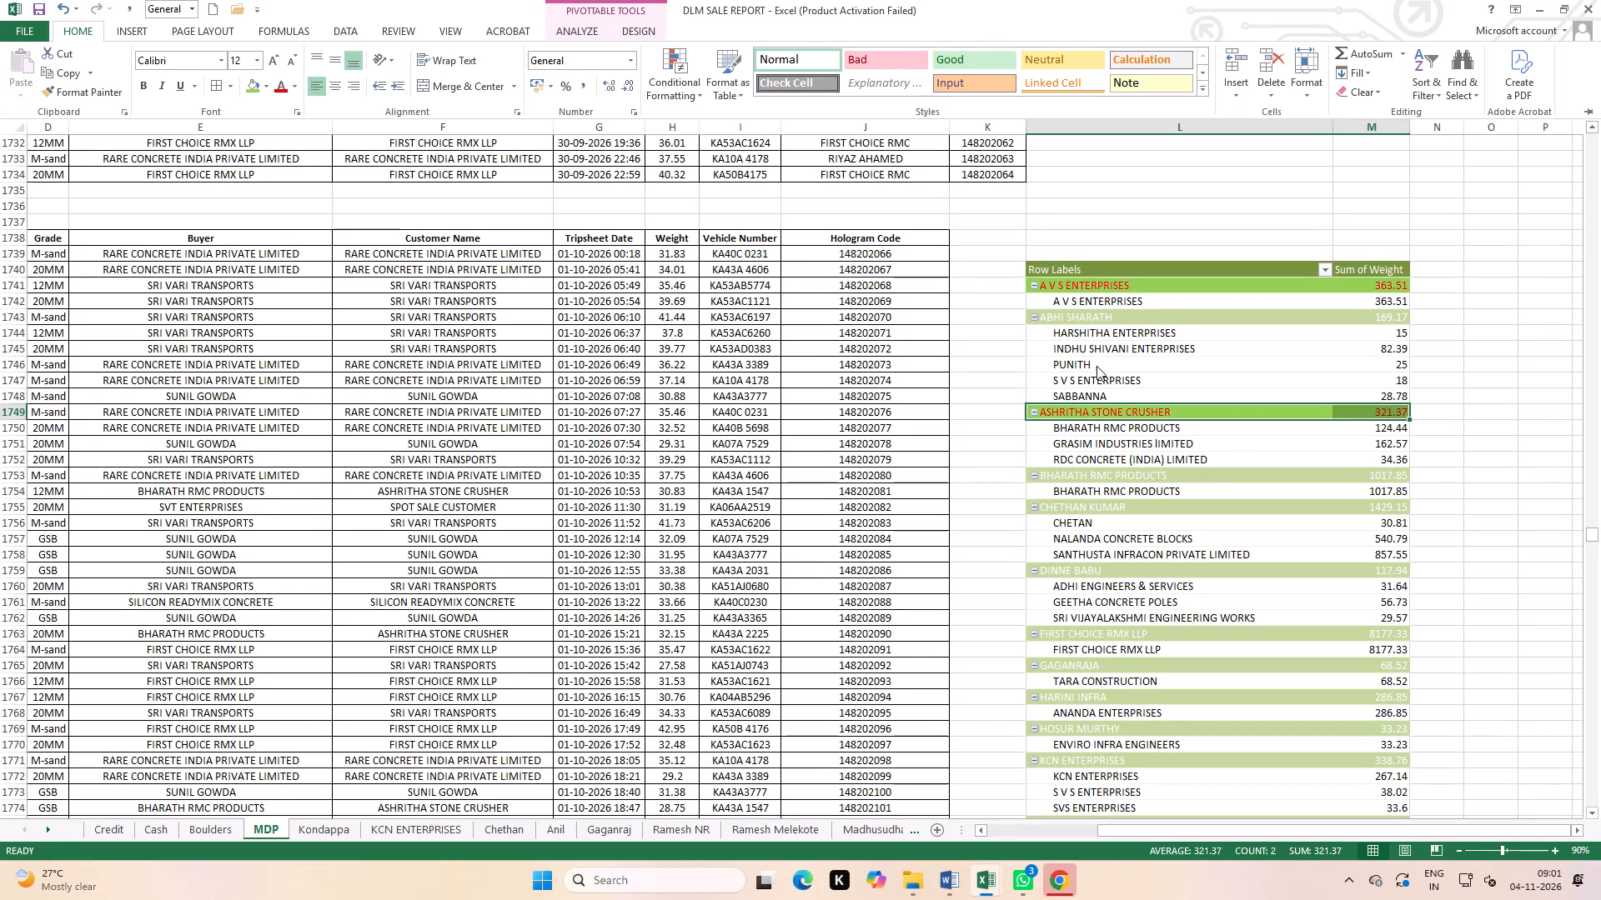
# Apply light green fill and red font to the customer subtotal row 1743, directly below the A V S ENTERPRISES group.
pyautogui.click(1064, 310)
pyautogui.click(1089, 386)
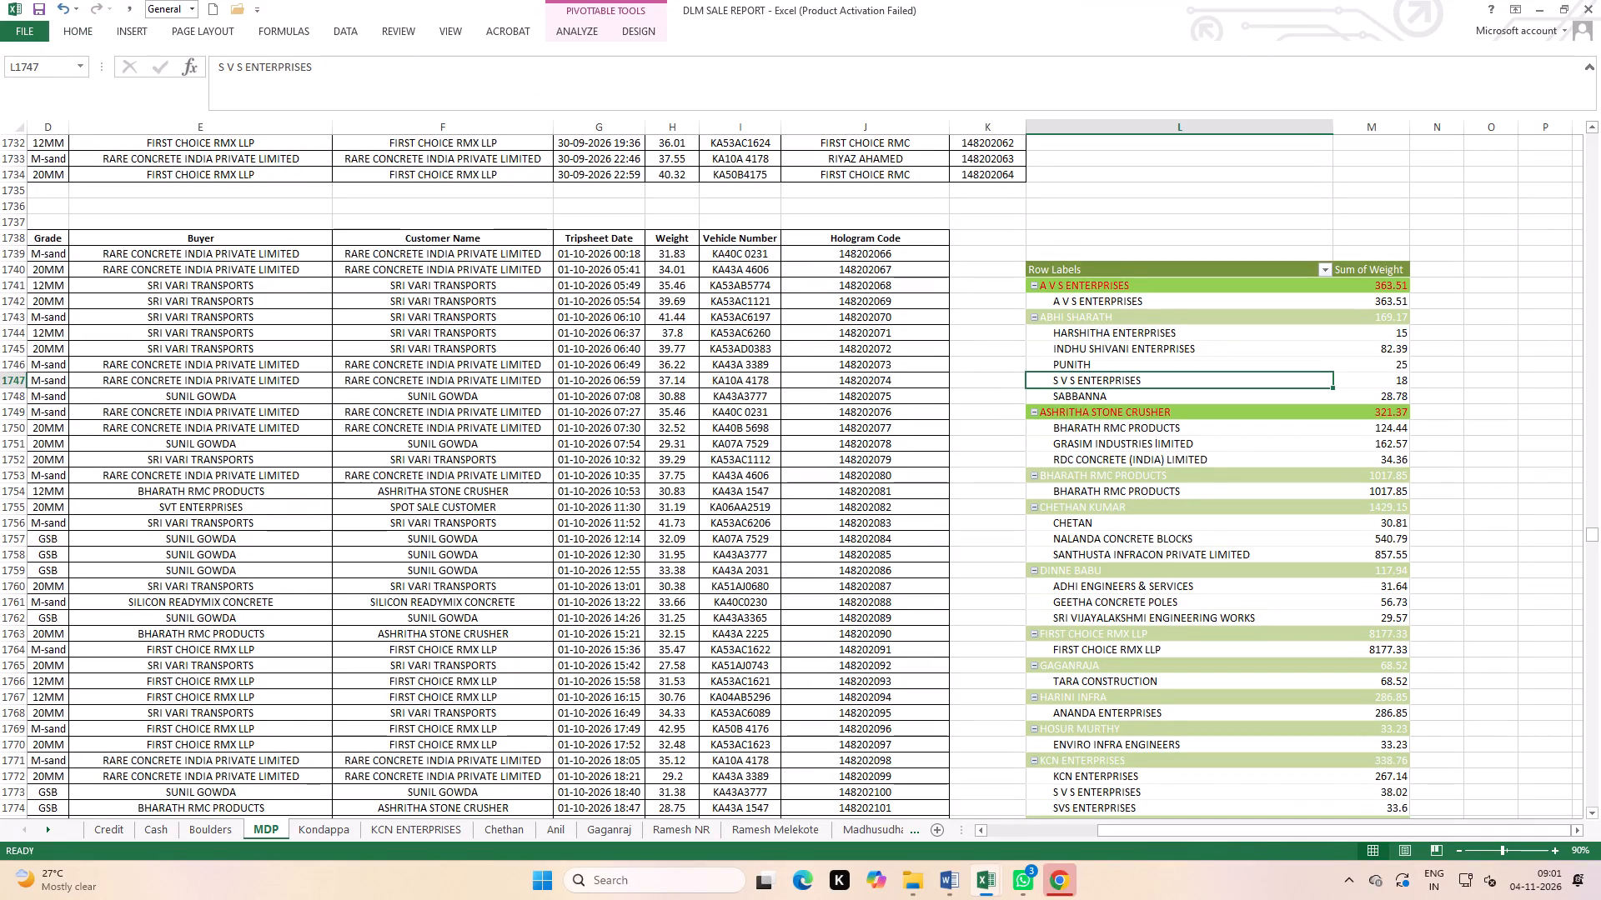
pyautogui.click(1041, 319)
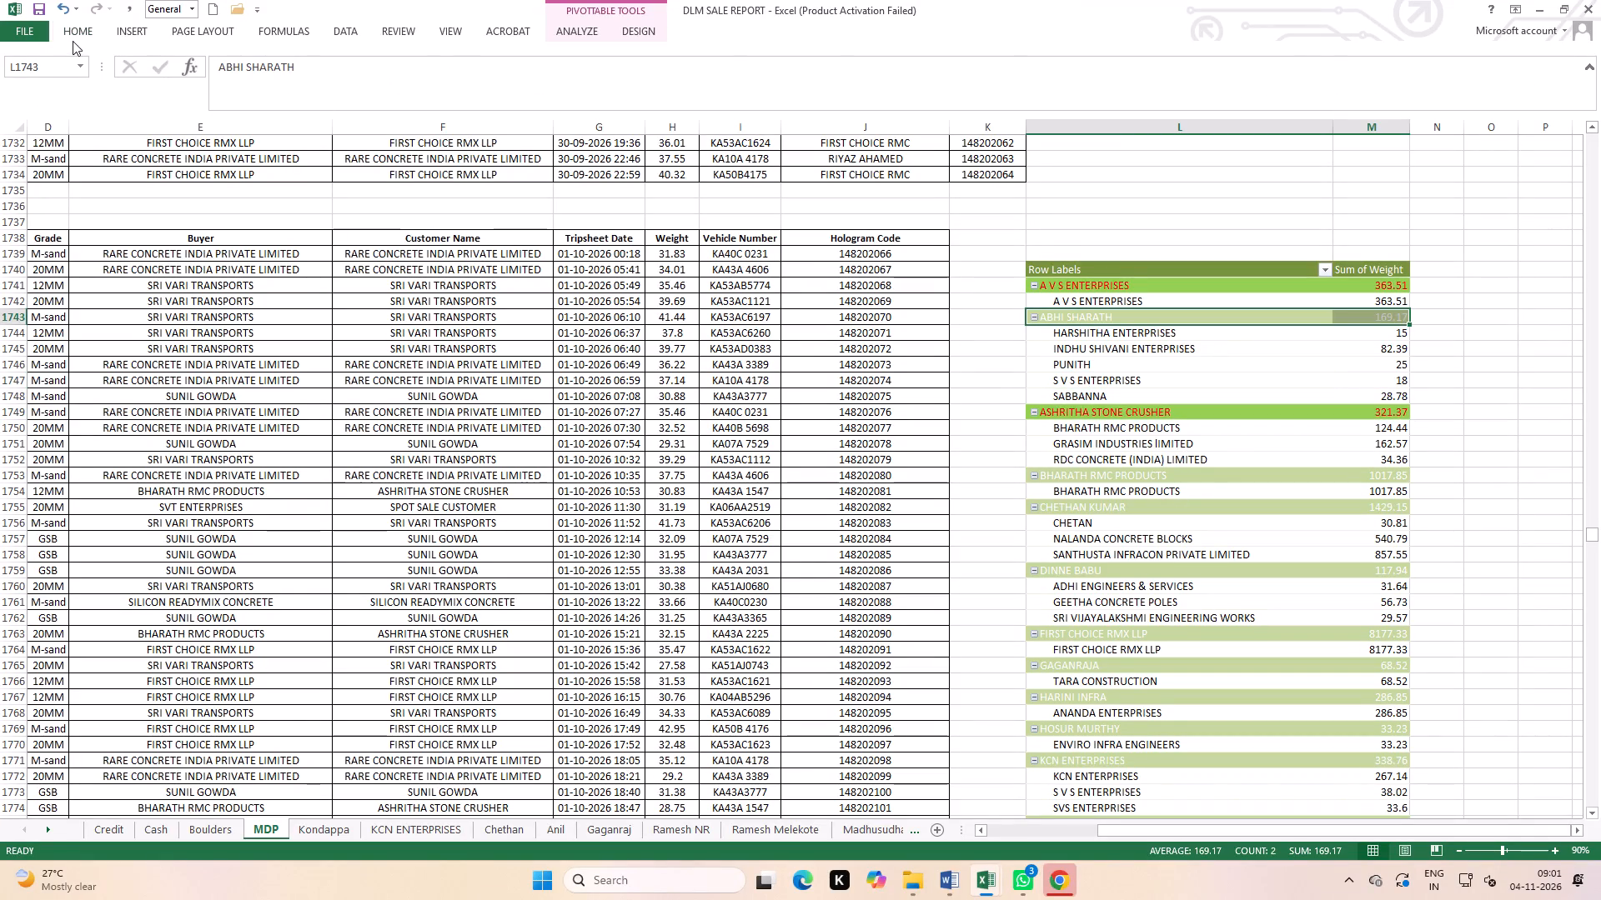
pyautogui.click(73, 41)
pyautogui.click(252, 90)
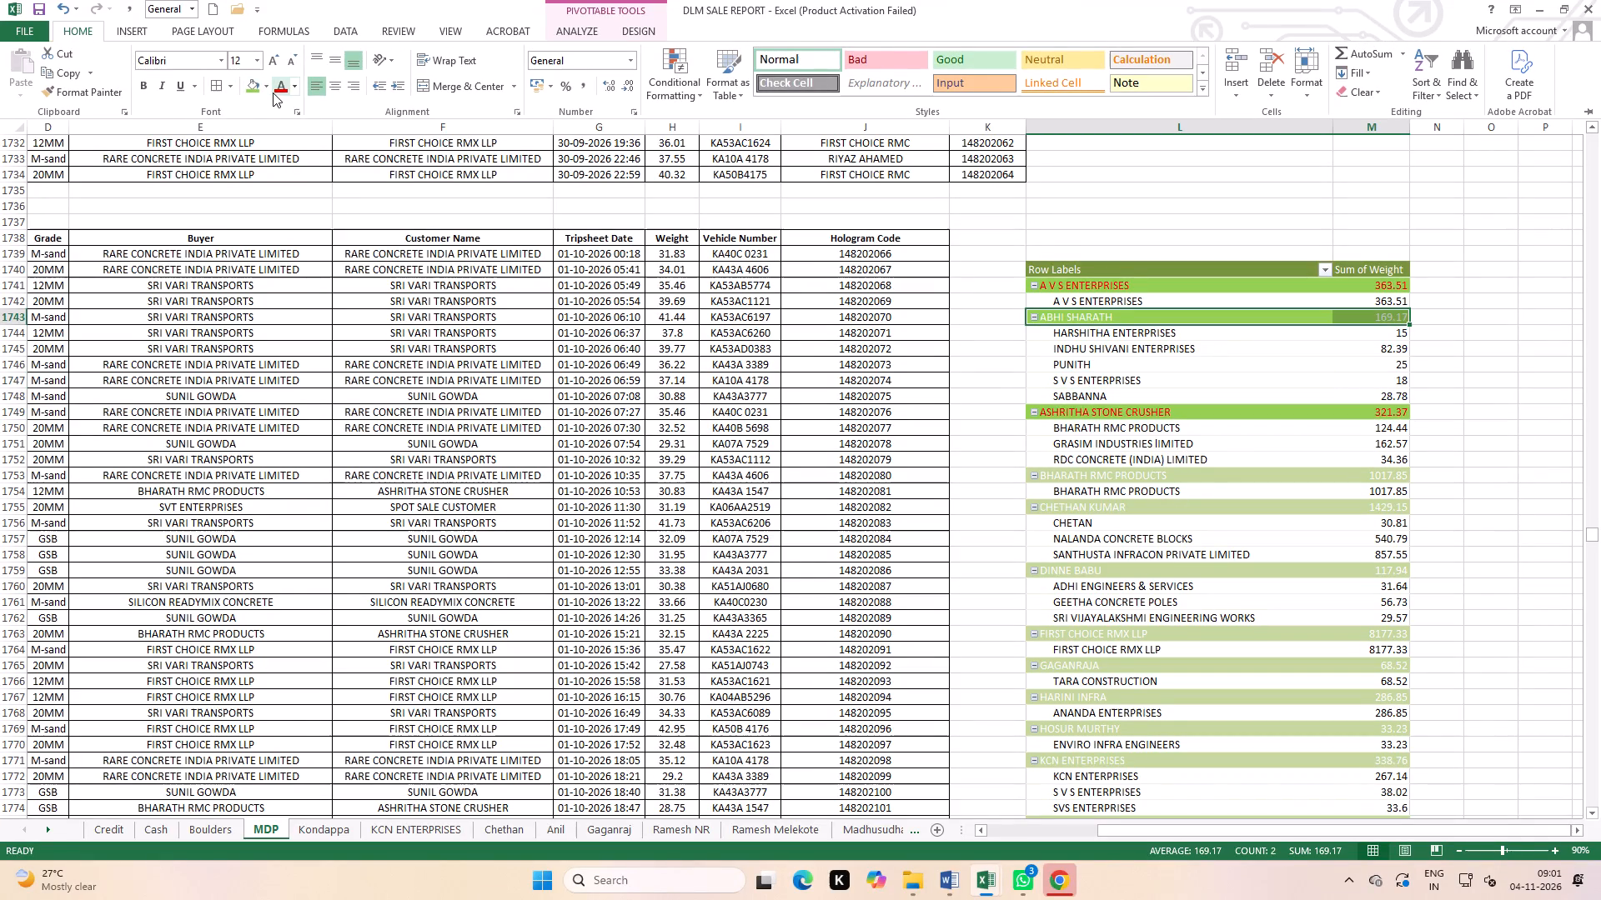
pyautogui.click(273, 92)
# Apply light green fill and red font to the BHARATH RMC PRODUCTS customer subtotal row in the PivotTable.
pyautogui.click(1063, 474)
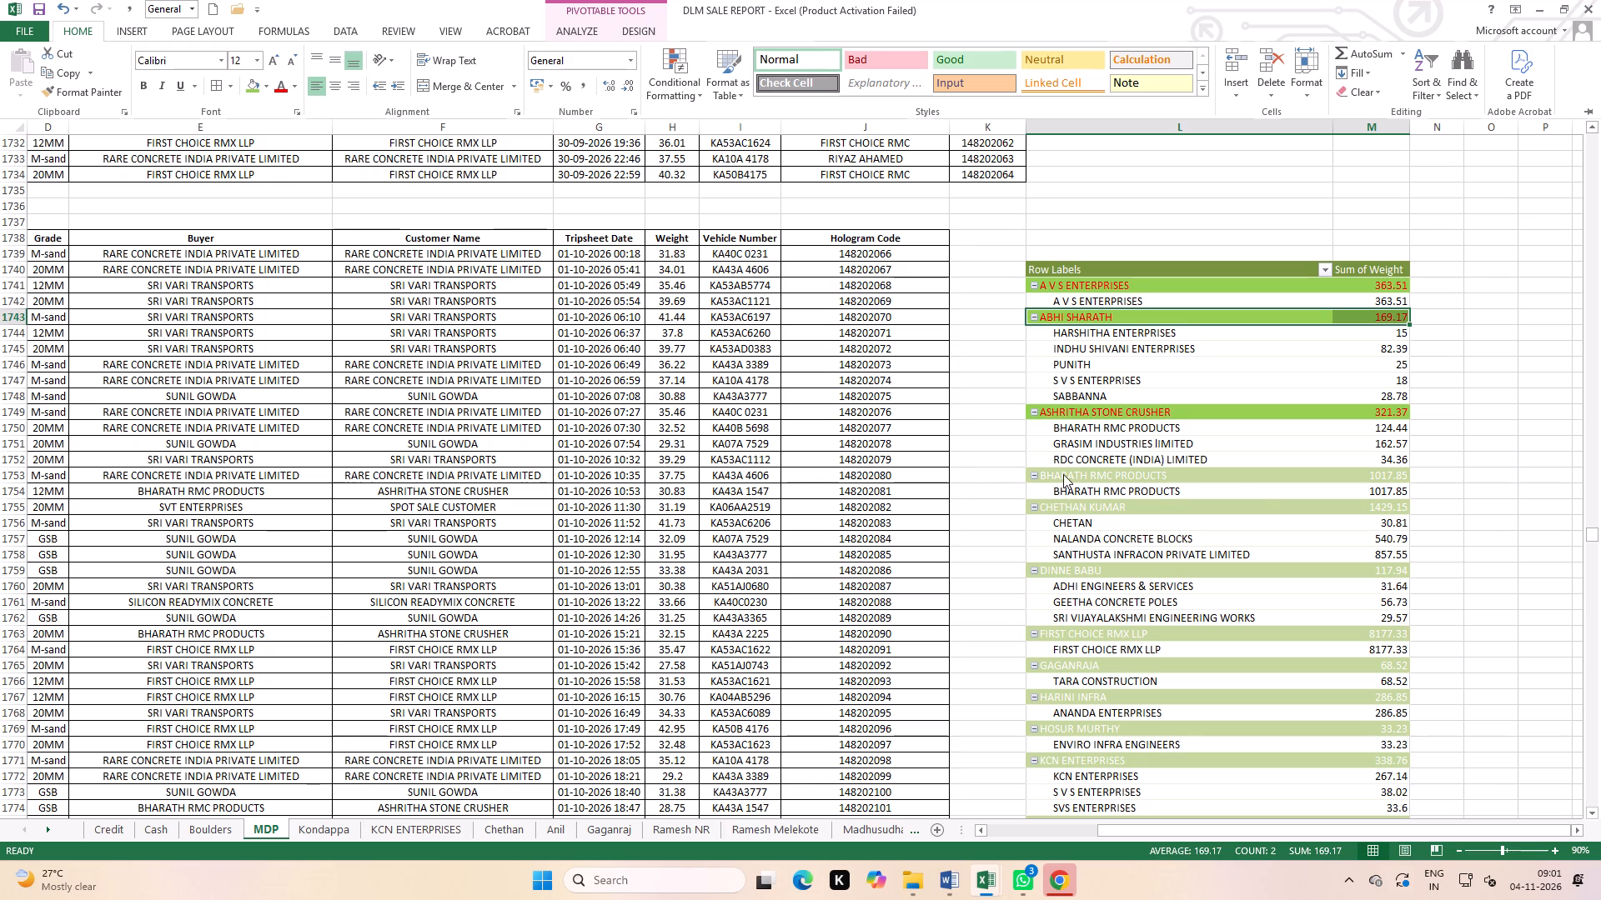
pyautogui.click(1064, 473)
pyautogui.click(1176, 529)
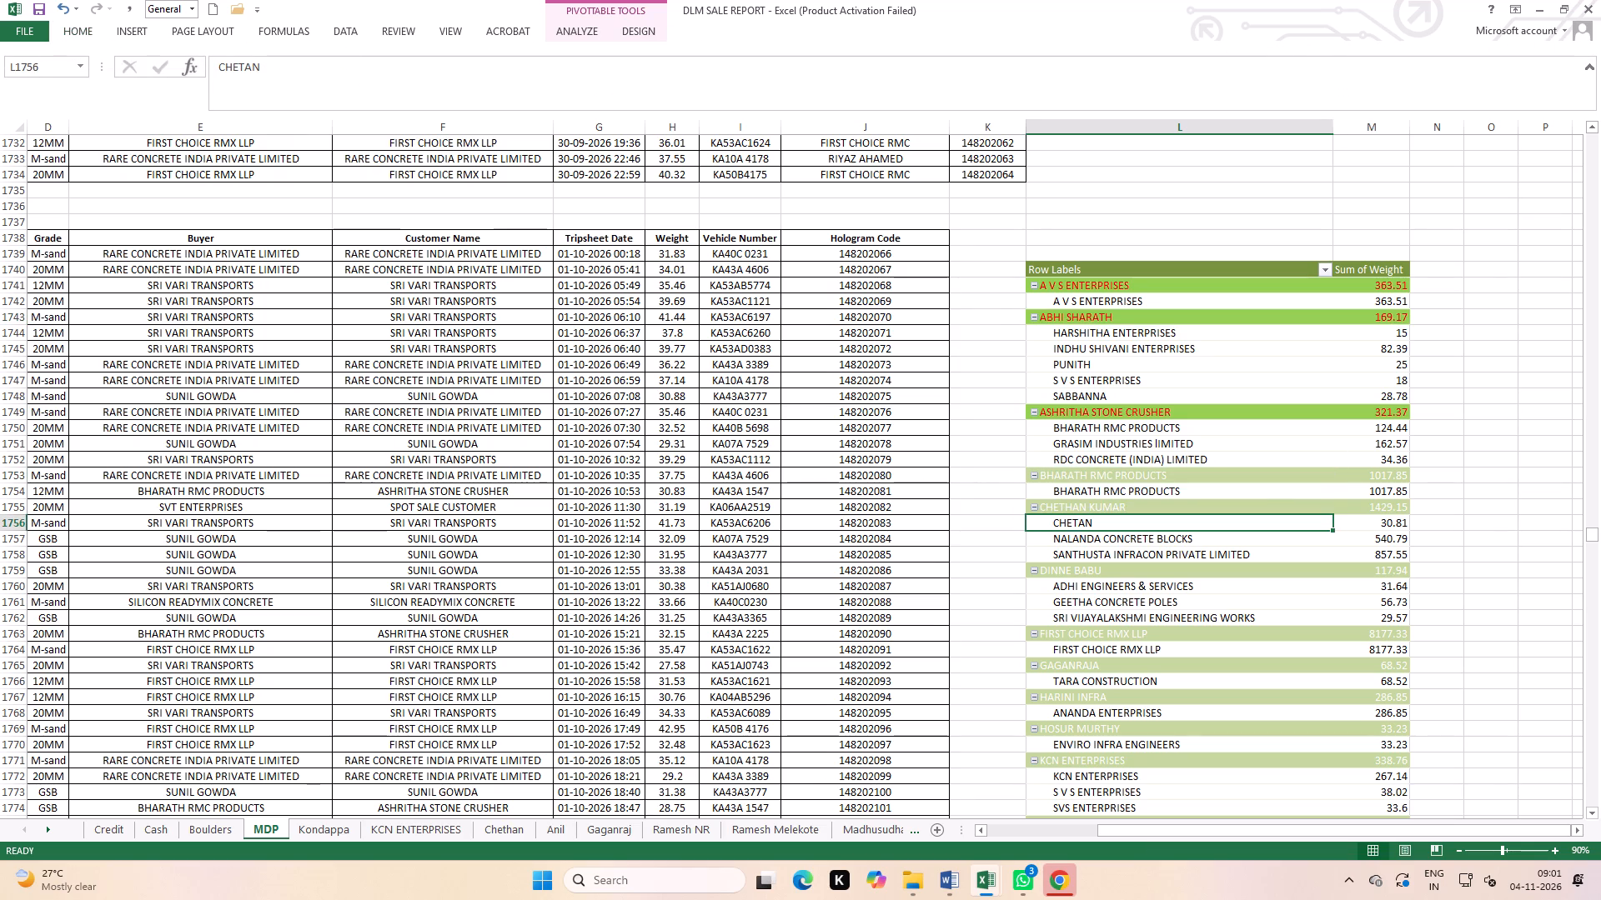
pyautogui.click(1041, 480)
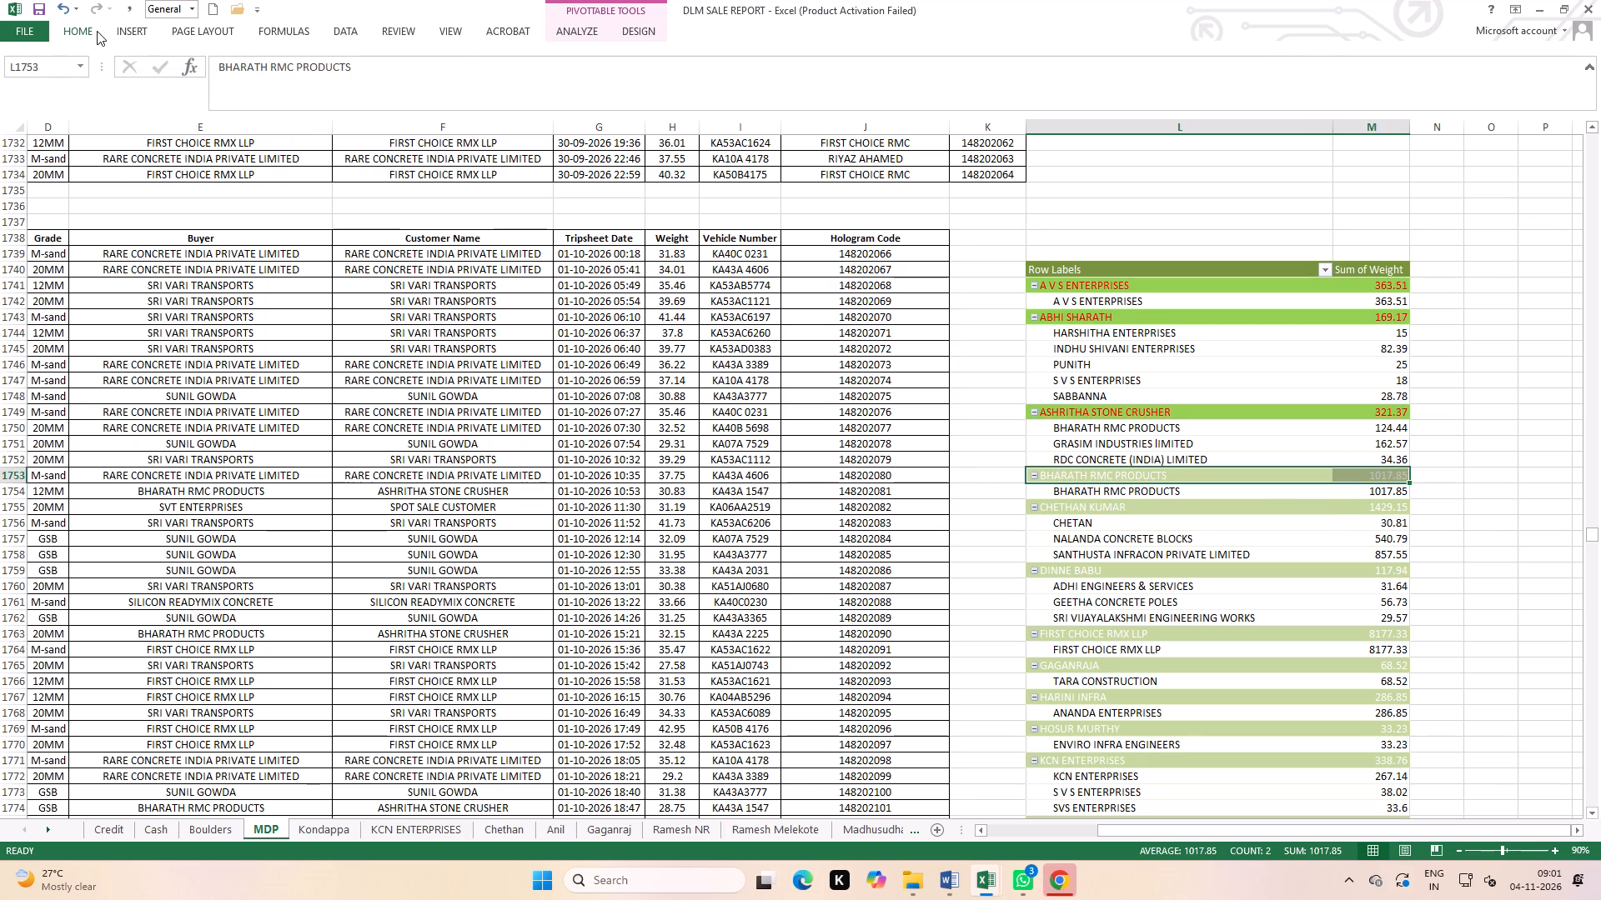
pyautogui.click(96, 31)
pyautogui.click(257, 93)
pyautogui.click(291, 89)
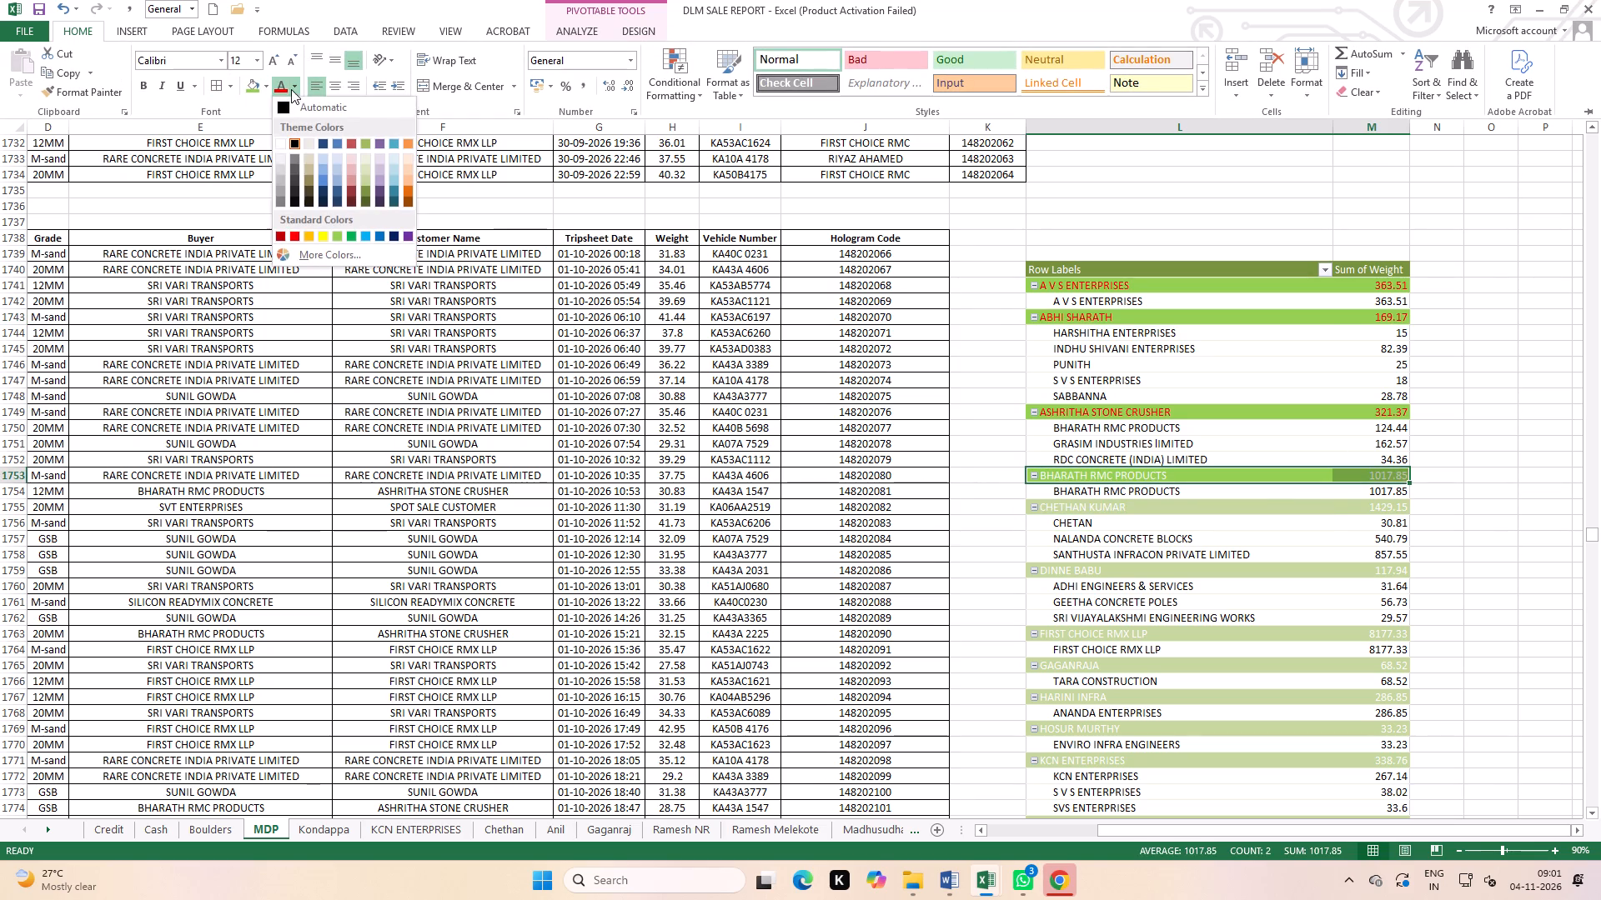
pyautogui.click(286, 87)
# Apply light green fill and red font to the customer subtotal row 1755, directly below the BHARATH RMC PRODUCTS group.
pyautogui.scroll(-2, 1097, 529)
pyautogui.click(1207, 544)
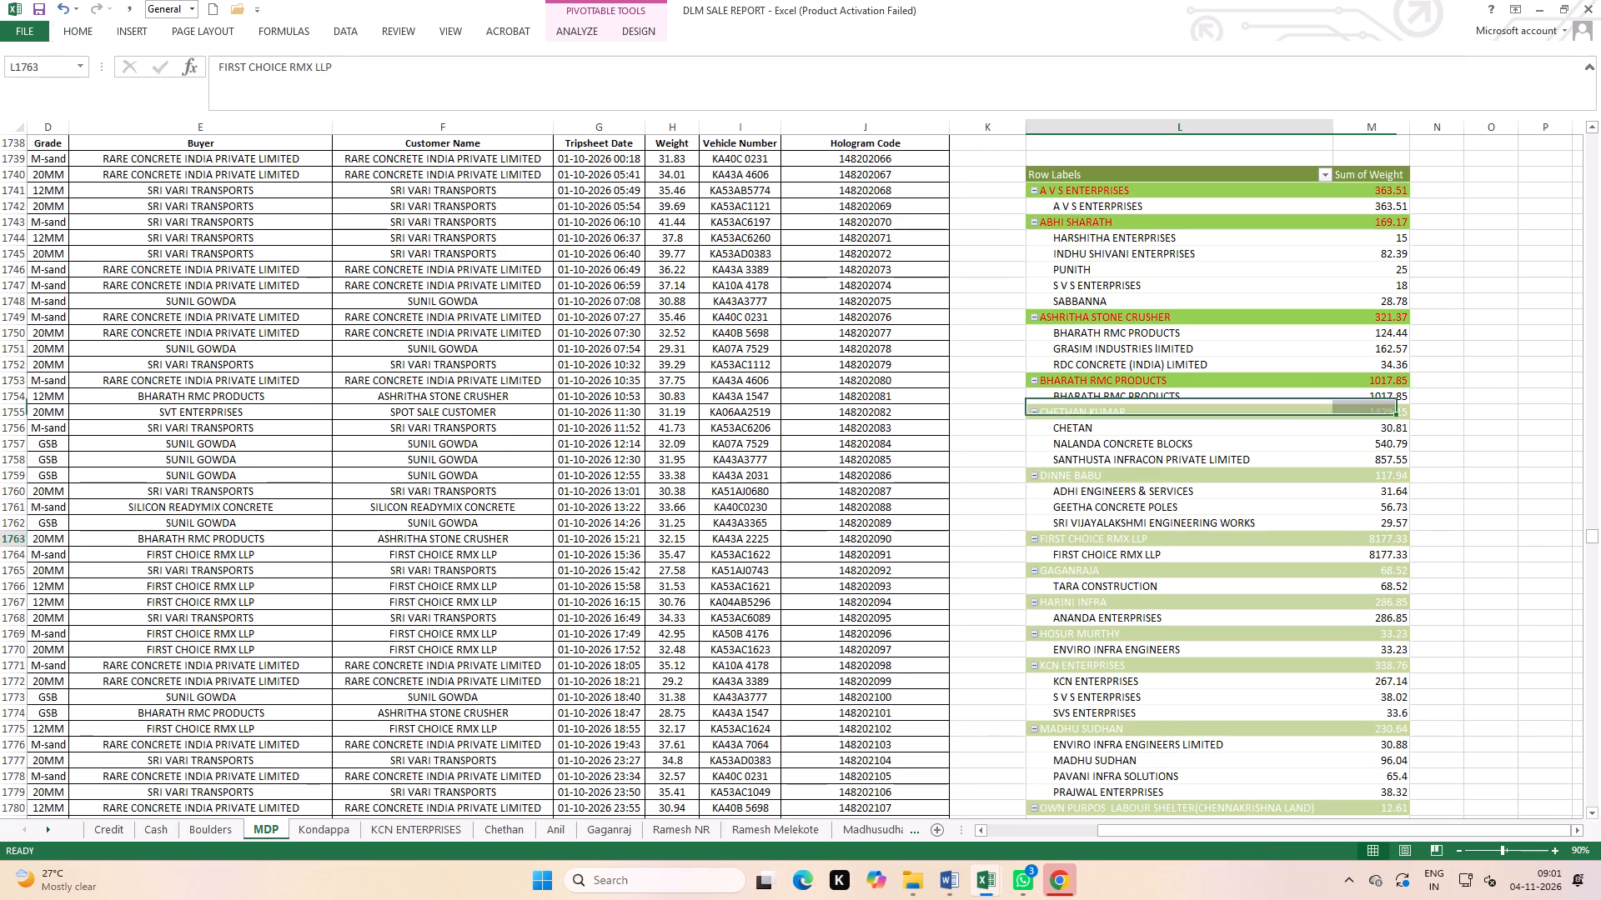
pyautogui.click(1048, 412)
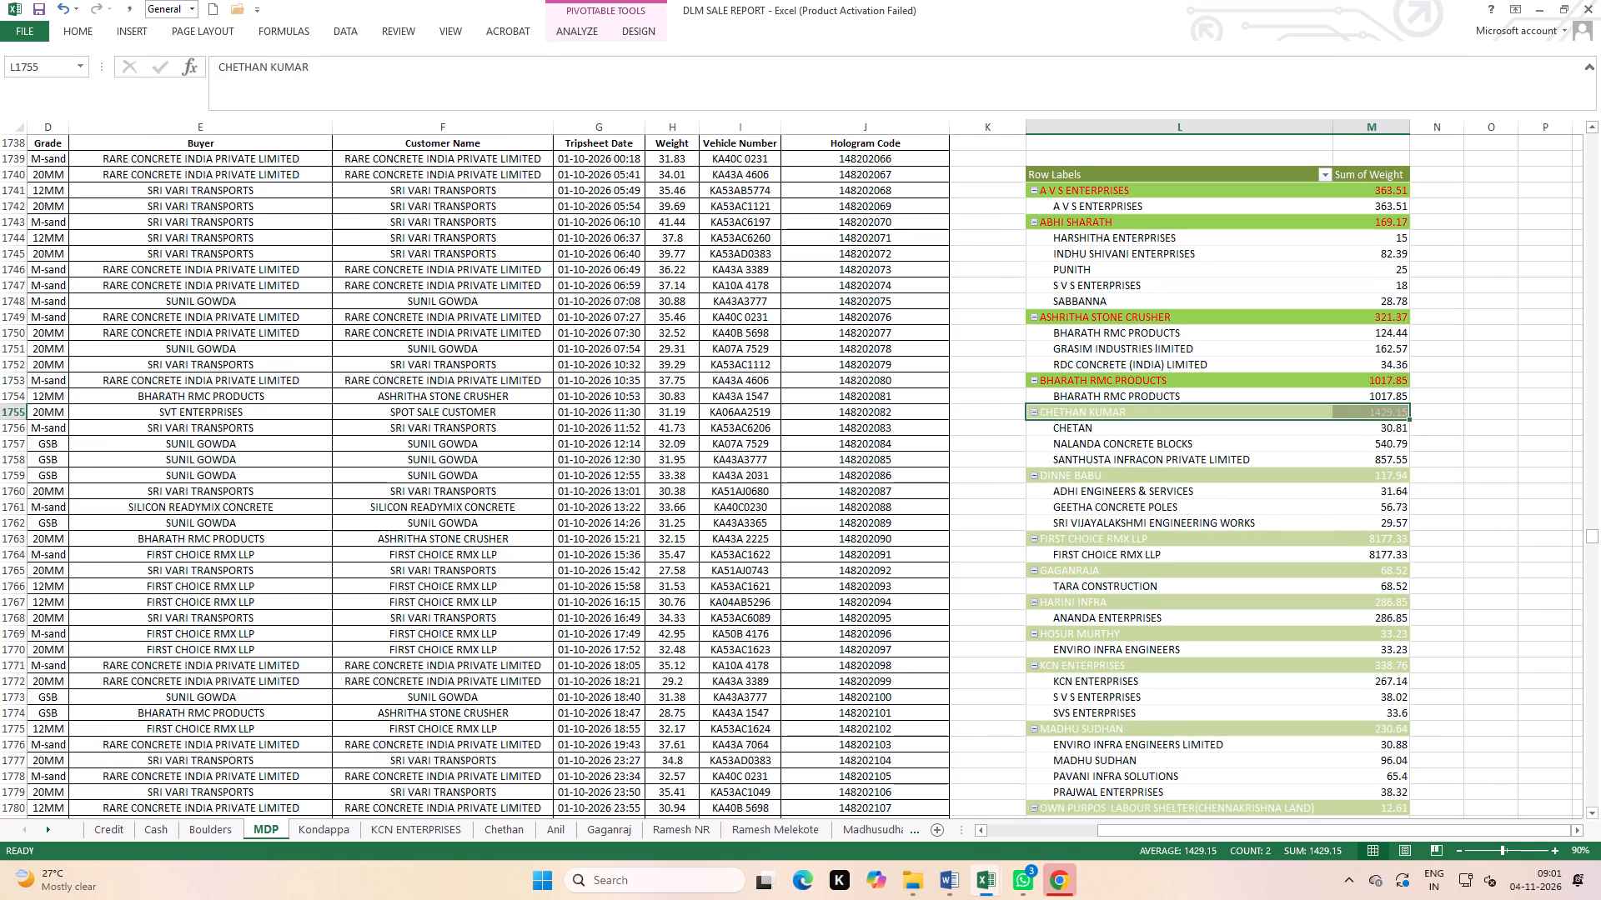
pyautogui.click(72, 22)
pyautogui.click(258, 92)
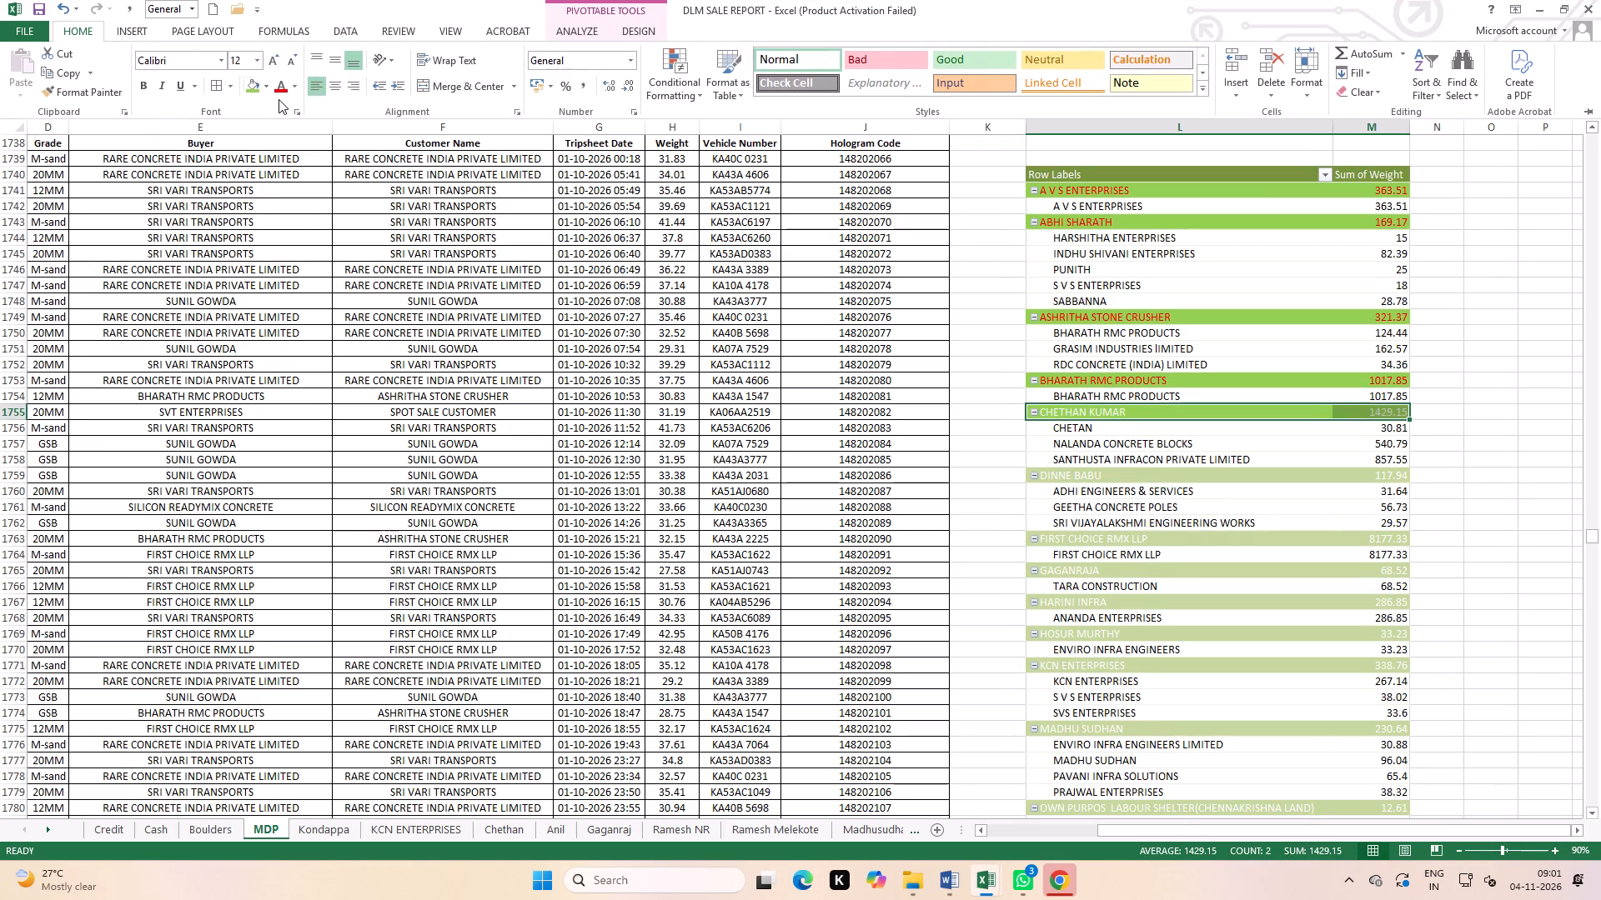
pyautogui.click(283, 89)
# Apply light green fill and red font to the customer subtotal row 1759, directly above buyer ADHI ENGINEERS & SERVICES.
pyautogui.scroll(-4, 1161, 495)
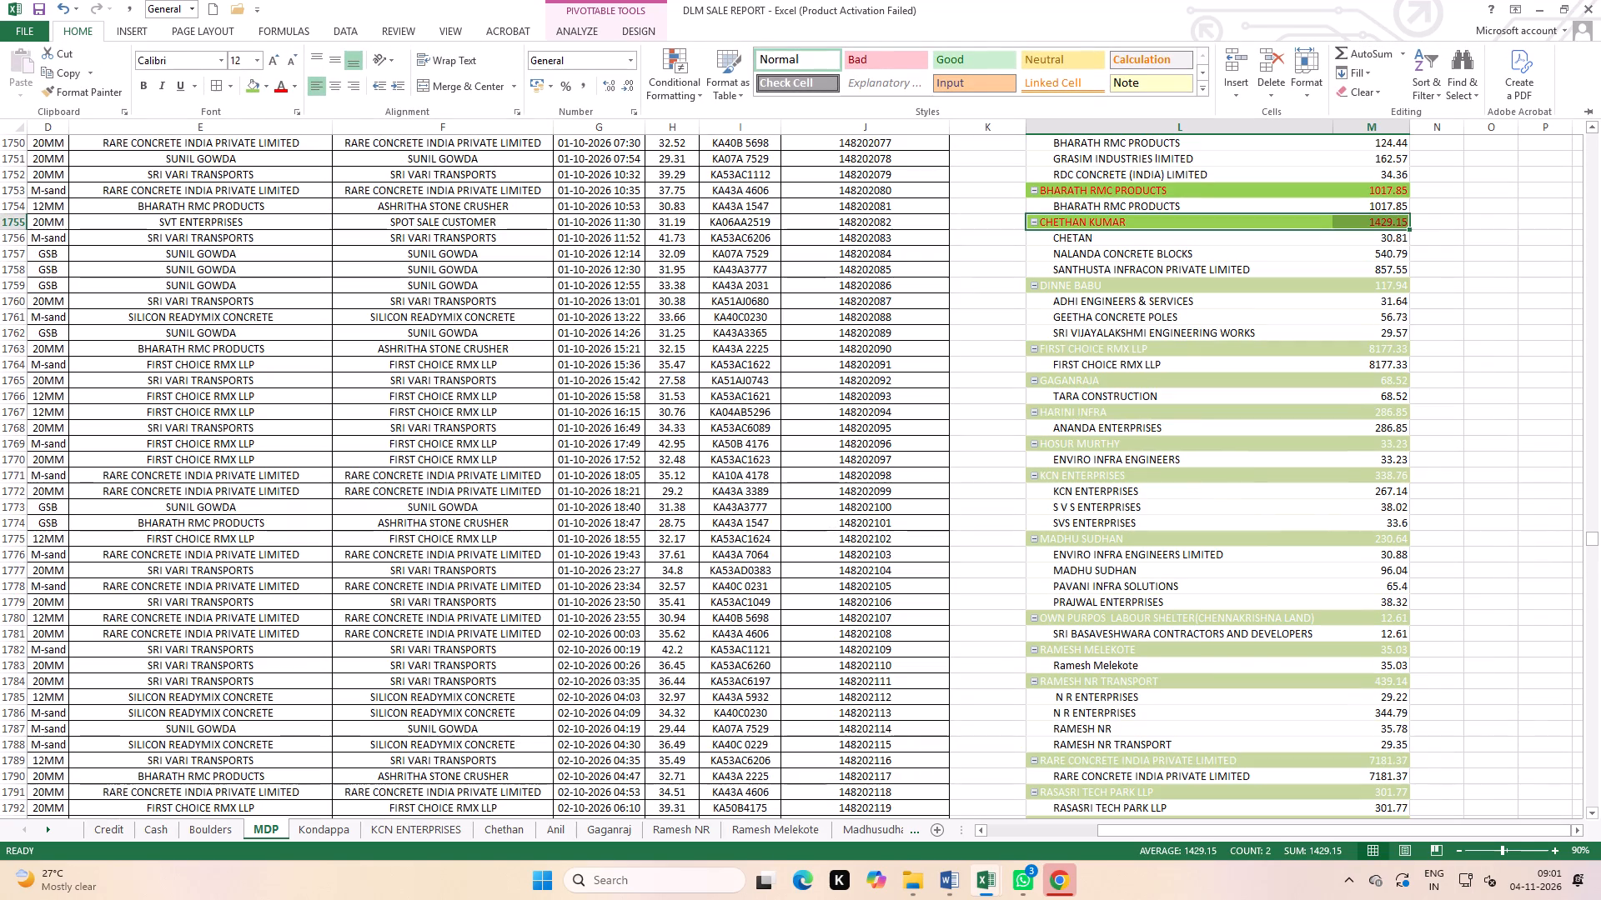
pyautogui.click(1215, 482)
pyautogui.click(1057, 287)
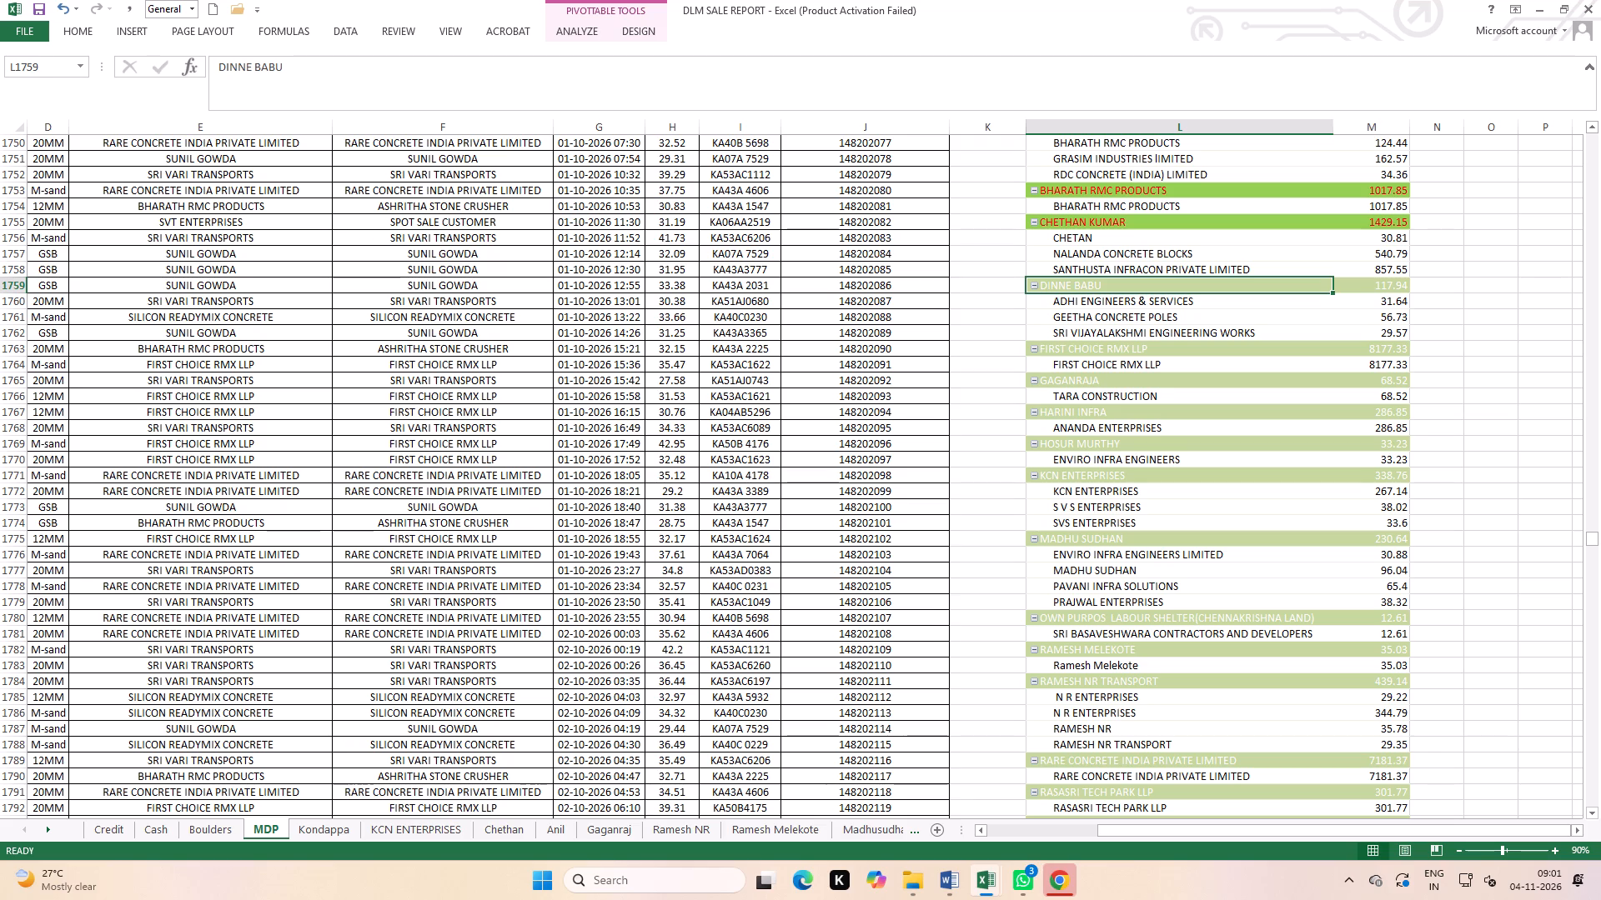
pyautogui.click(1035, 288)
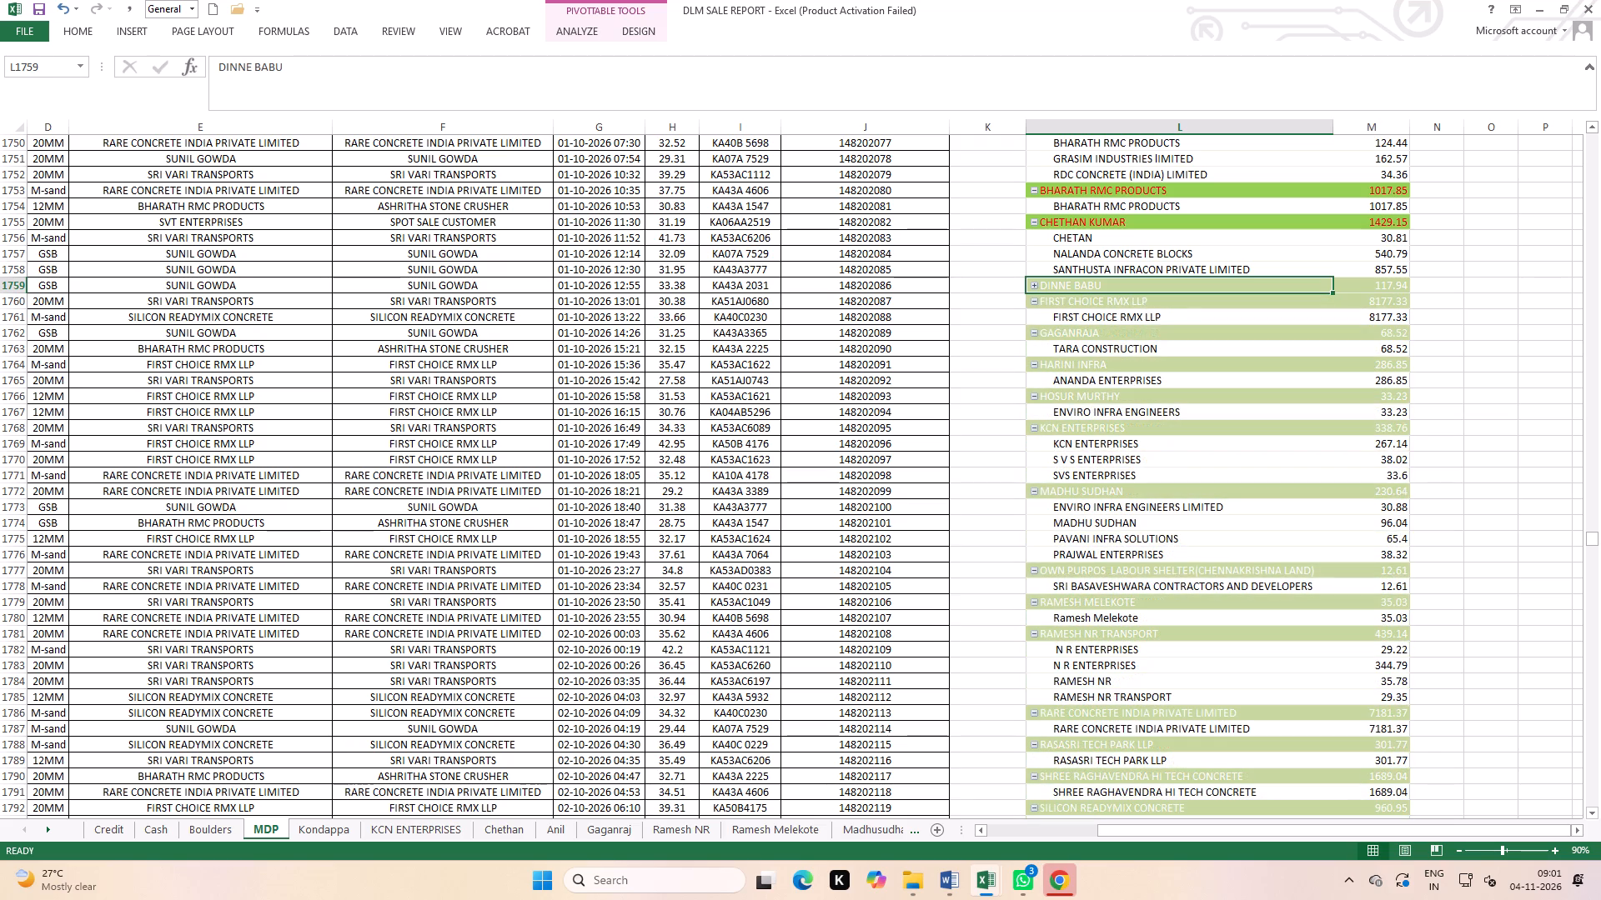
pyautogui.click(1036, 287)
pyautogui.click(1053, 287)
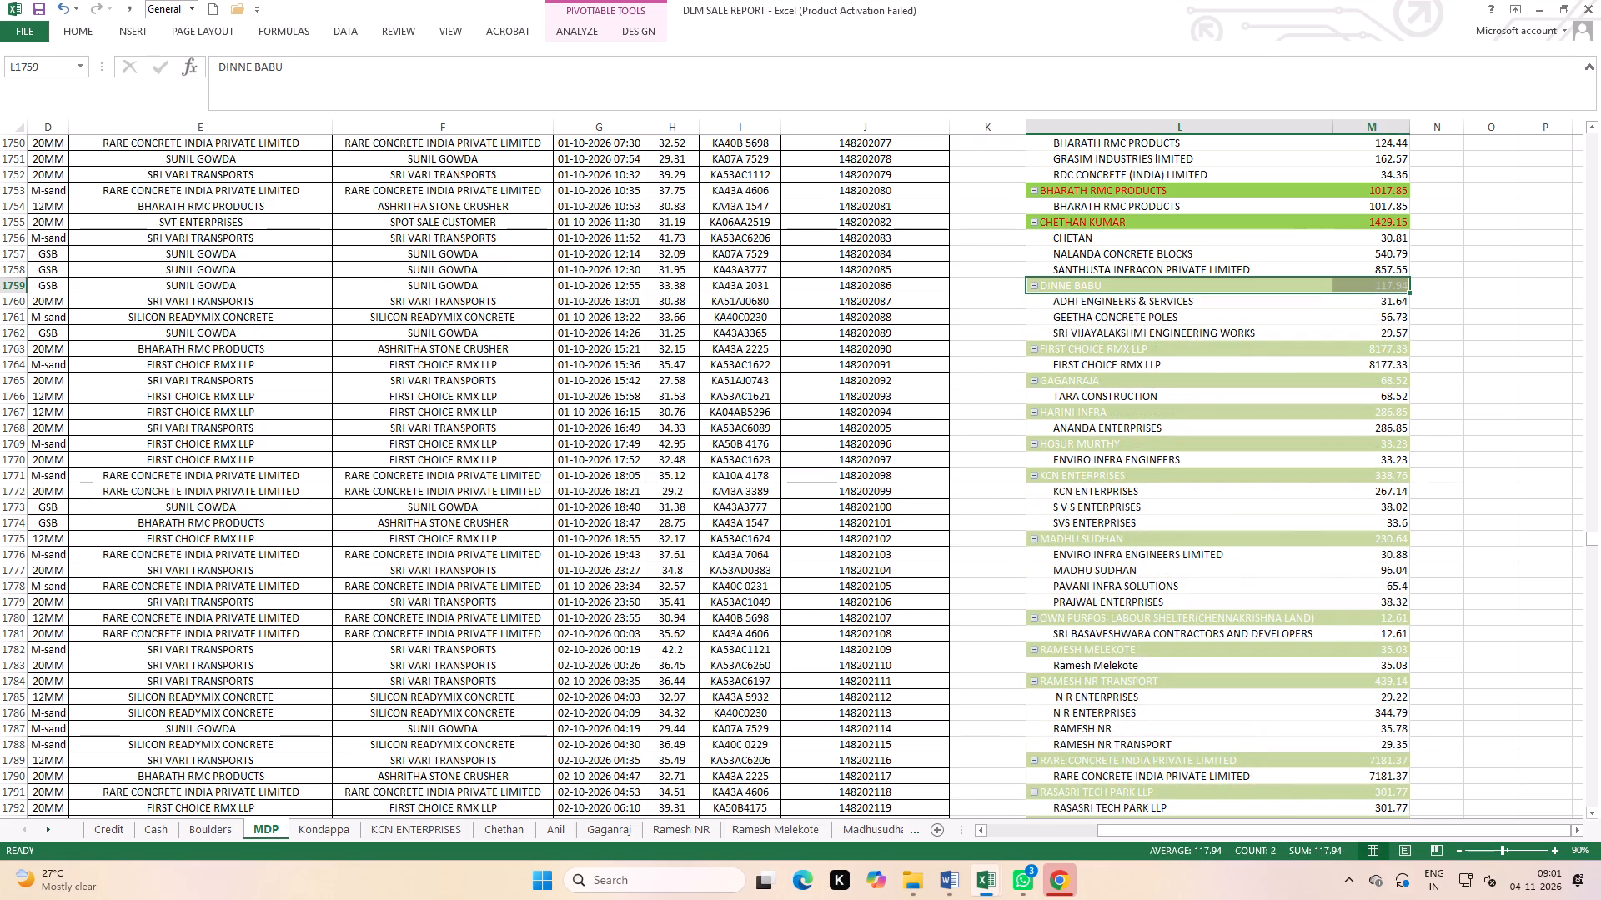
pyautogui.click(68, 26)
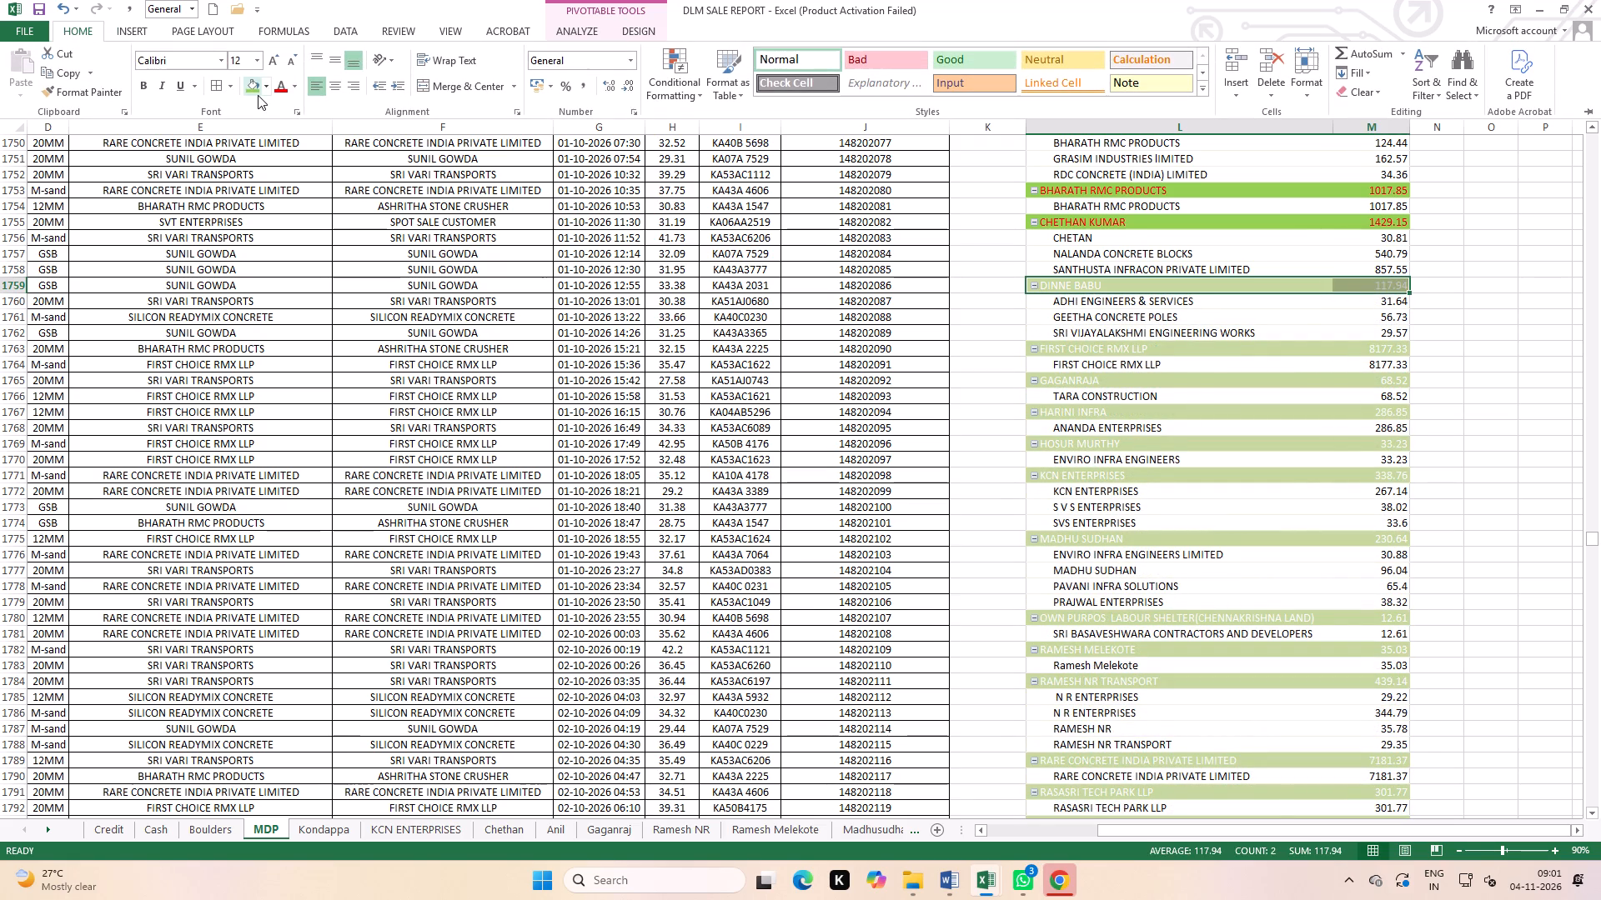
pyautogui.click(258, 95)
pyautogui.click(273, 88)
# Apply light green fill and red font to the FIRST CHOICE RMX LLP customer subtotal row in the PivotTable.
pyautogui.scroll(-2, 1033, 445)
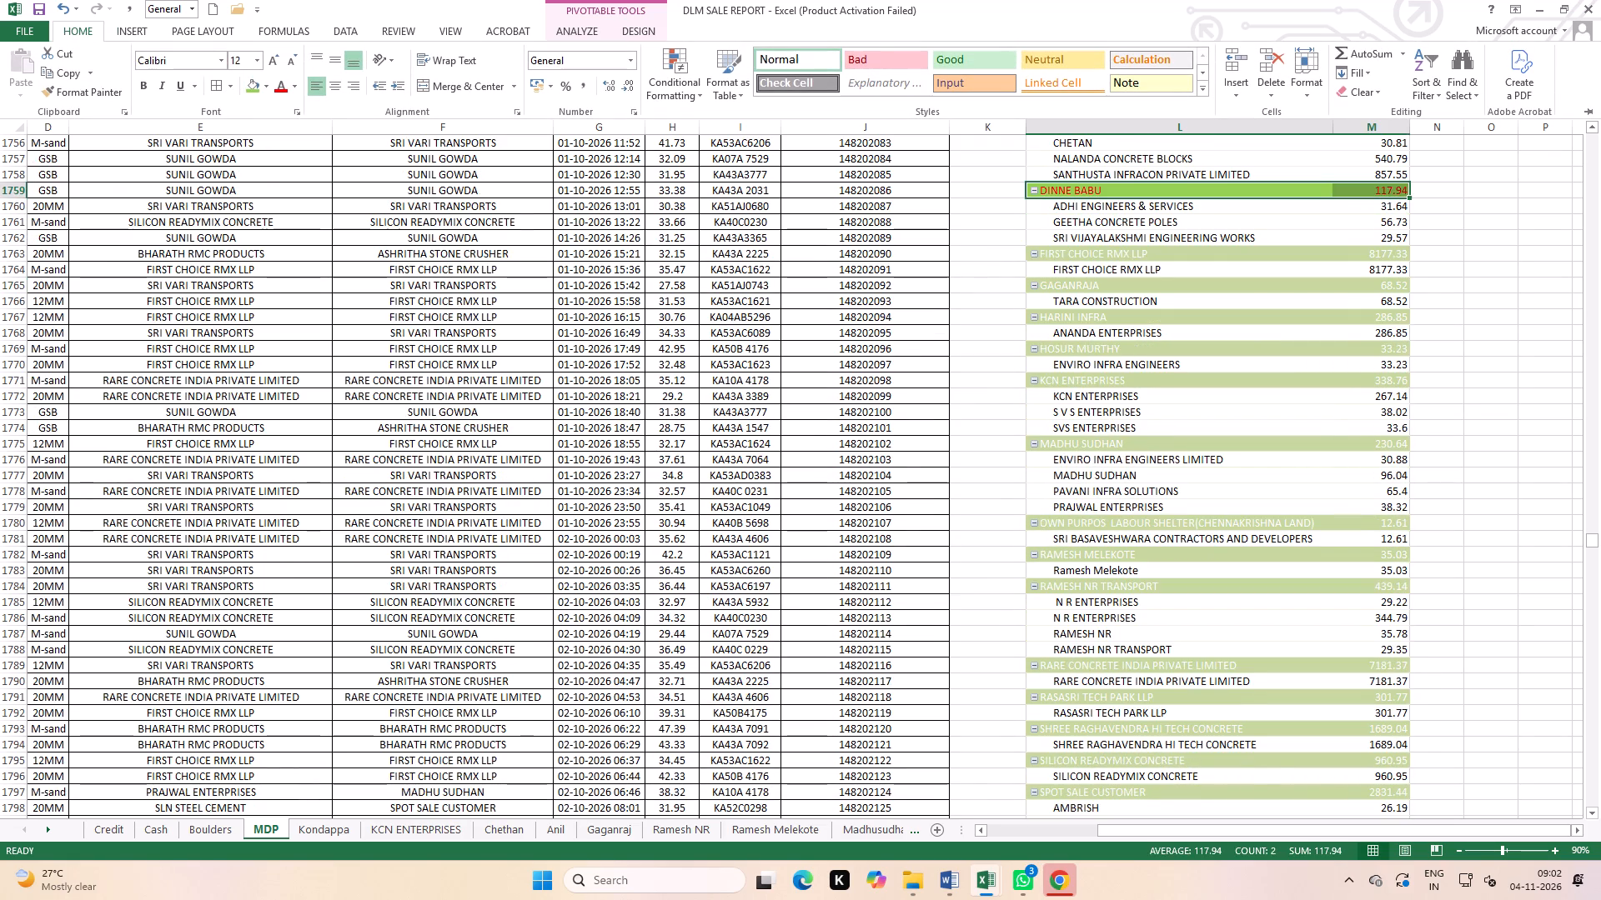
pyautogui.click(1169, 417)
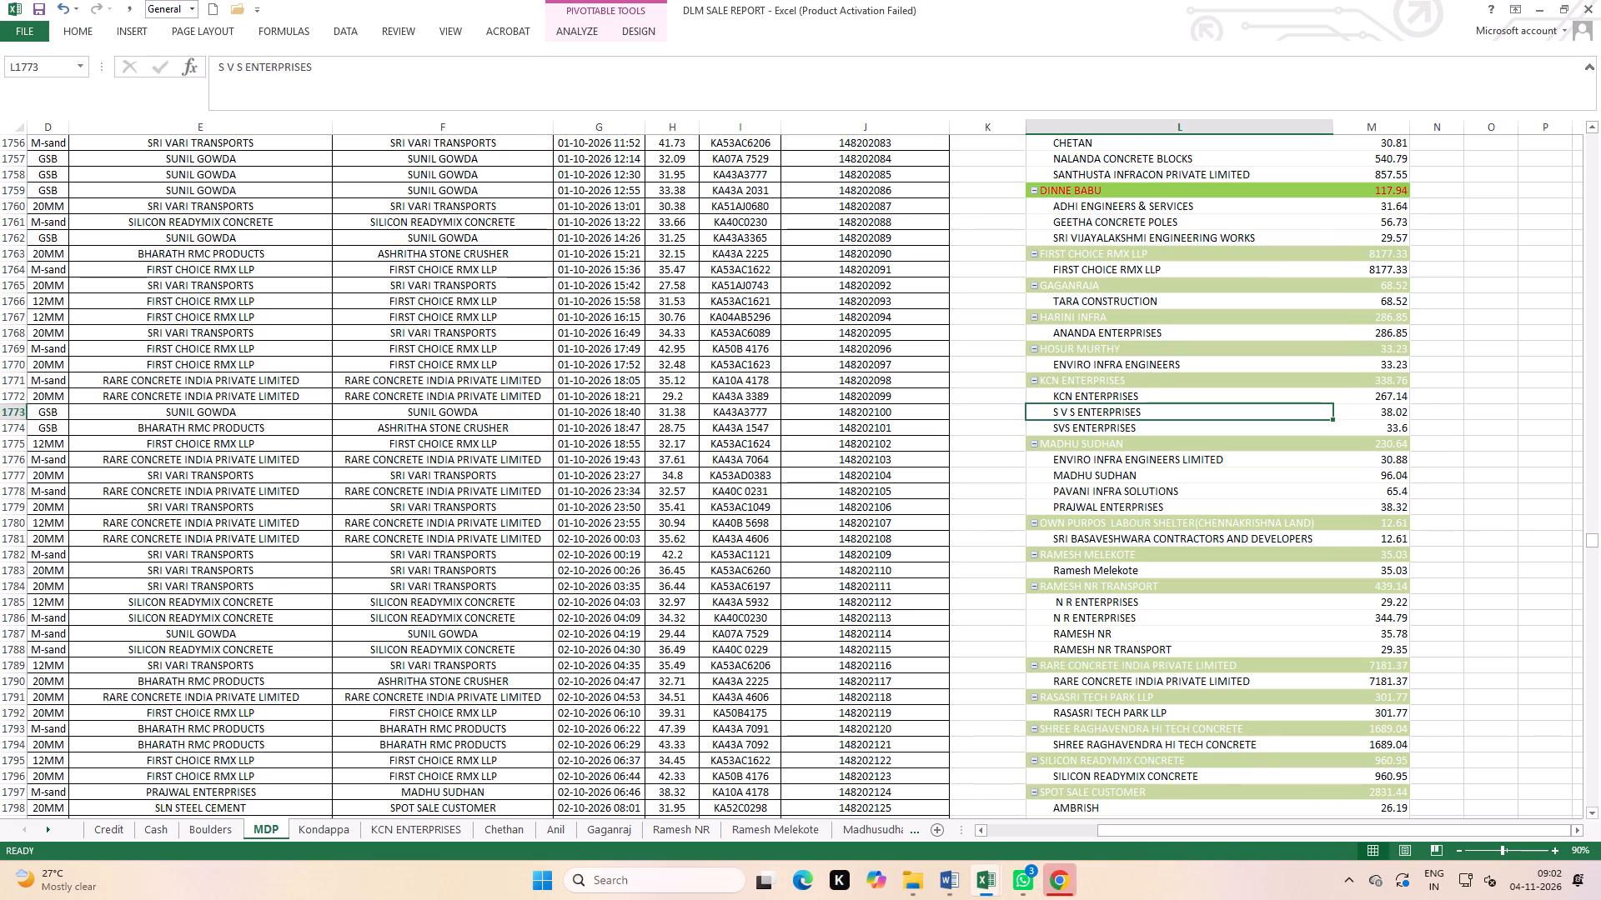
pyautogui.click(1046, 255)
pyautogui.click(77, 30)
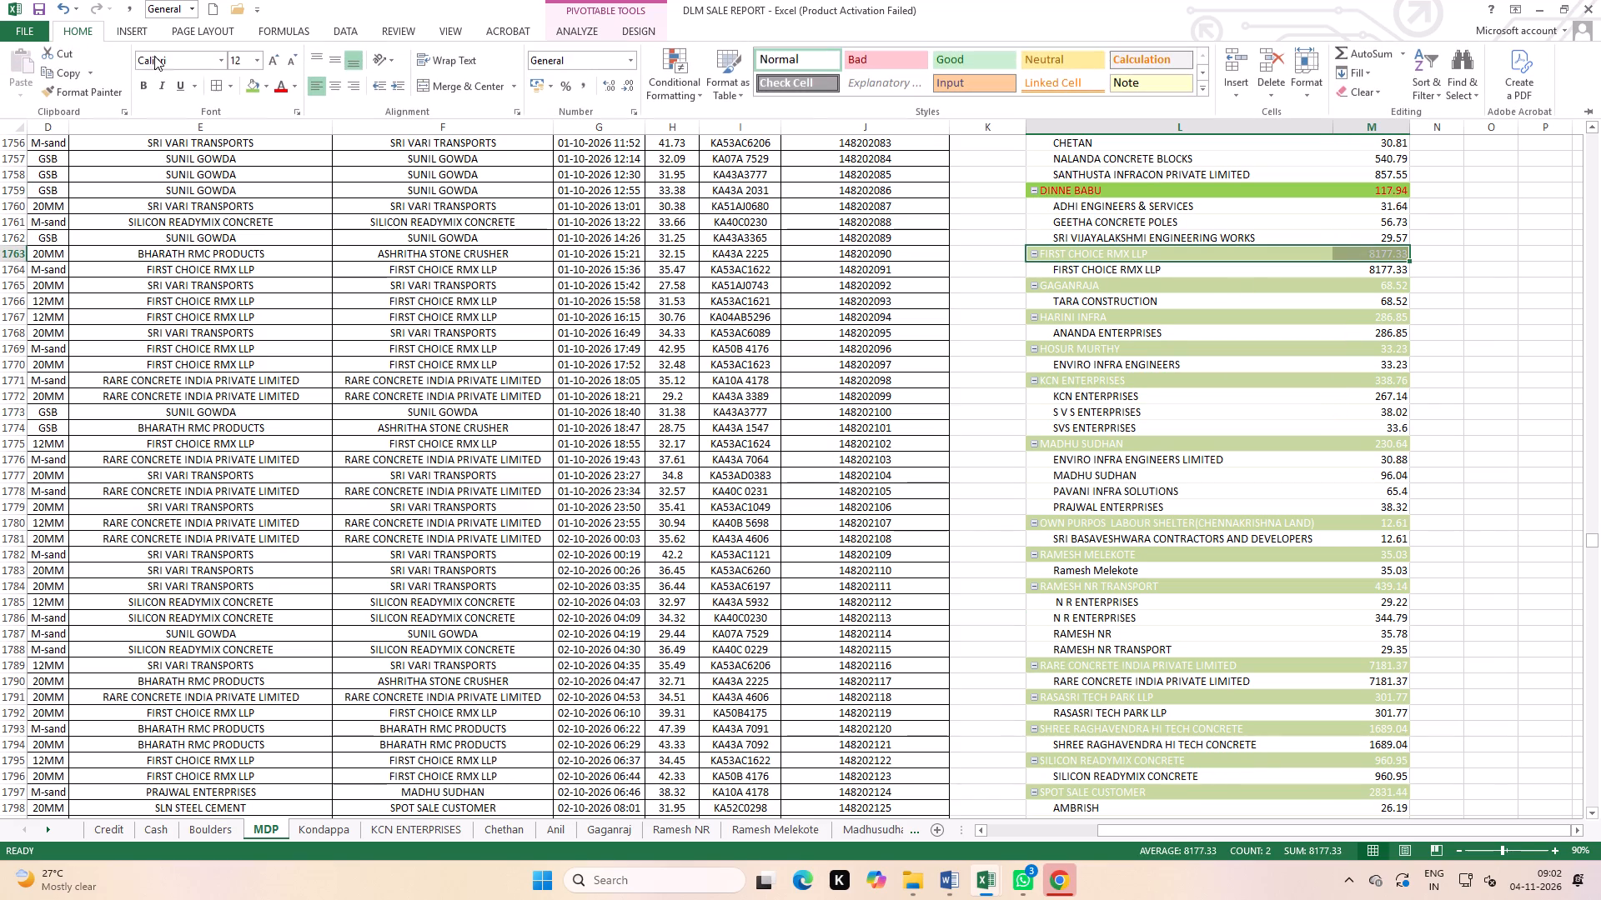
pyautogui.click(254, 96)
pyautogui.click(253, 92)
pyautogui.click(283, 94)
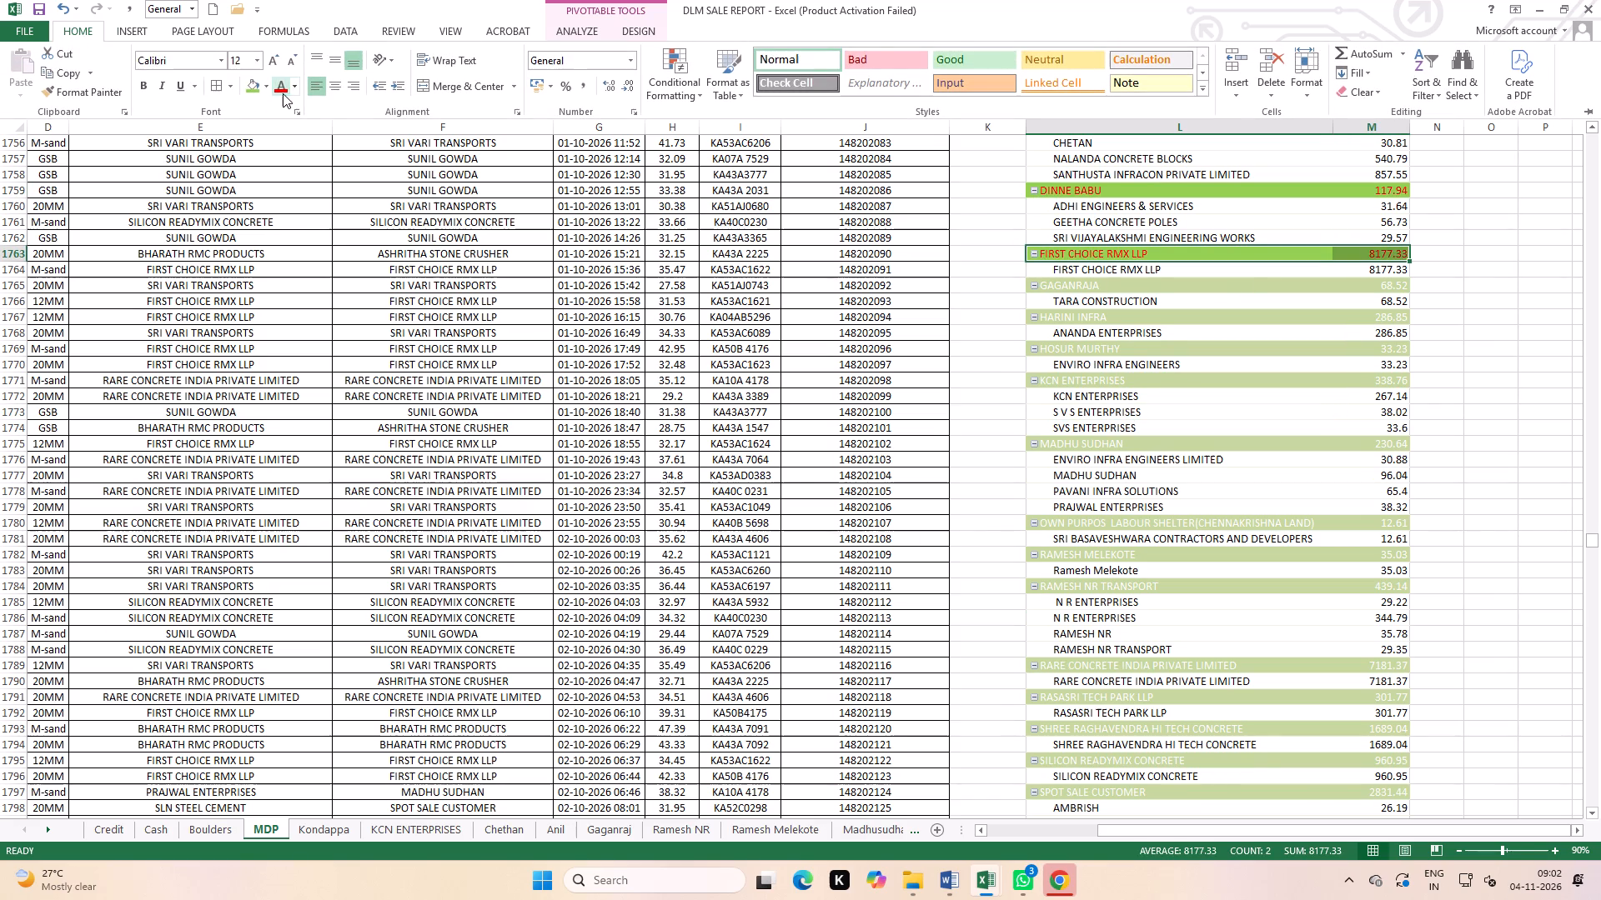
# Apply light green fill and red font to the GAGANRAJA customer subtotal row in the PivotTable.
pyautogui.click(1145, 384)
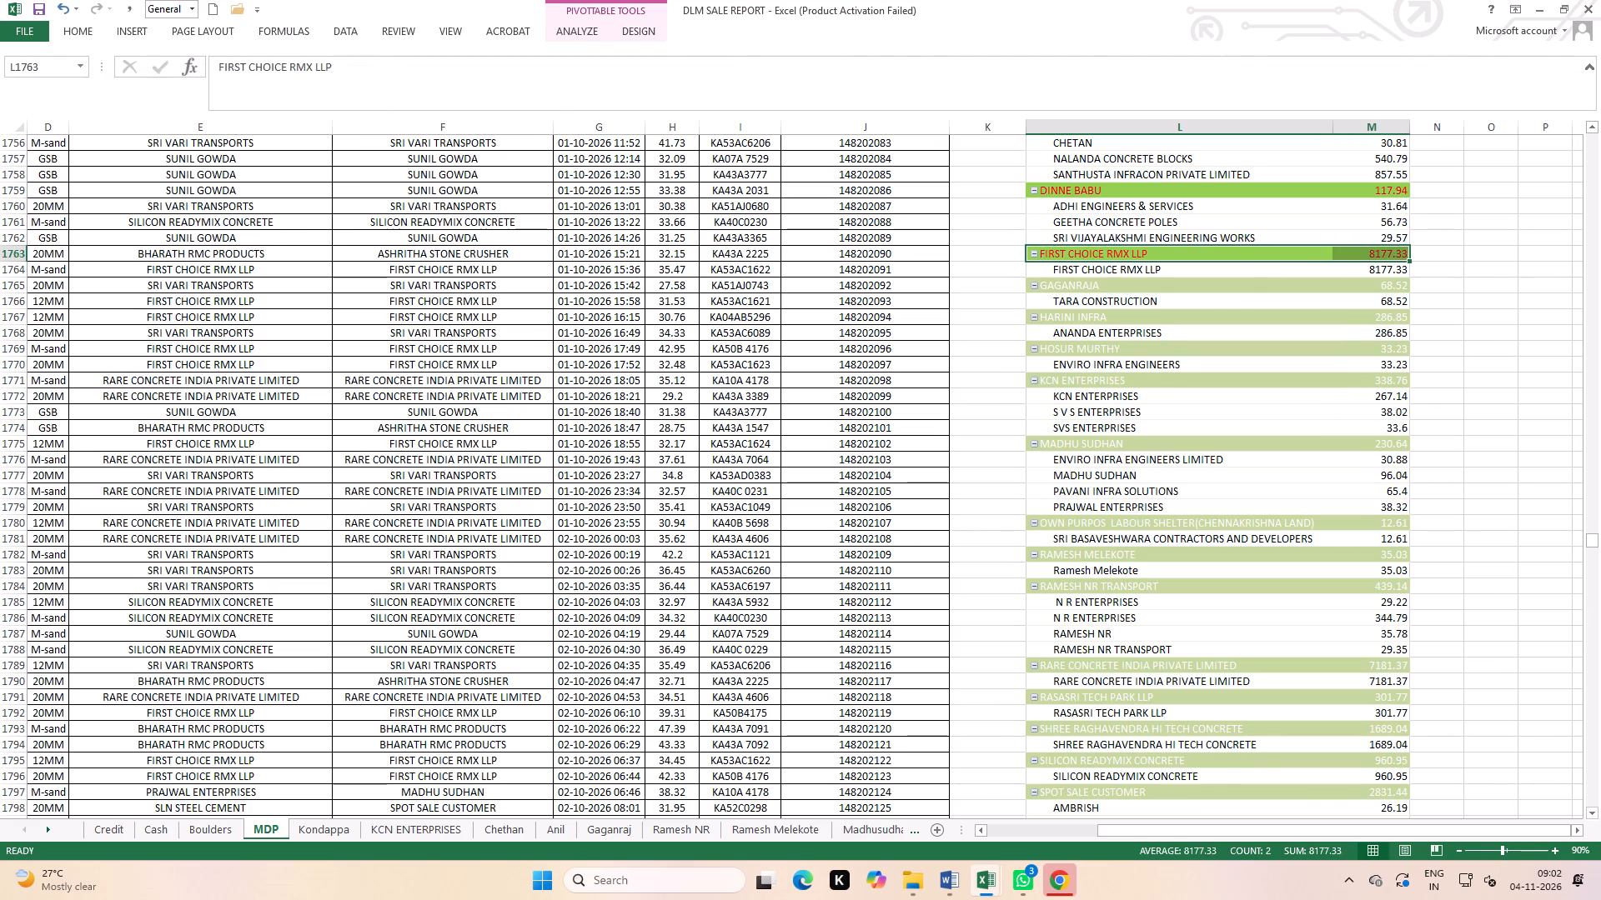
pyautogui.click(1051, 287)
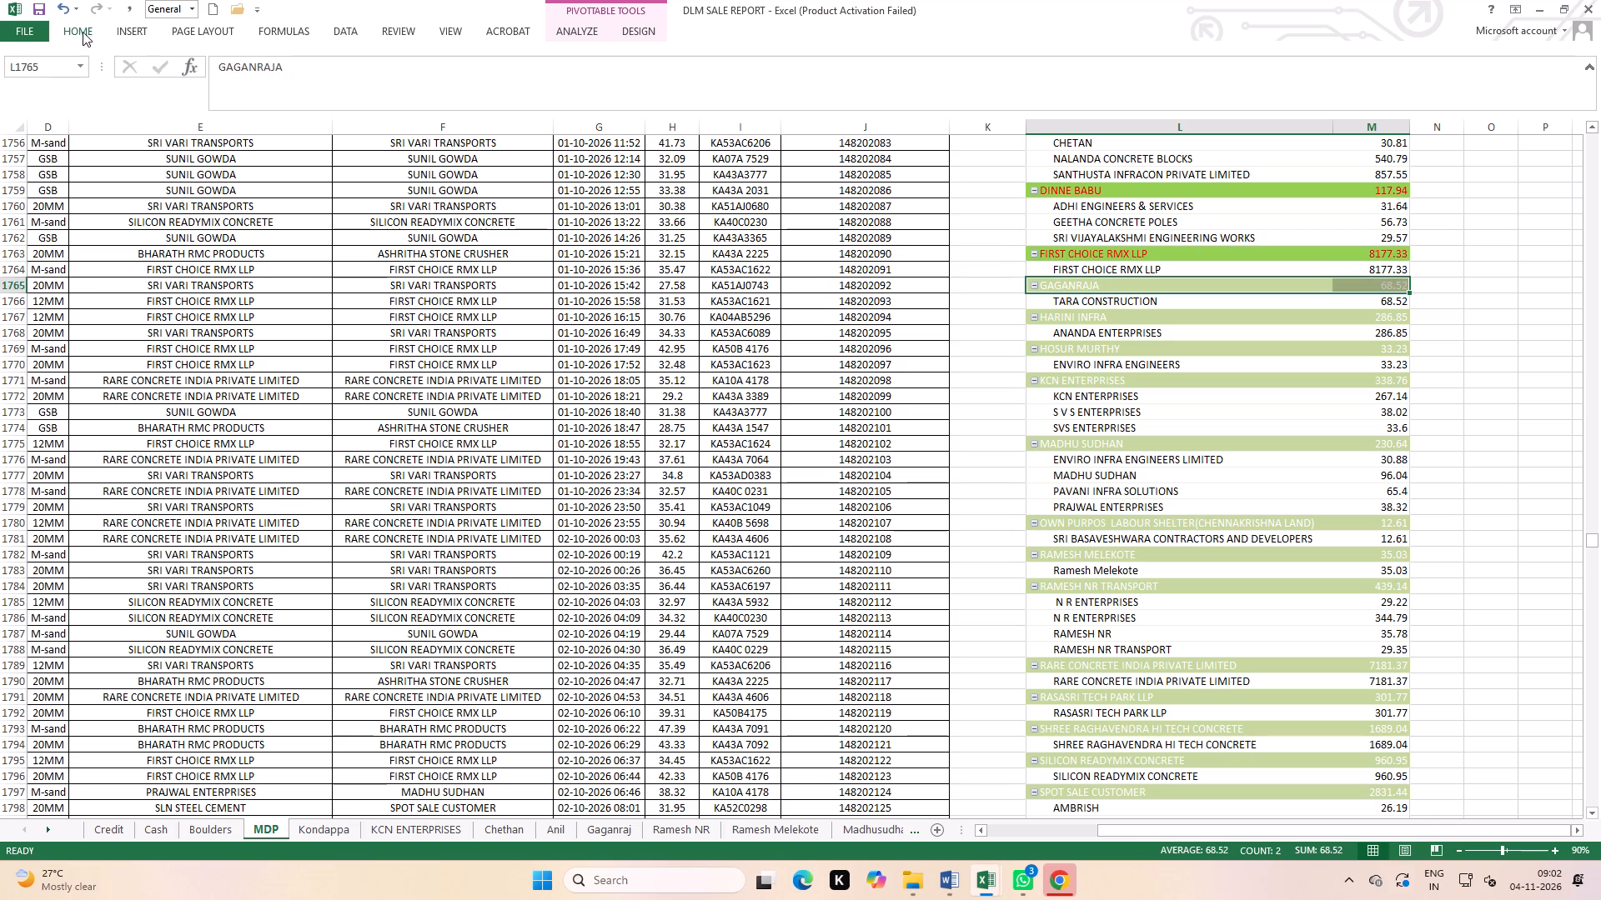
pyautogui.click(83, 31)
pyautogui.click(252, 83)
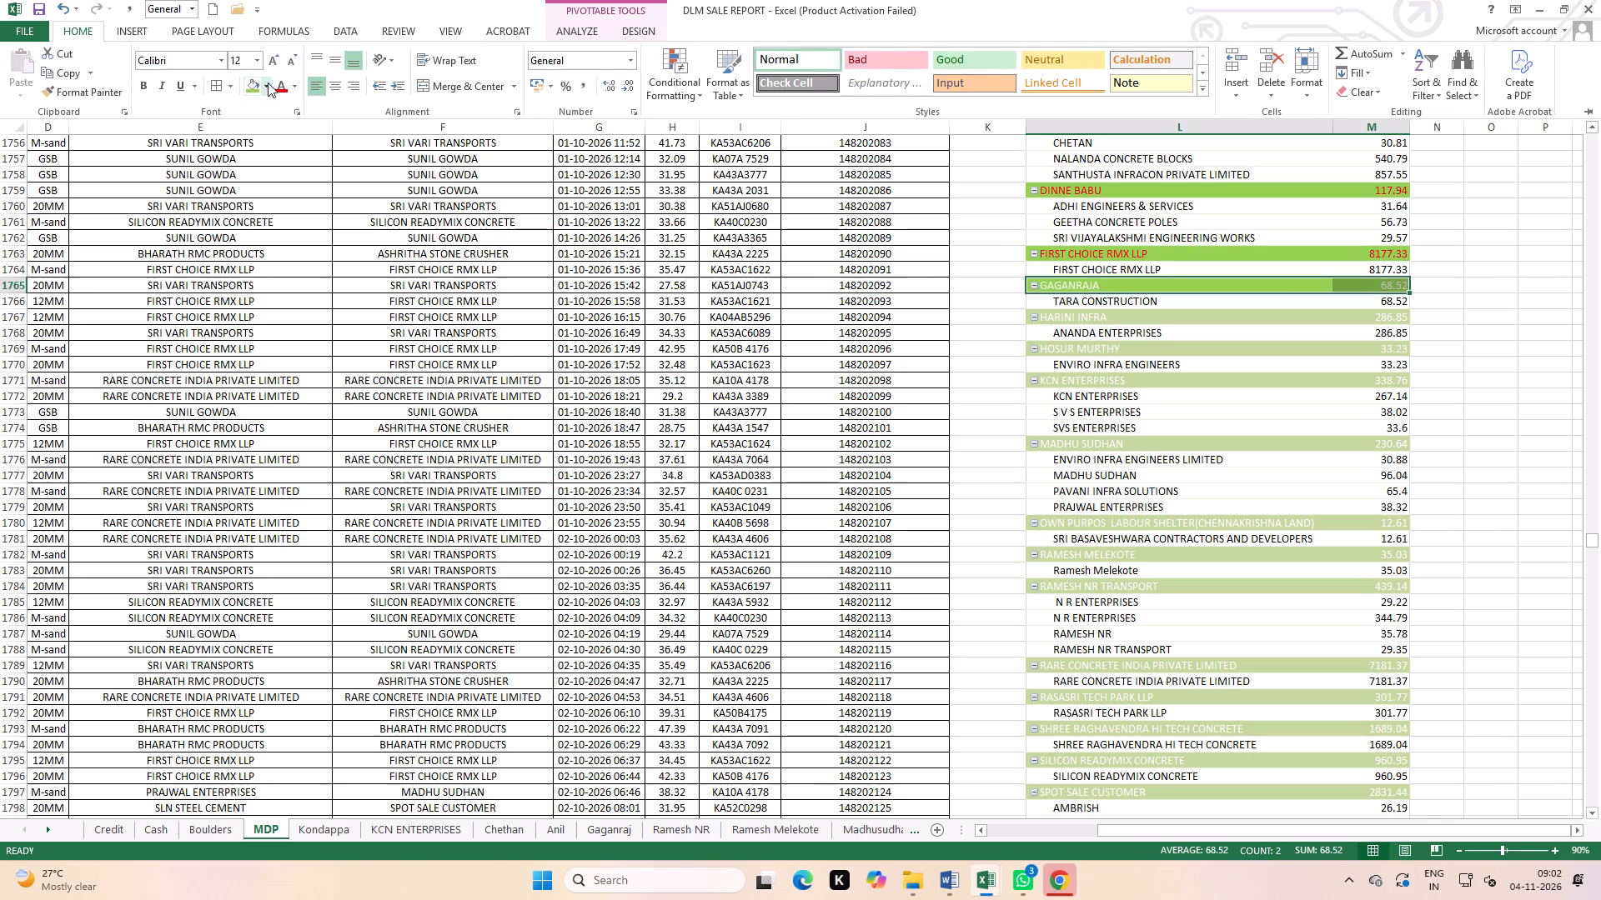
pyautogui.click(280, 80)
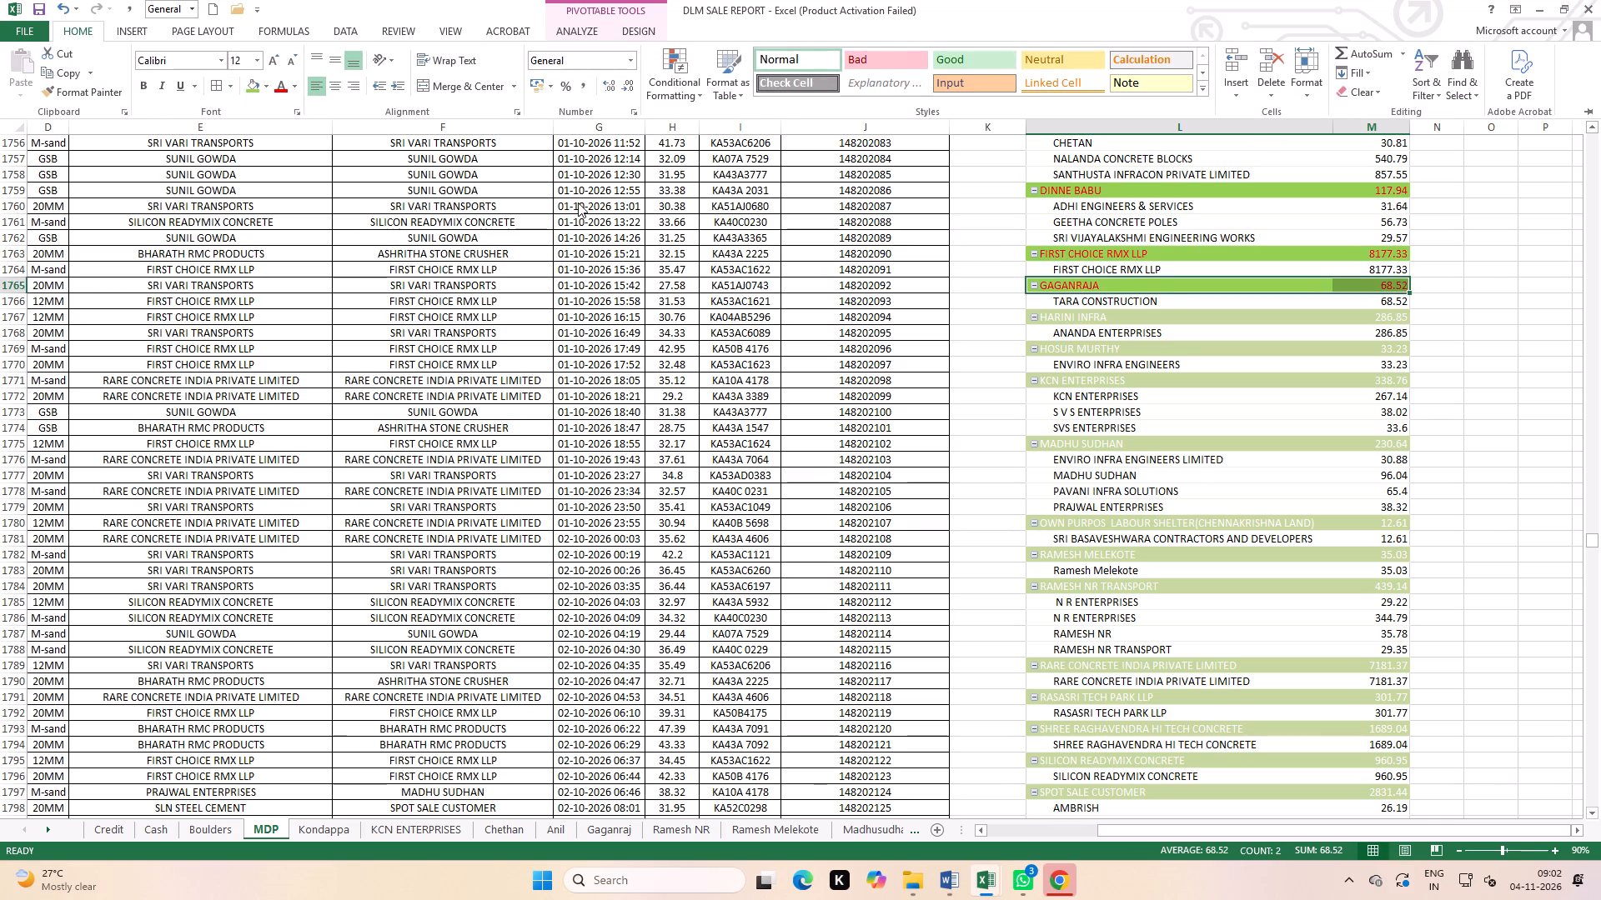
# Apply light green fill and red font to the HARINI INFRA customer subtotal row in the PivotTable.
pyautogui.scroll(-3, 868, 290)
pyautogui.click(1178, 325)
pyautogui.click(1184, 279)
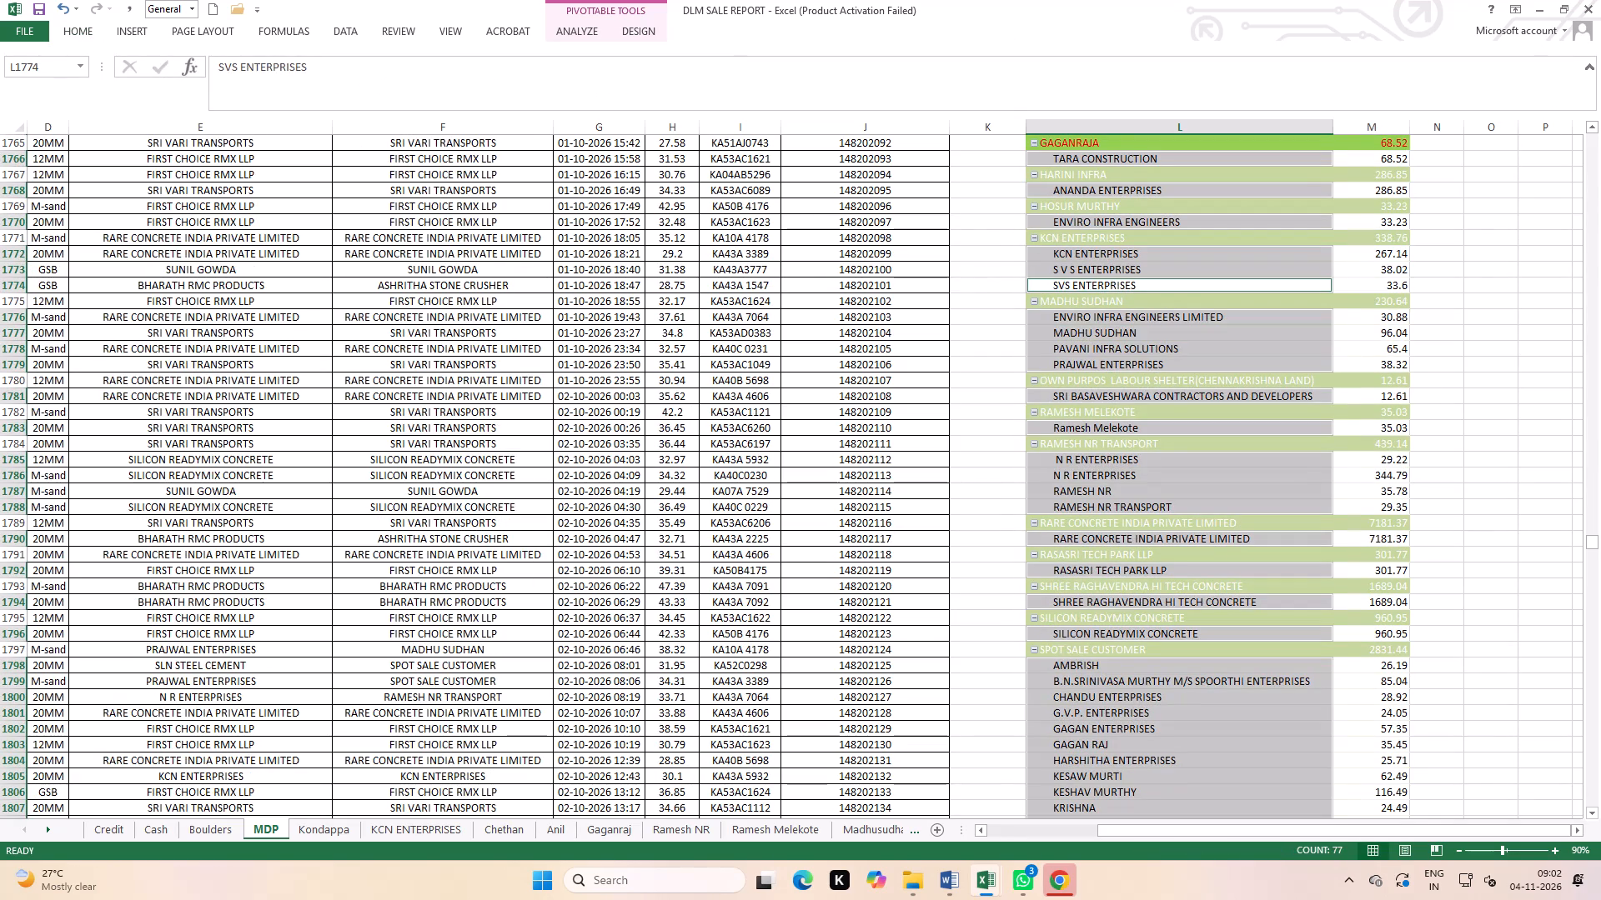
pyautogui.click(1493, 388)
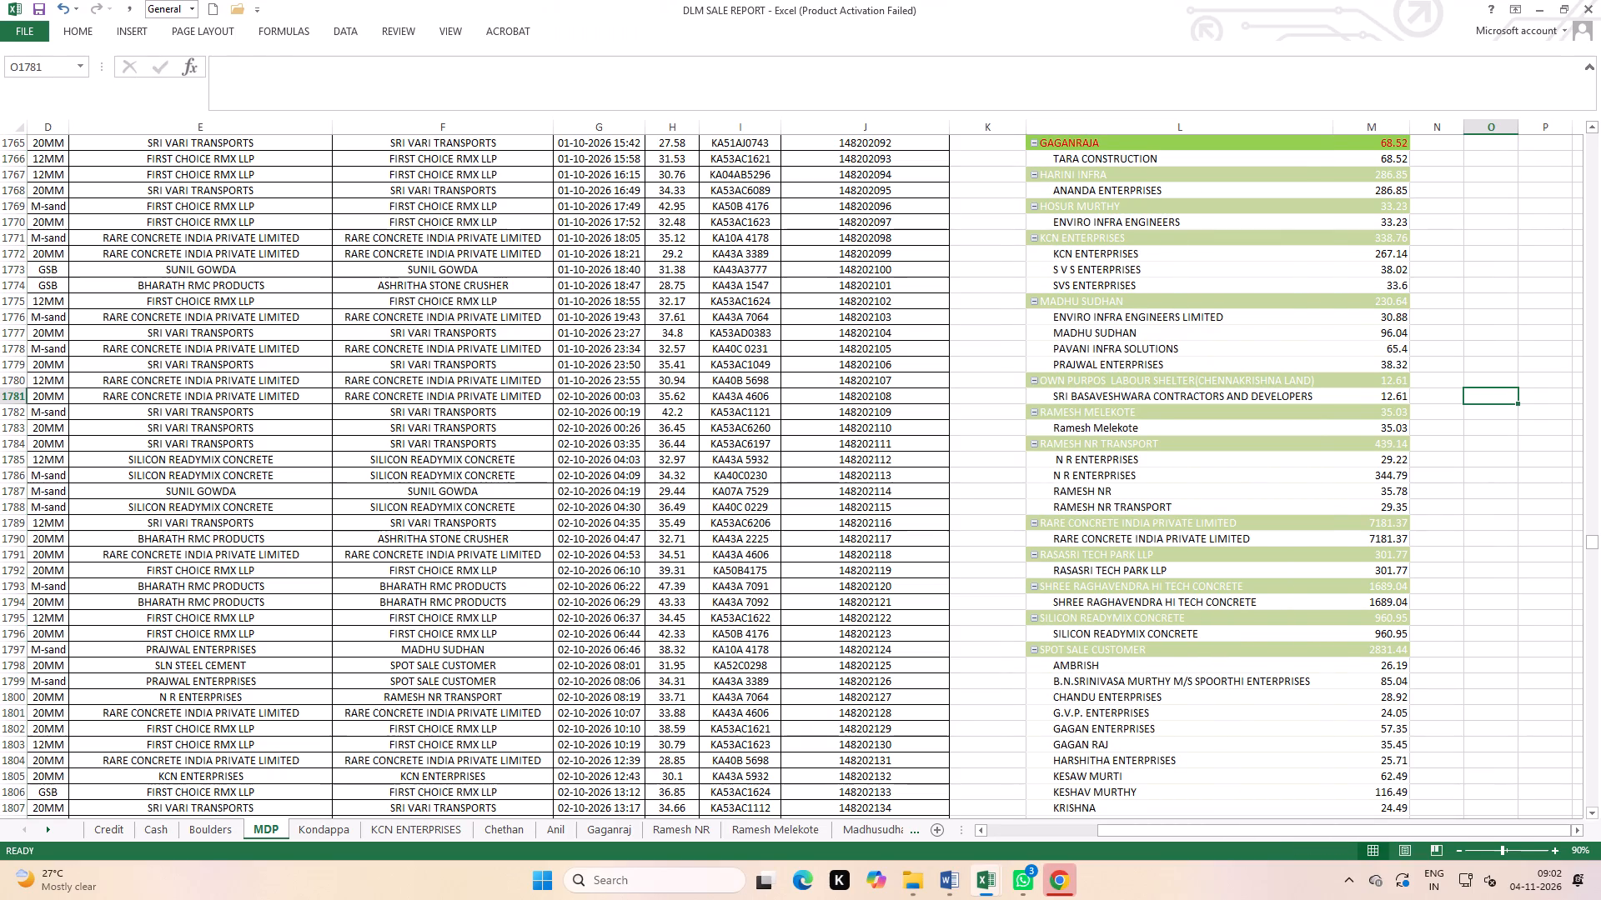
pyautogui.click(1038, 175)
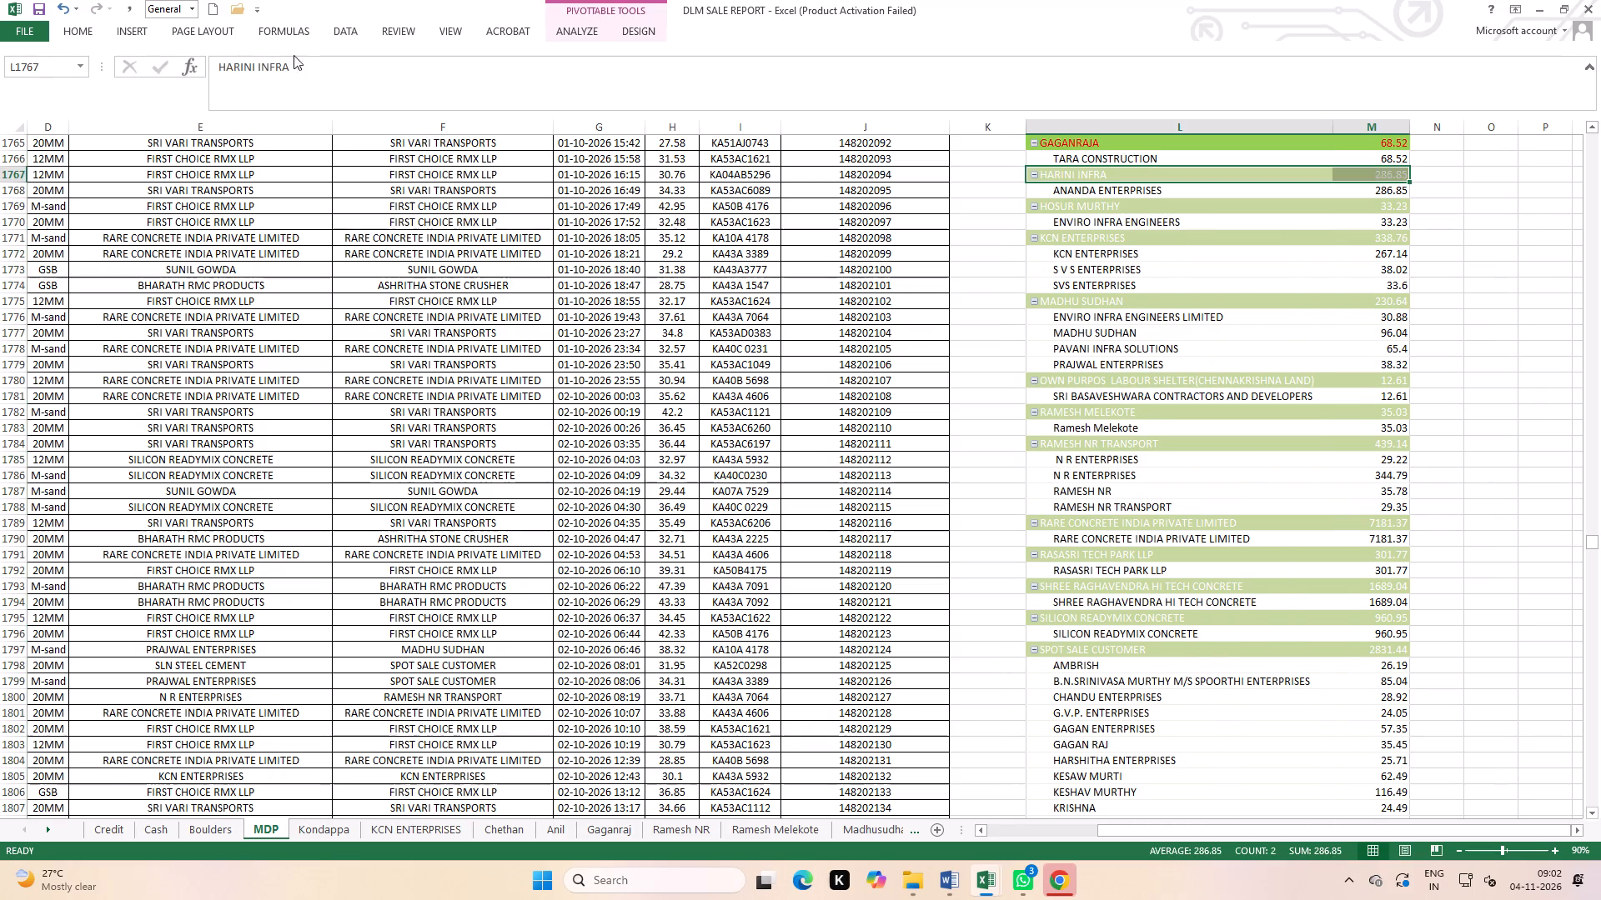
pyautogui.click(89, 32)
pyautogui.click(249, 87)
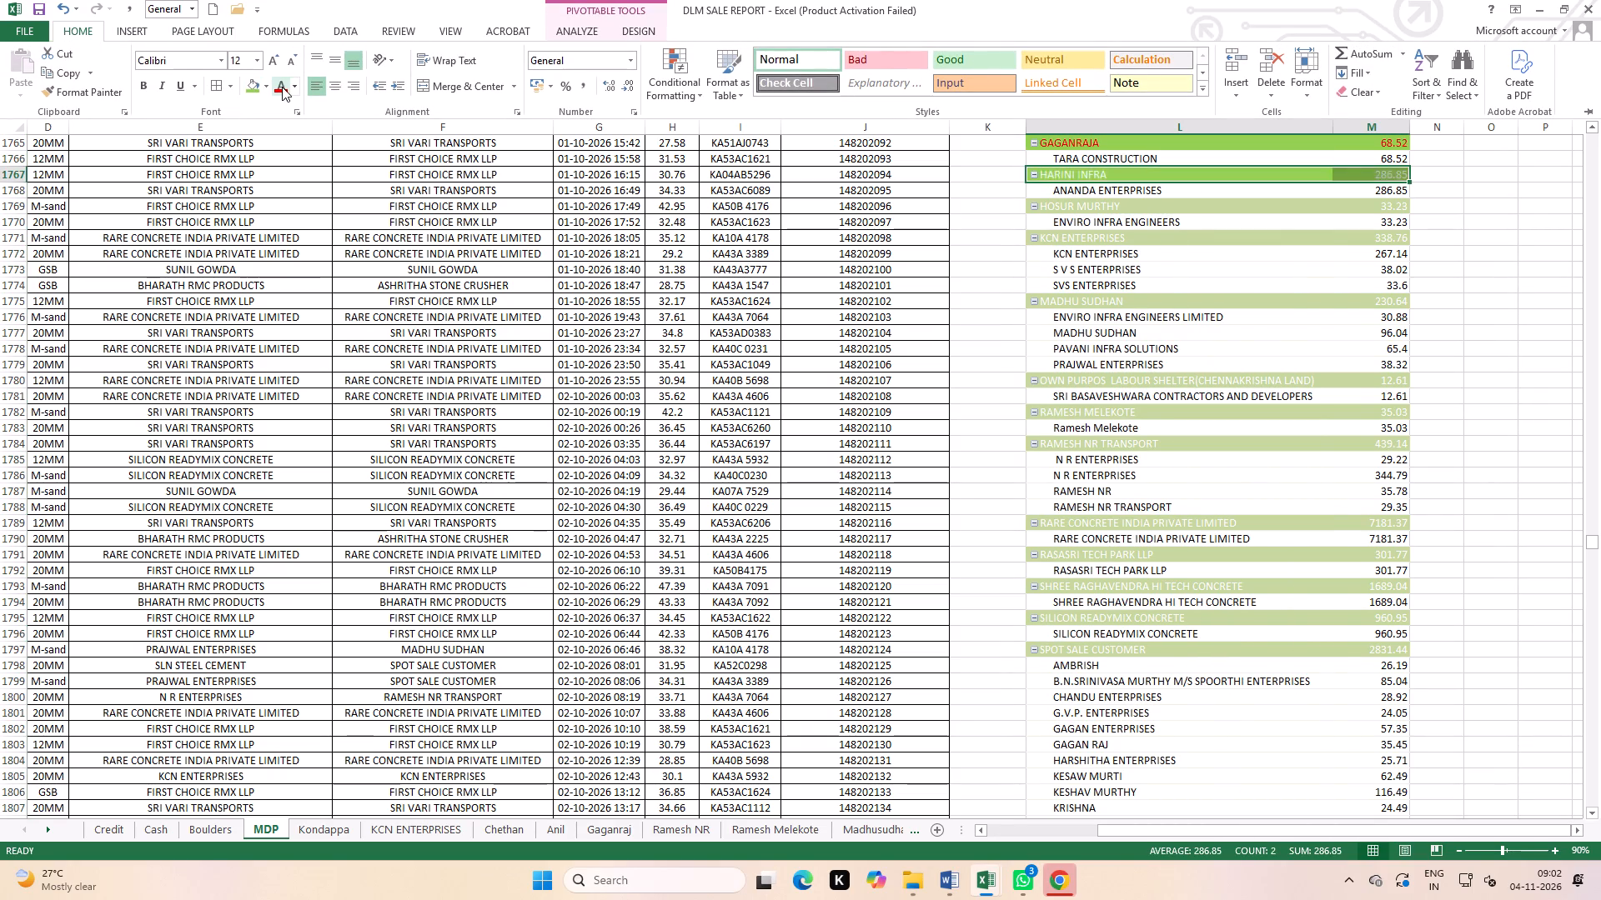
pyautogui.click(282, 87)
# Apply light green fill and red font to the customer subtotal row 1769, directly below the HARINI INFRA group.
pyautogui.click(1550, 327)
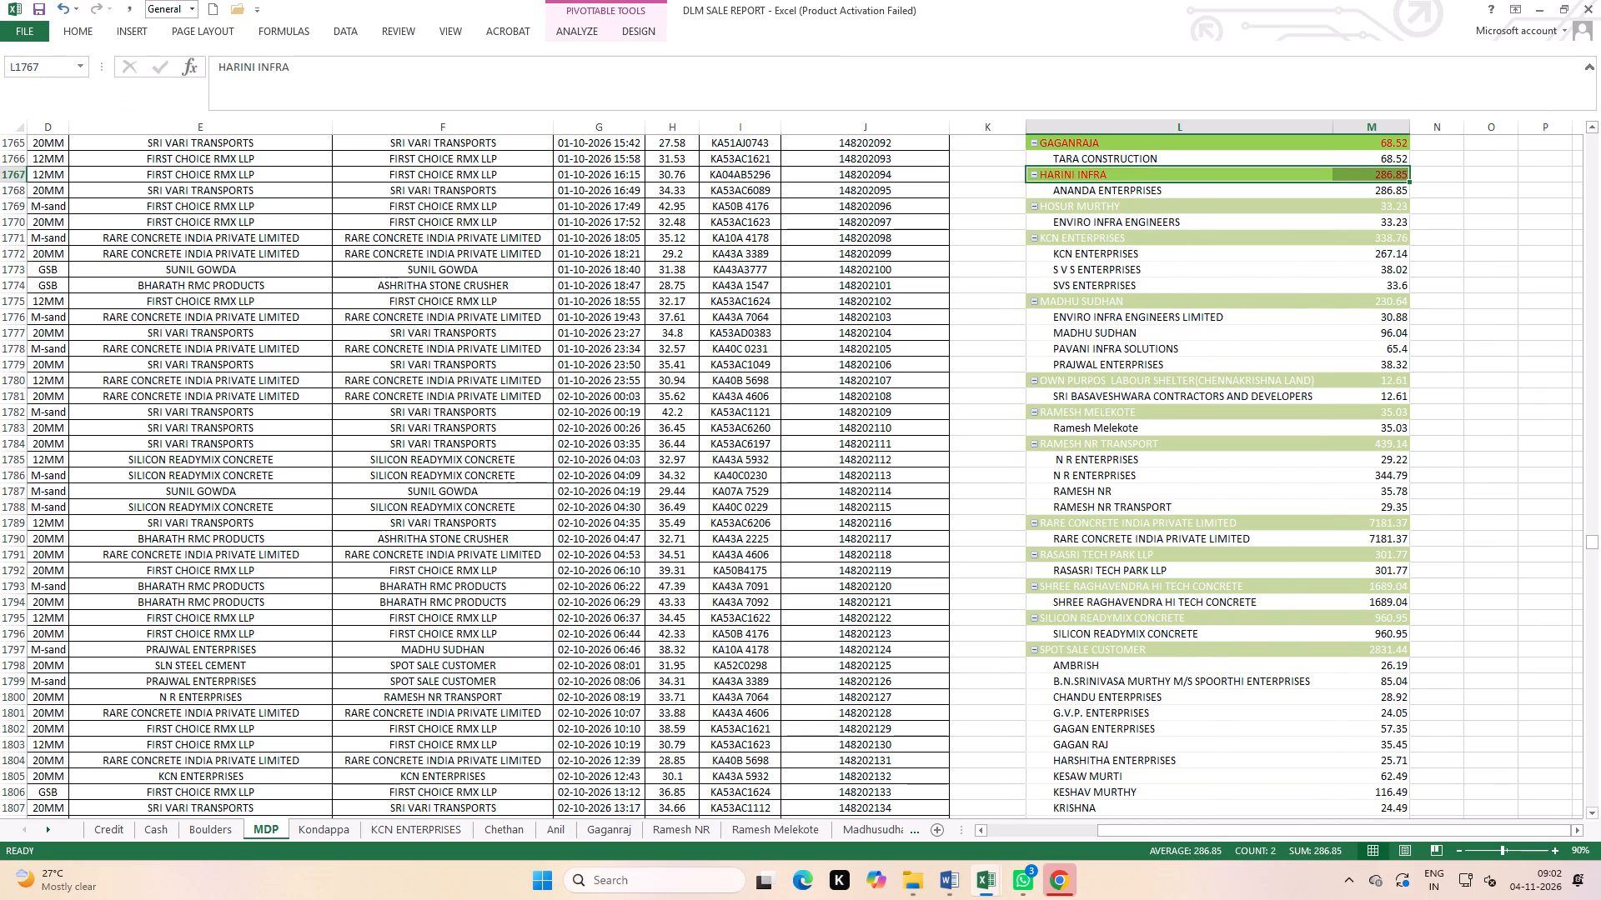
pyautogui.click(1538, 267)
pyautogui.click(1047, 206)
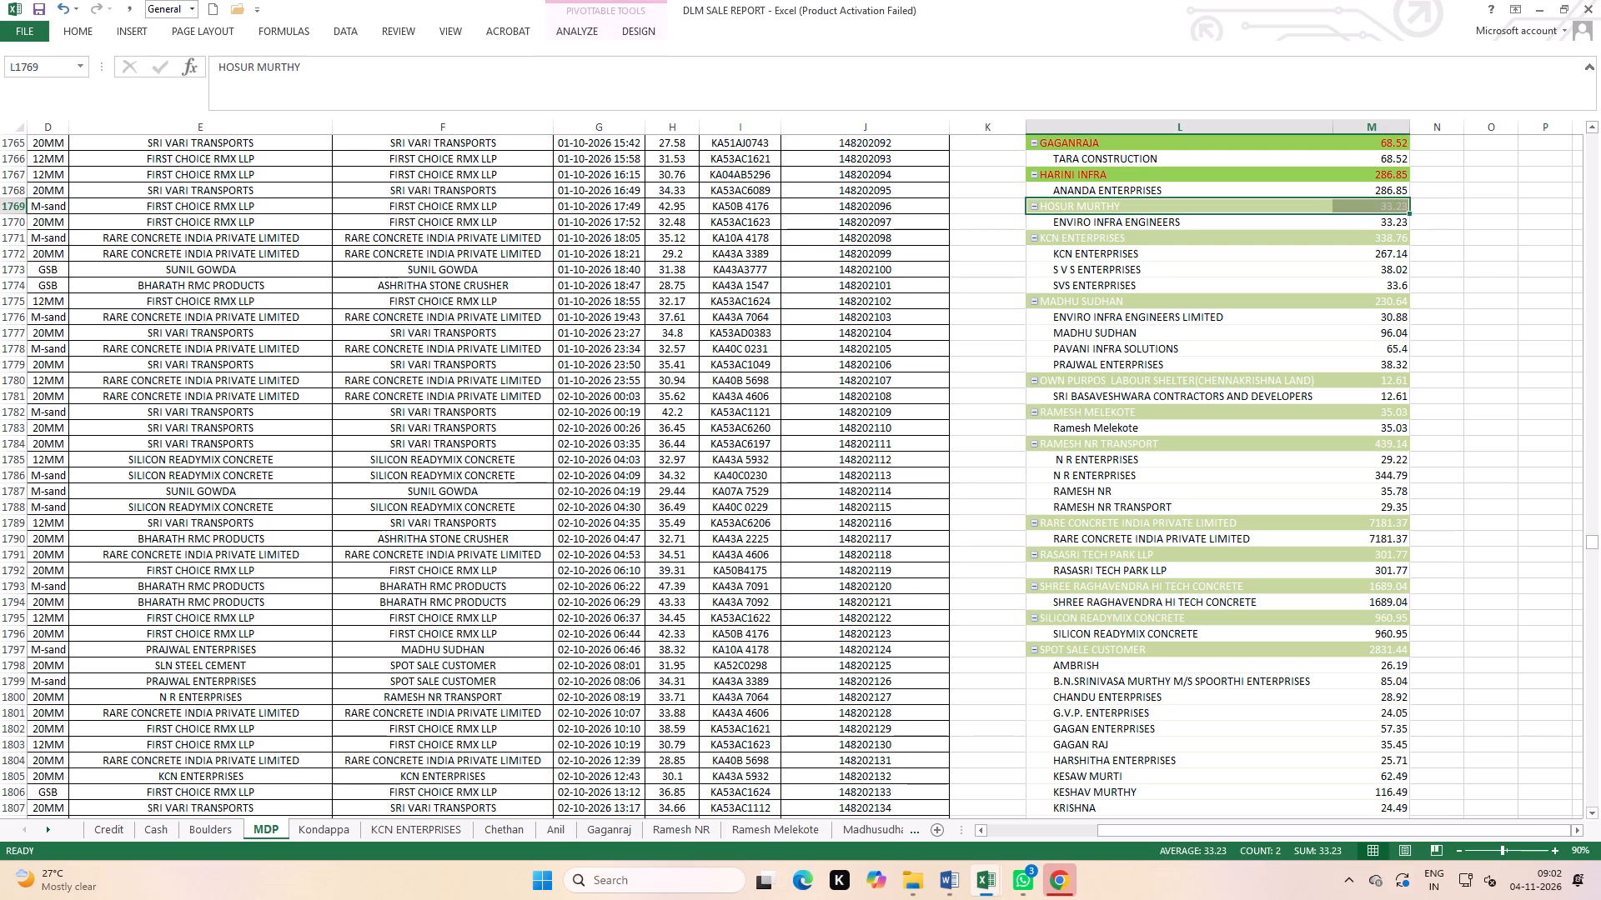
pyautogui.click(75, 29)
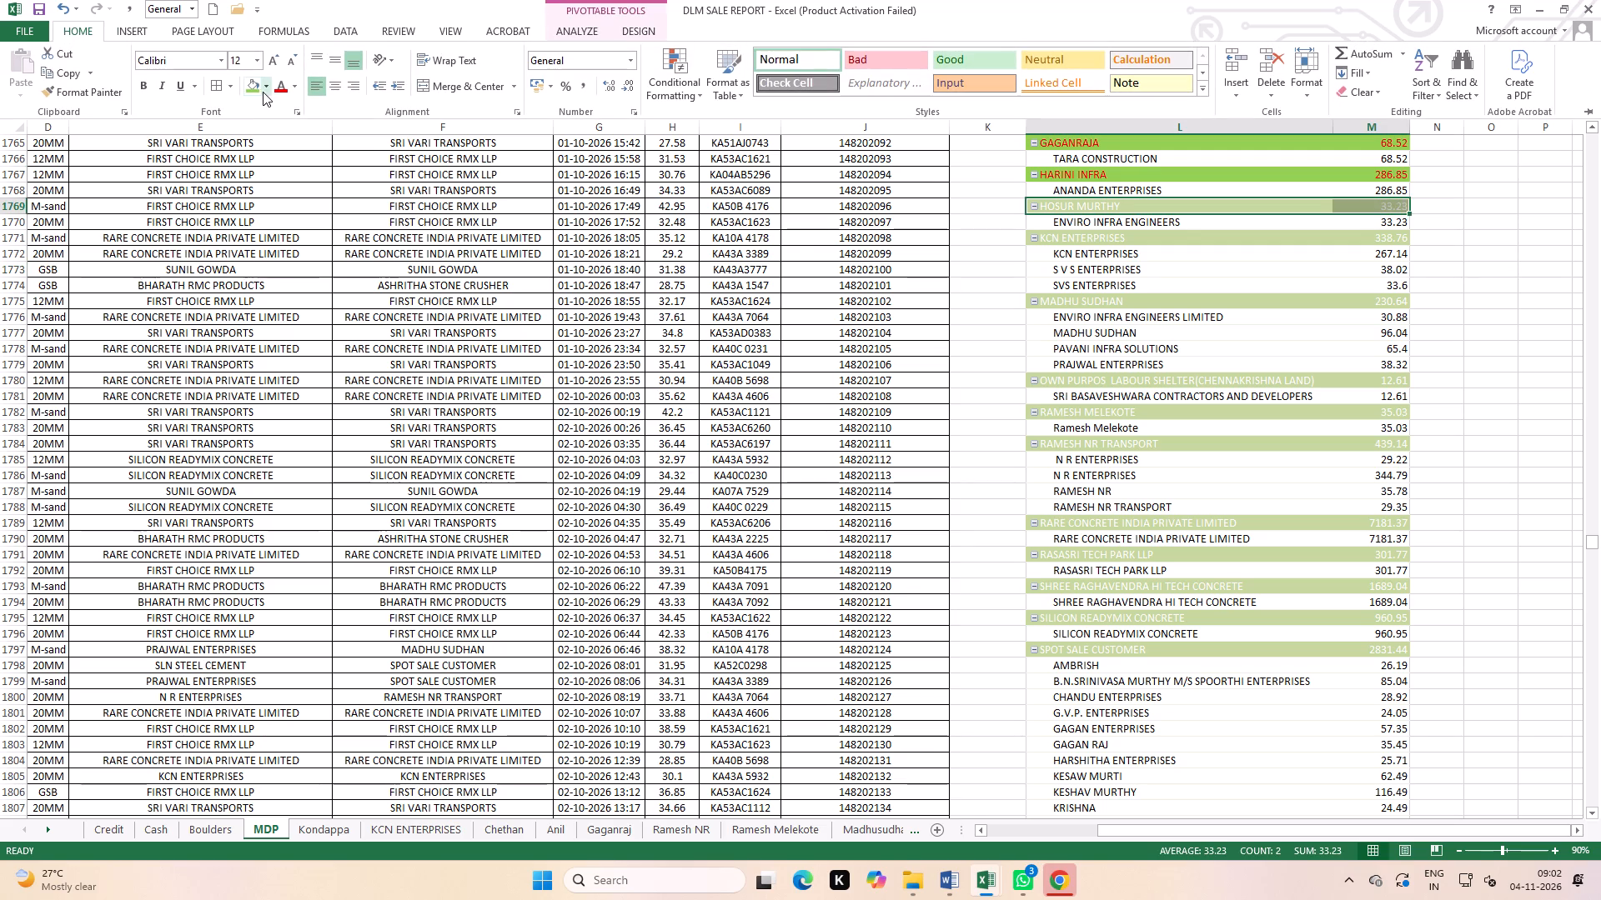
pyautogui.click(255, 89)
pyautogui.click(283, 92)
# Apply light green fill and red font to the KCN ENTERPRISES customer subtotal row in the PivotTable.
pyautogui.click(1432, 346)
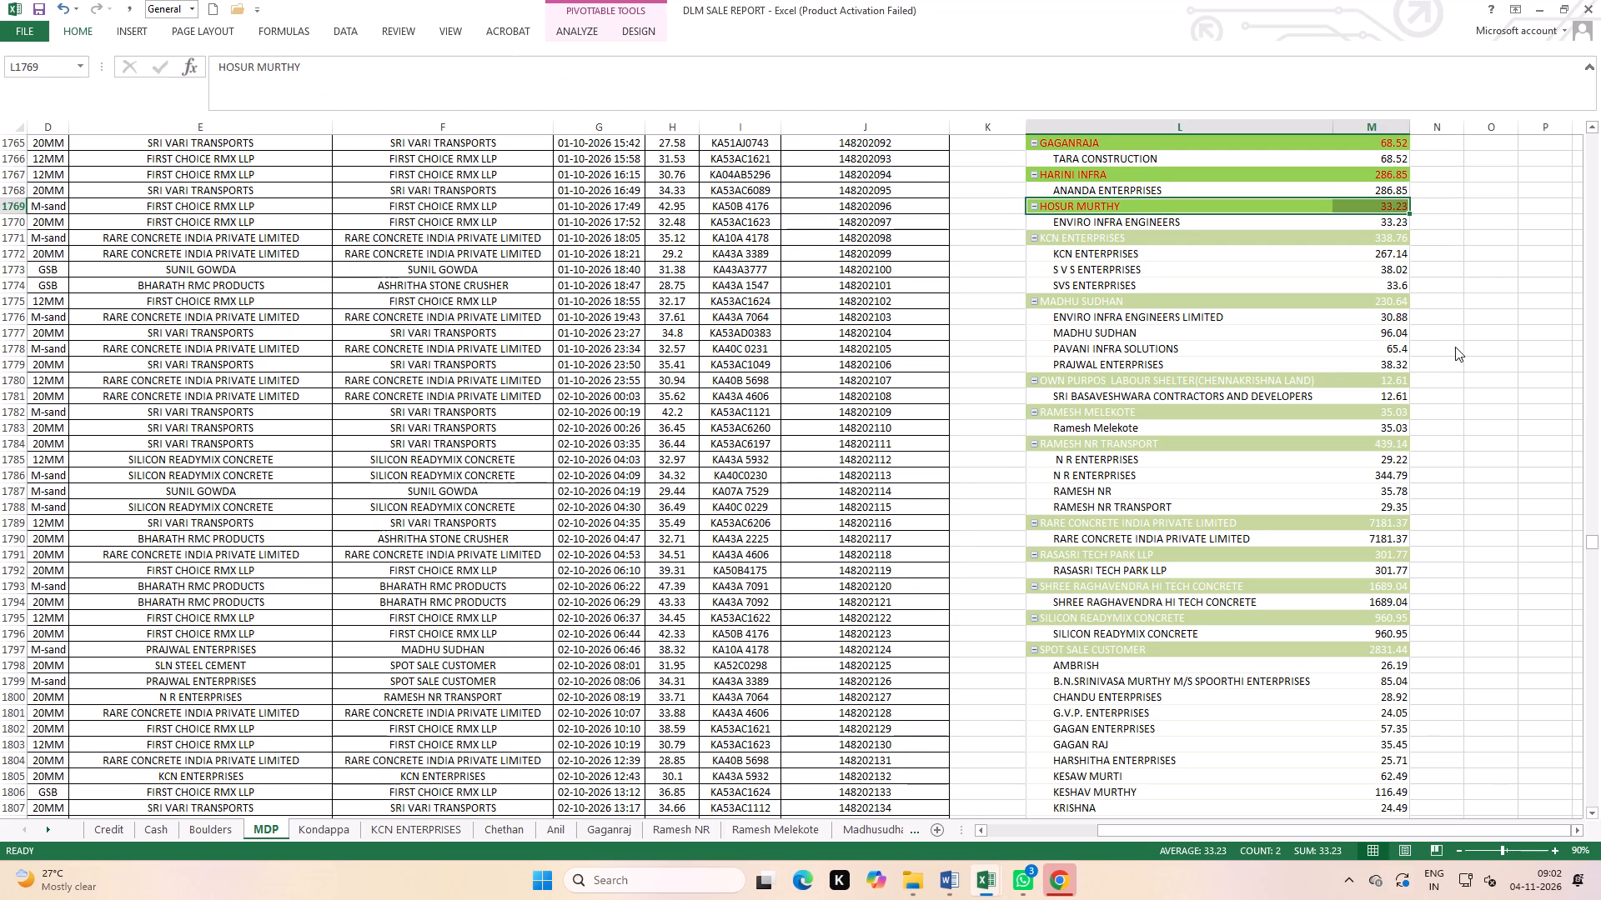
pyautogui.click(1488, 352)
pyautogui.click(1056, 239)
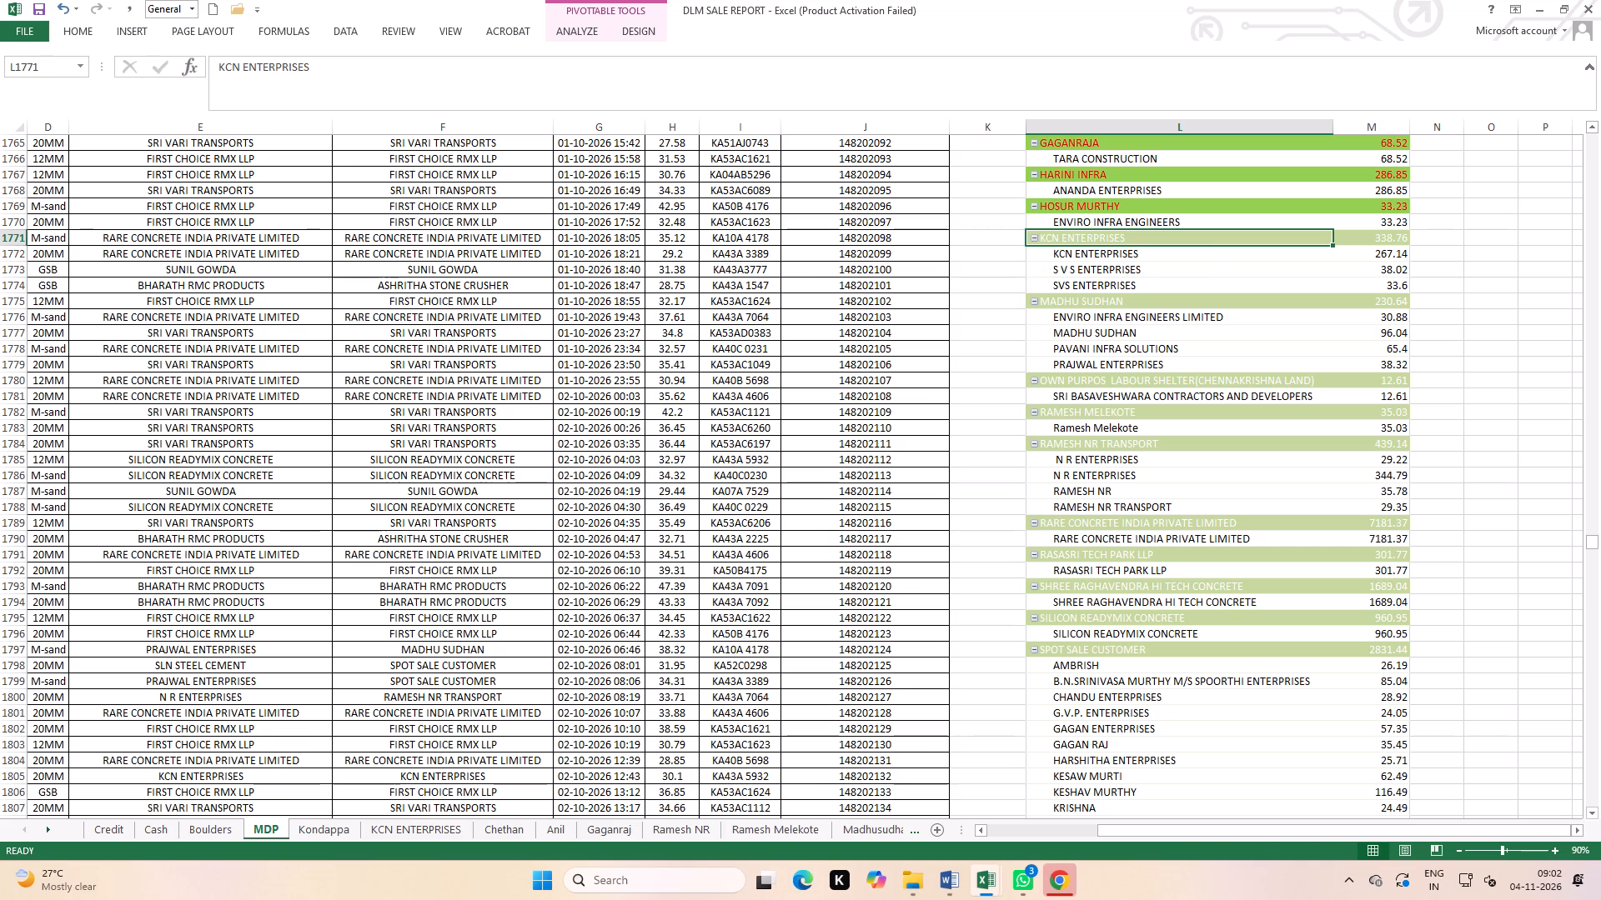
pyautogui.click(1051, 237)
pyautogui.click(80, 28)
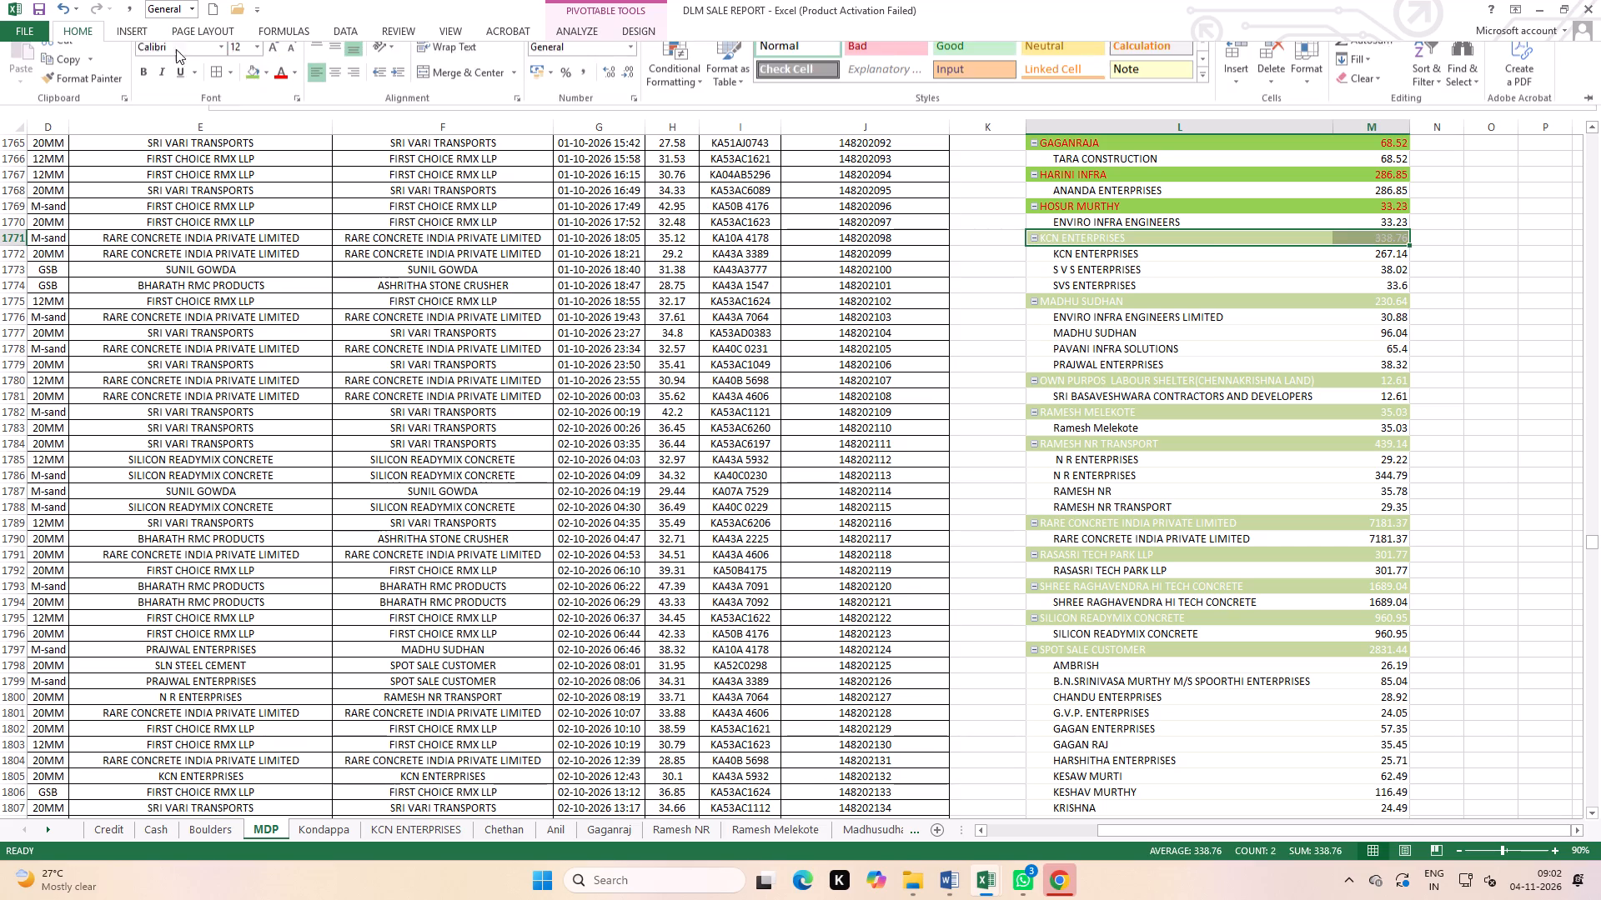
pyautogui.click(256, 85)
pyautogui.click(287, 91)
pyautogui.scroll(-2, 794, 166)
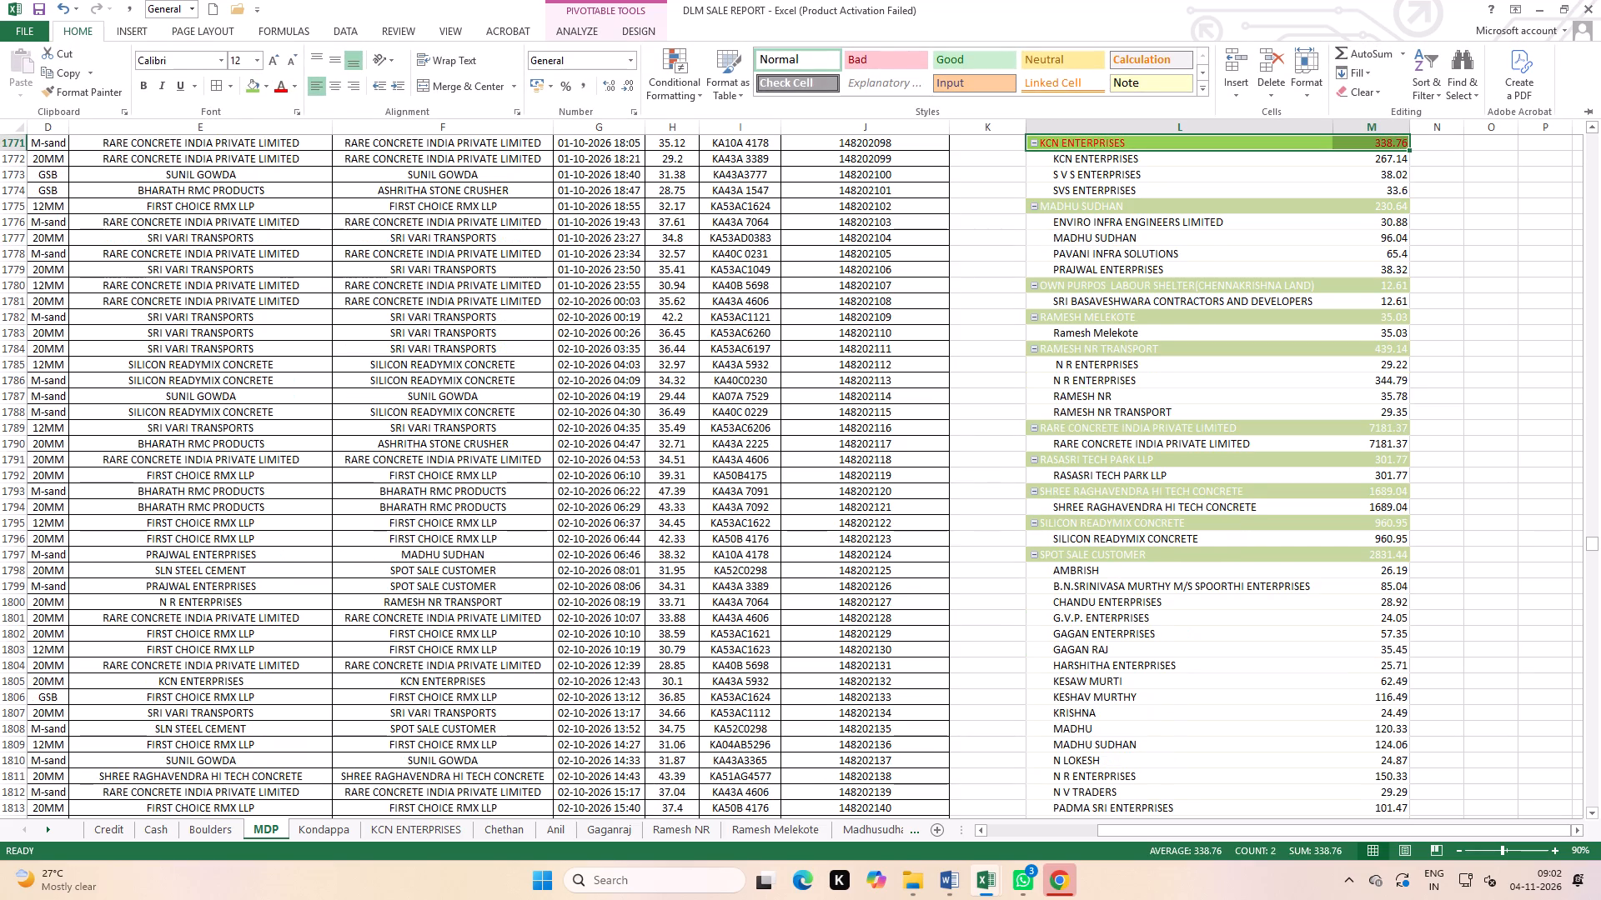
pyautogui.click(1443, 323)
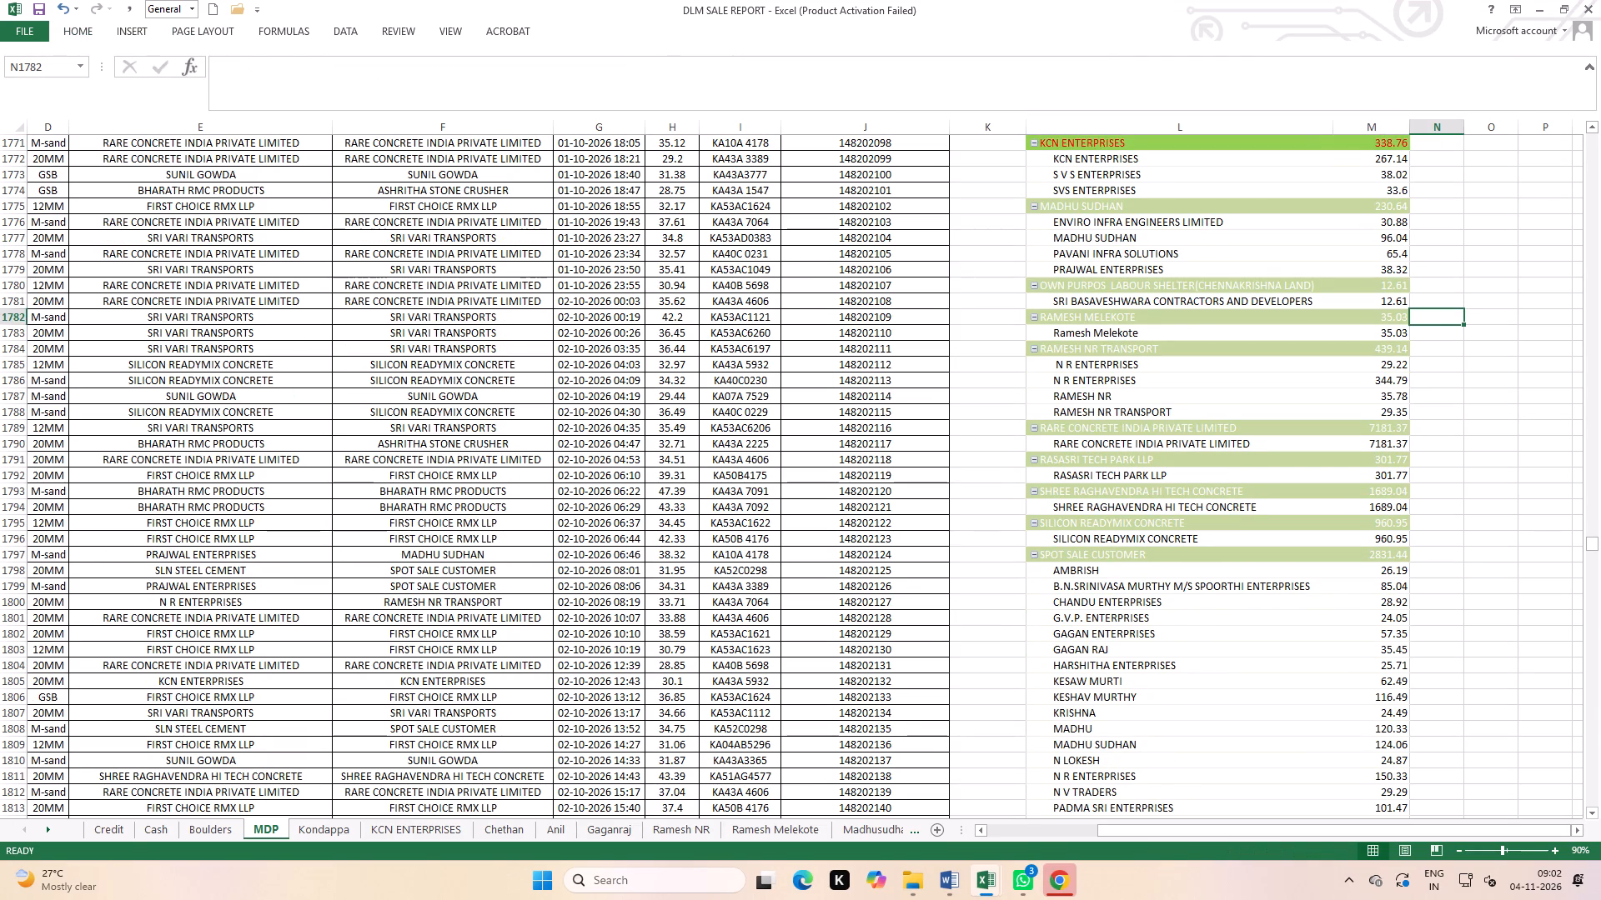
# Apply light green fill and red font to the customer subtotal row 1775, directly below the KCN ENTERPRISES group.
pyautogui.click(1050, 207)
pyautogui.click(94, 34)
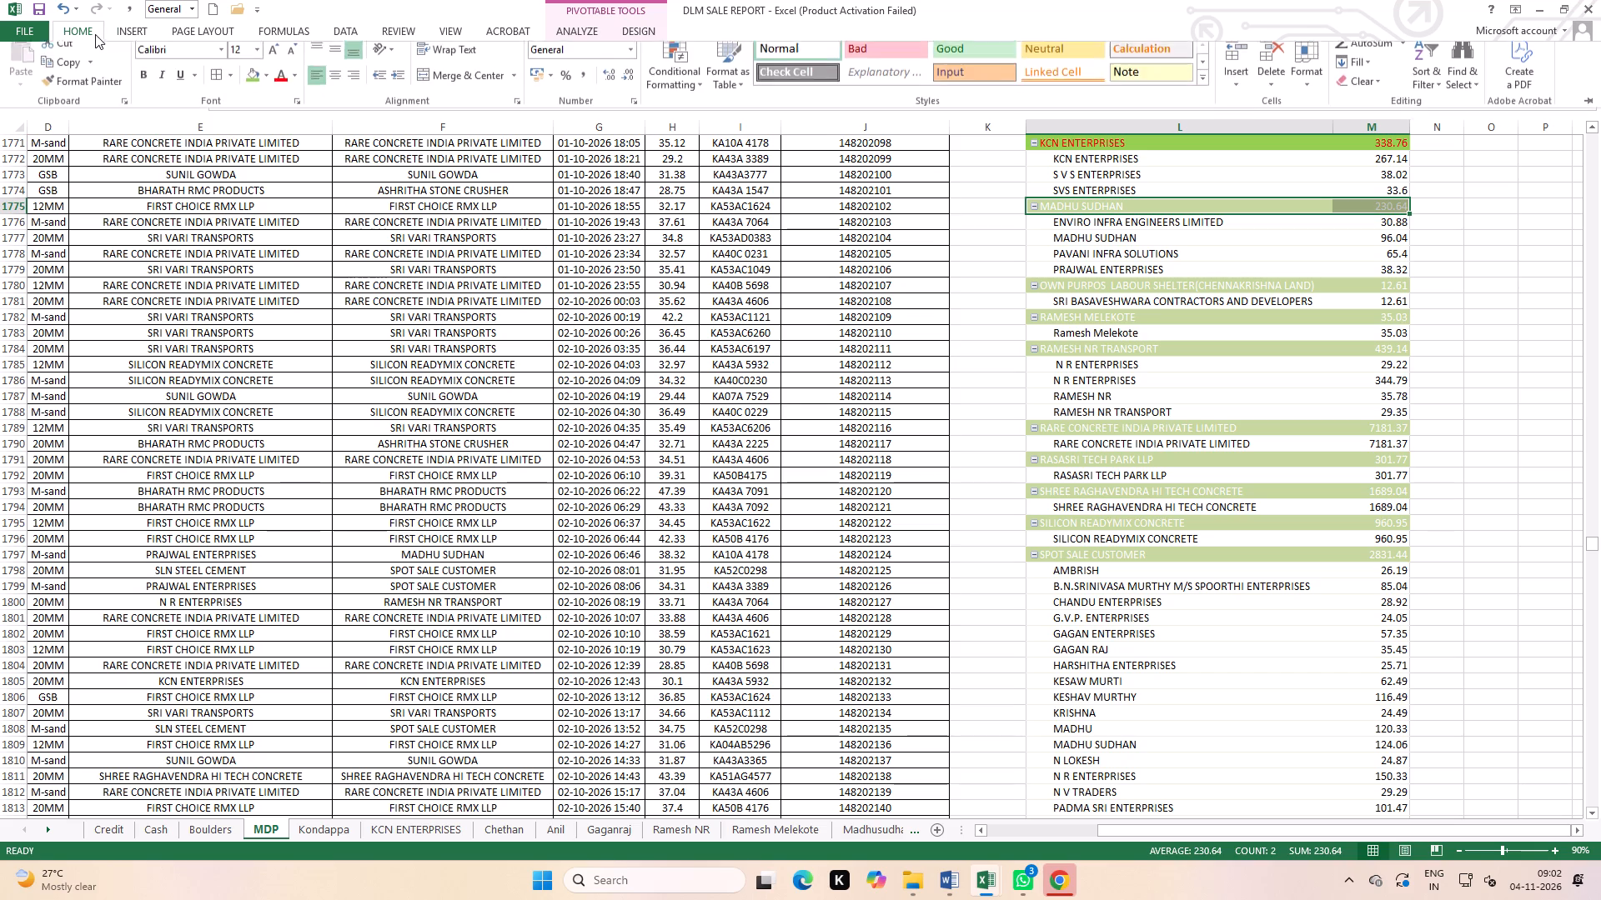
pyautogui.click(249, 86)
pyautogui.click(277, 87)
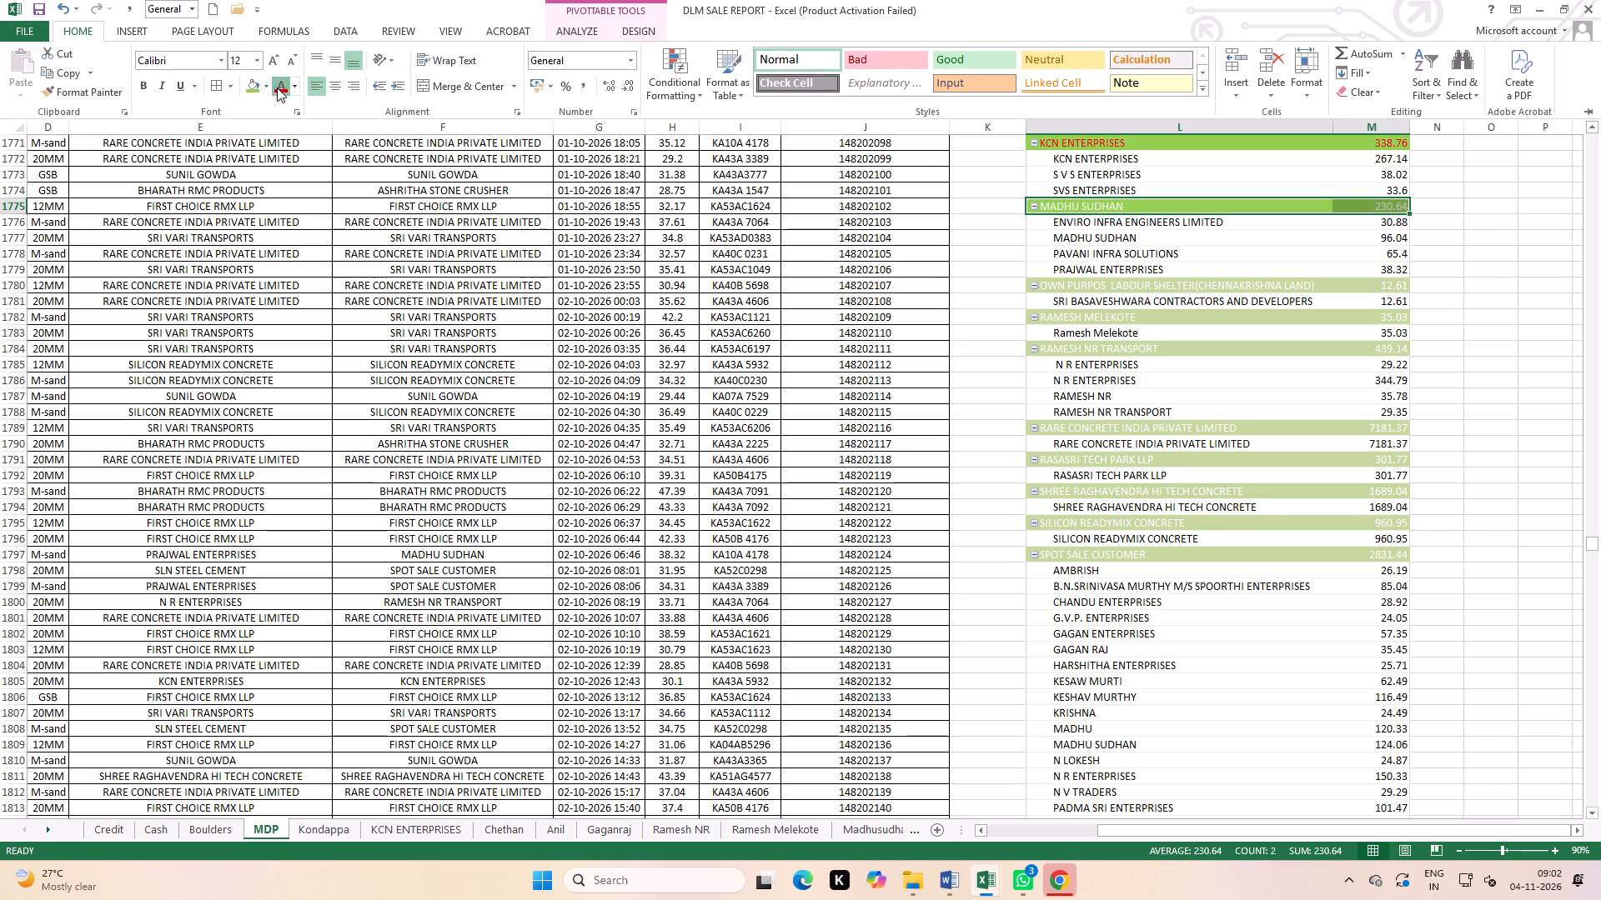
pyautogui.click(1508, 367)
pyautogui.click(1503, 367)
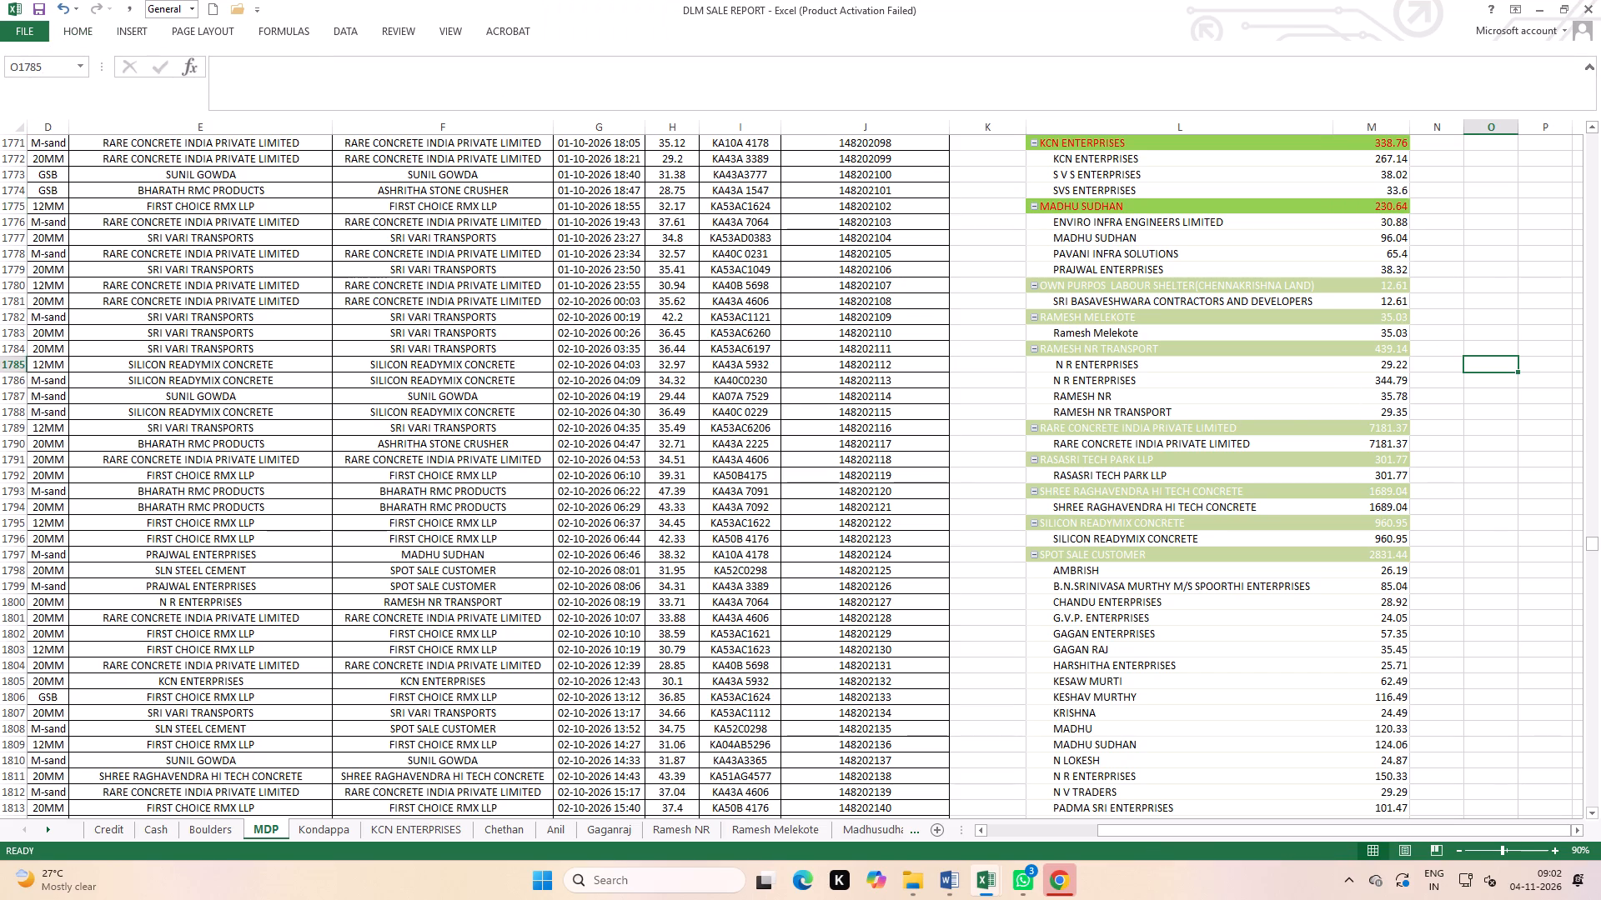
# Apply light green fill and red font to the OWN PURPOS LABOUR SHELTER customer subtotal row in the PivotTable.
pyautogui.click(1046, 287)
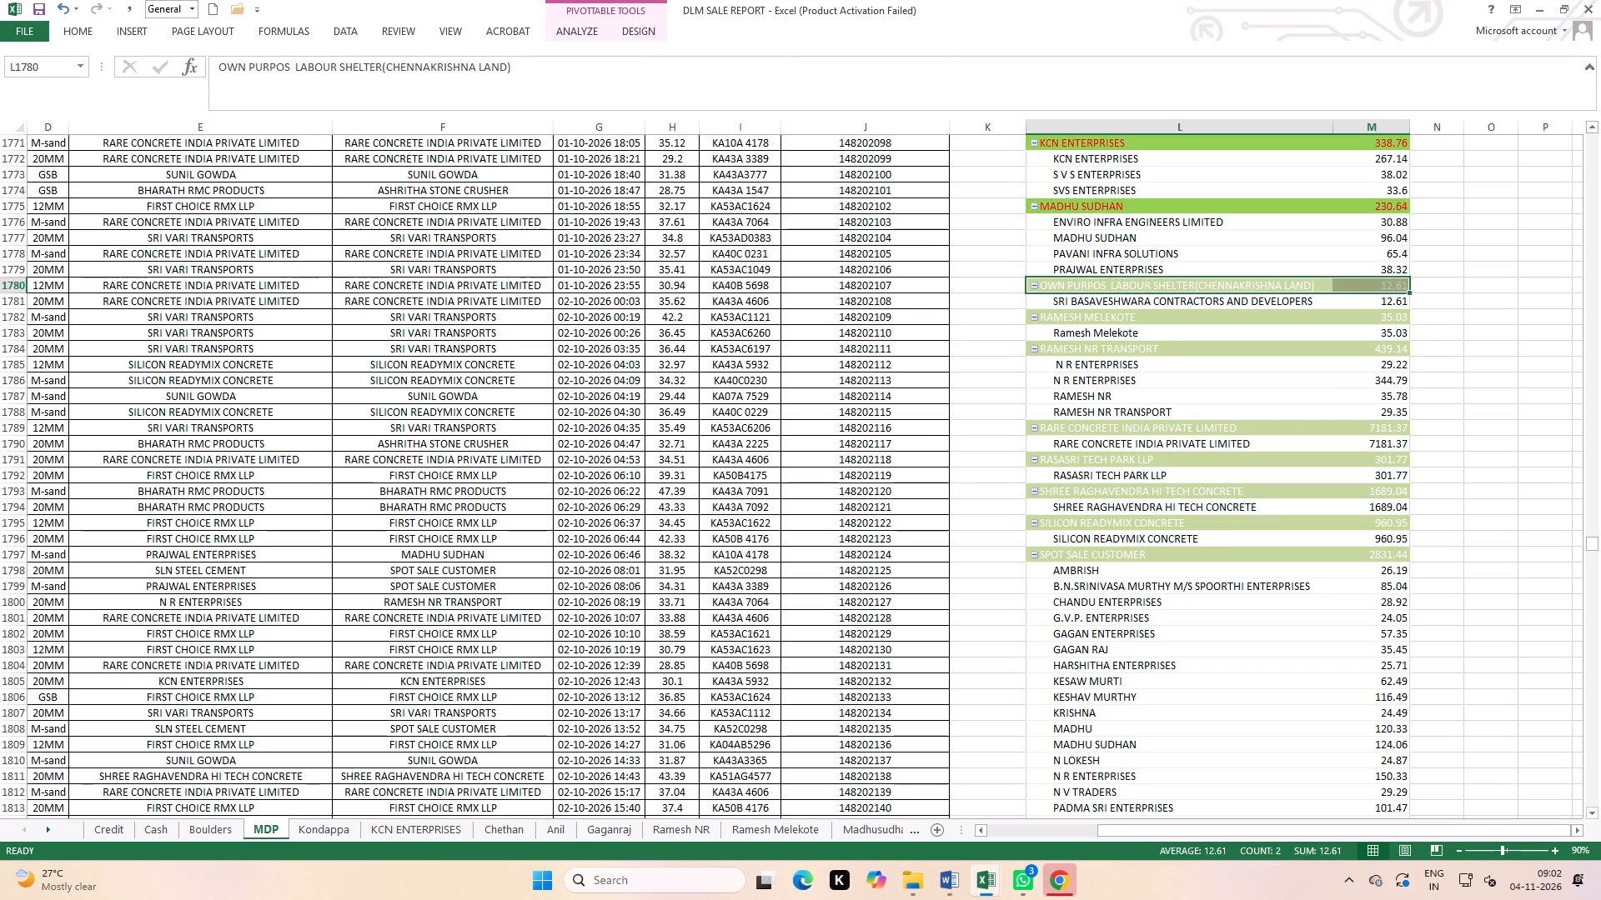
pyautogui.click(78, 26)
pyautogui.click(246, 82)
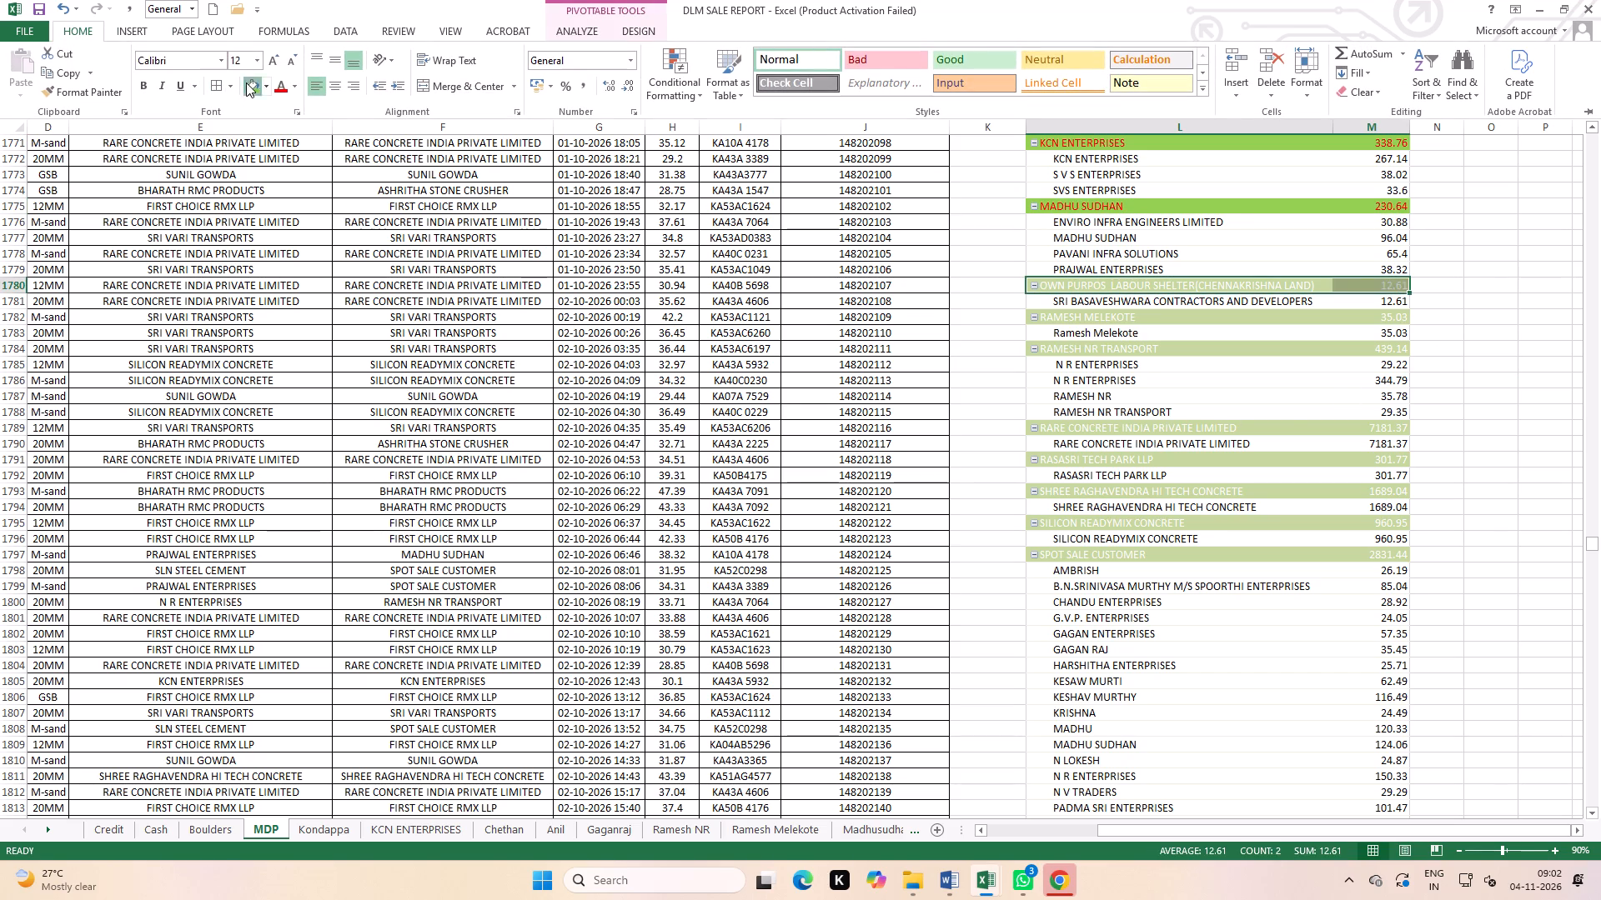
pyautogui.click(291, 94)
pyautogui.click(284, 92)
pyautogui.scroll(-2, 664, 192)
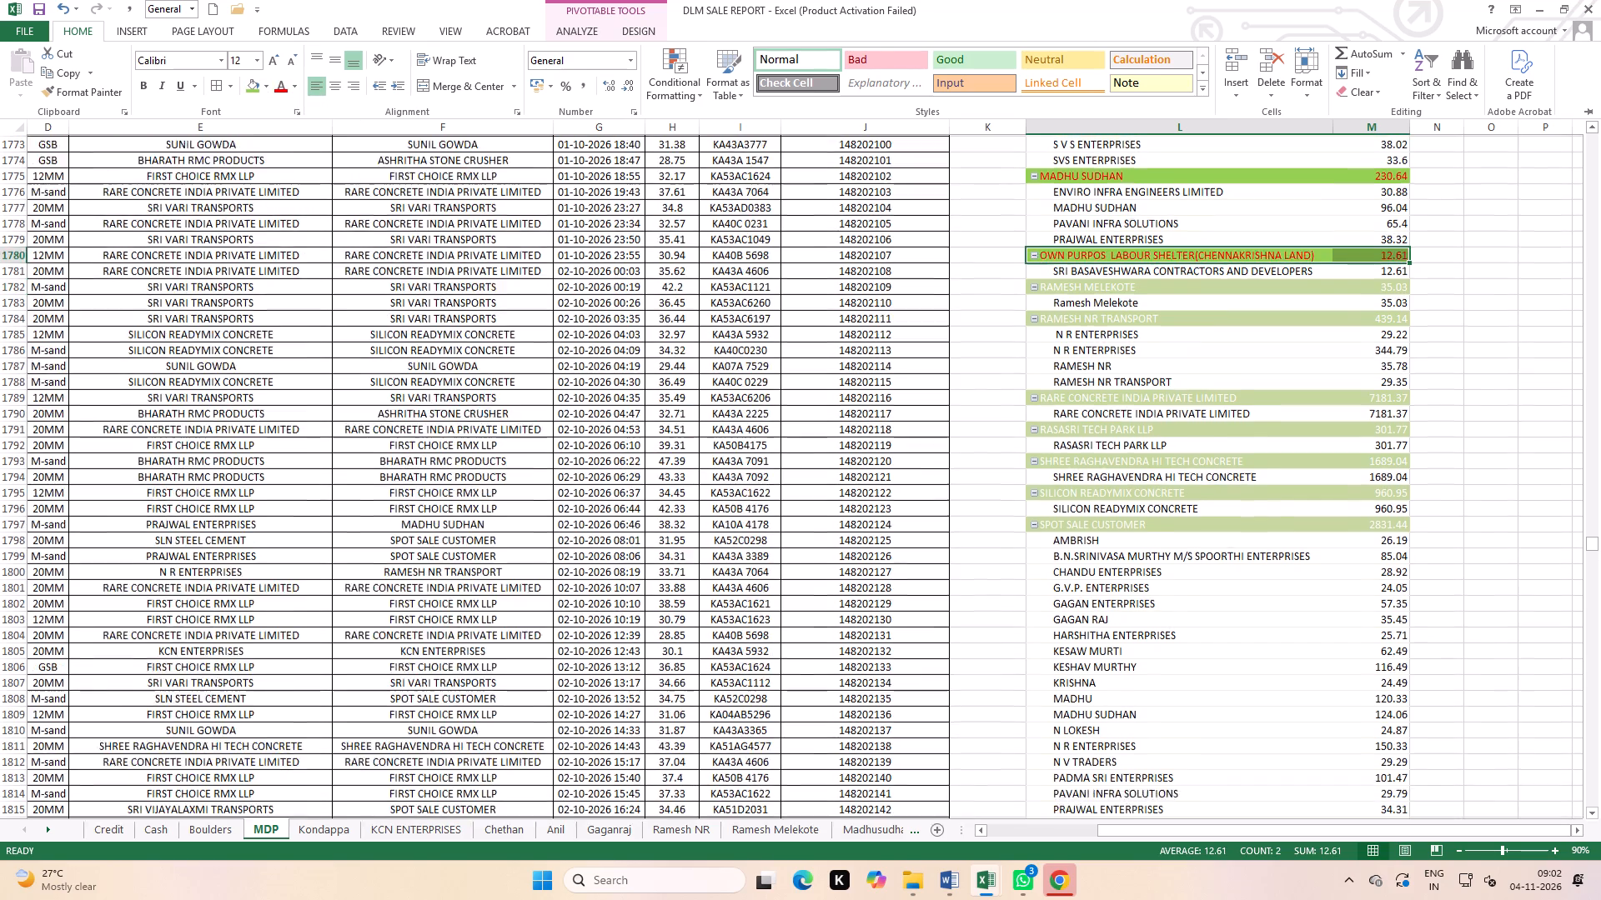
pyautogui.click(1472, 331)
# Apply light green fill and red font to the customer subtotal row 1782, directly below the OWN PURPOS LABOUR SHELTER group.
pyautogui.click(1041, 220)
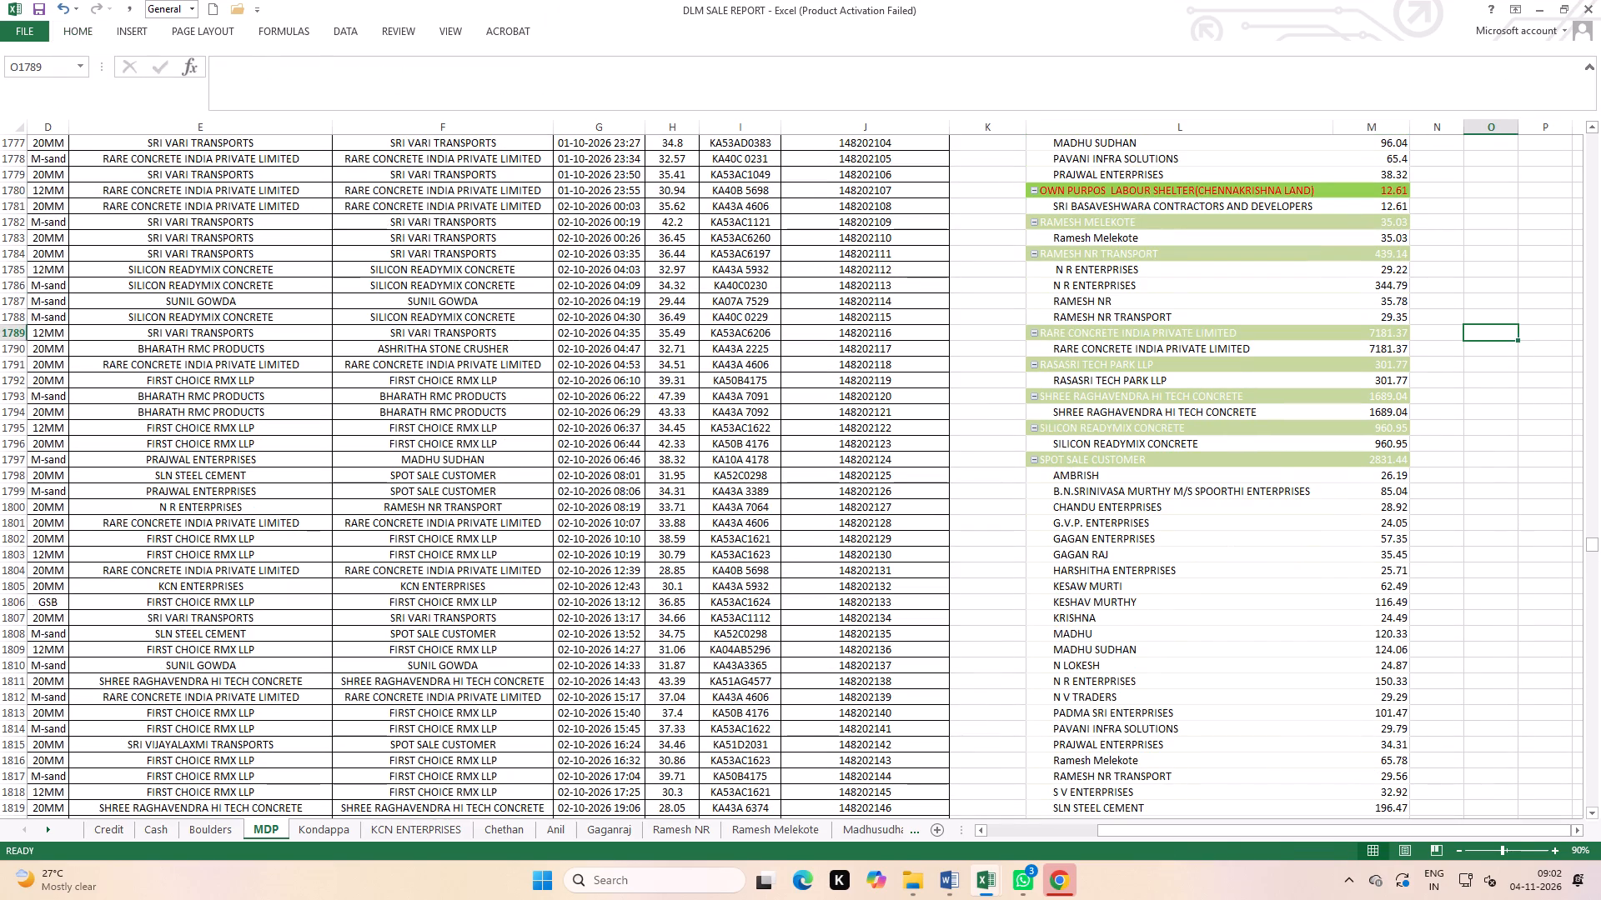
pyautogui.click(85, 32)
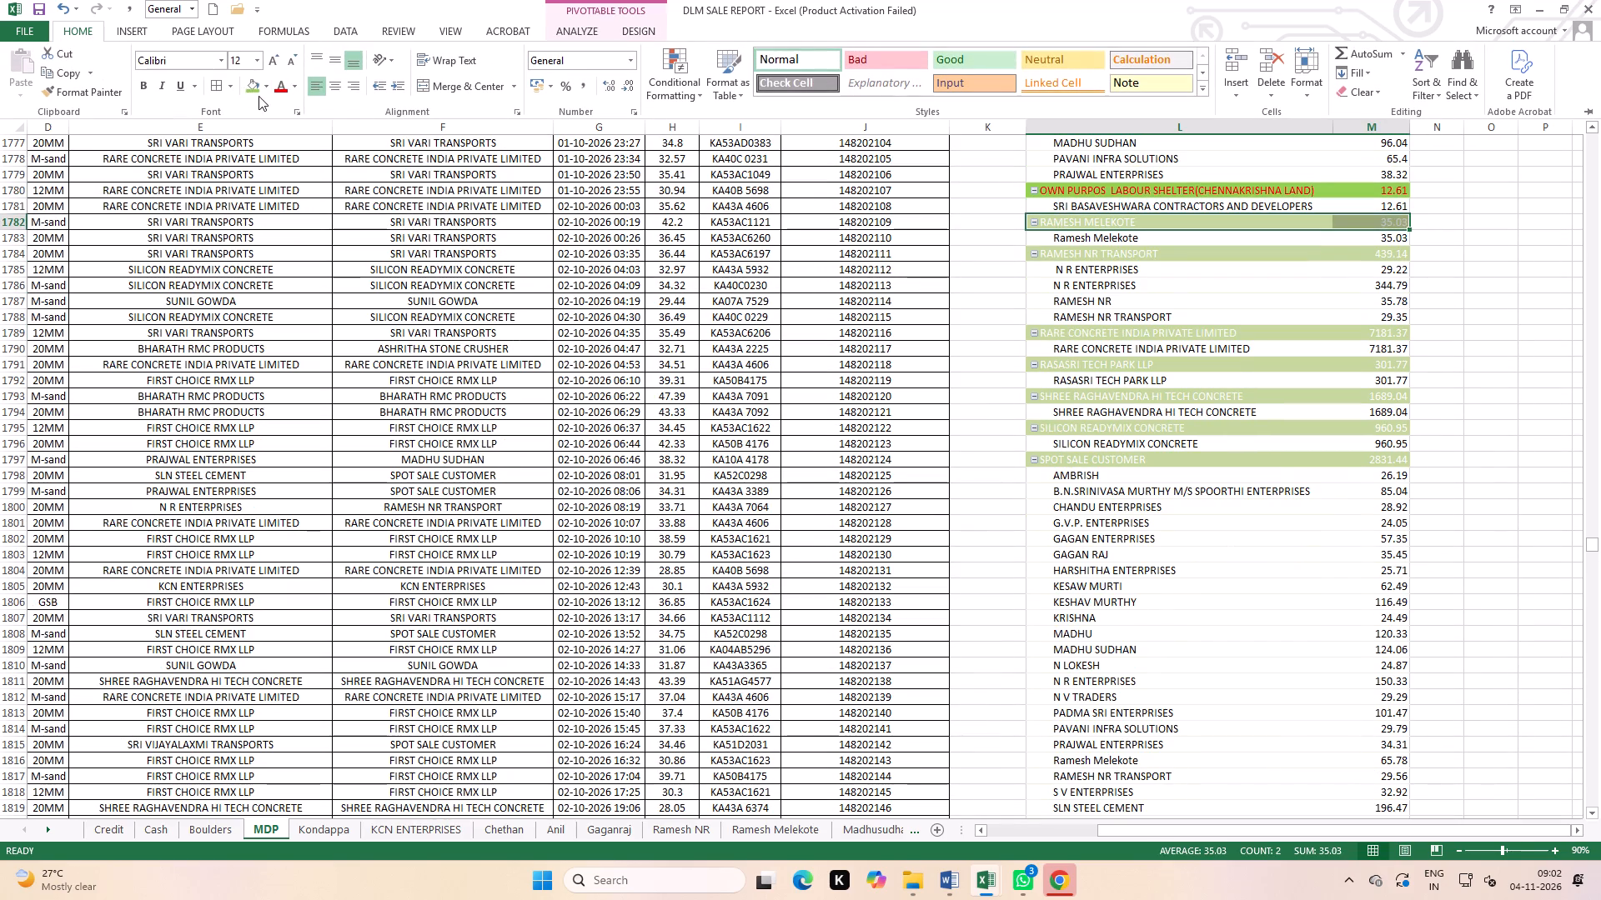
pyautogui.click(253, 90)
pyautogui.click(282, 87)
pyautogui.click(1443, 368)
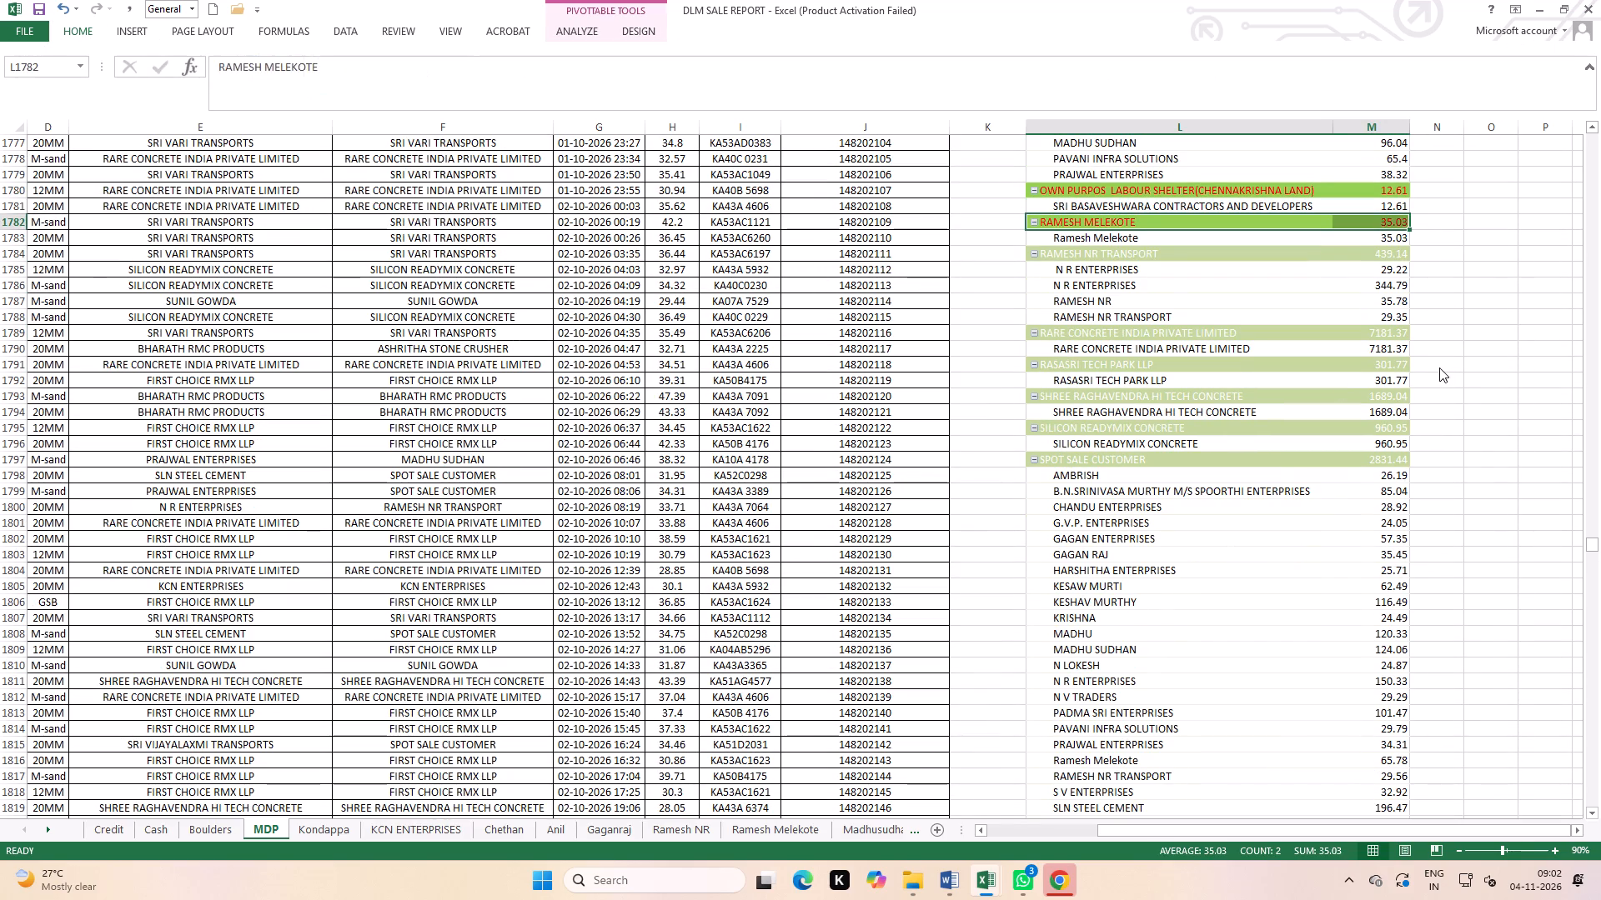
pyautogui.click(1439, 367)
# Apply light green fill and red font to the RAMESH NR TRANSPORT customer subtotal row in the PivotTable.
pyautogui.click(1039, 253)
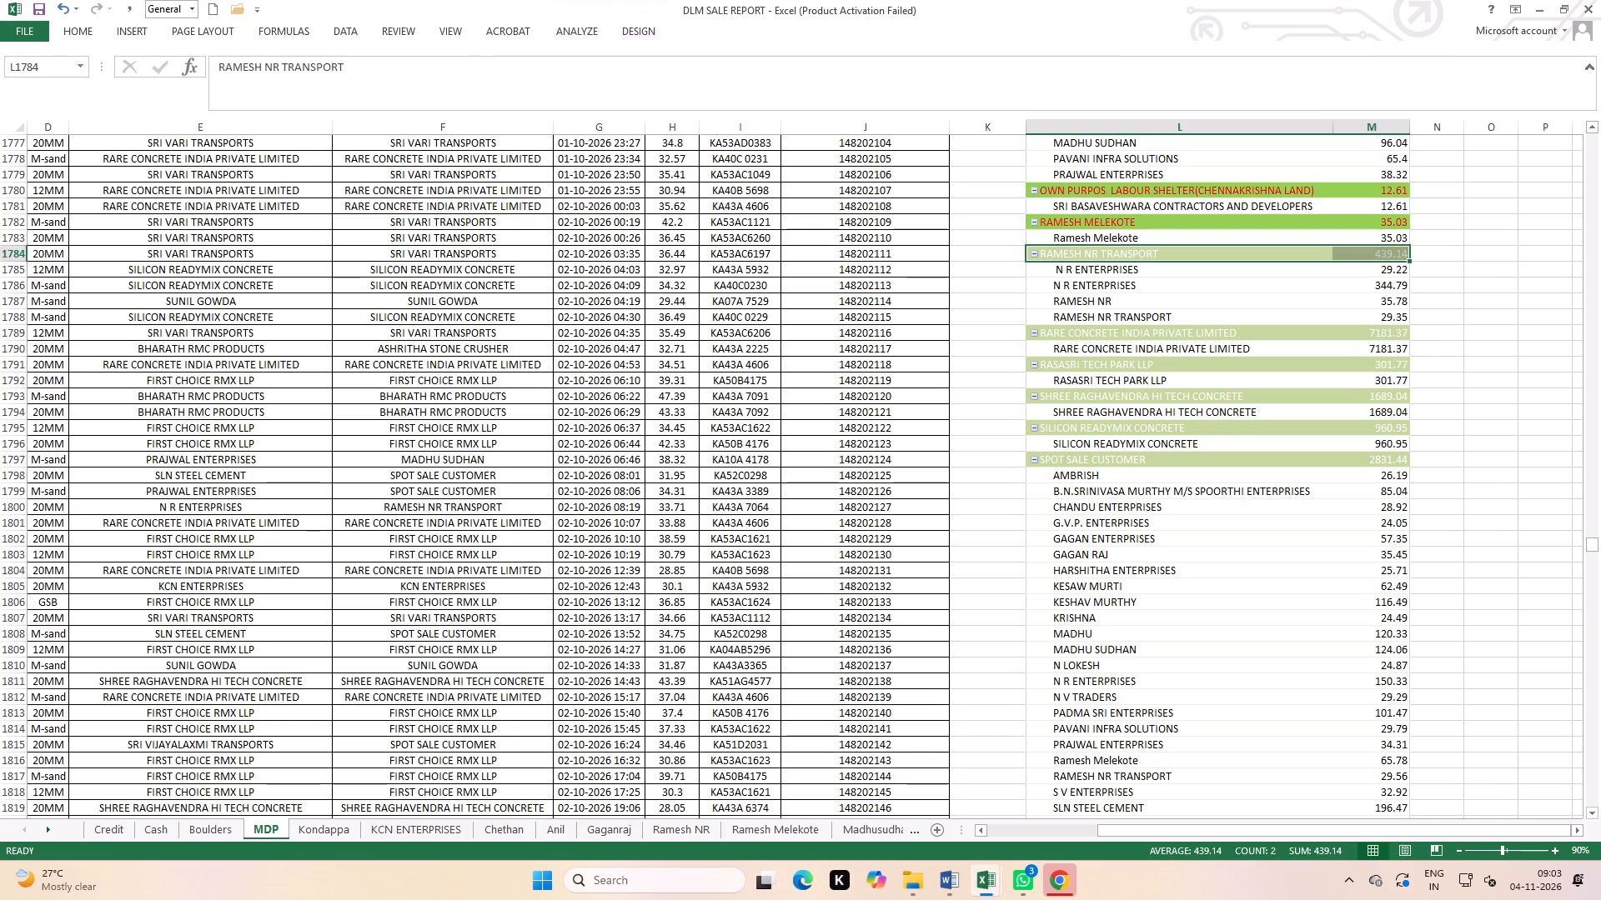
pyautogui.click(73, 27)
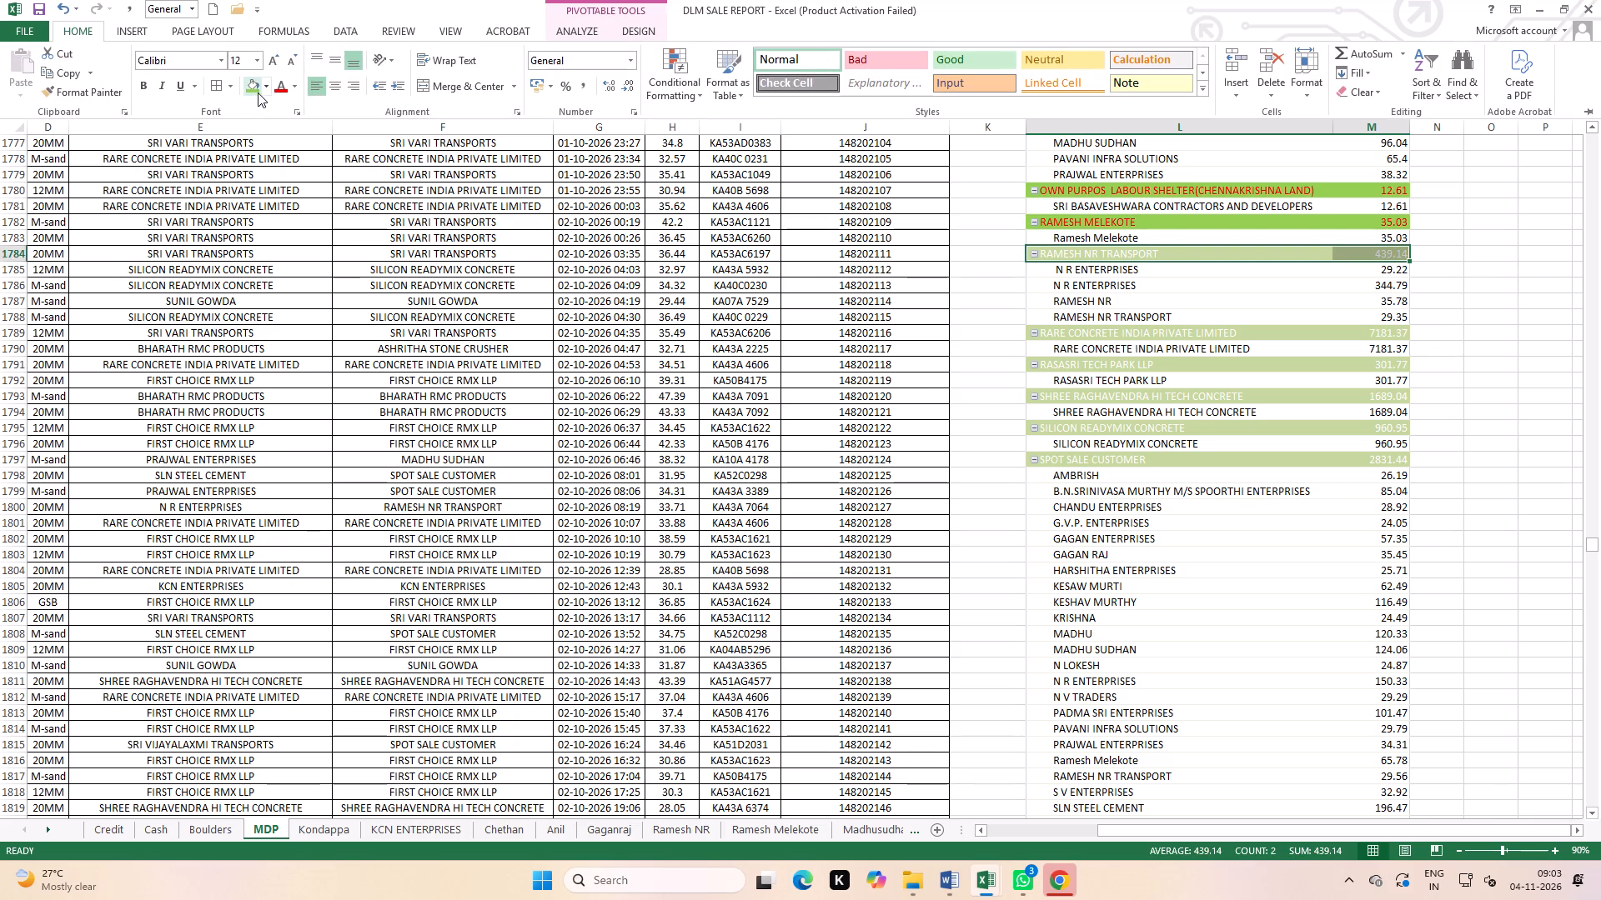
pyautogui.click(249, 86)
pyautogui.click(281, 90)
pyautogui.click(1477, 445)
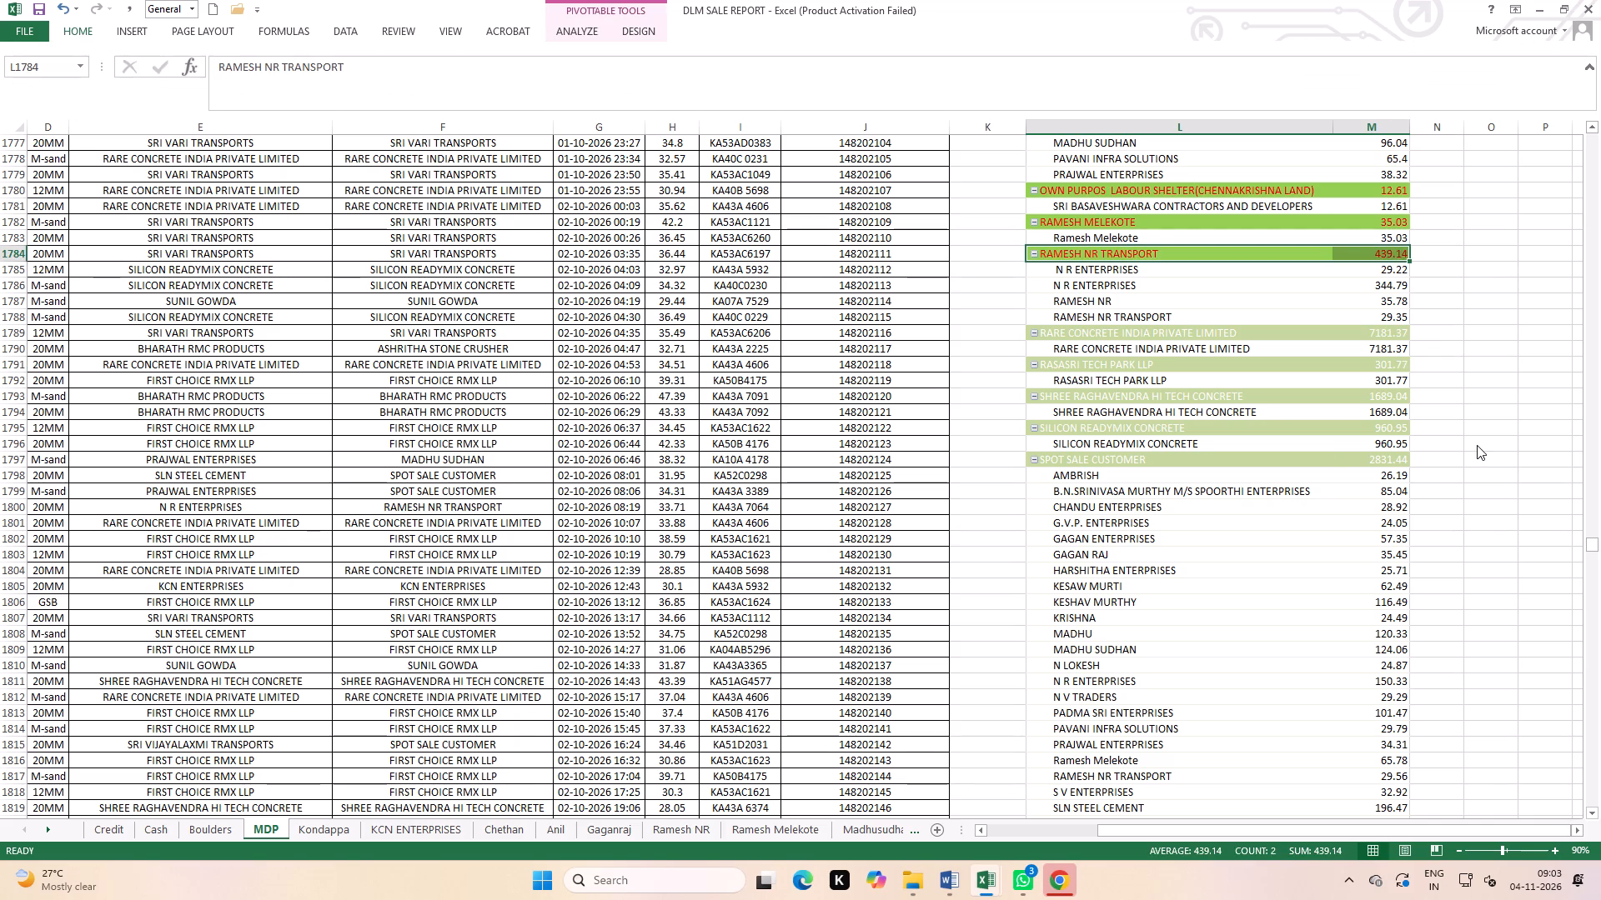
pyautogui.click(1477, 440)
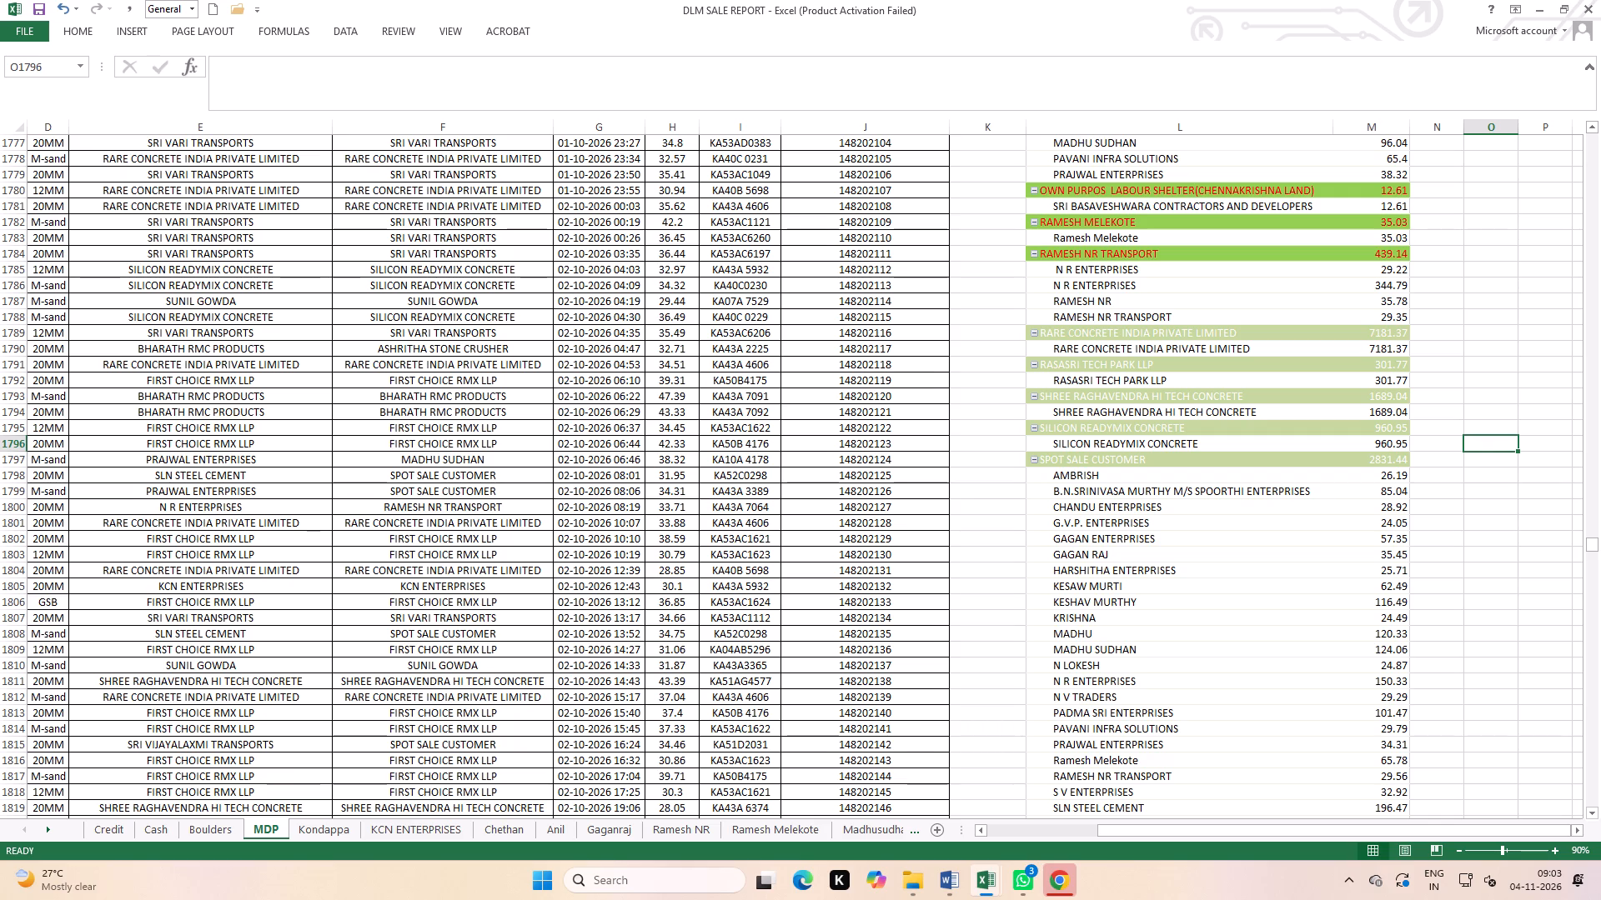
# Apply light green fill and red font to the RARE CONCRETE INDIA PRIVATE LIMITED customer subtotal row in the PivotTable.
pyautogui.click(1049, 333)
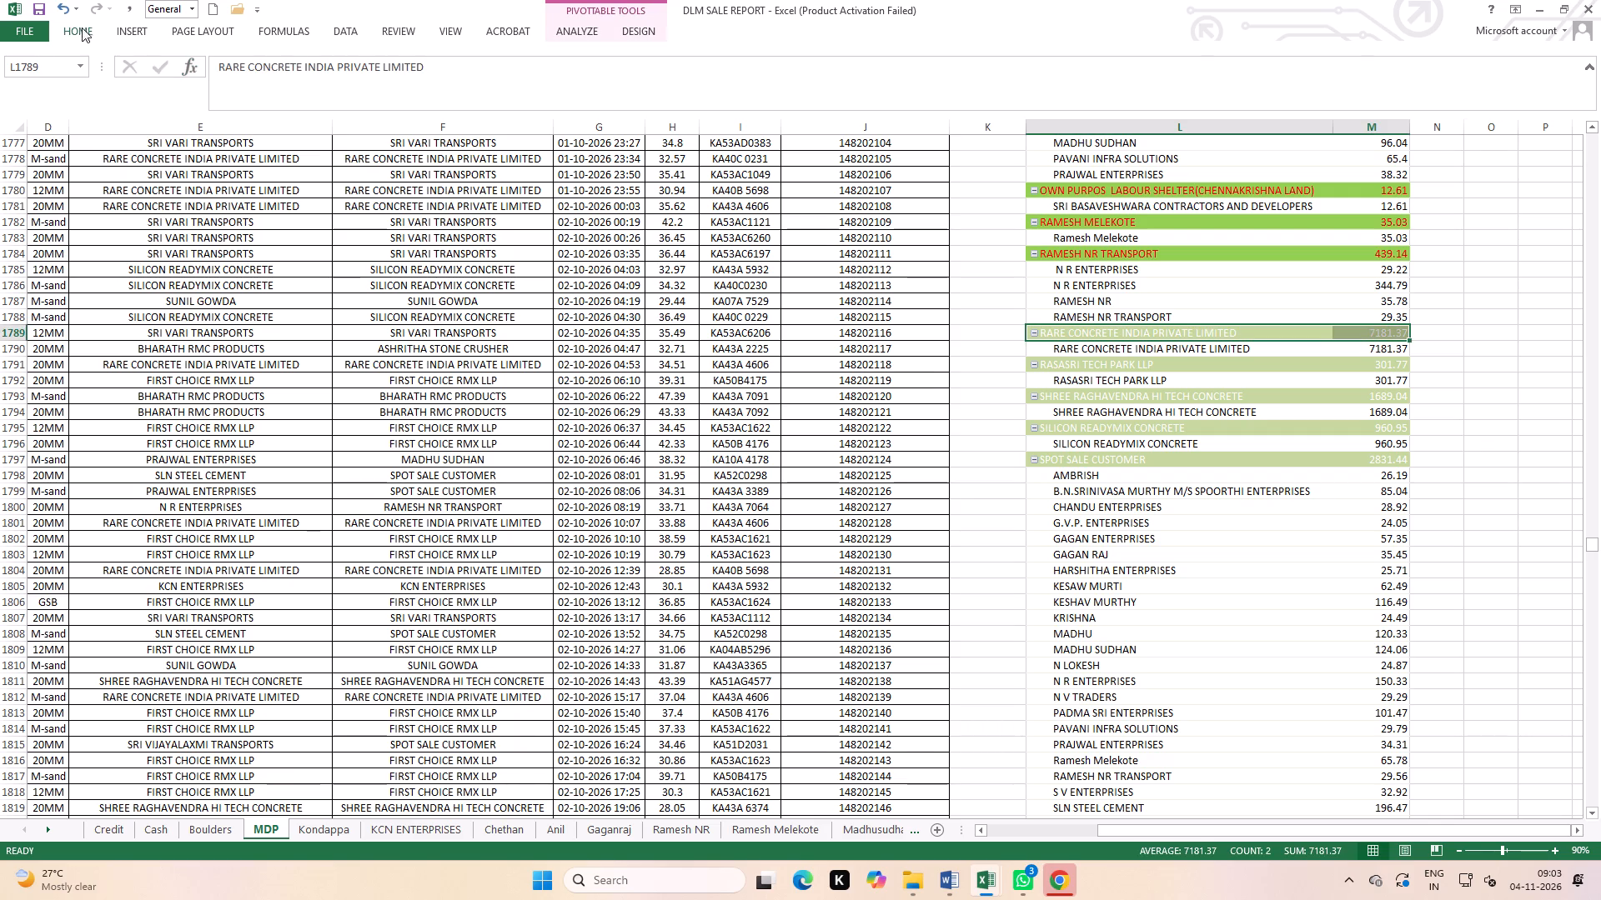
pyautogui.click(77, 23)
pyautogui.click(252, 87)
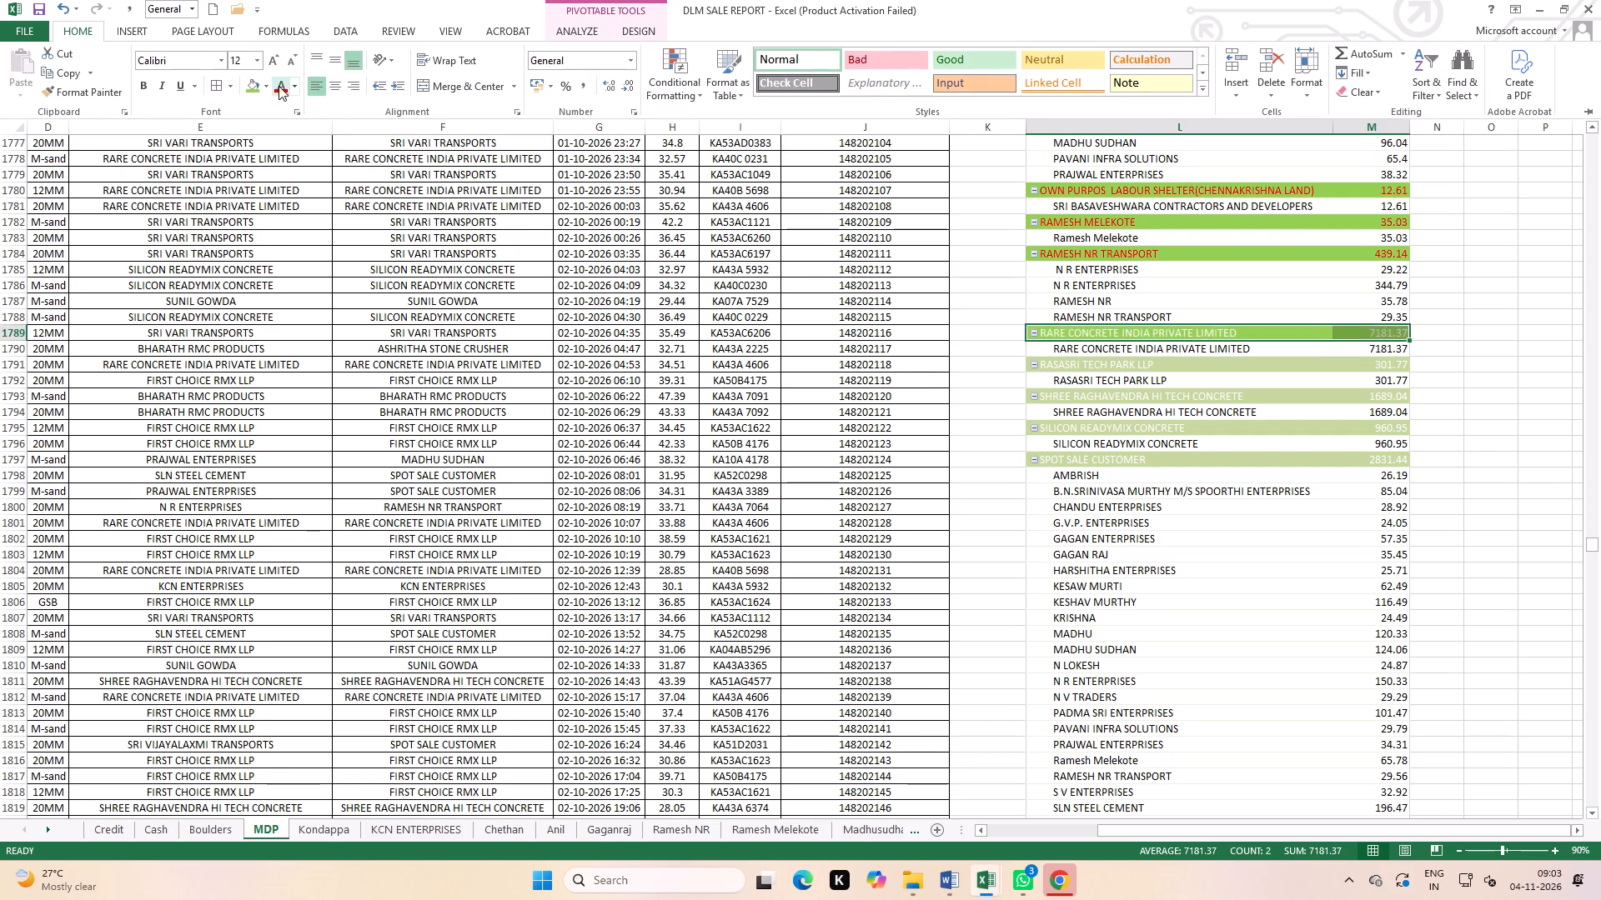
pyautogui.click(279, 86)
pyautogui.click(1137, 465)
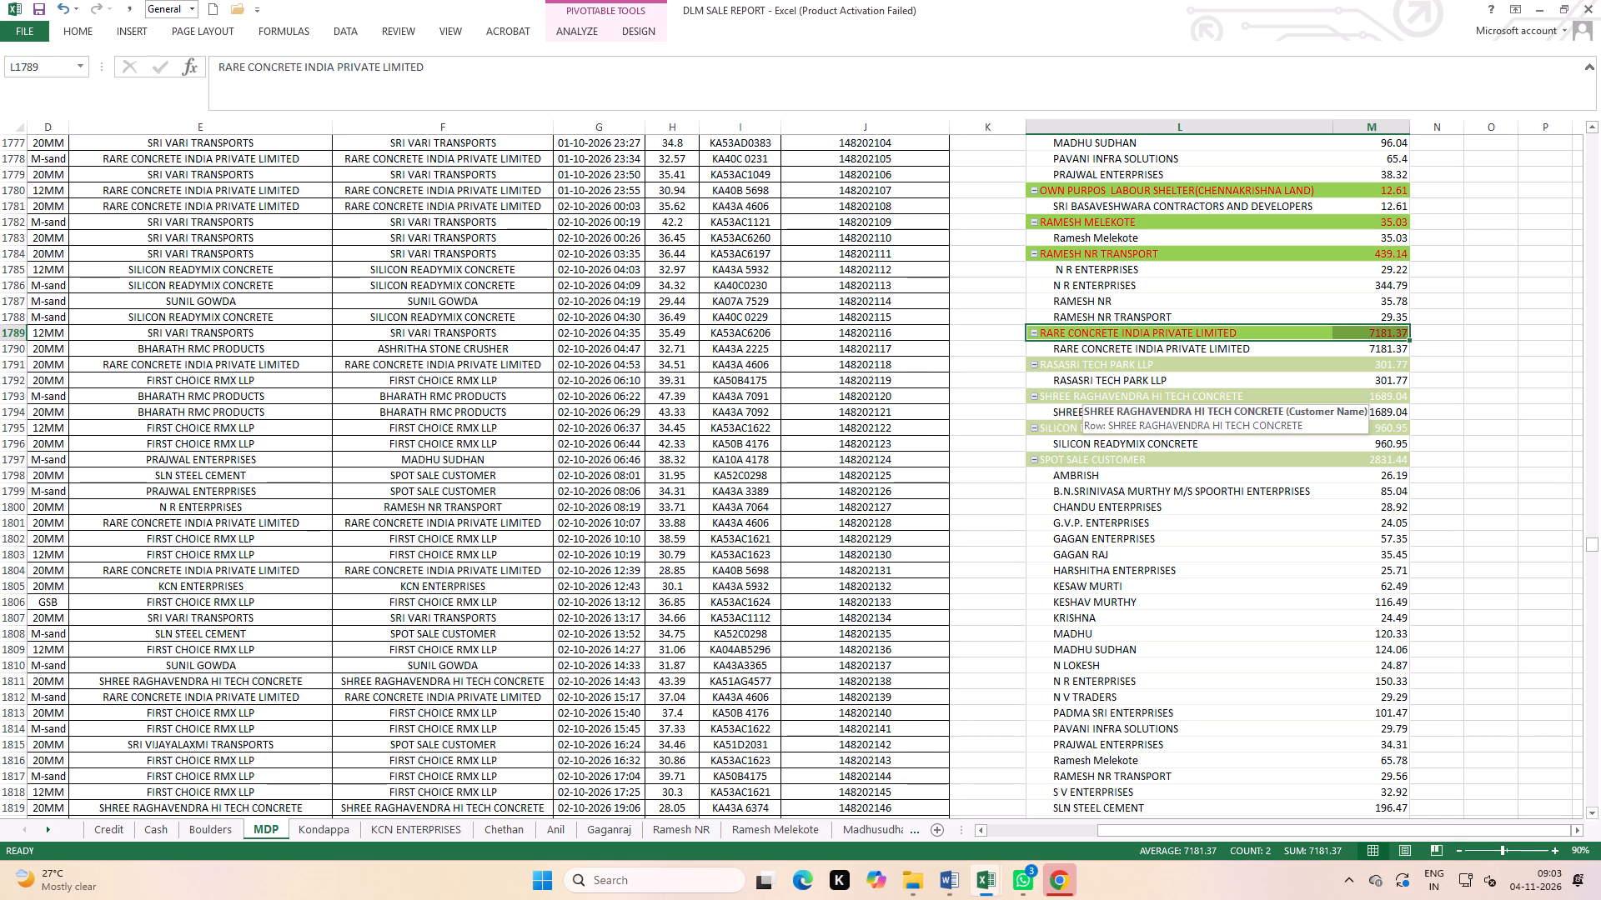
# Apply light green fill and red font to the RASASRI TECH PARK LLP customer subtotal row in the PivotTable.
pyautogui.click(1054, 366)
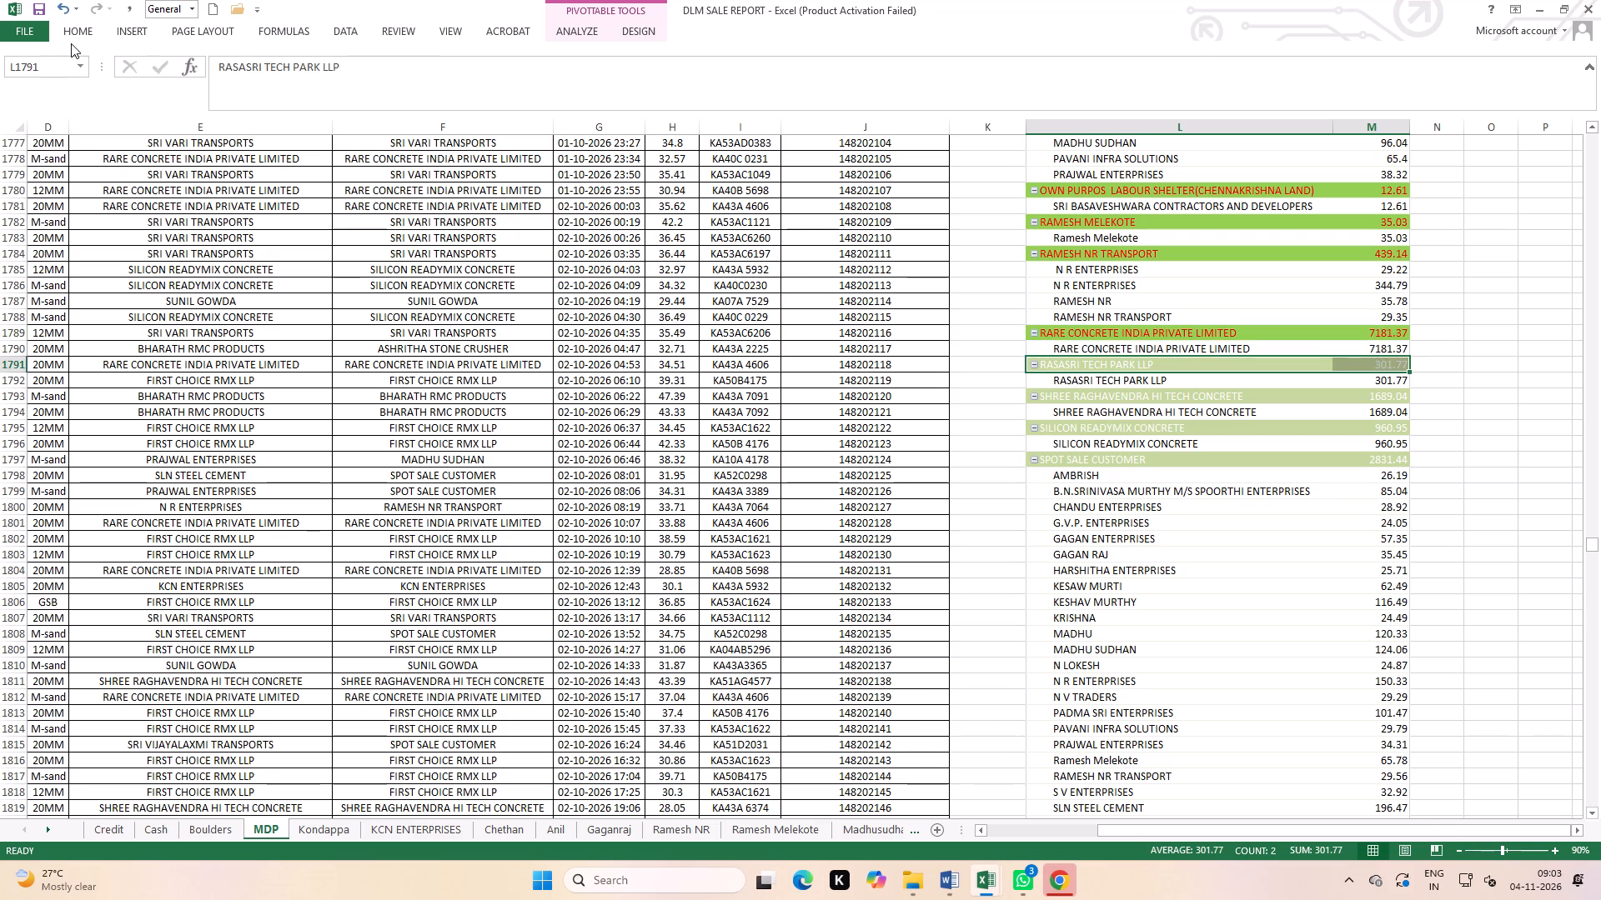
pyautogui.click(81, 28)
pyautogui.click(249, 87)
pyautogui.click(279, 92)
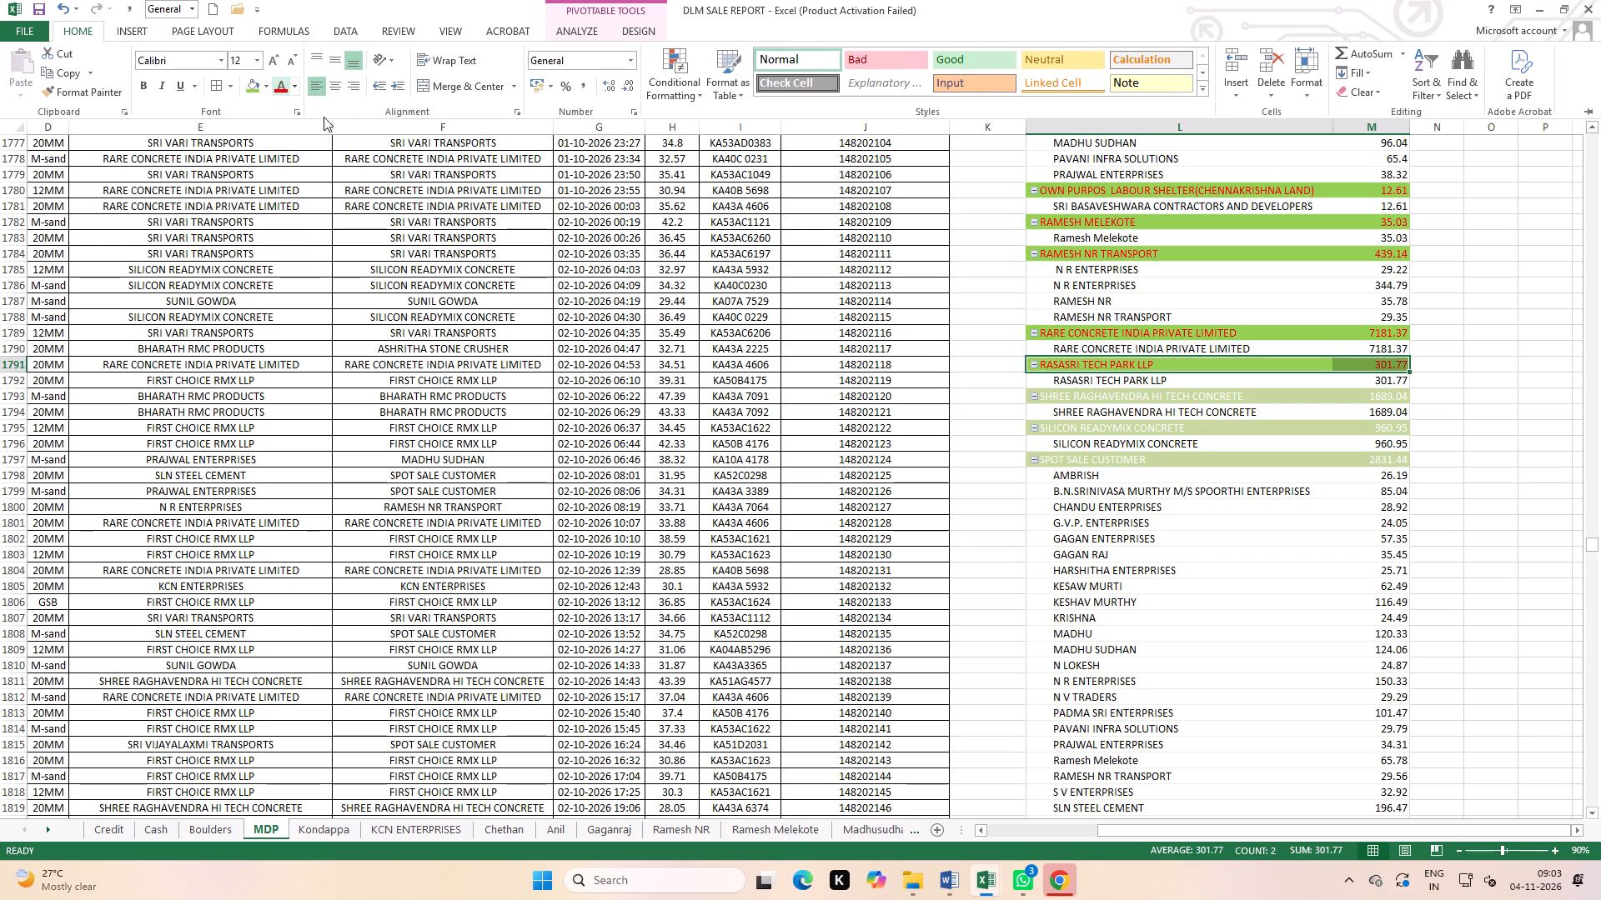
pyautogui.click(1197, 546)
# Apply light green fill and red font to the SHREE RAGHAVENDRA HI TECH CONCRETE customer subtotal row in the PivotTable.
pyautogui.click(1044, 400)
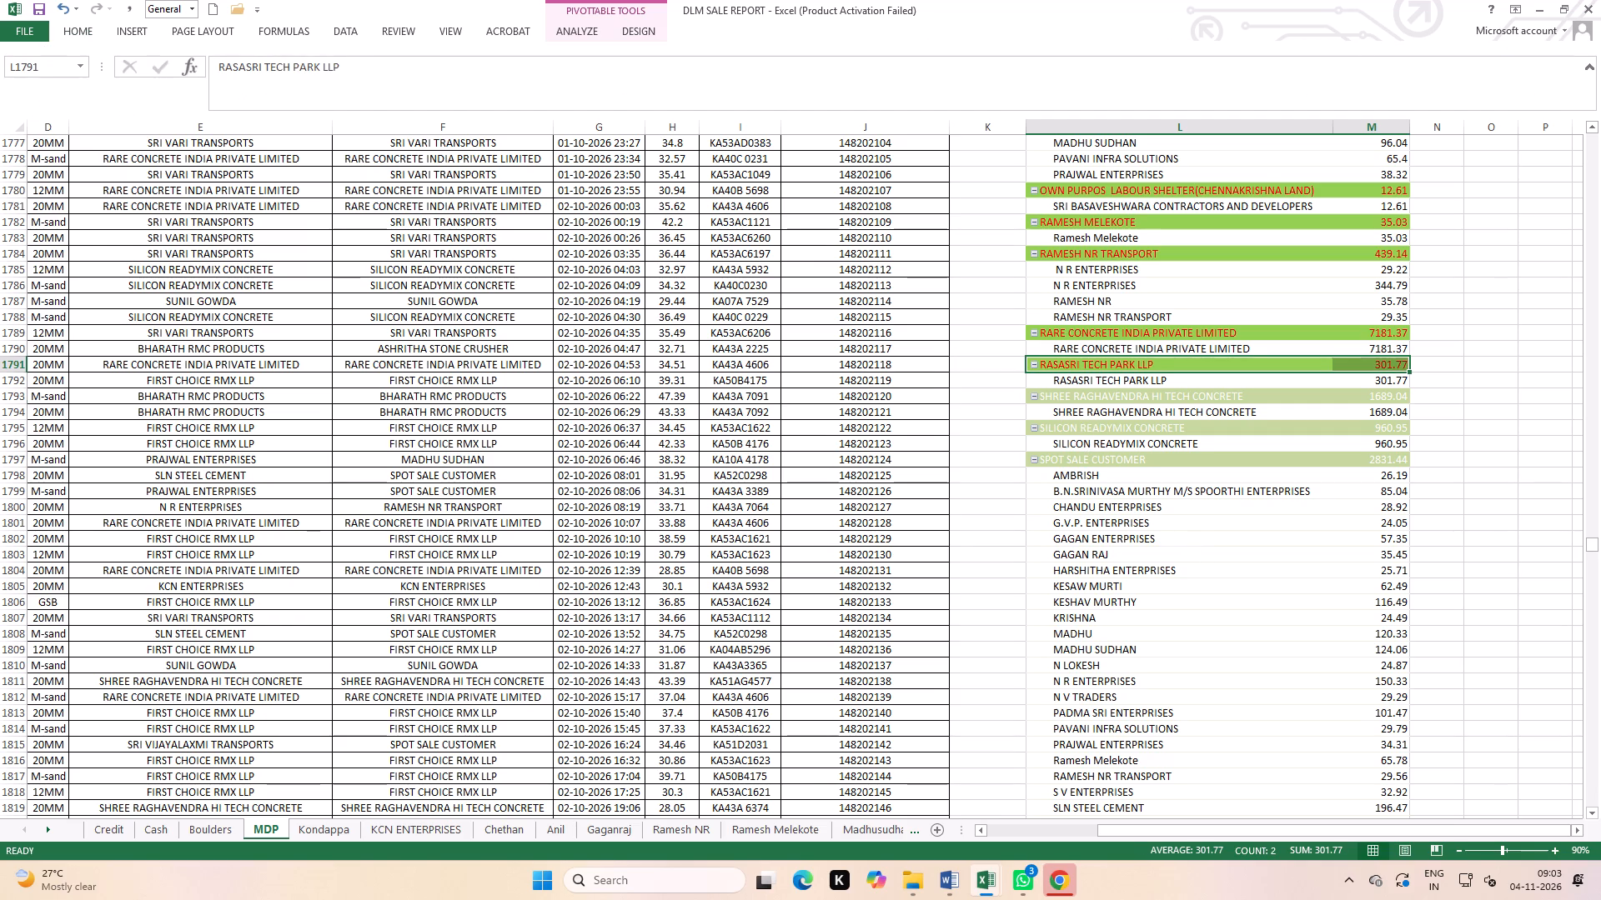
pyautogui.click(85, 24)
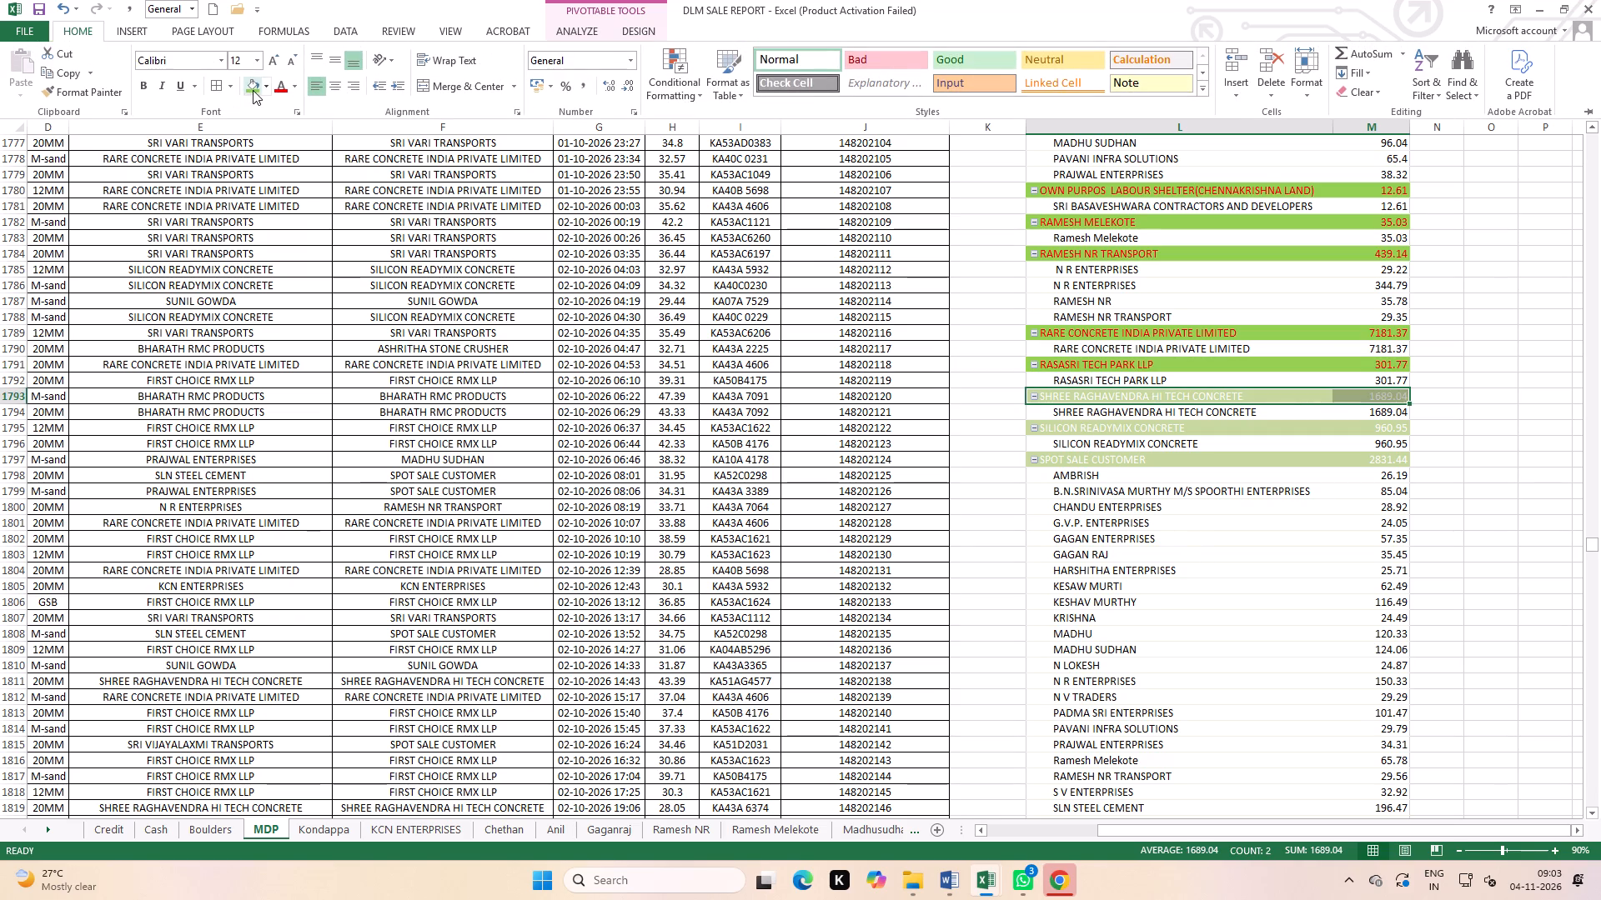
pyautogui.click(253, 90)
pyautogui.click(277, 92)
pyautogui.click(1158, 541)
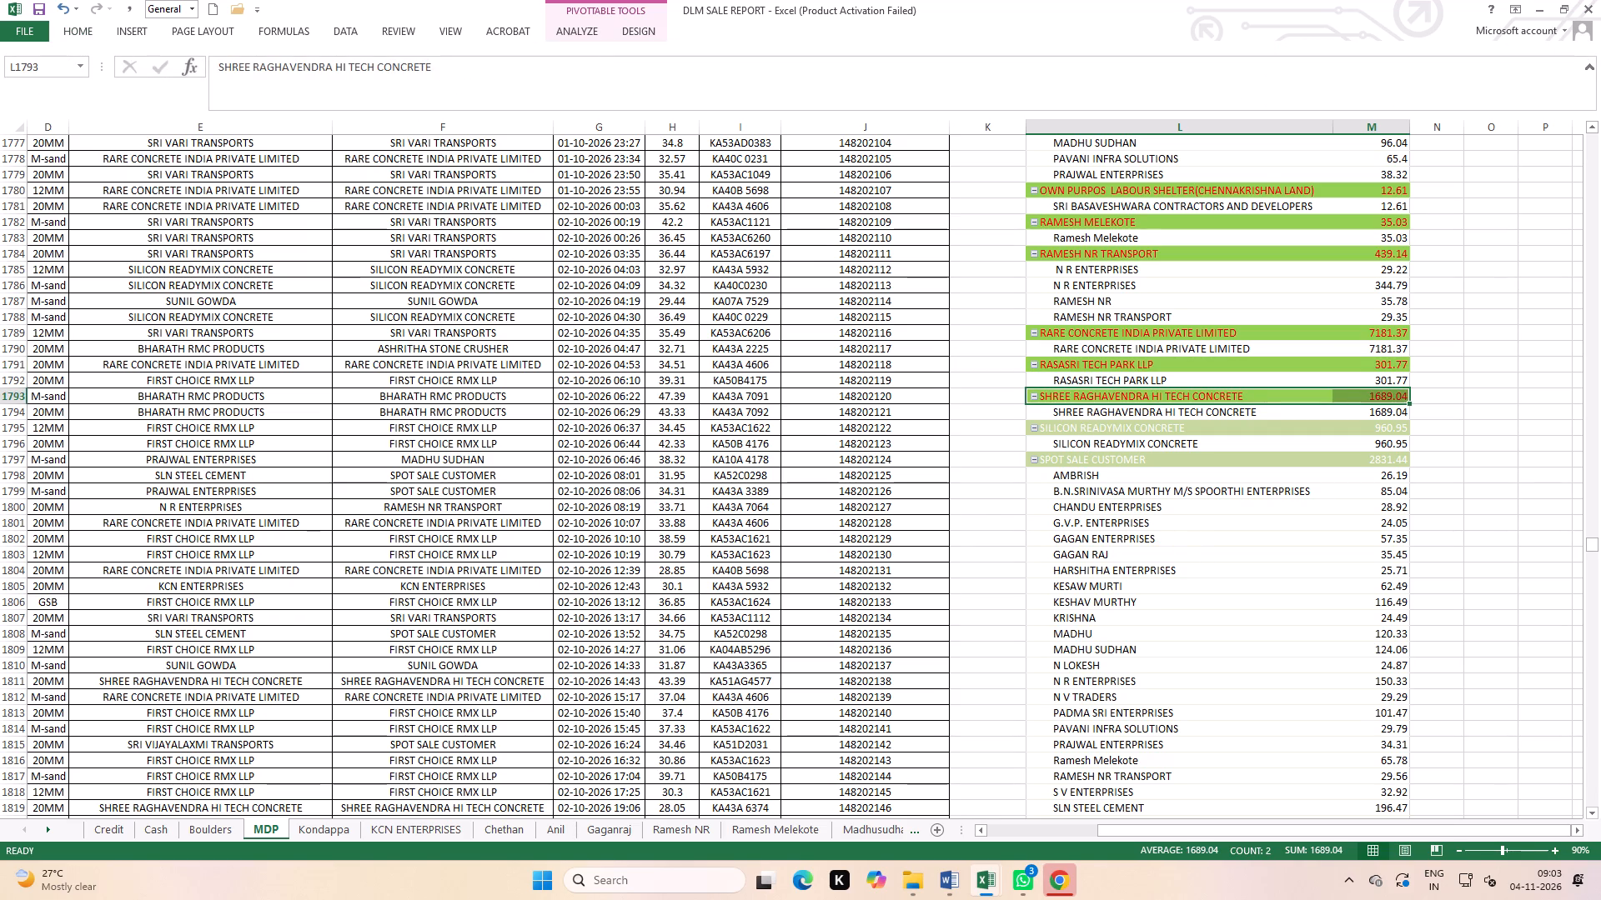
# Apply light green fill and red font to the SILICON READYMIX CONCRETE customer subtotal row in the PivotTable.
pyautogui.click(1046, 424)
pyautogui.click(65, 32)
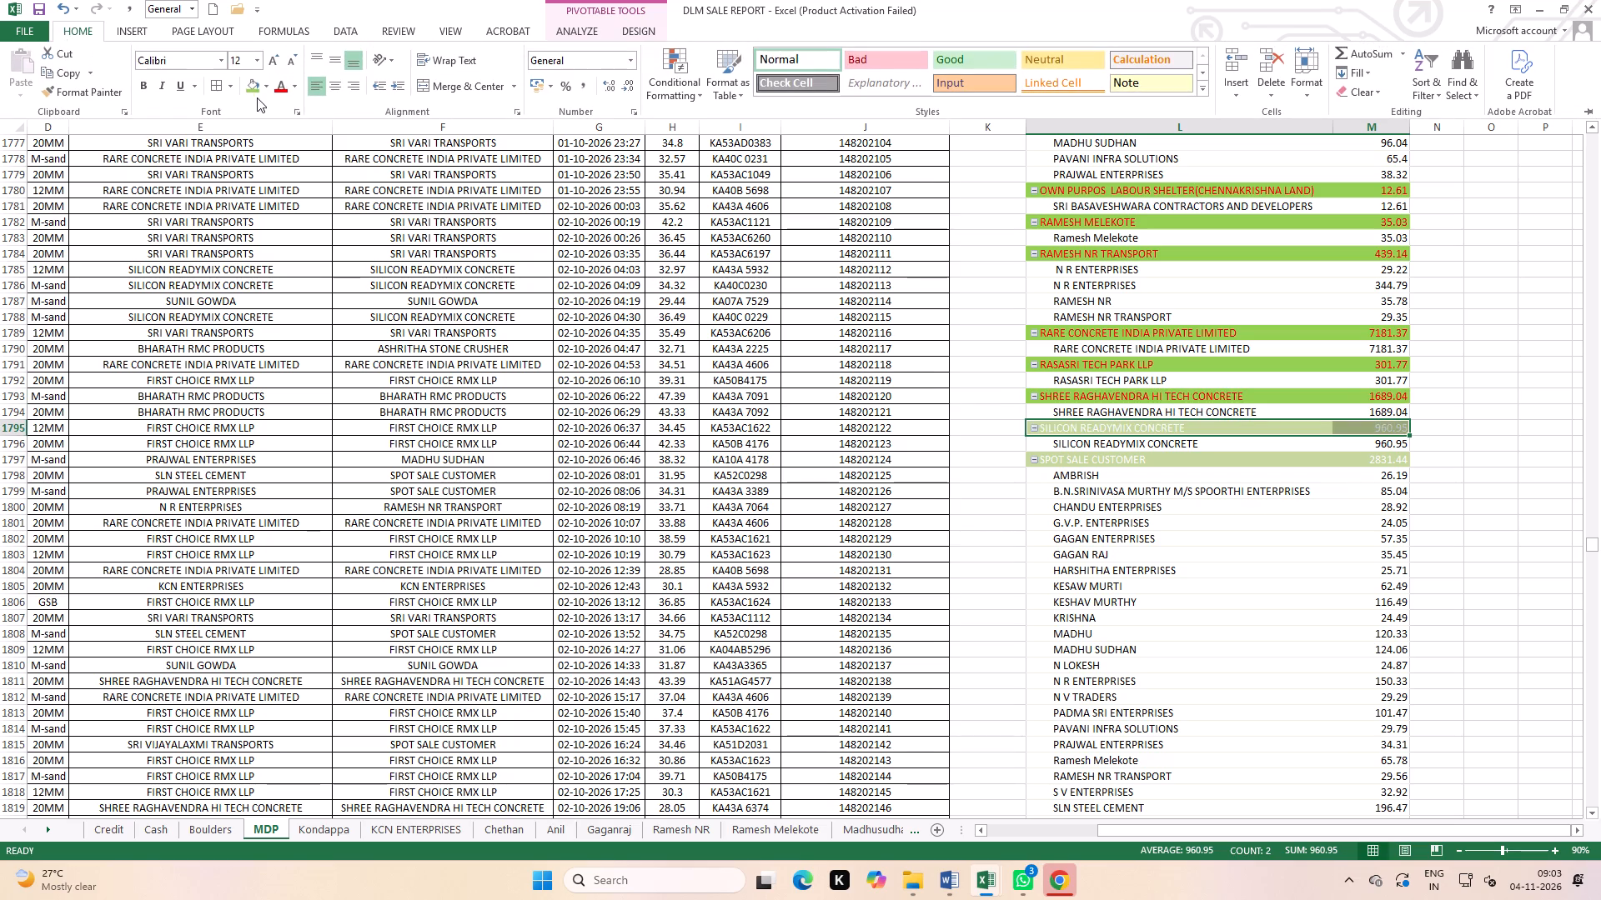
pyautogui.click(262, 92)
pyautogui.click(276, 89)
pyautogui.click(248, 82)
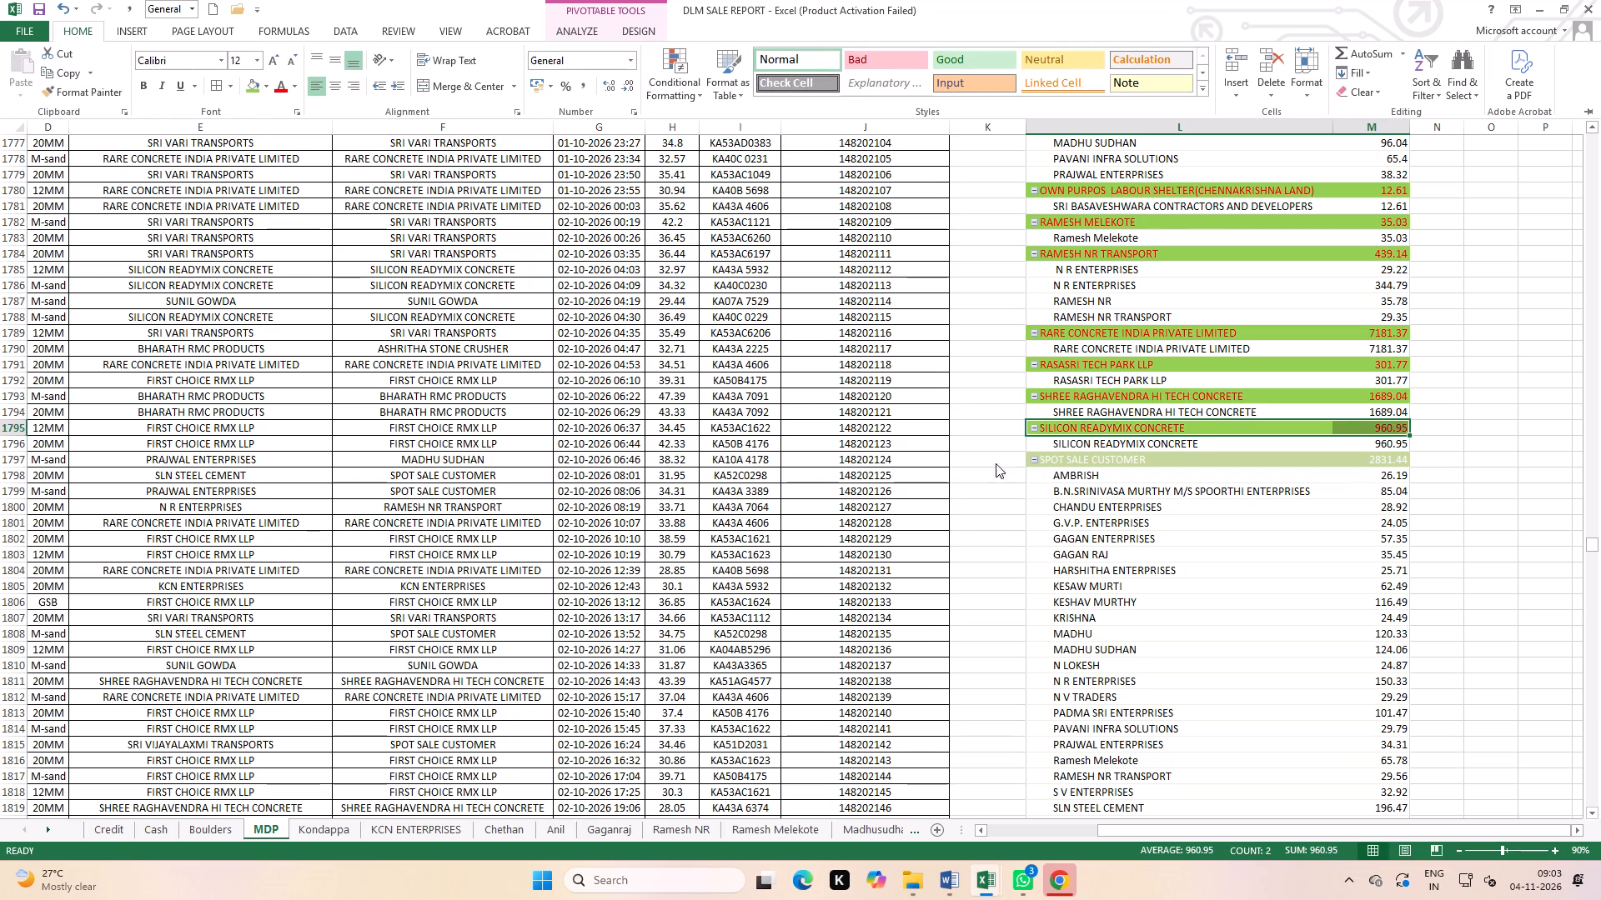
pyautogui.click(1116, 542)
# Apply light green fill and red font to the SPOT SALE CUSTOMER subtotal row in the PivotTable.
pyautogui.click(1056, 461)
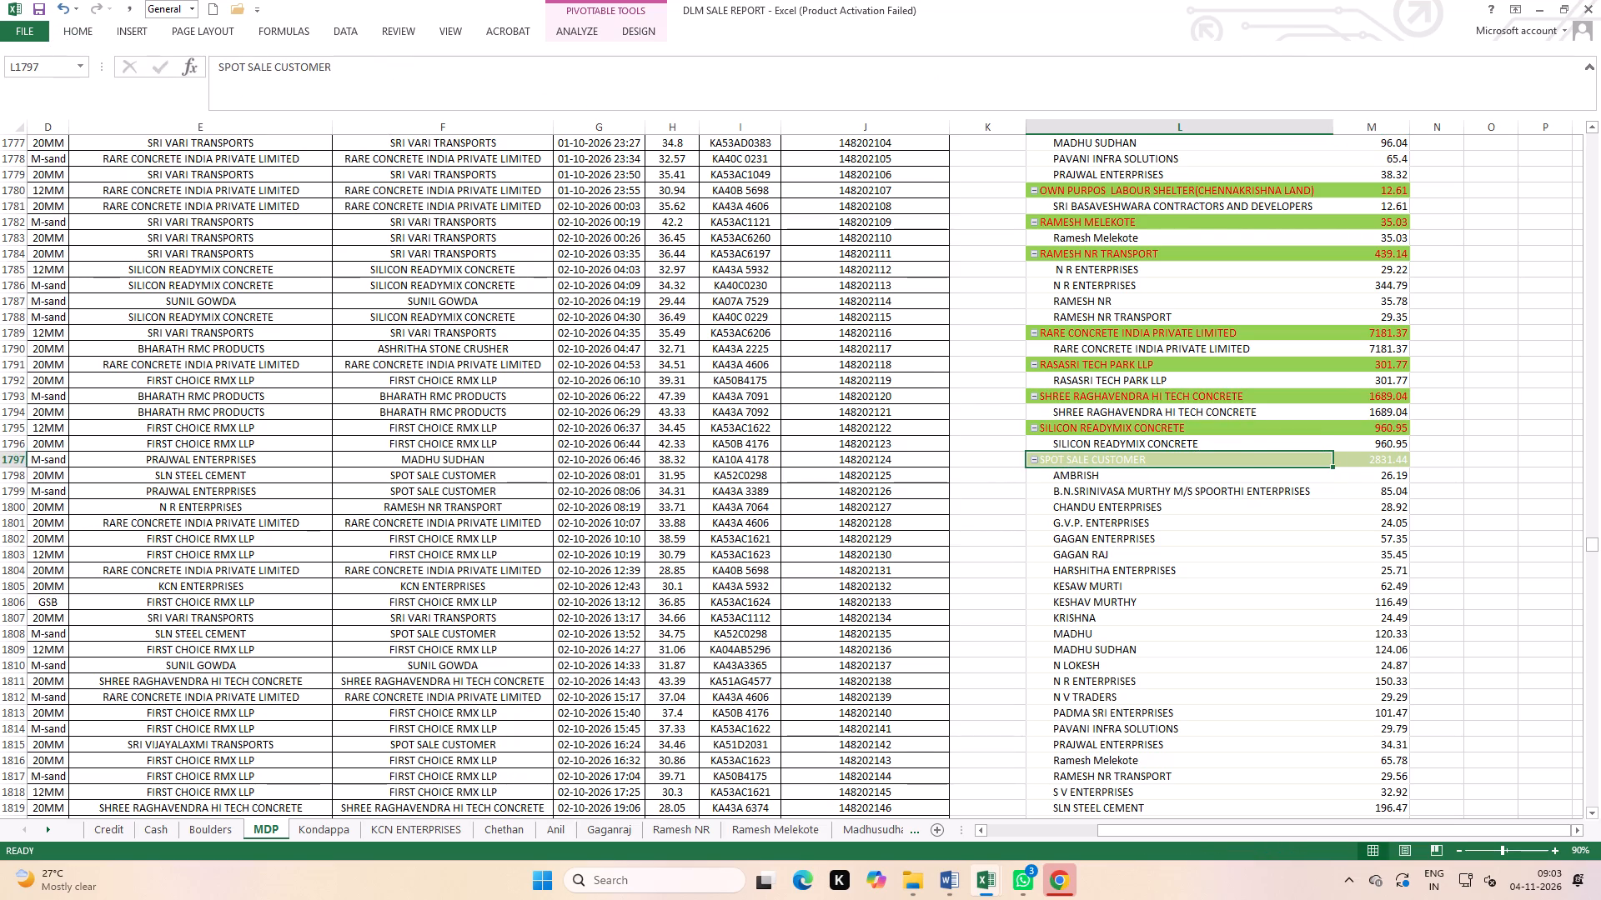
pyautogui.click(1046, 462)
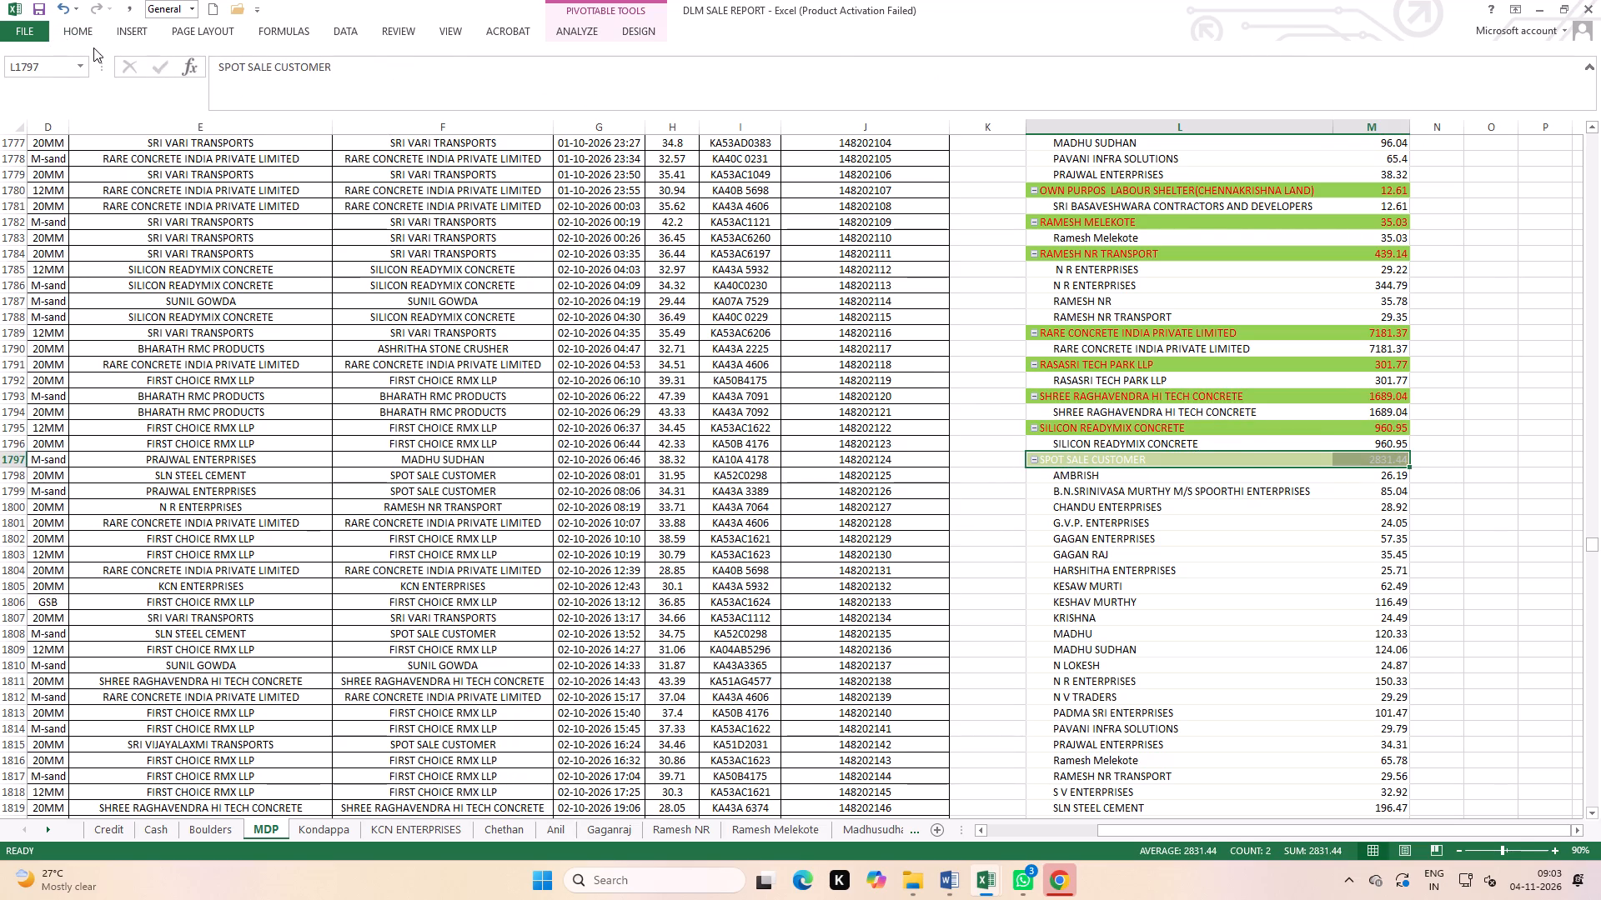
pyautogui.click(86, 29)
pyautogui.click(246, 92)
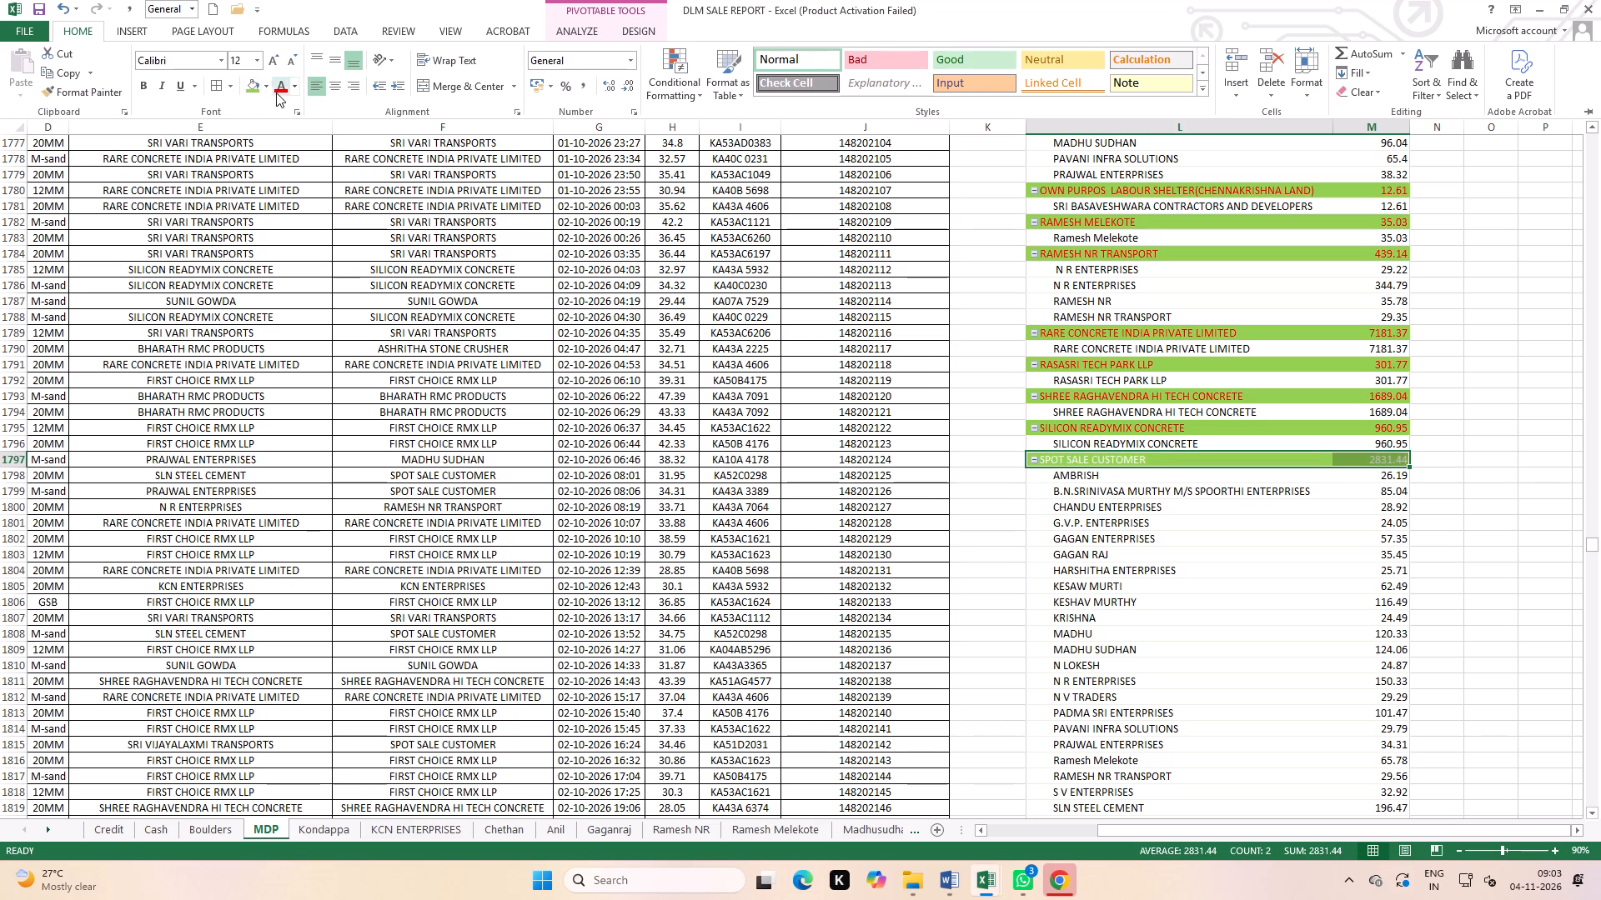
pyautogui.click(276, 92)
# Apply light green fill and red font to the SRI VARI TRANSPORTS customer subtotal row in the PivotTable.
pyautogui.scroll(-7, 1352, 708)
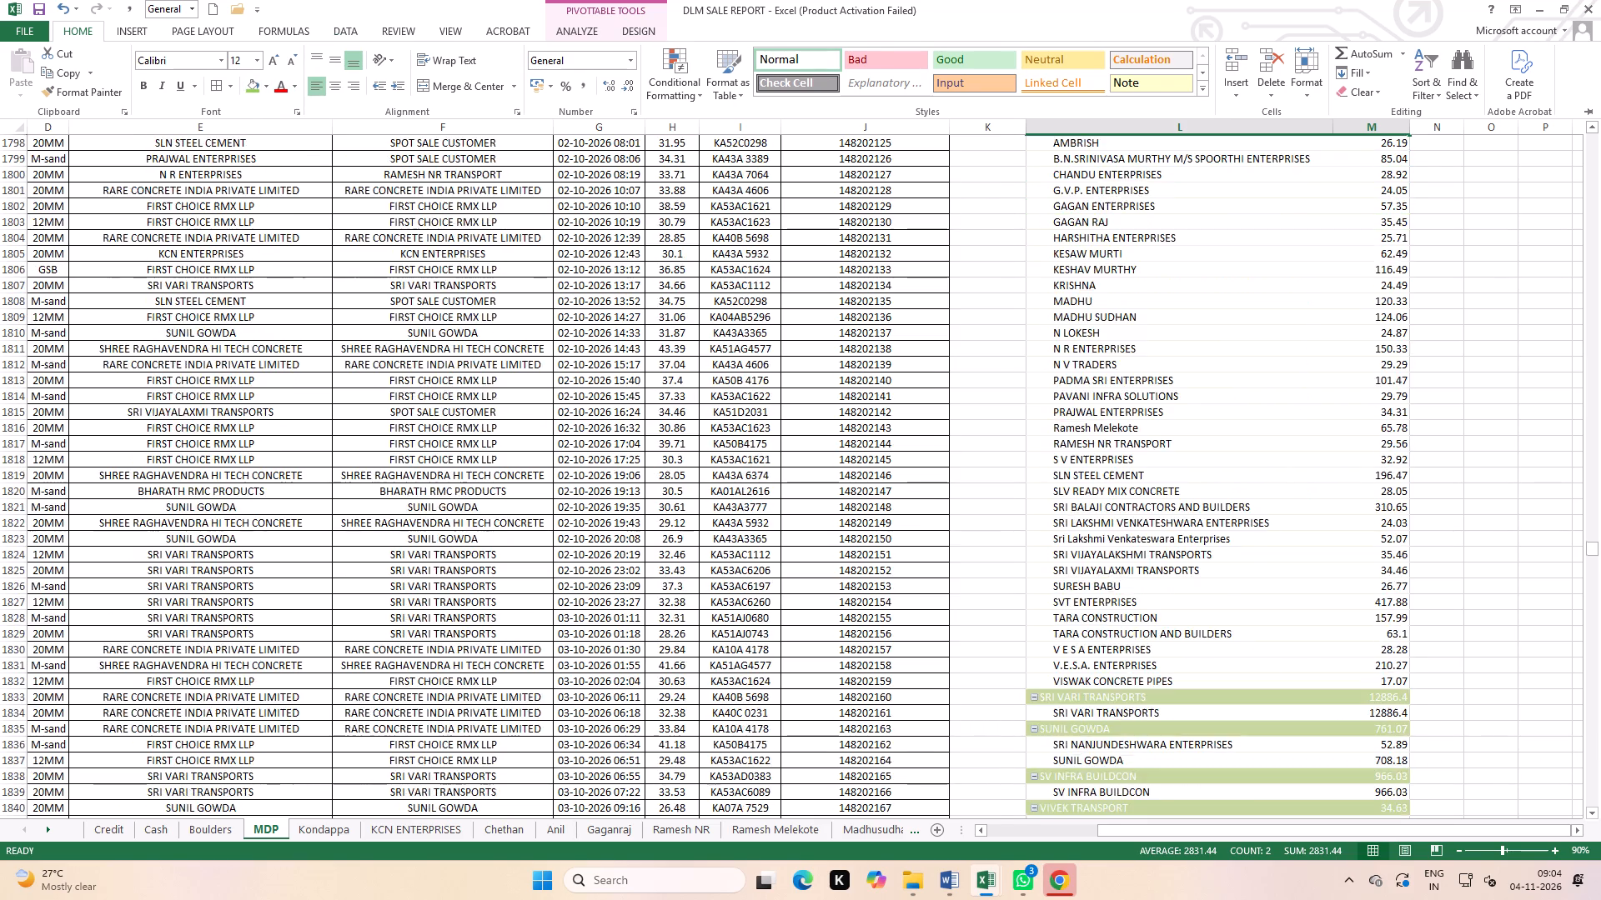
pyautogui.scroll(-4, 1329, 668)
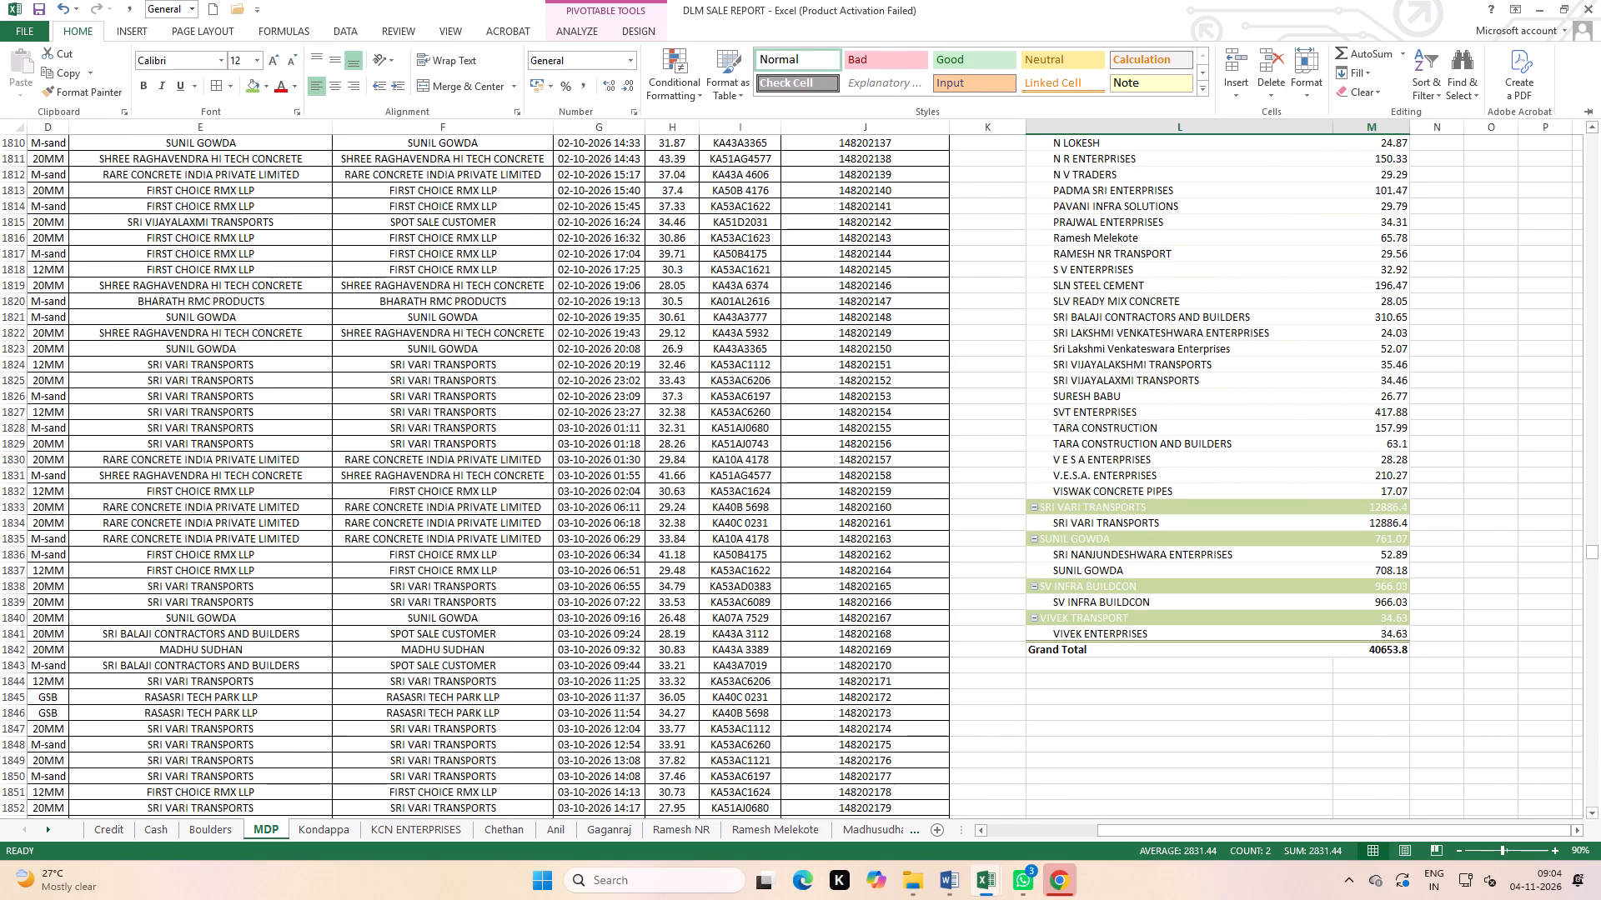
pyautogui.click(1050, 507)
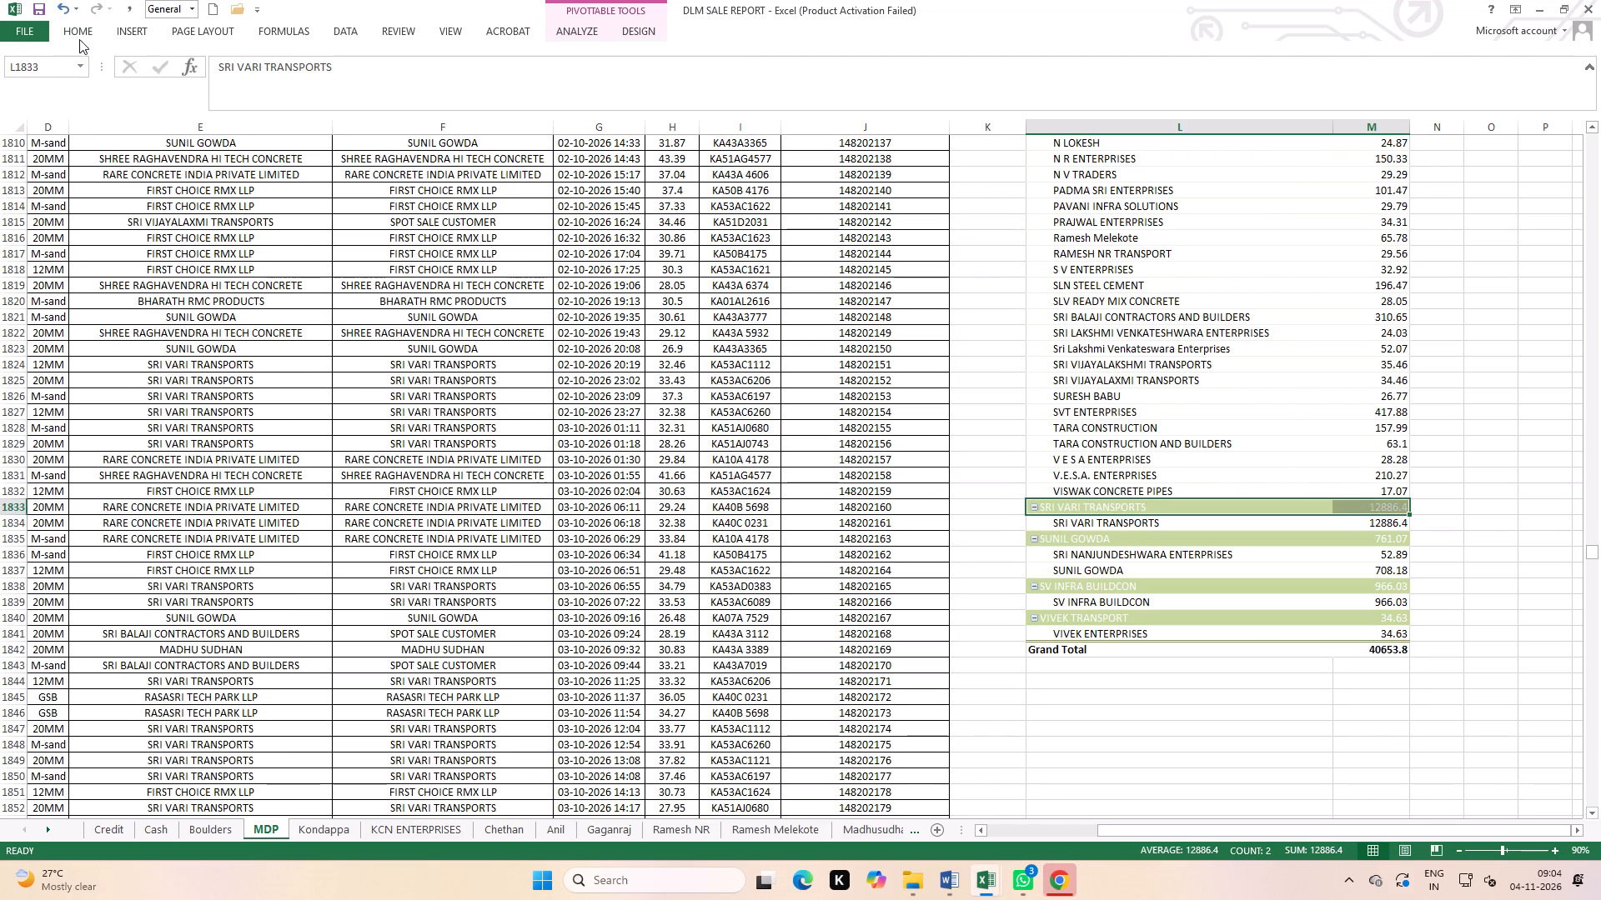
pyautogui.click(78, 30)
pyautogui.click(252, 85)
pyautogui.click(279, 89)
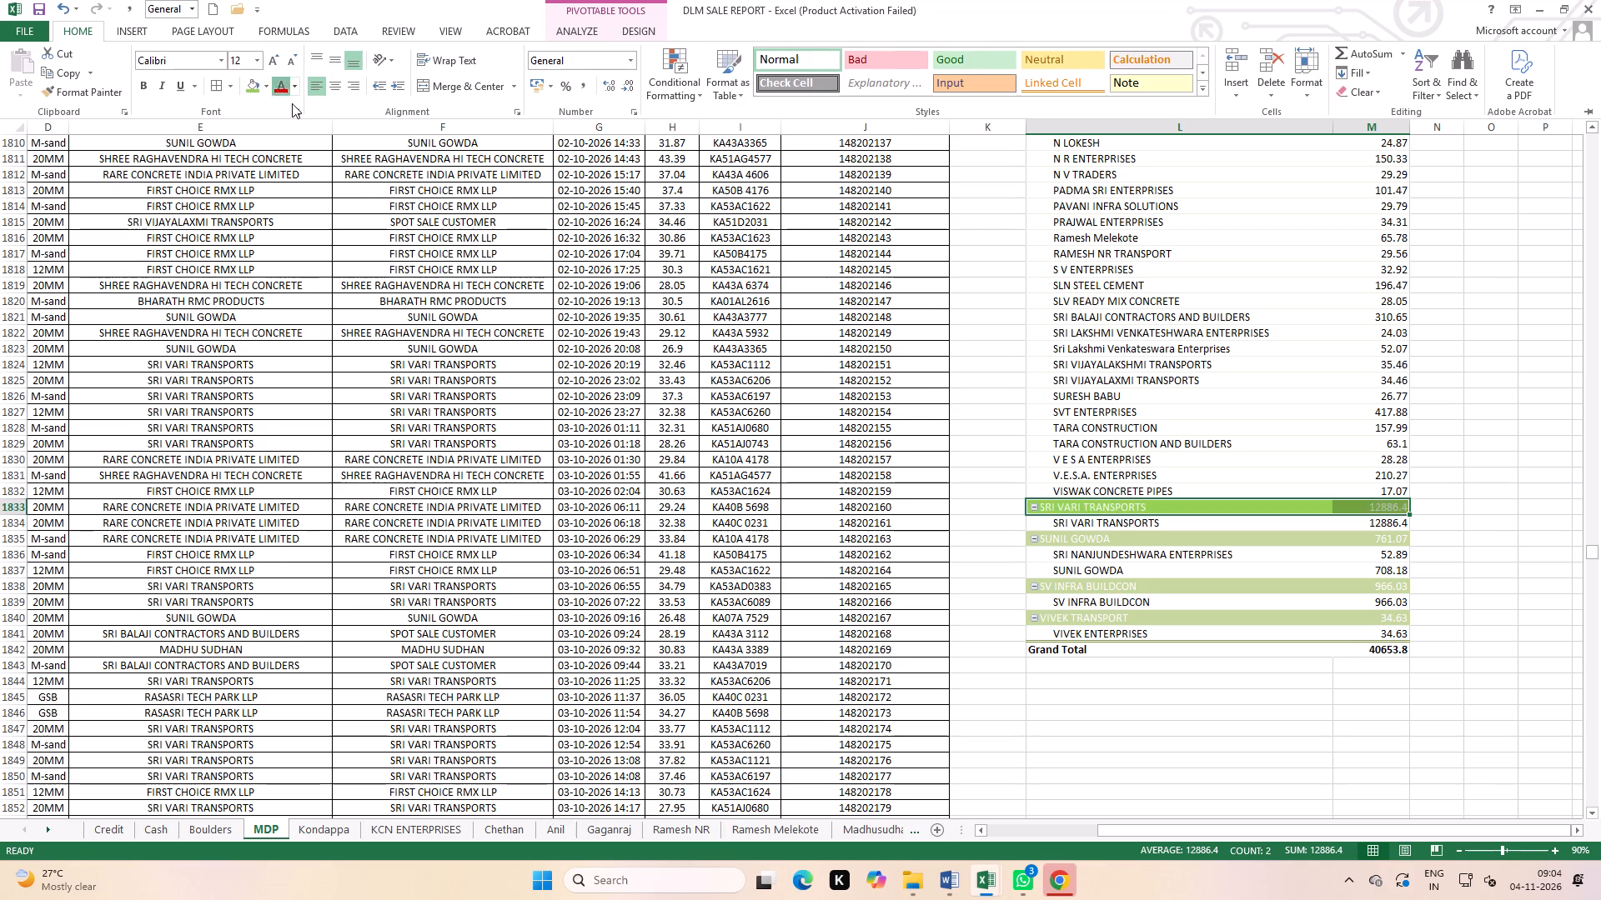
# Apply light green fill and red font to the customer subtotal row 1835, directly below the SRI VARI TRANSPORTS group.
pyautogui.scroll(-2, 1422, 629)
pyautogui.click(1048, 442)
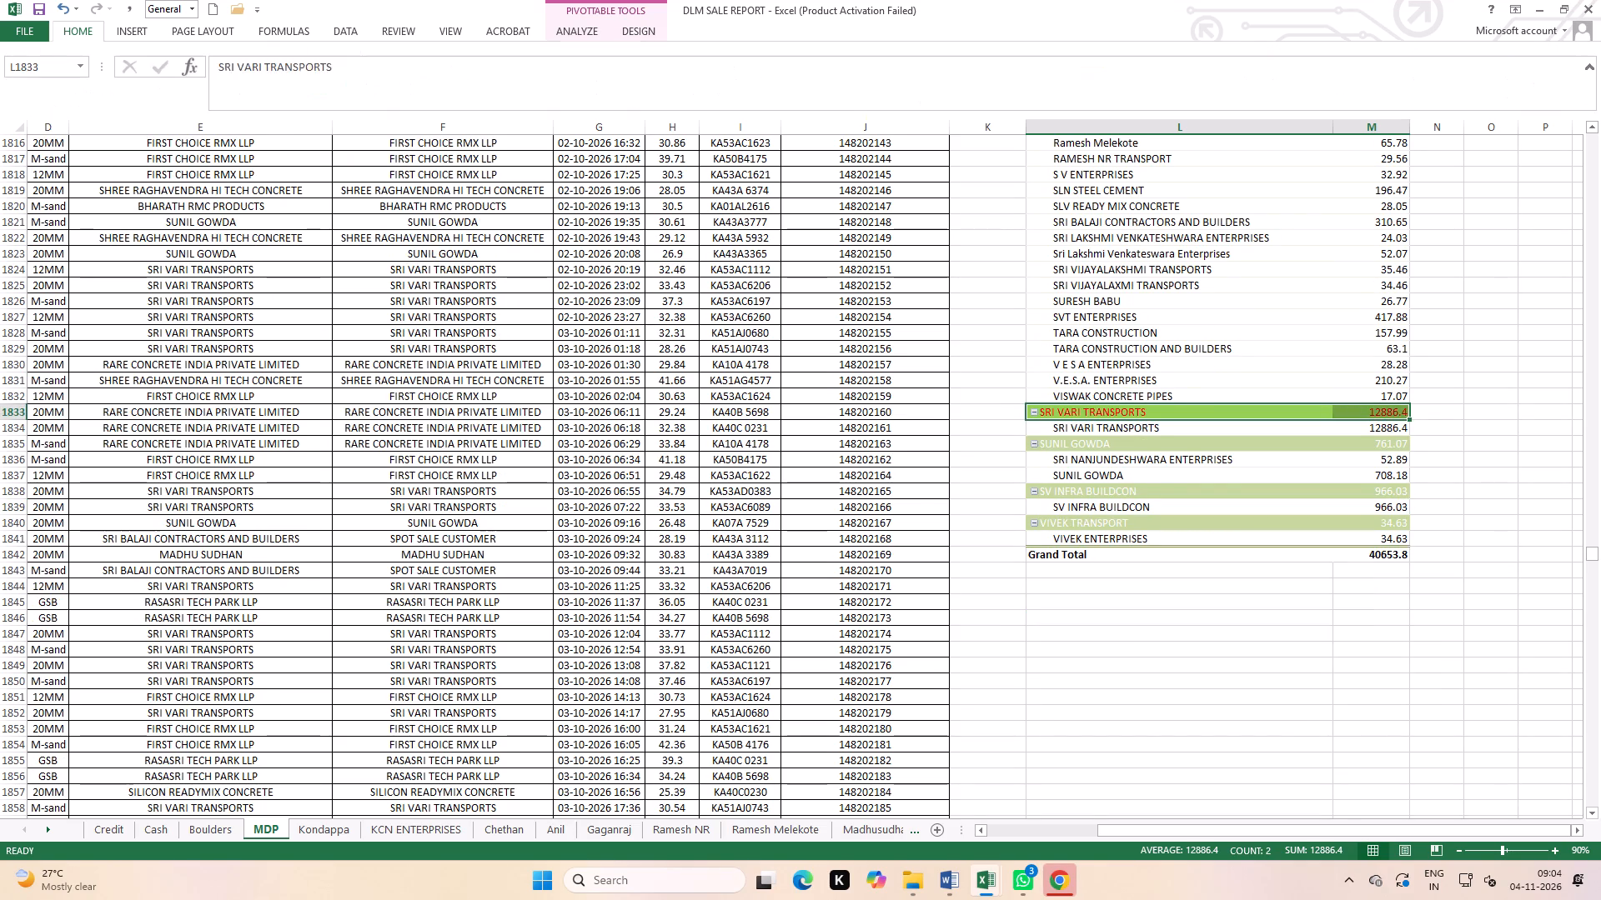
pyautogui.click(82, 33)
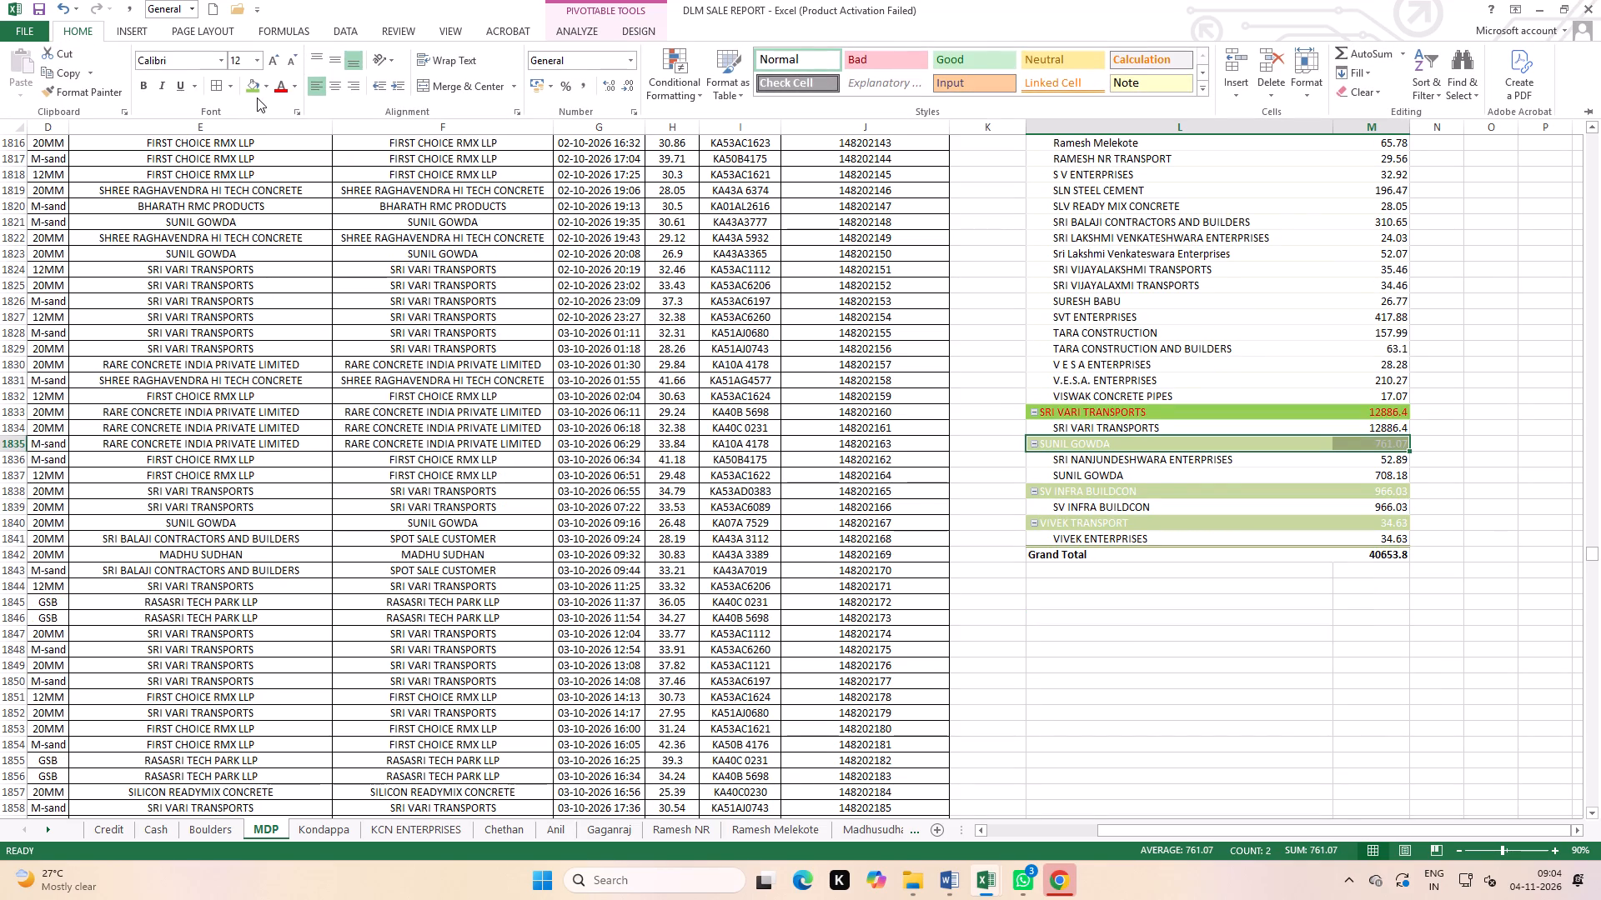
pyautogui.click(254, 90)
pyautogui.click(285, 86)
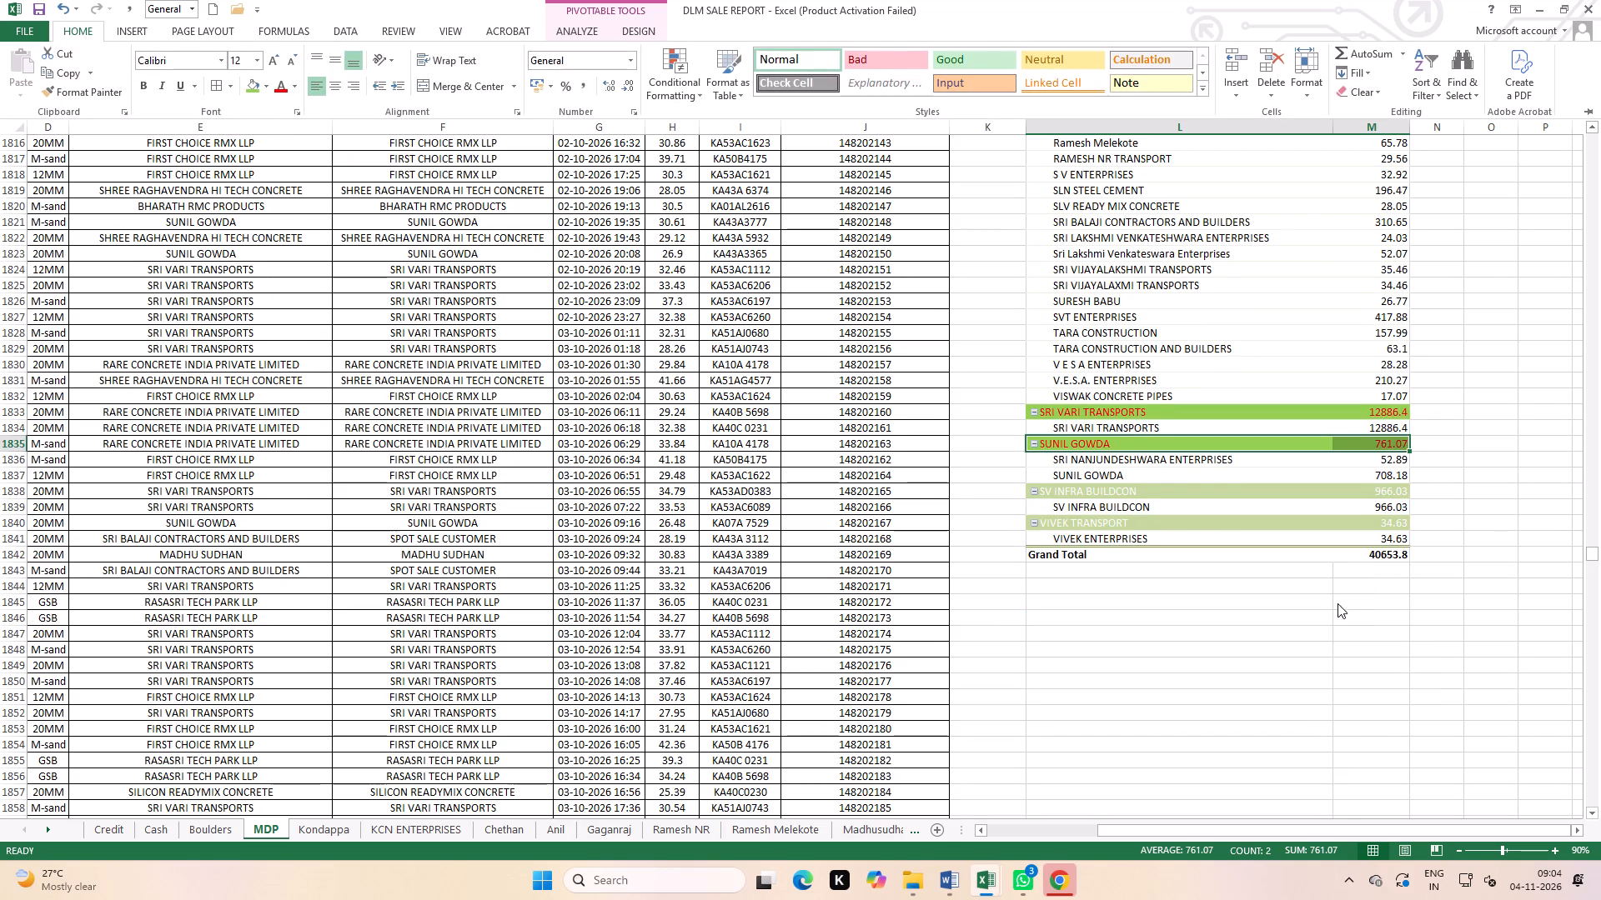
pyautogui.click(1327, 665)
pyautogui.click(1210, 581)
# Apply light green fill and red font to the SV INFRA BUILDCON customer subtotal row in the PivotTable.
pyautogui.click(1038, 487)
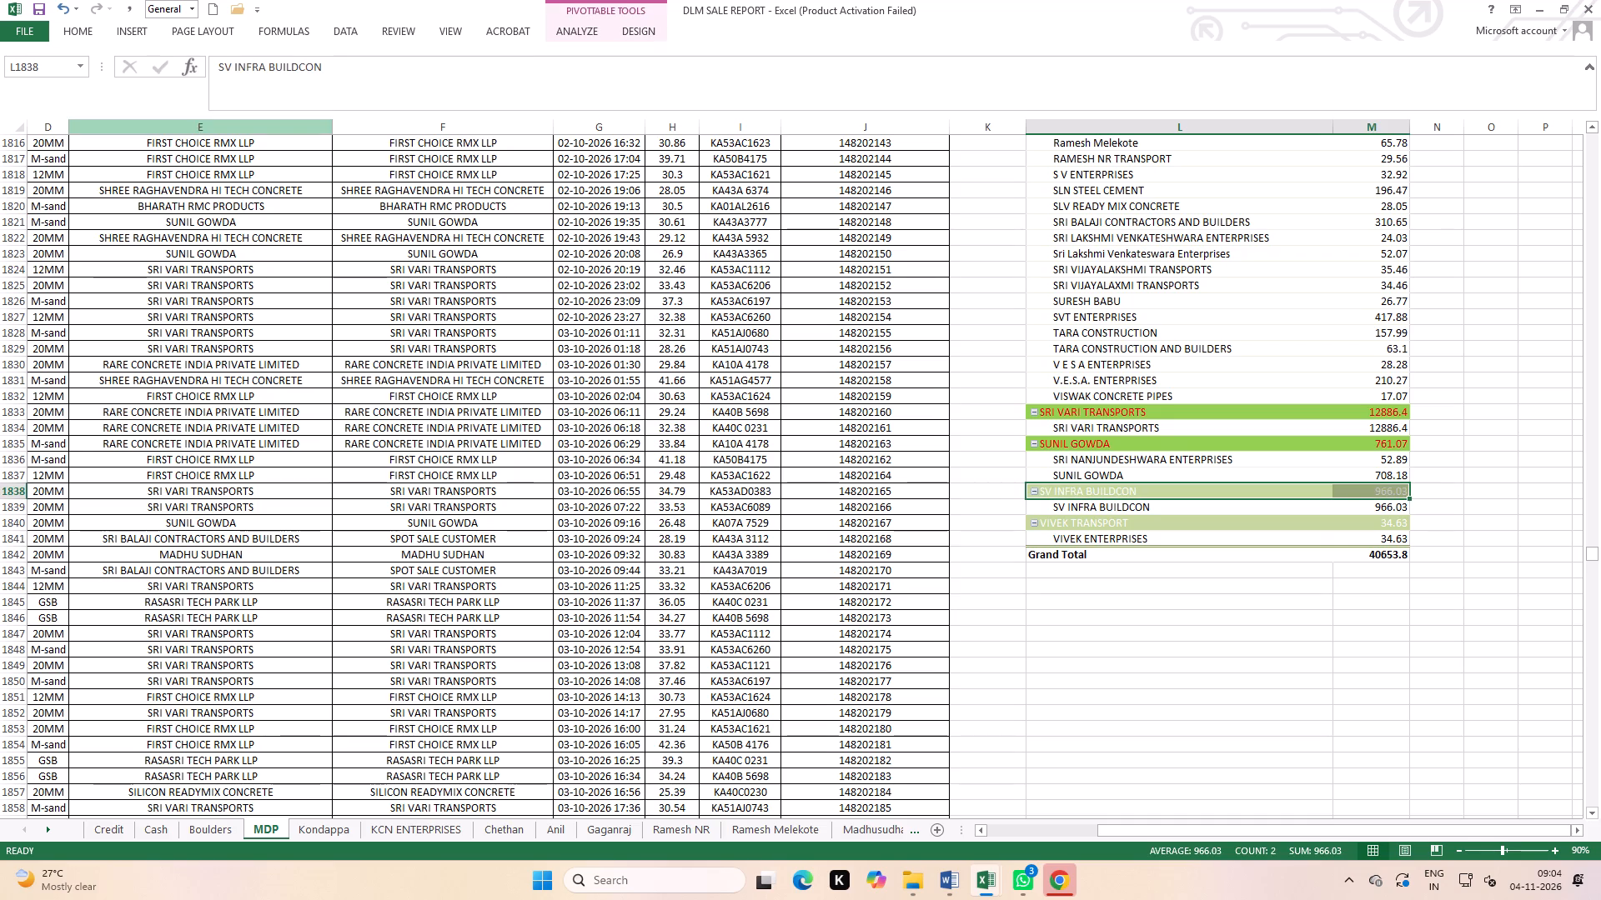
pyautogui.click(67, 27)
pyautogui.click(252, 88)
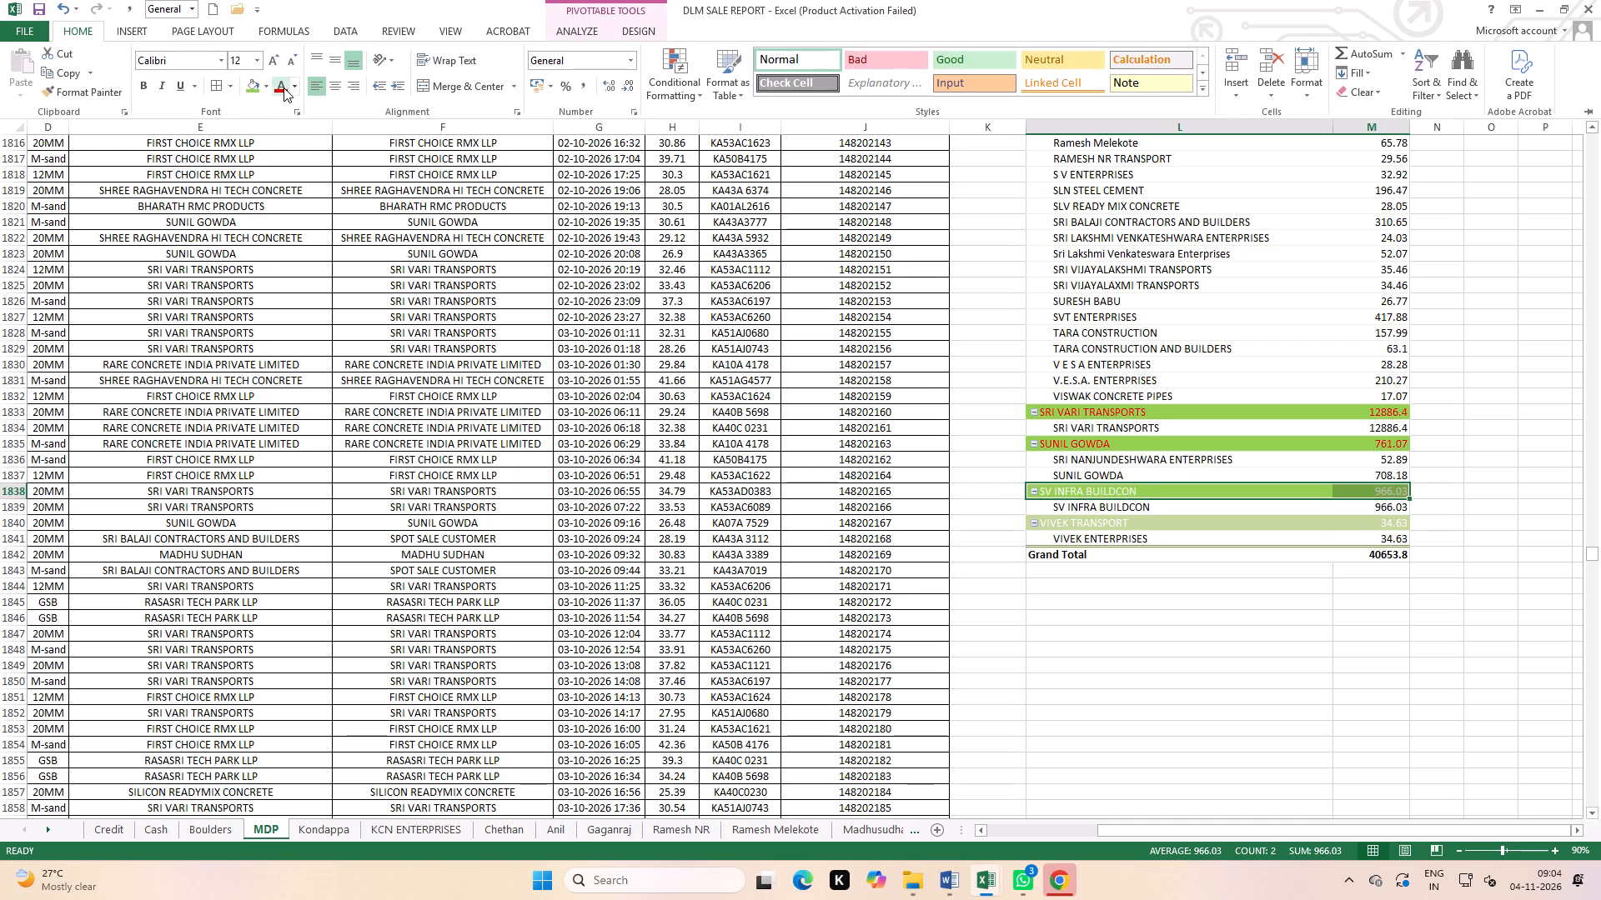
pyautogui.click(284, 87)
pyautogui.click(1318, 633)
pyautogui.click(1282, 626)
# Apply light green fill and red font to the VIVEK TRANSPORT customer subtotal row in the PivotTable.
pyautogui.click(1040, 524)
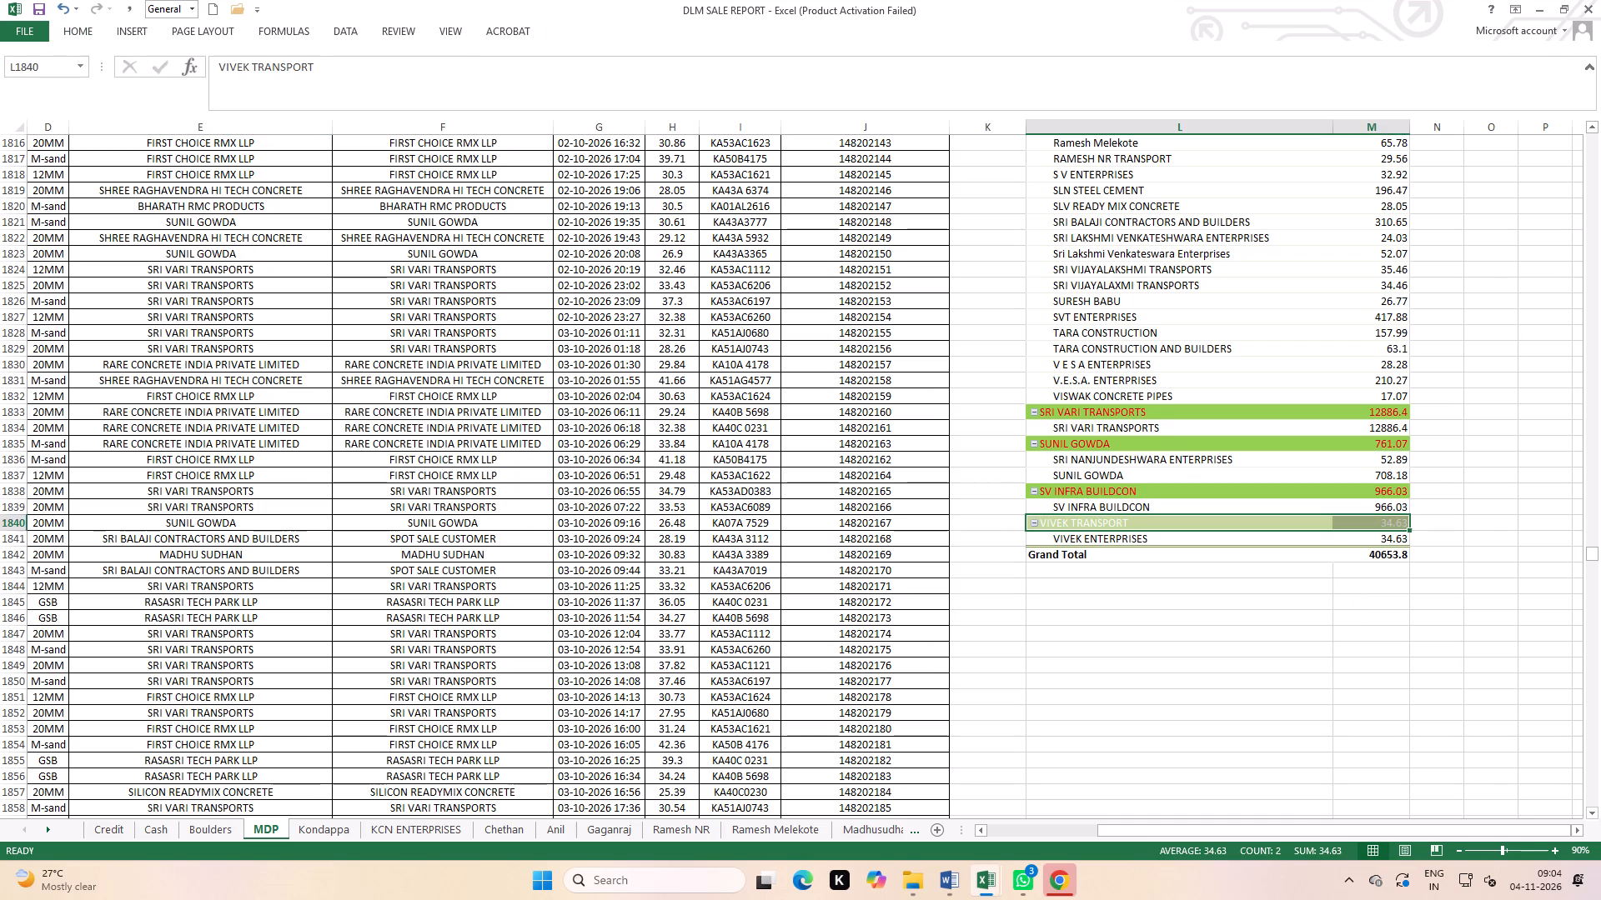
pyautogui.click(72, 31)
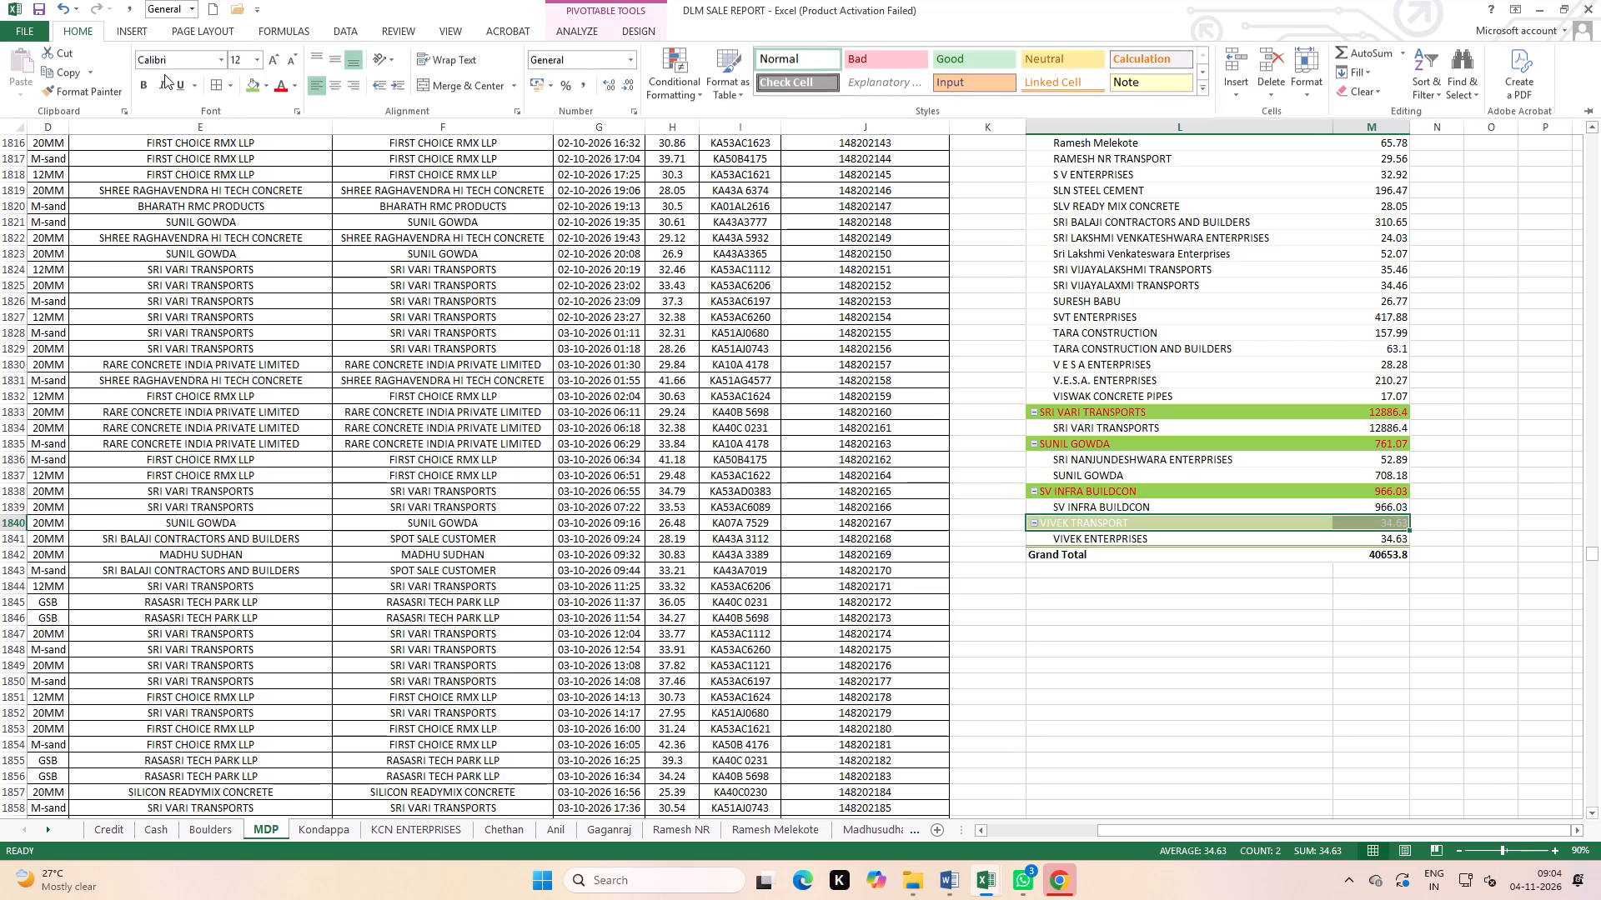
pyautogui.click(254, 87)
pyautogui.click(271, 87)
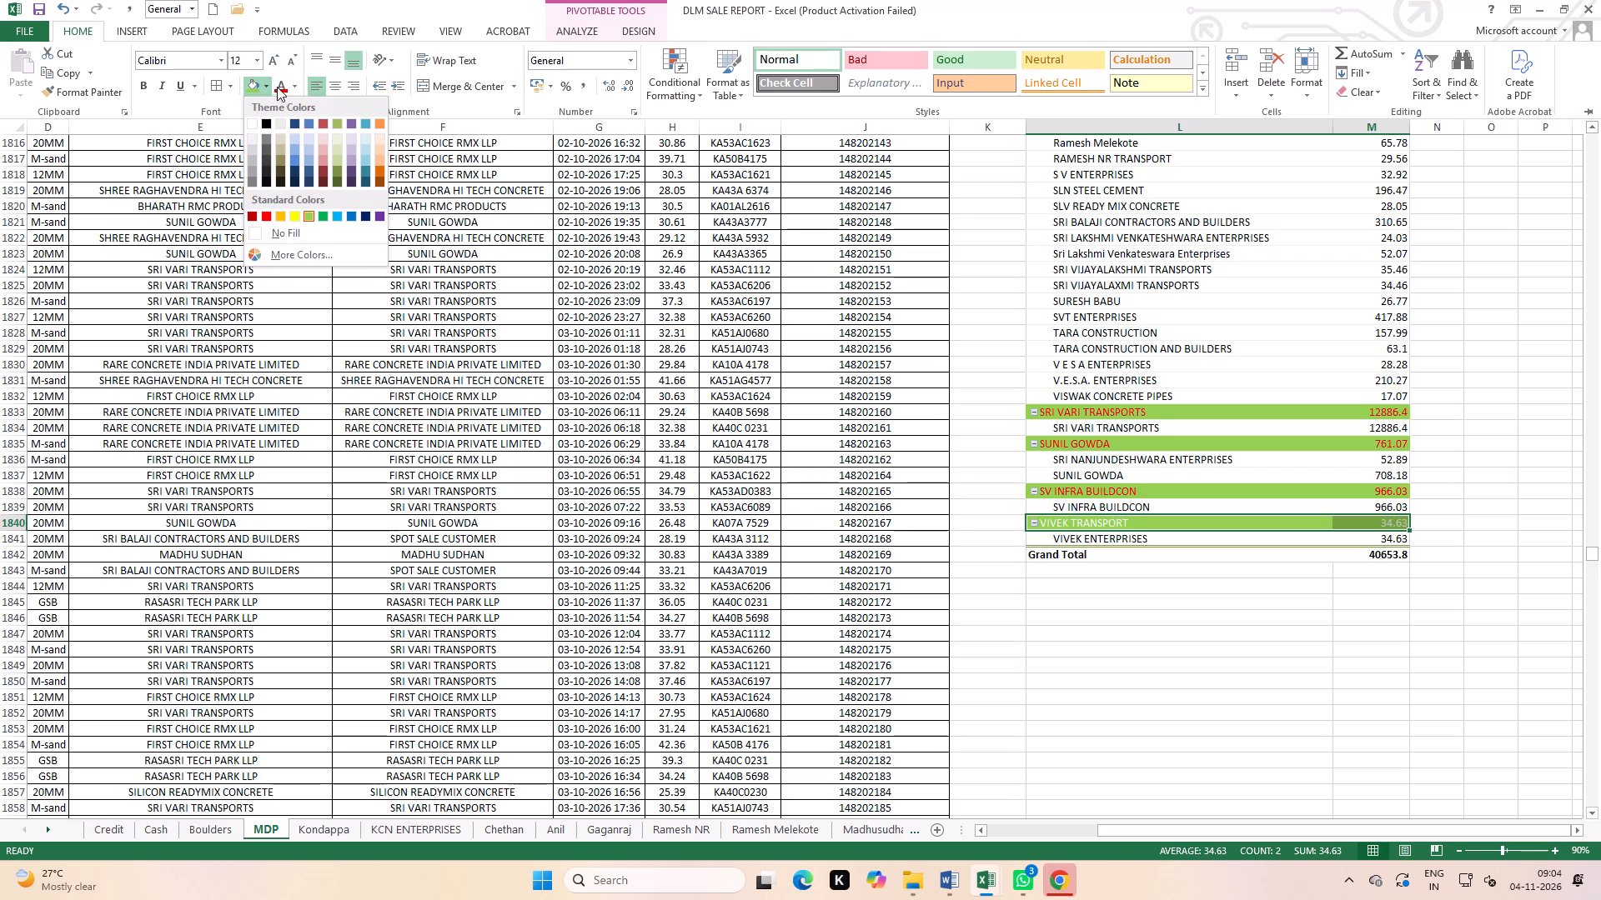
pyautogui.click(279, 84)
pyautogui.click(1469, 712)
pyautogui.click(1380, 697)
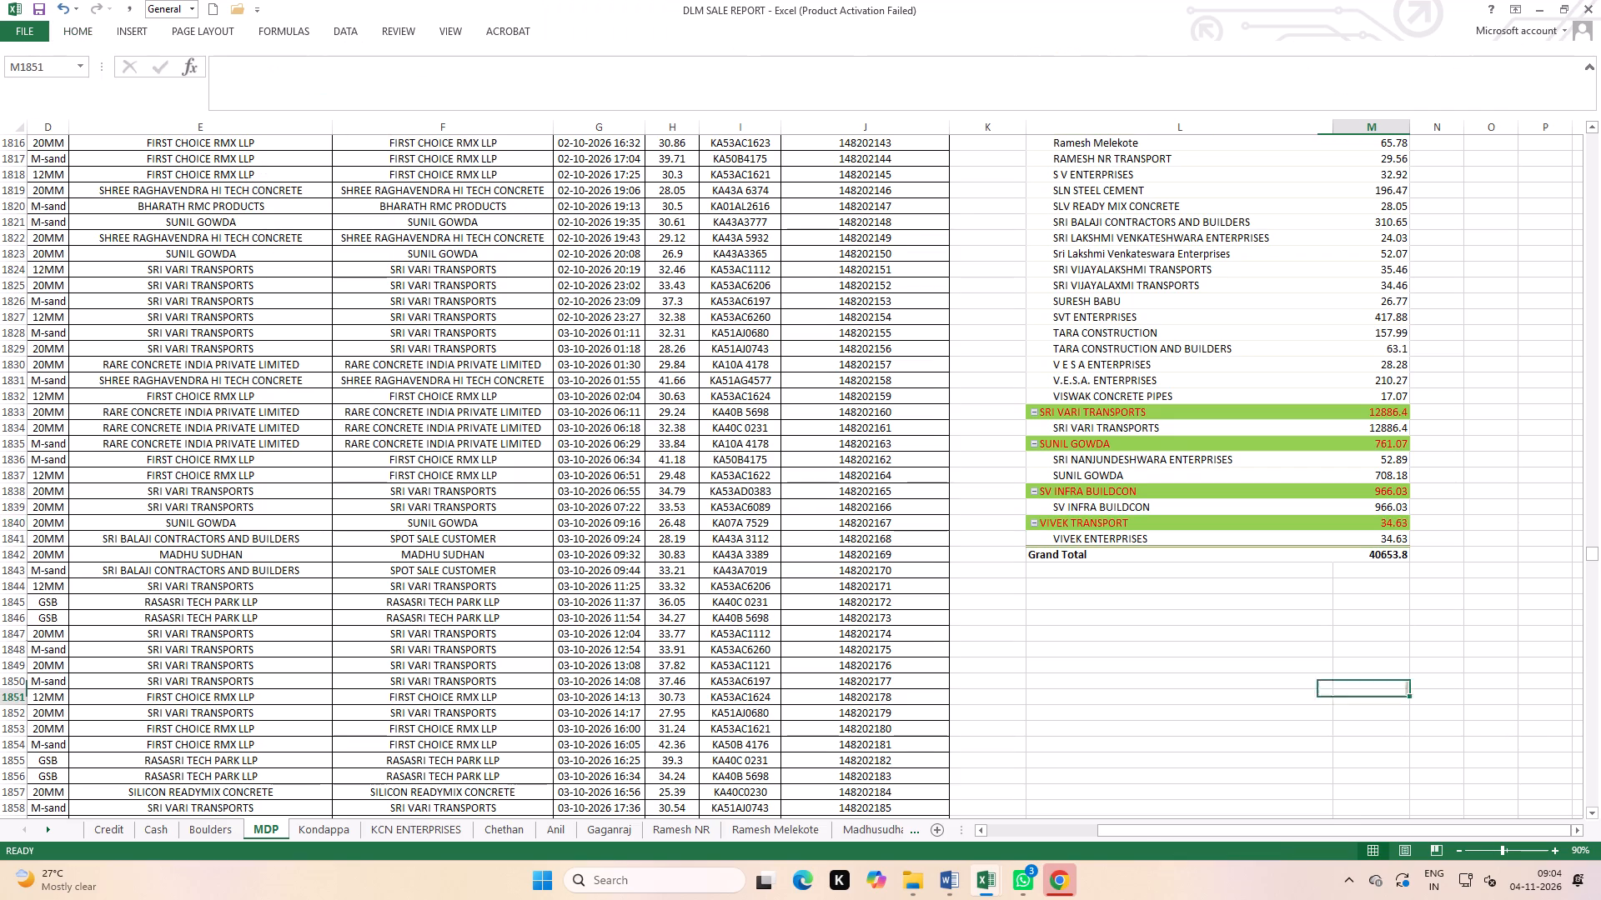
# Save the DLM SALE REPORT workbook.
pyautogui.doubleClick(39, 4)
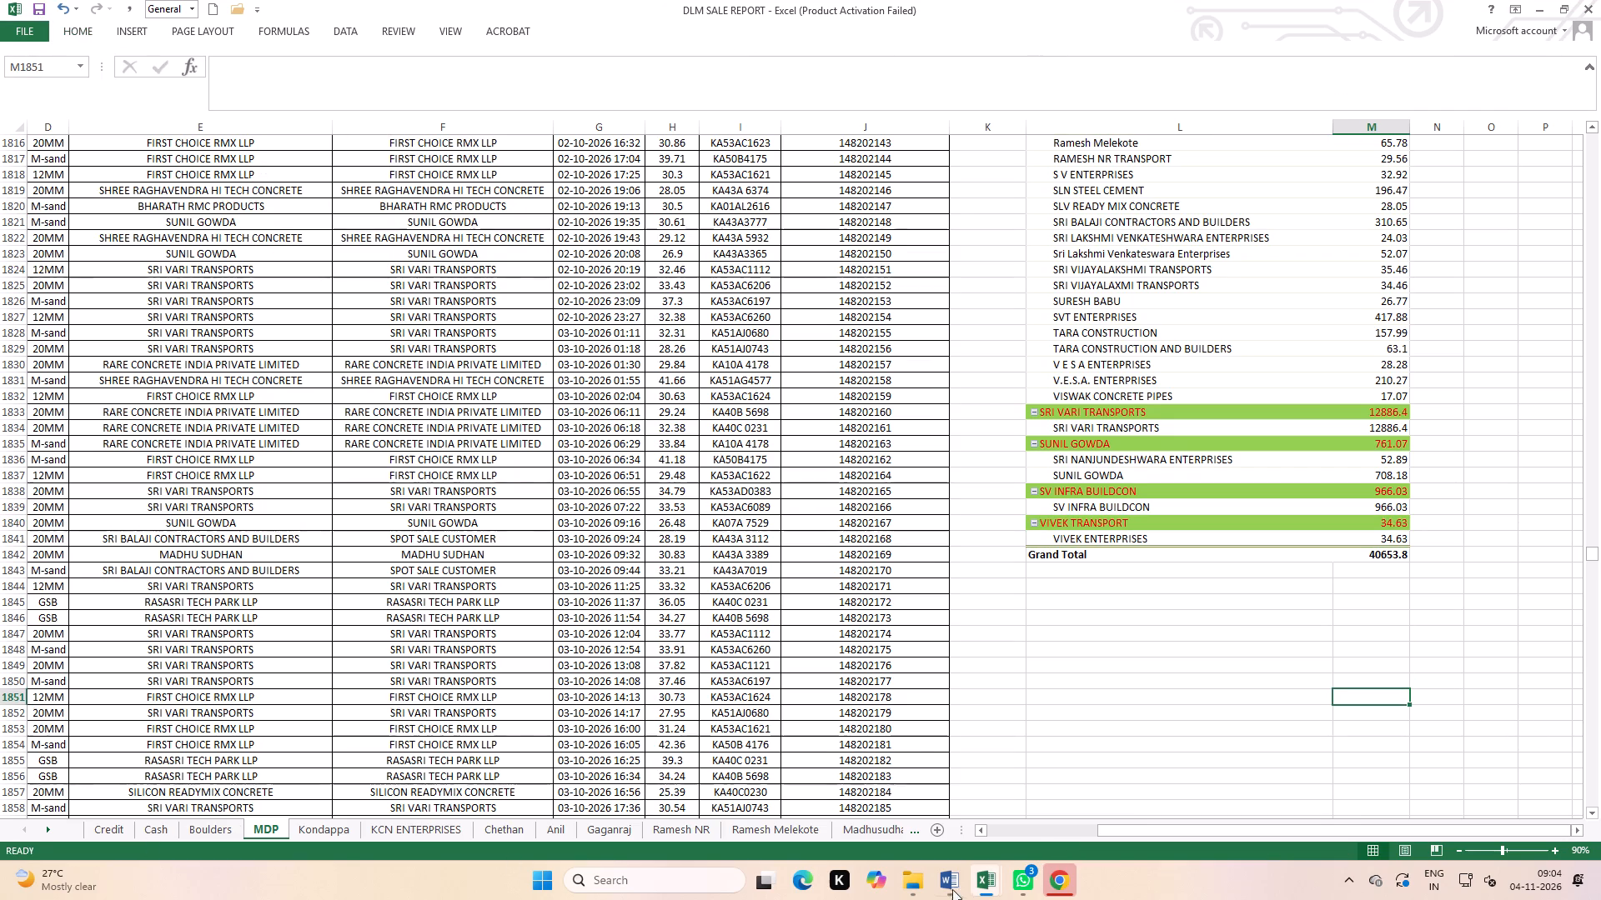
# Open the Cash Report Oct-26 workbook from the Cash folder under Minerals on USB Drive (D:), without updating its external links.
pyautogui.click(916, 875)
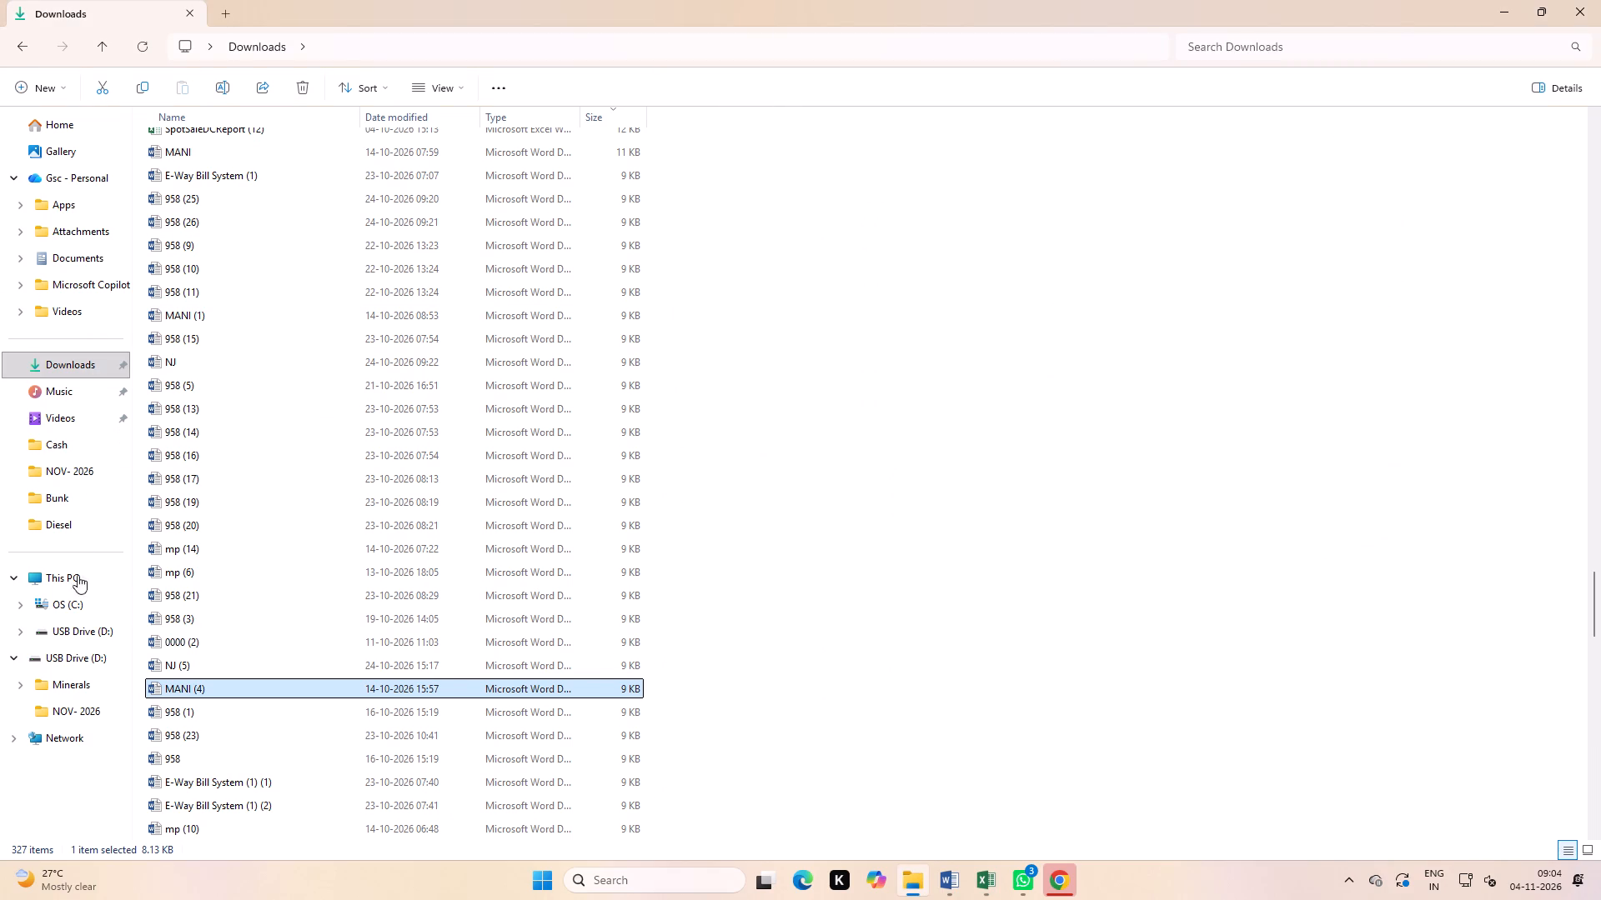
pyautogui.click(83, 686)
pyautogui.doubleClick(199, 184)
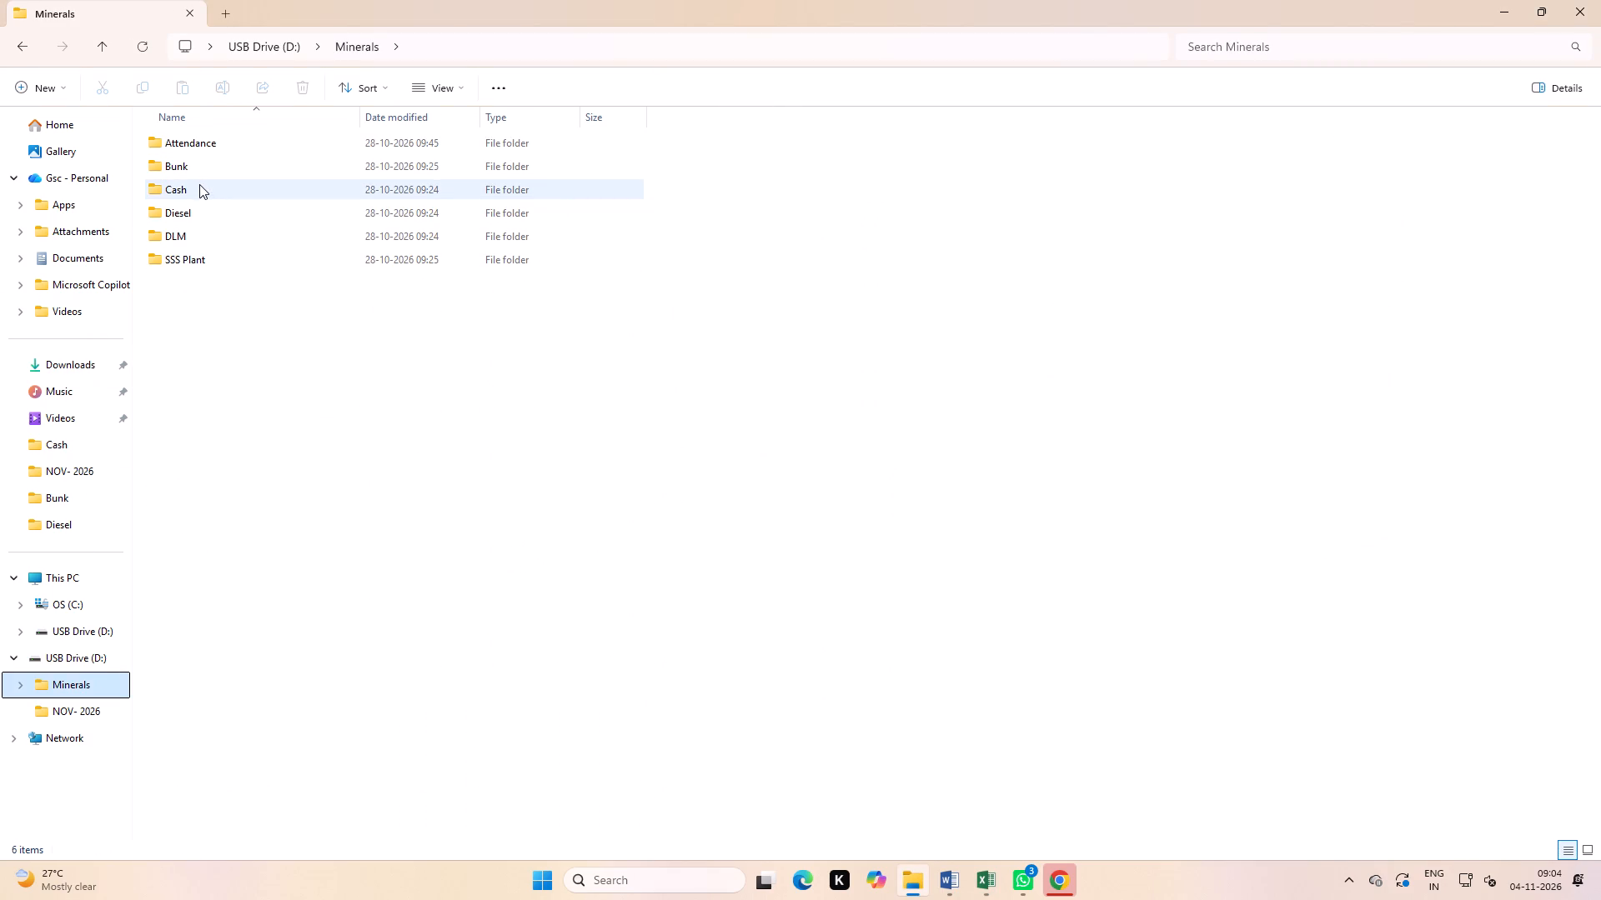
pyautogui.doubleClick(200, 147)
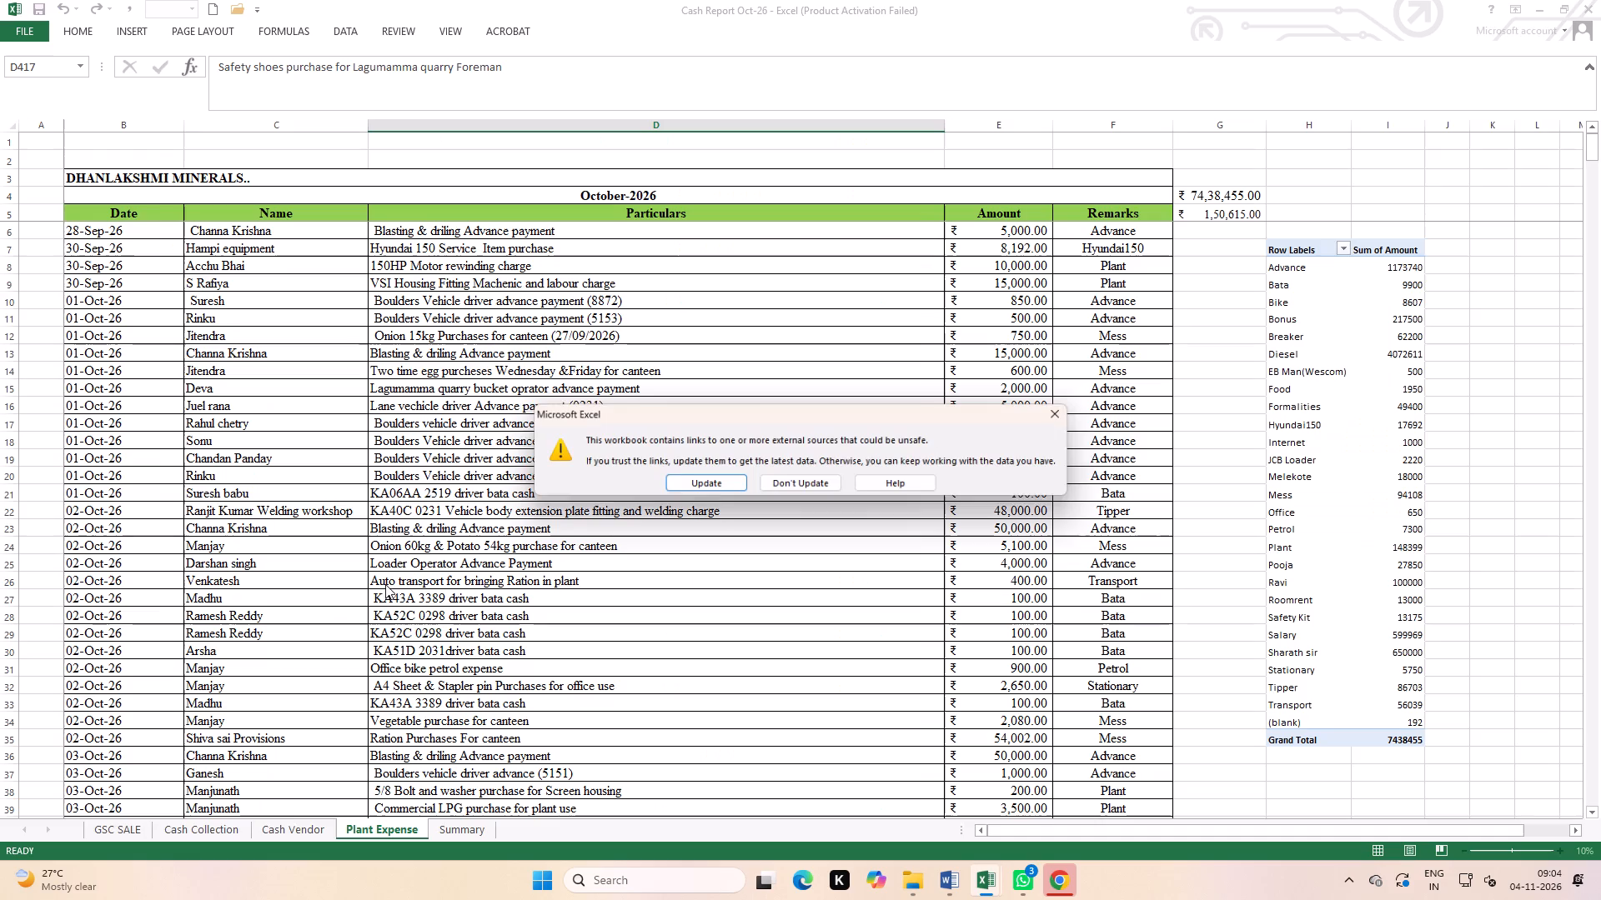
pyautogui.click(1073, 407)
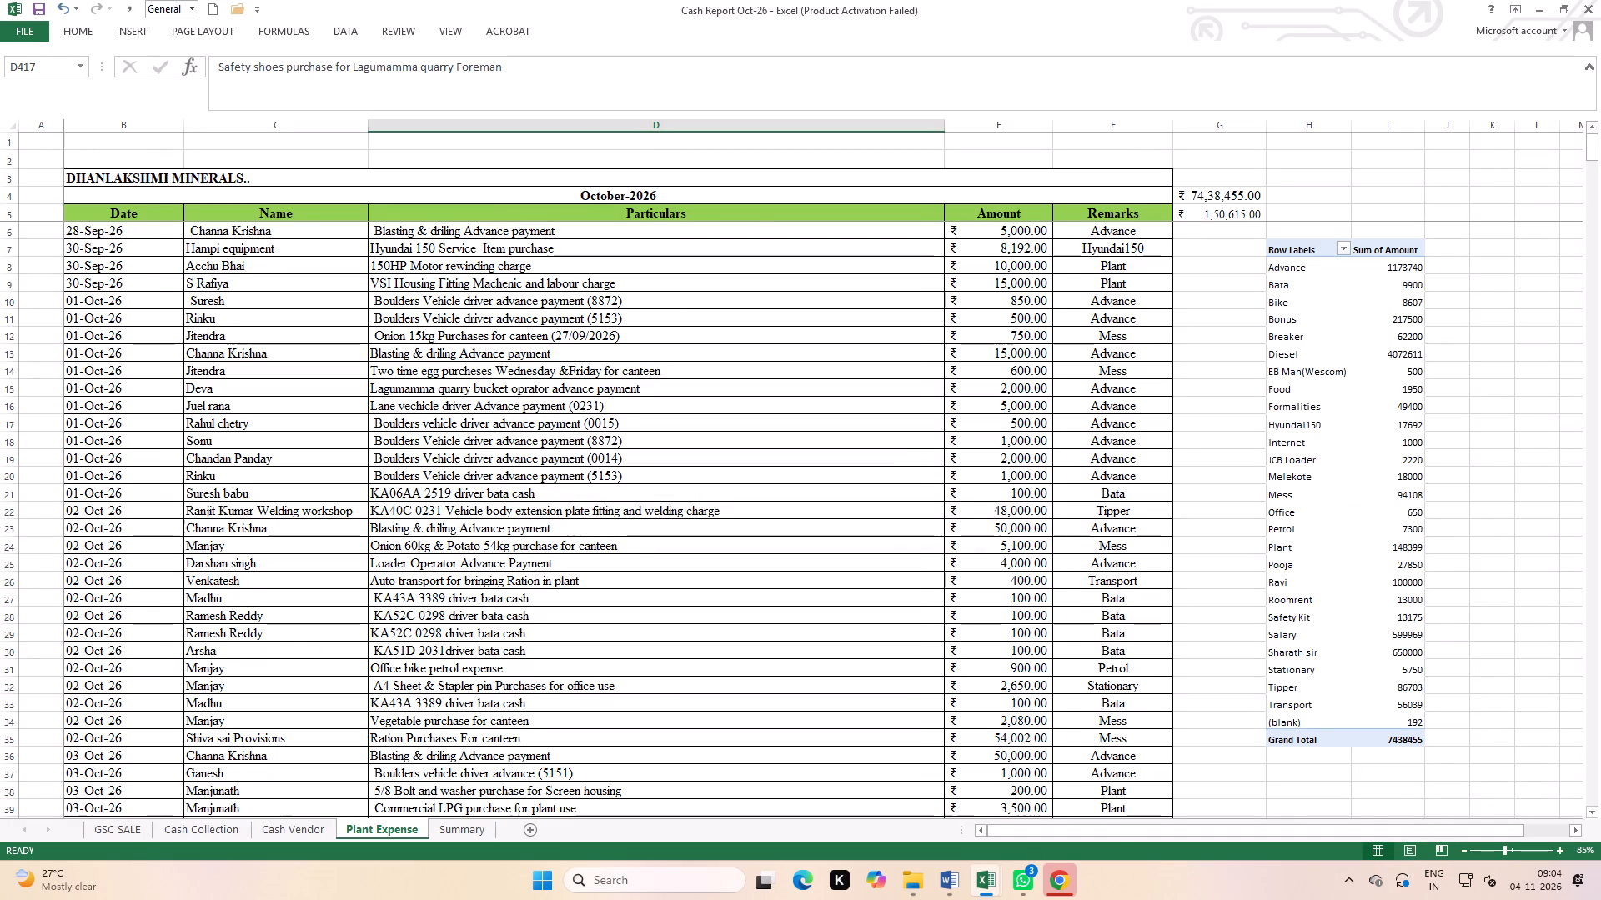
# Copy the October cash sales table on the GSC SALE sheet, A1:O485, from the title through serial number 483.
pyautogui.click(129, 834)
pyautogui.scroll(5, 211, 457)
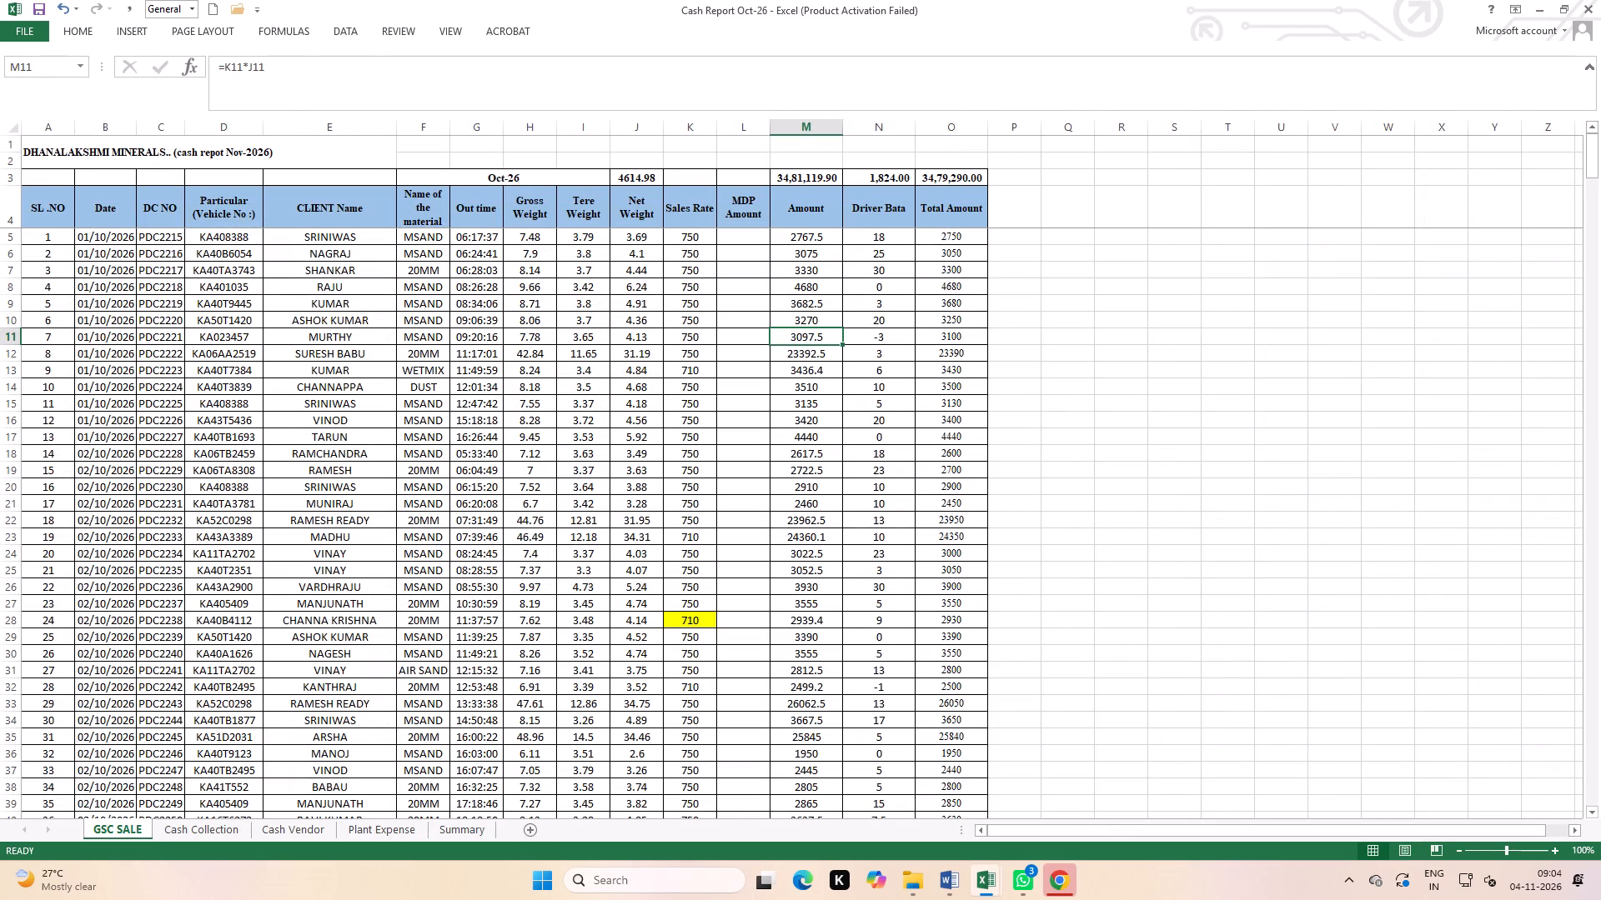
pyautogui.moveTo(59, 157); pyautogui.dragTo(984, 899)
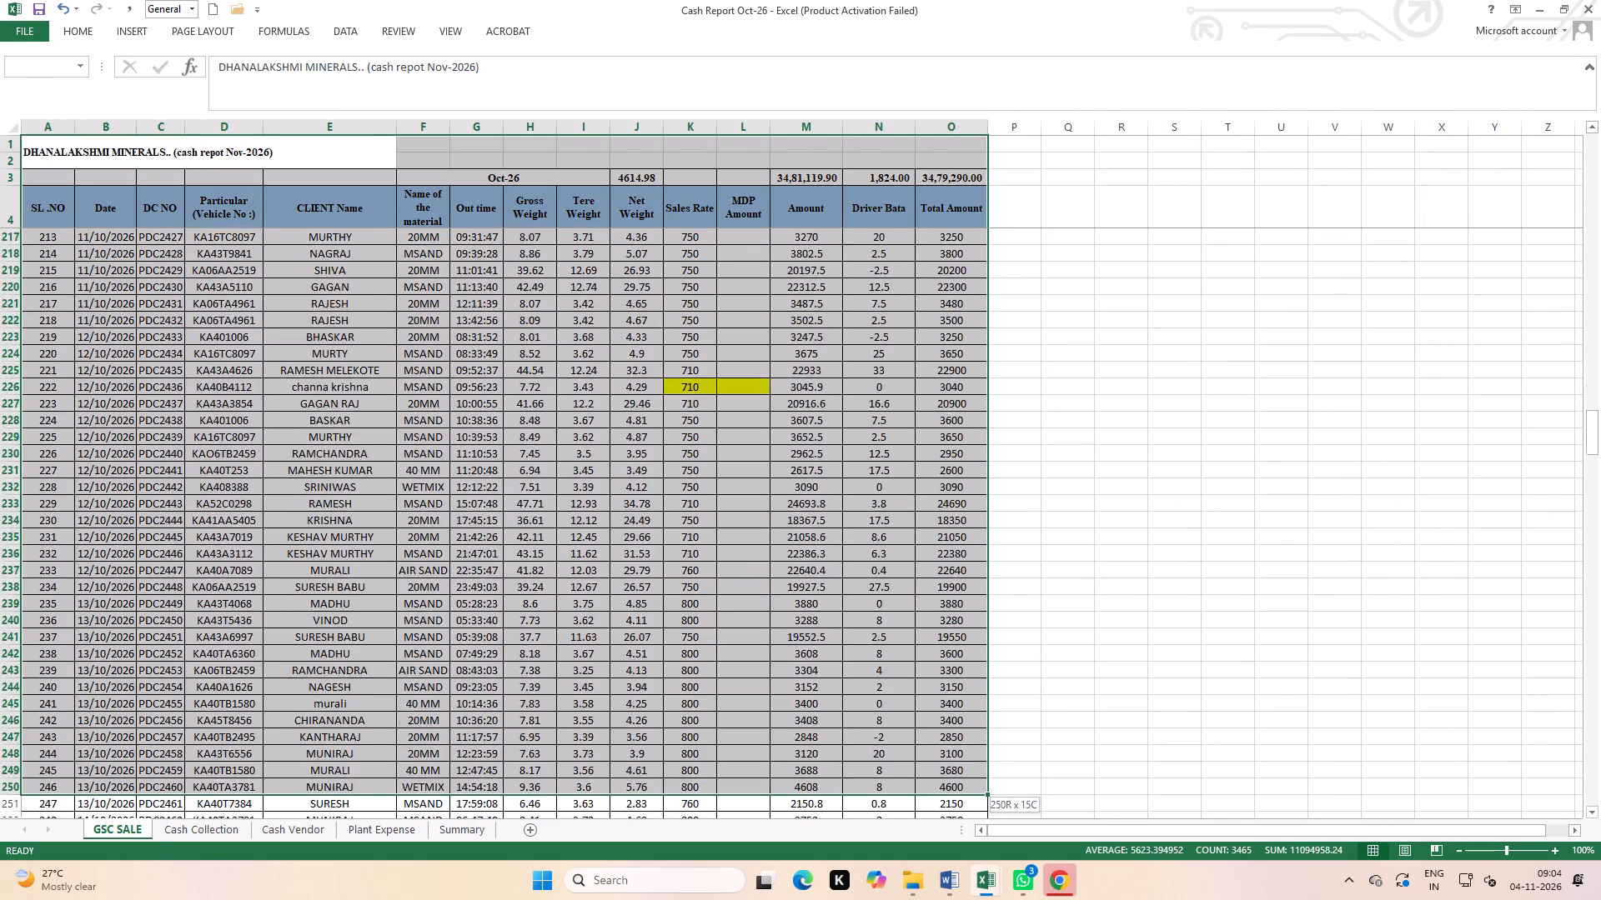
pyautogui.moveTo(984, 899); pyautogui.dragTo(951, 443)
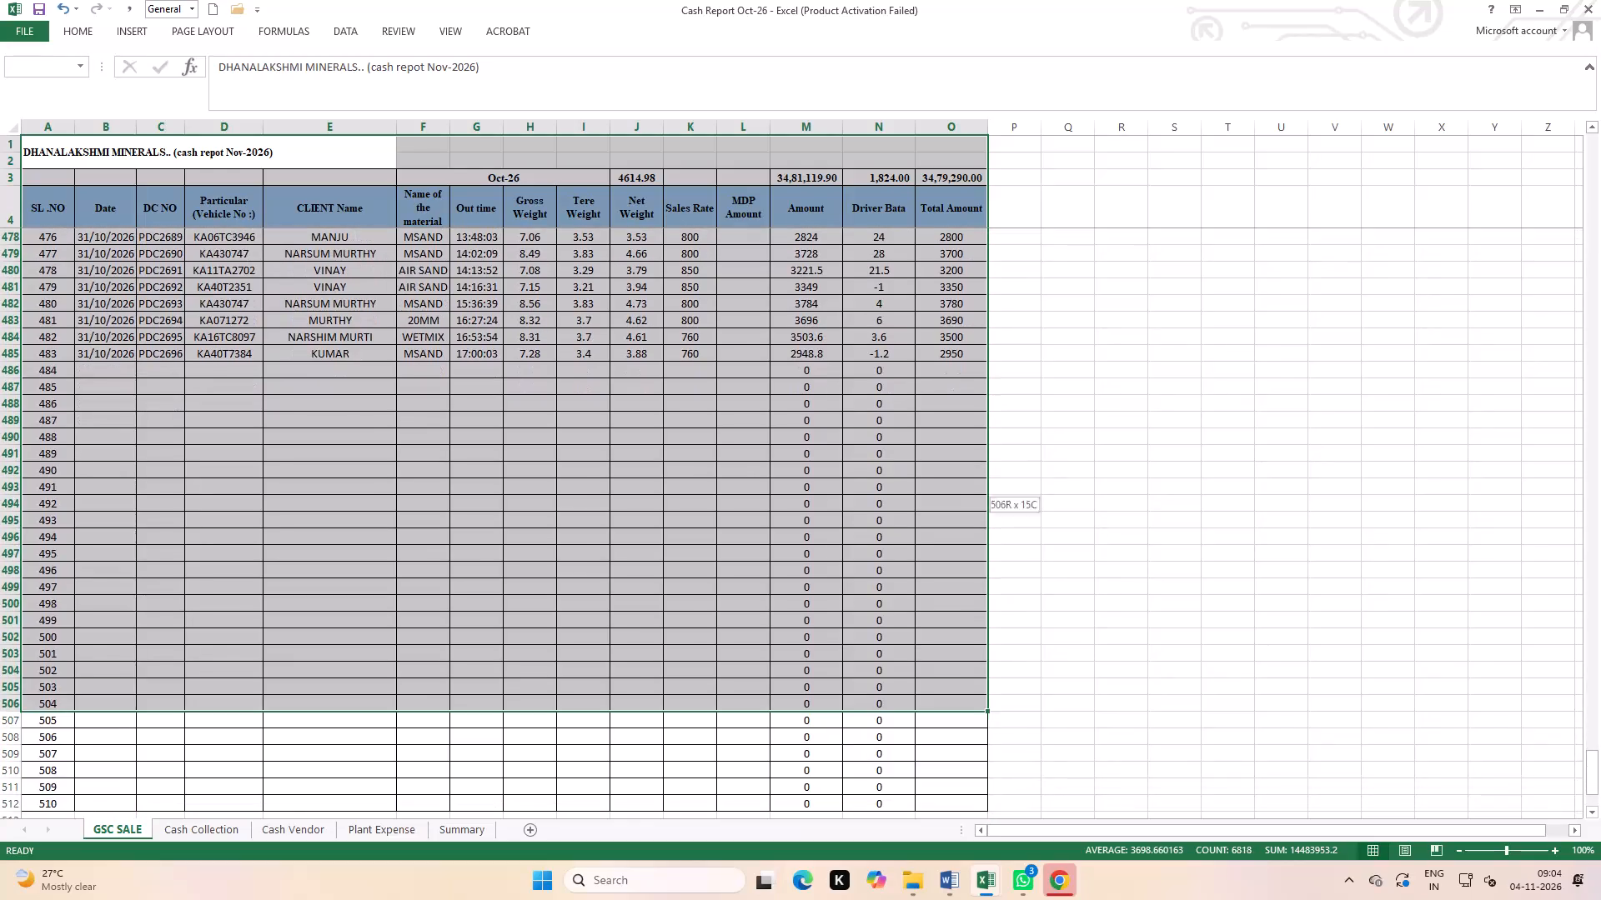
pyautogui.moveTo(951, 443); pyautogui.dragTo(951, 358)
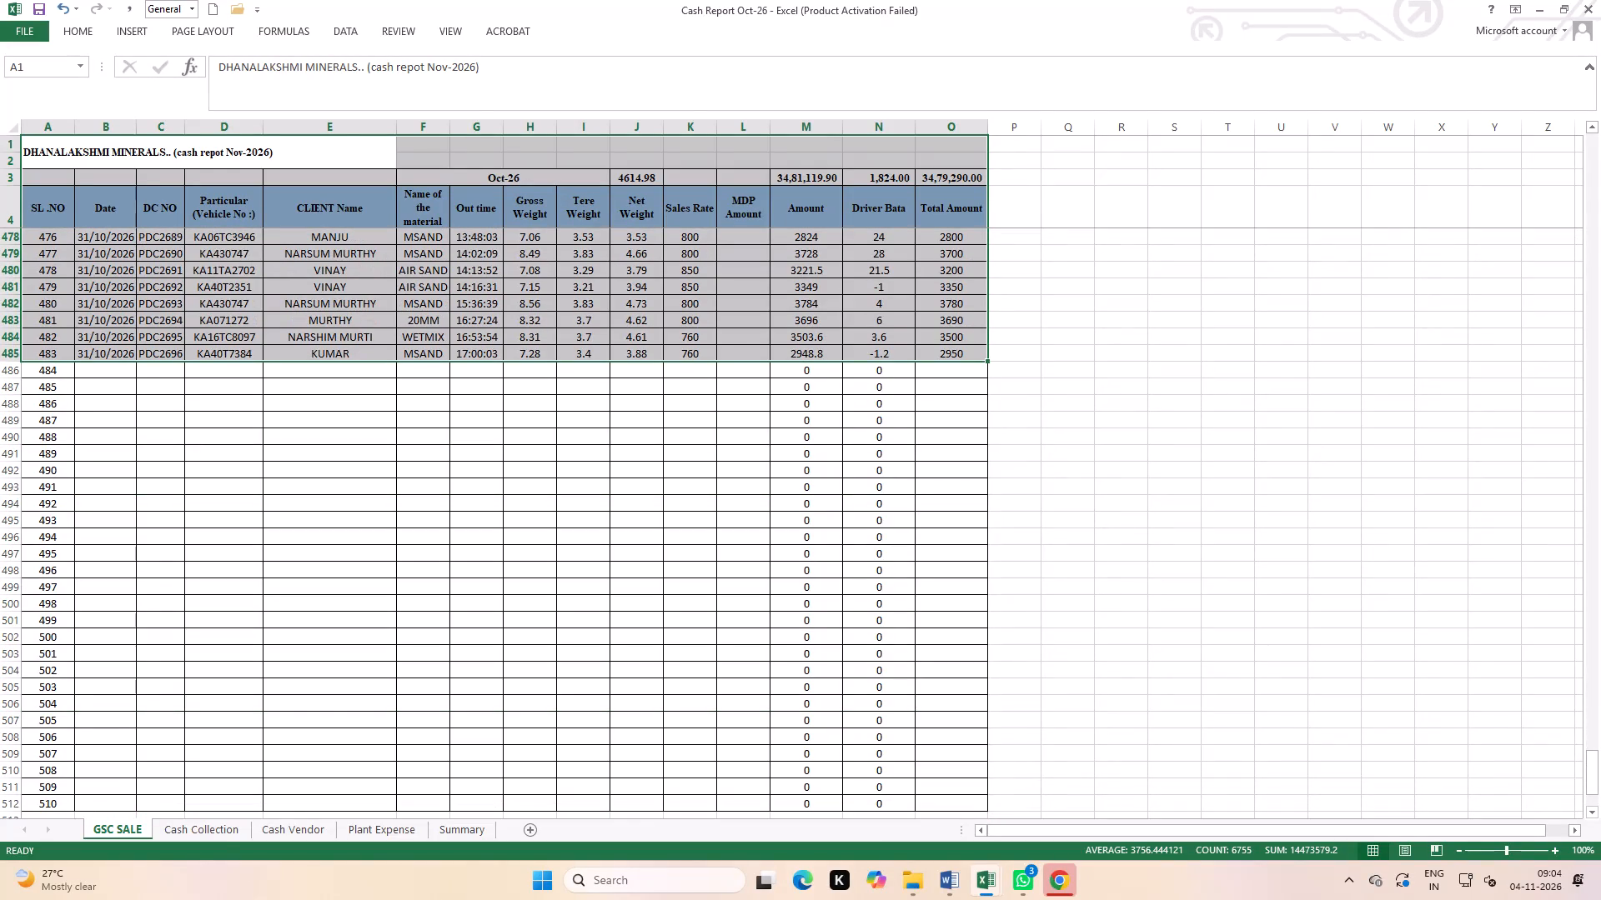
pyautogui.hotkey('ctrl', 'c')
# Switch to DLM SALE REPORT and paste the copied cash table at A906 on the Cash sheet, below the September entries.
pyautogui.hotkey('ctrl', 'Tab')
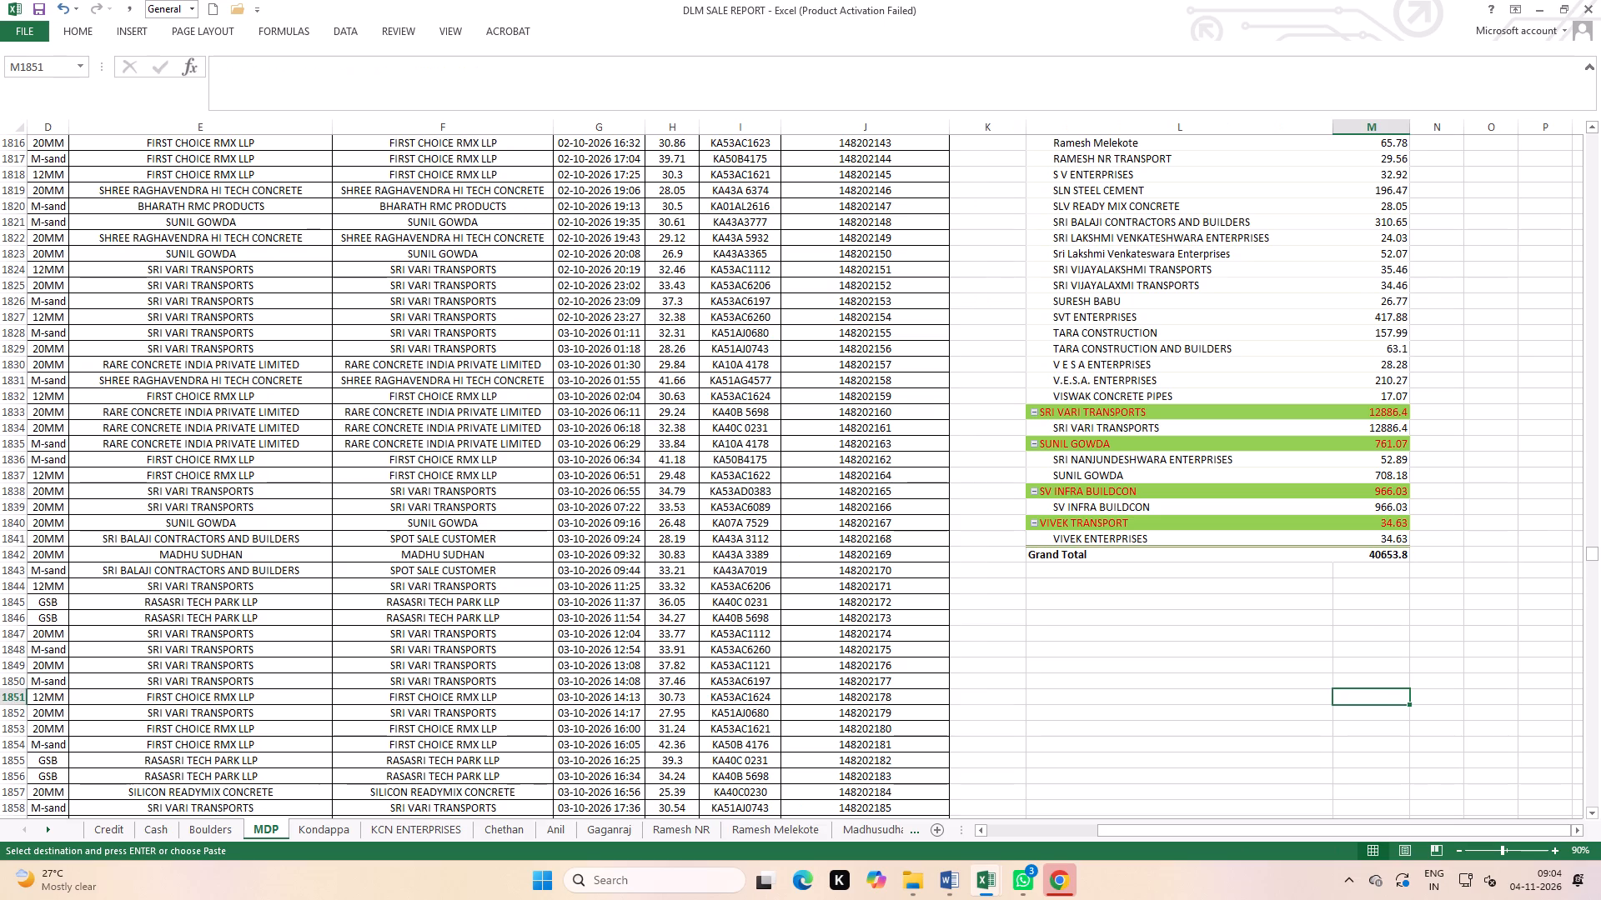
pyautogui.click(175, 830)
pyautogui.scroll(-2, 307, 597)
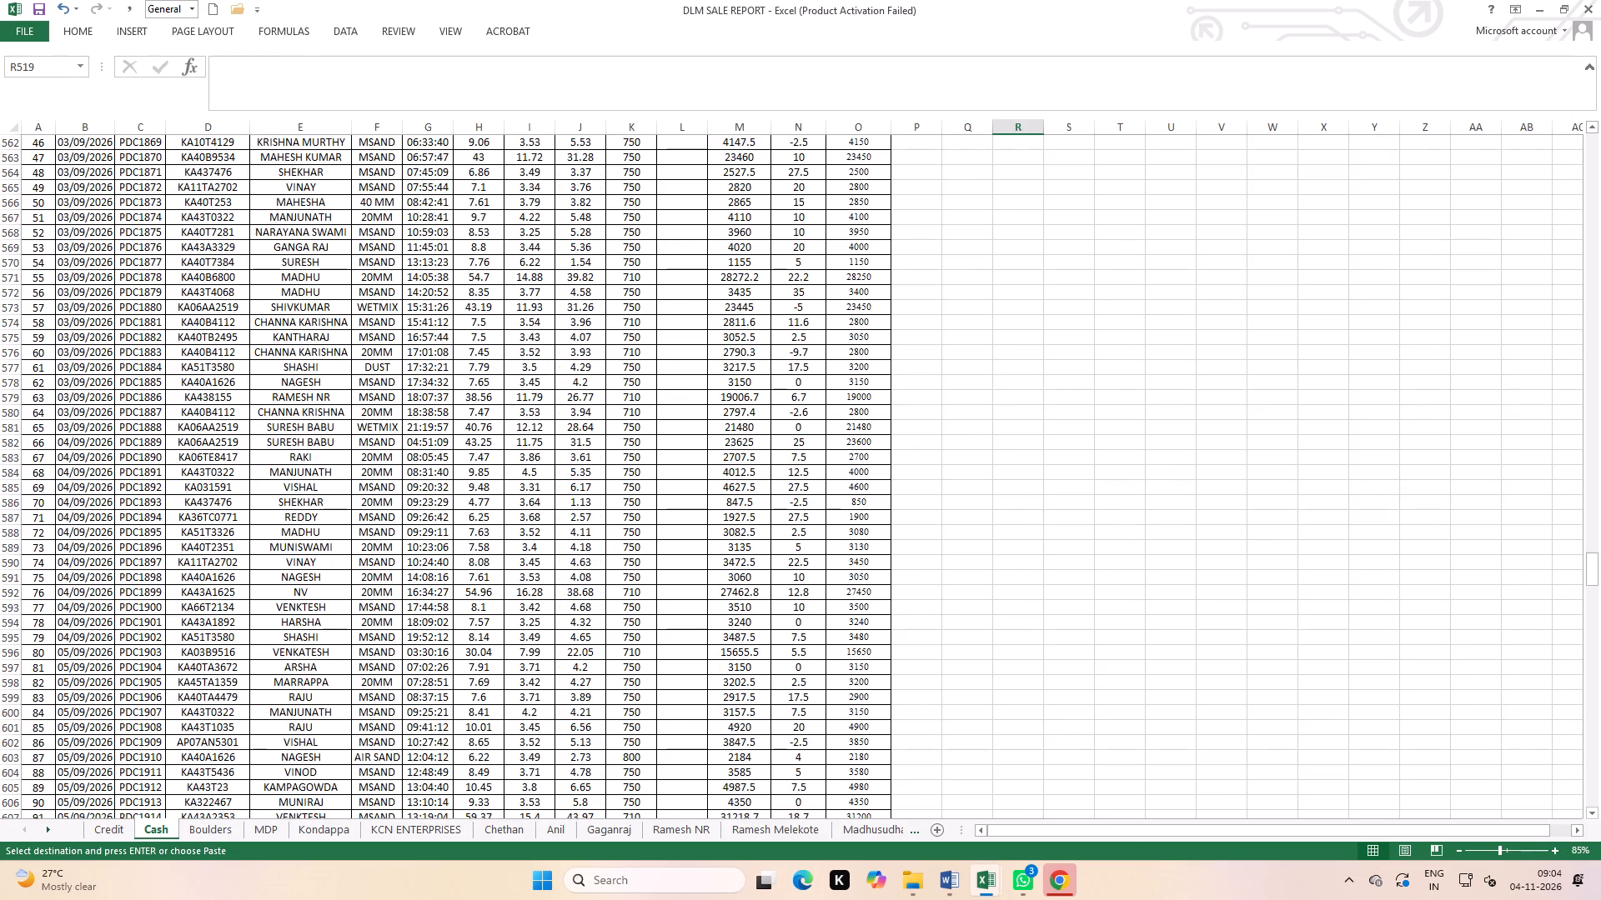
pyautogui.scroll(-20, 307, 597)
pyautogui.scroll(-20, 307, 597)
pyautogui.scroll(-9, 307, 597)
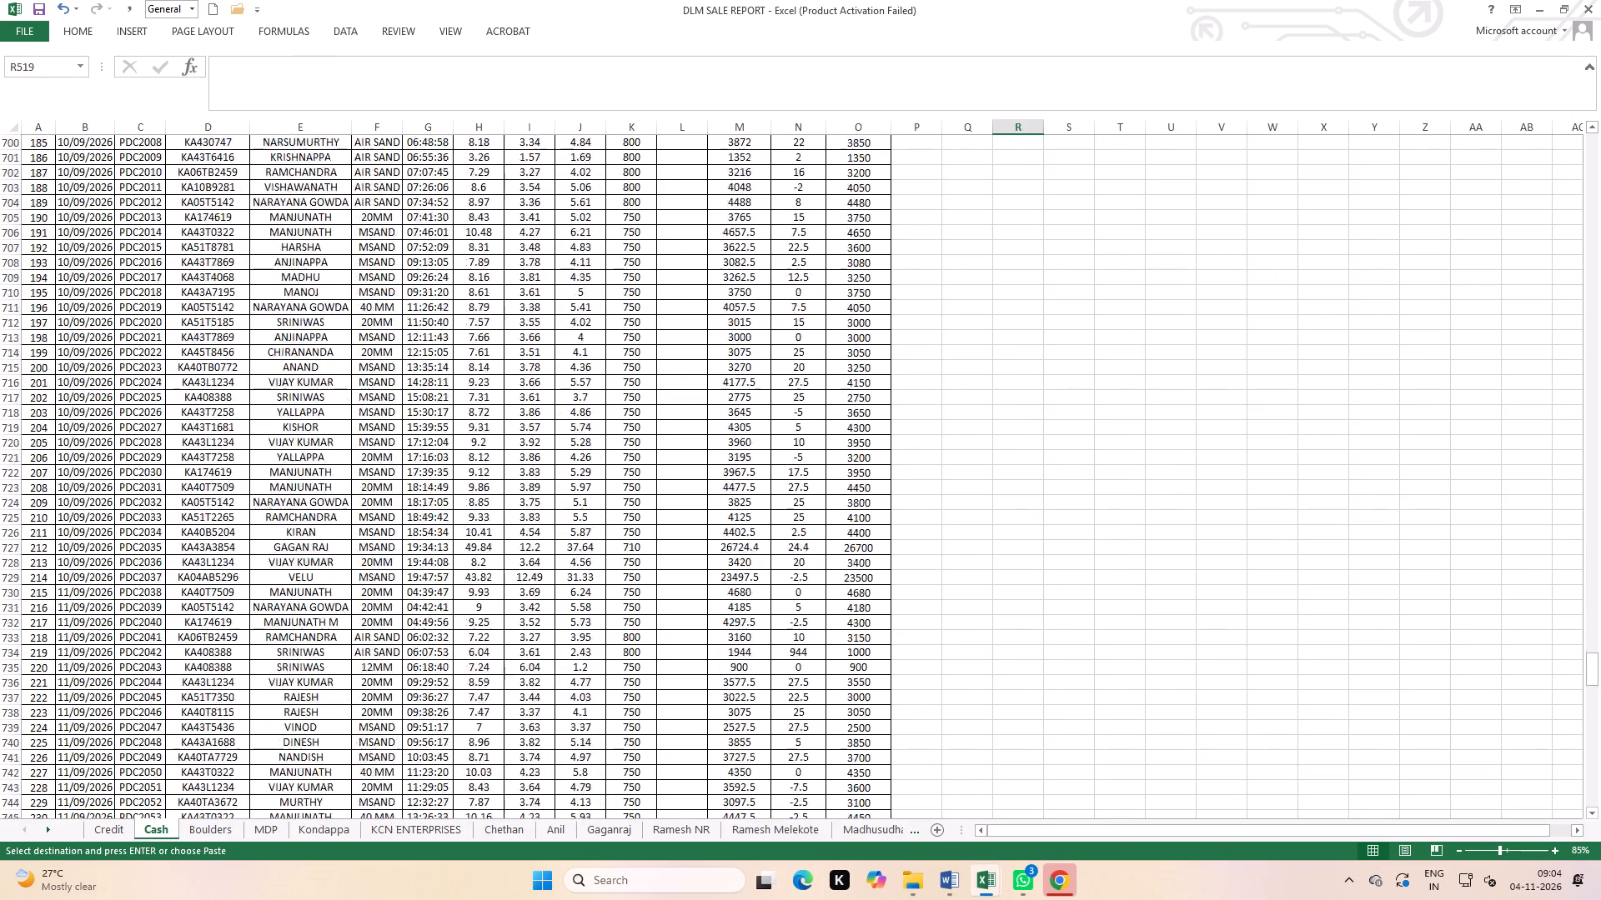
pyautogui.scroll(-20, 194, 567)
pyautogui.scroll(-20, 194, 567)
pyautogui.scroll(-8, 194, 567)
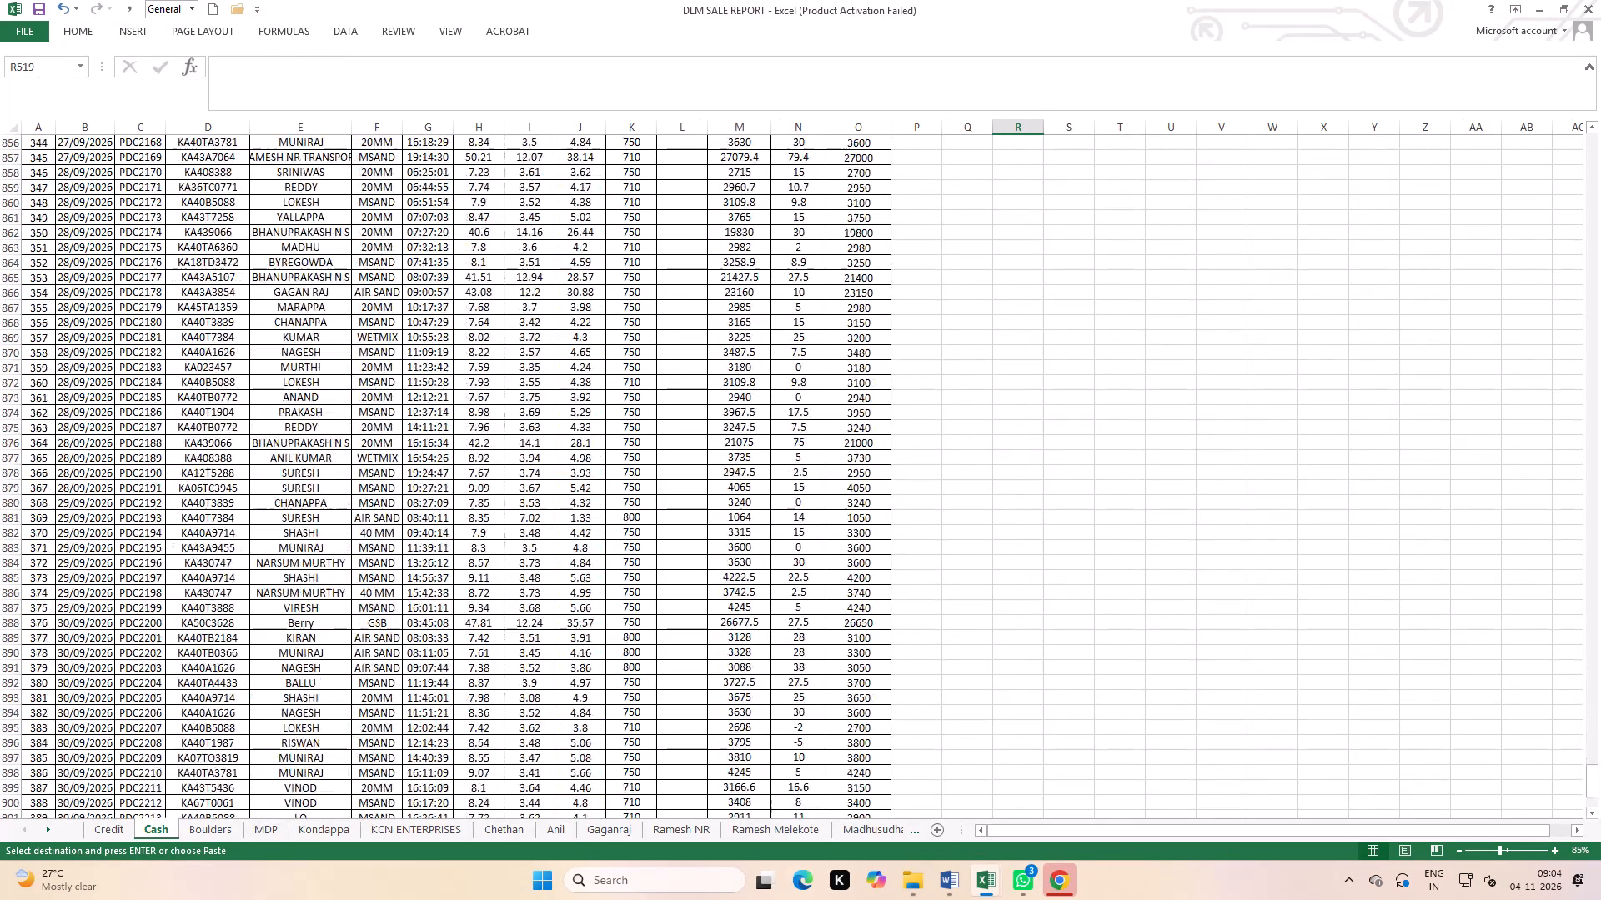
pyautogui.scroll(-16, 199, 587)
pyautogui.scroll(3, 198, 573)
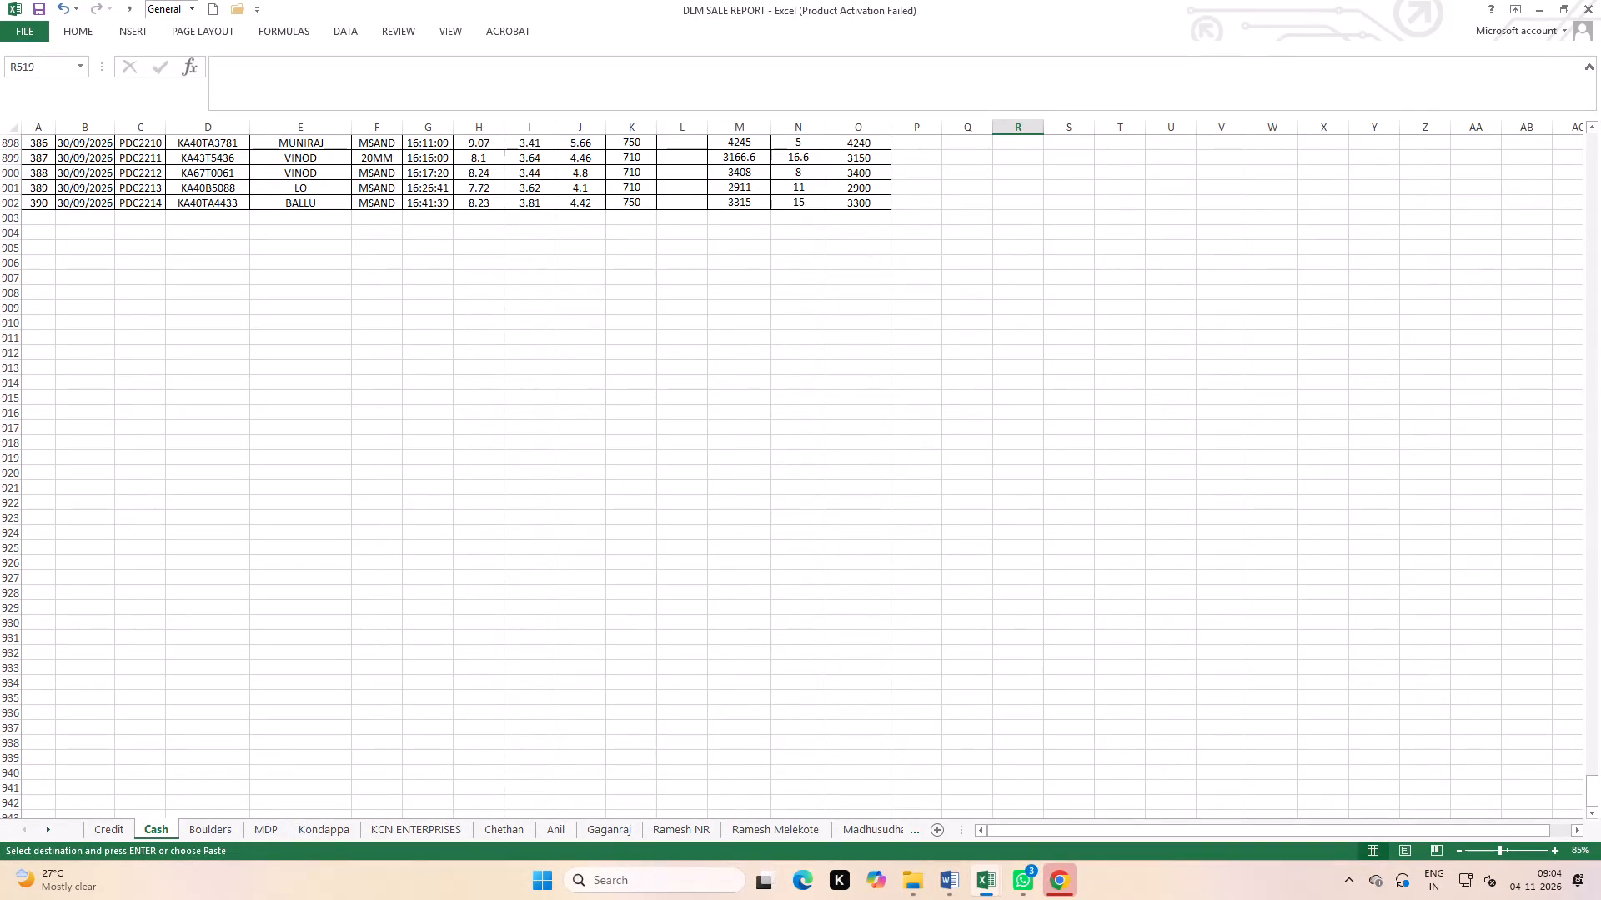
pyautogui.click(43, 262)
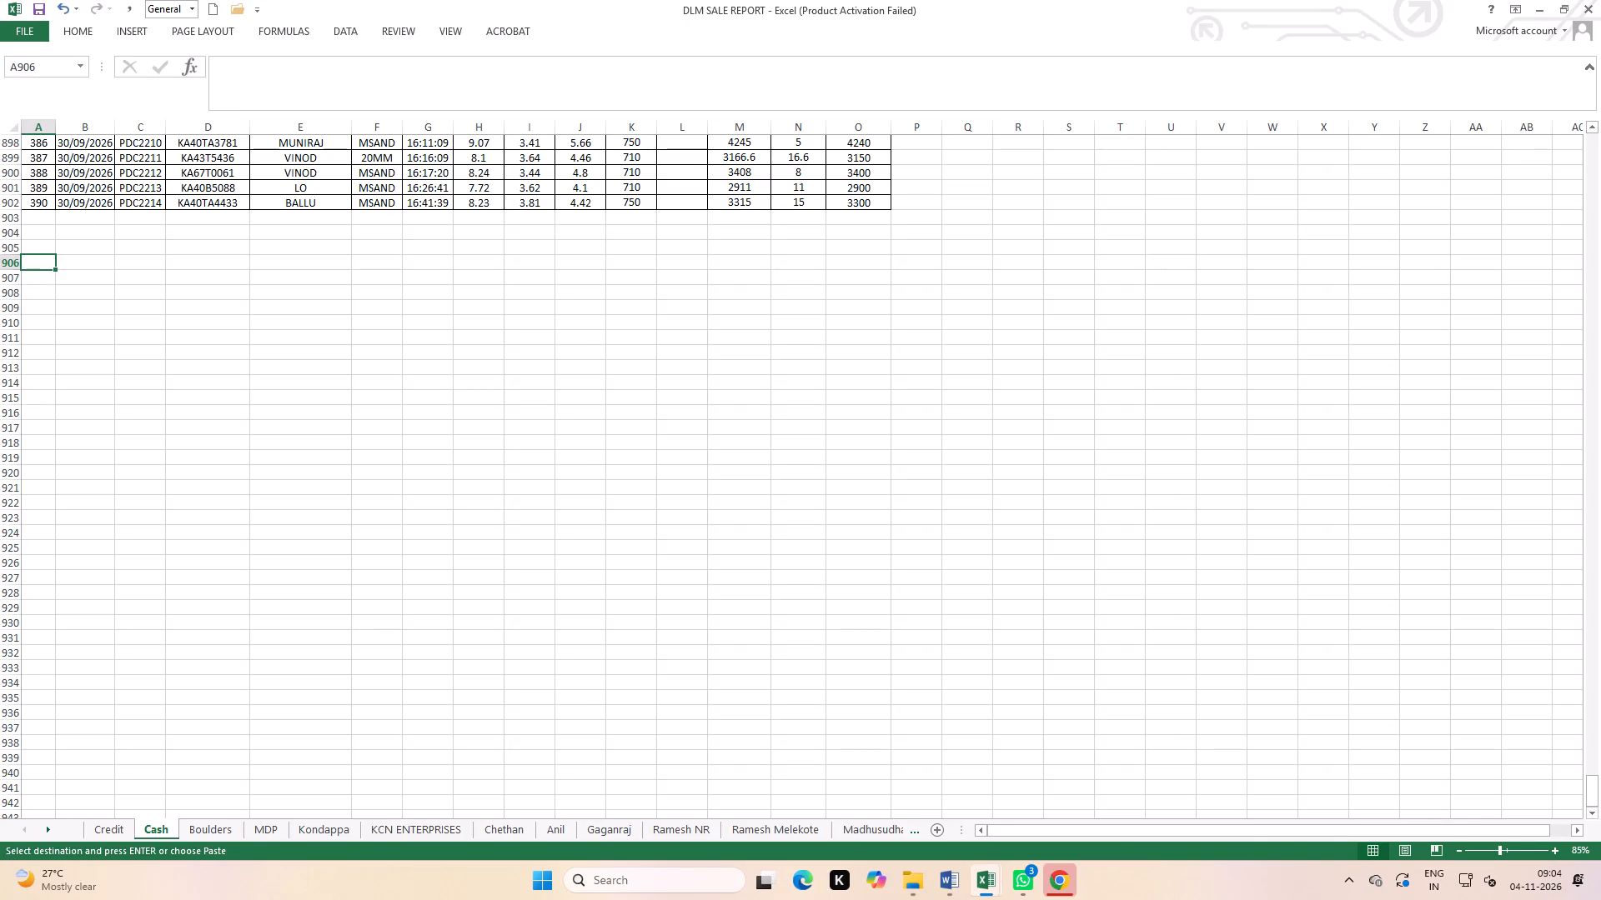
pyautogui.hotkey('ctrl', 'v')
pyautogui.click(785, 457)
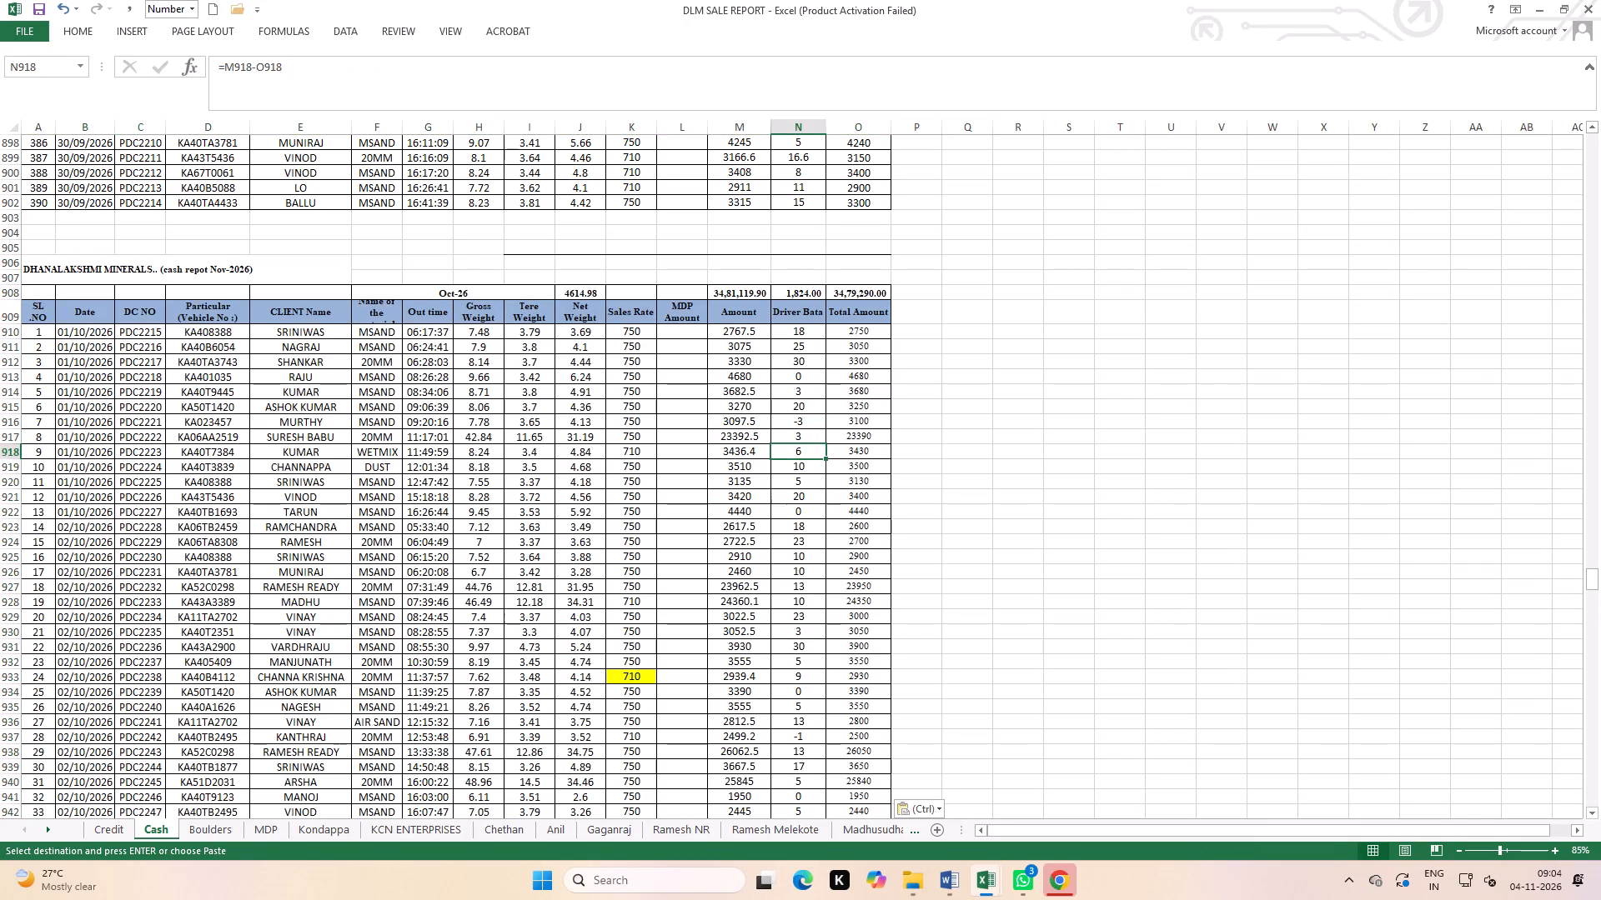
# Correct the month in the pasted table's title in A906 to read "cash repot Oct-2026".
pyautogui.doubleClick(224, 272)
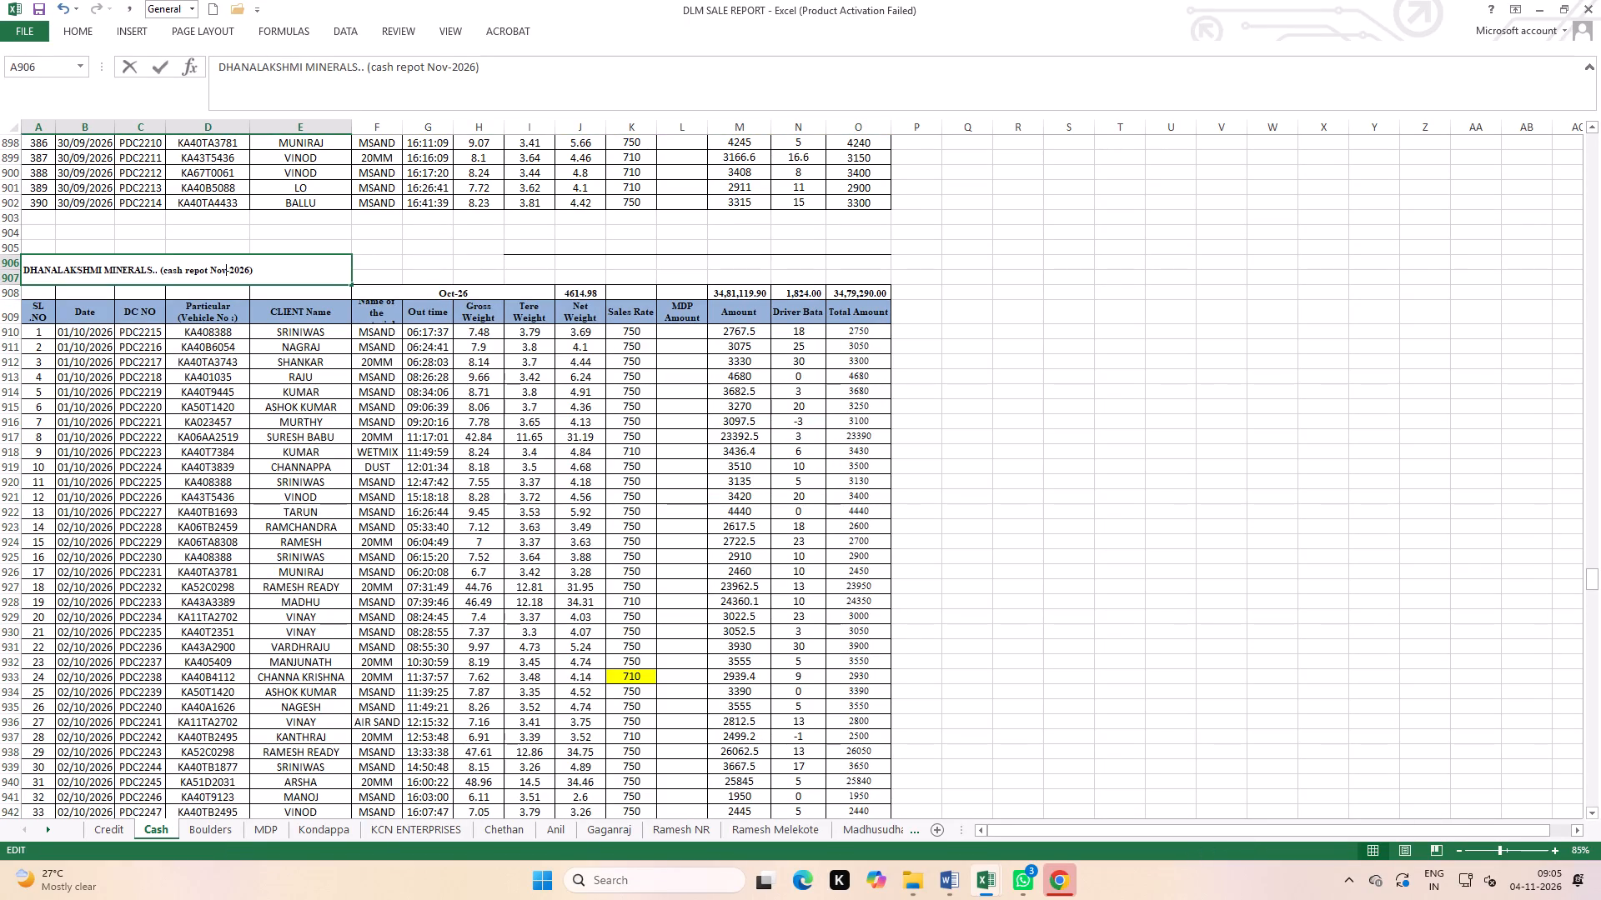
pyautogui.press('BackSpace')
pyautogui.press('BackSpace')
pyautogui.press('BackSpace')
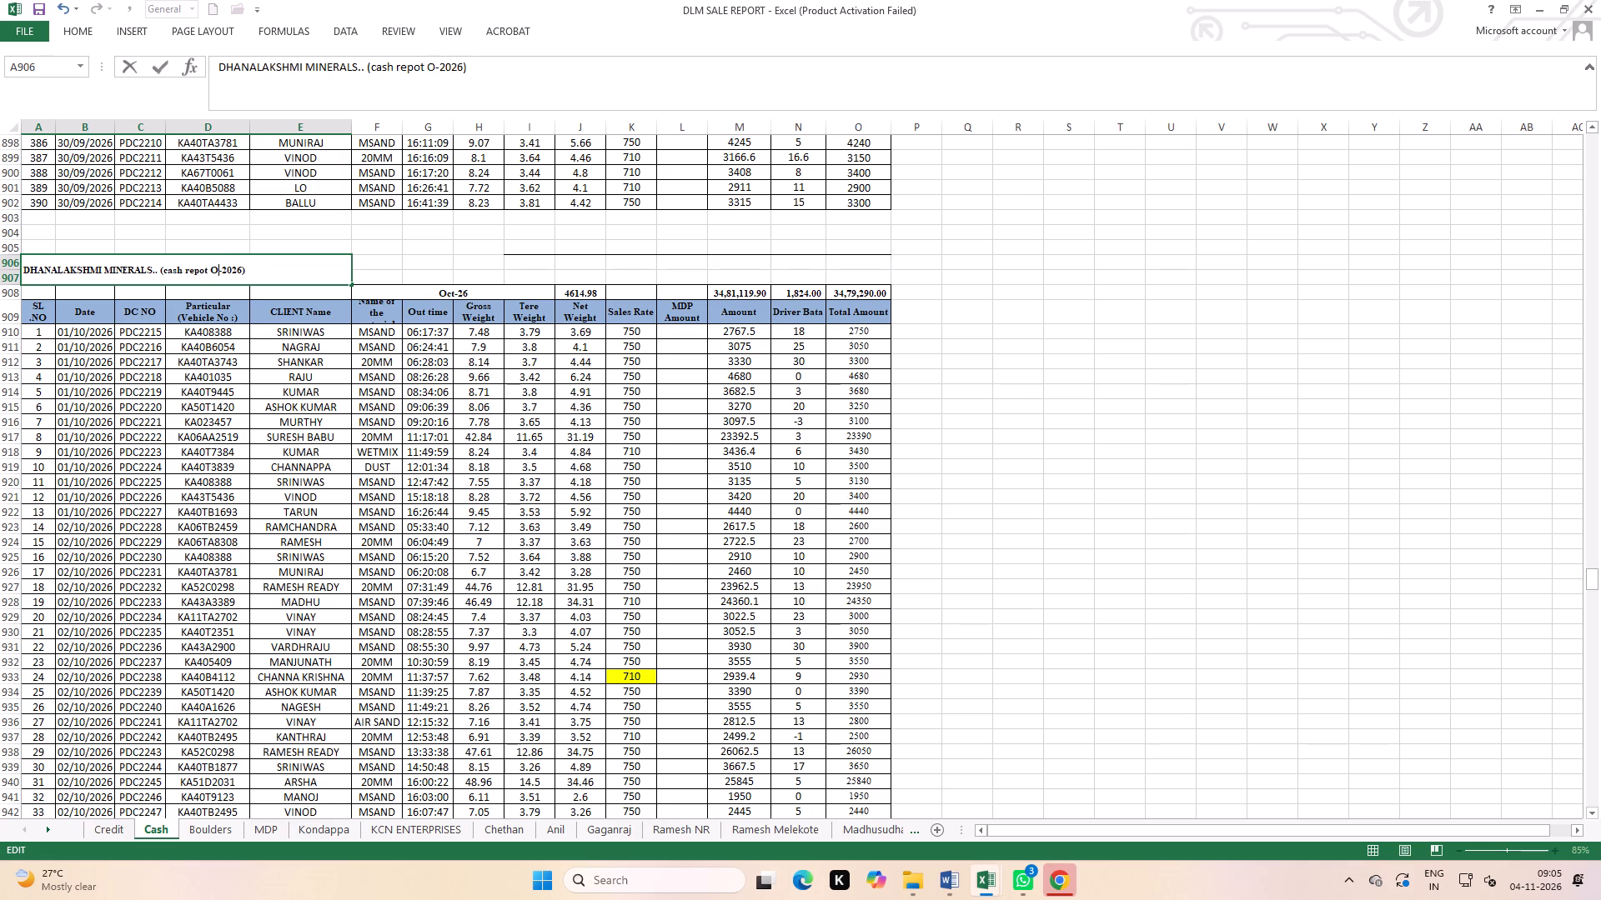
pyautogui.write('ct')
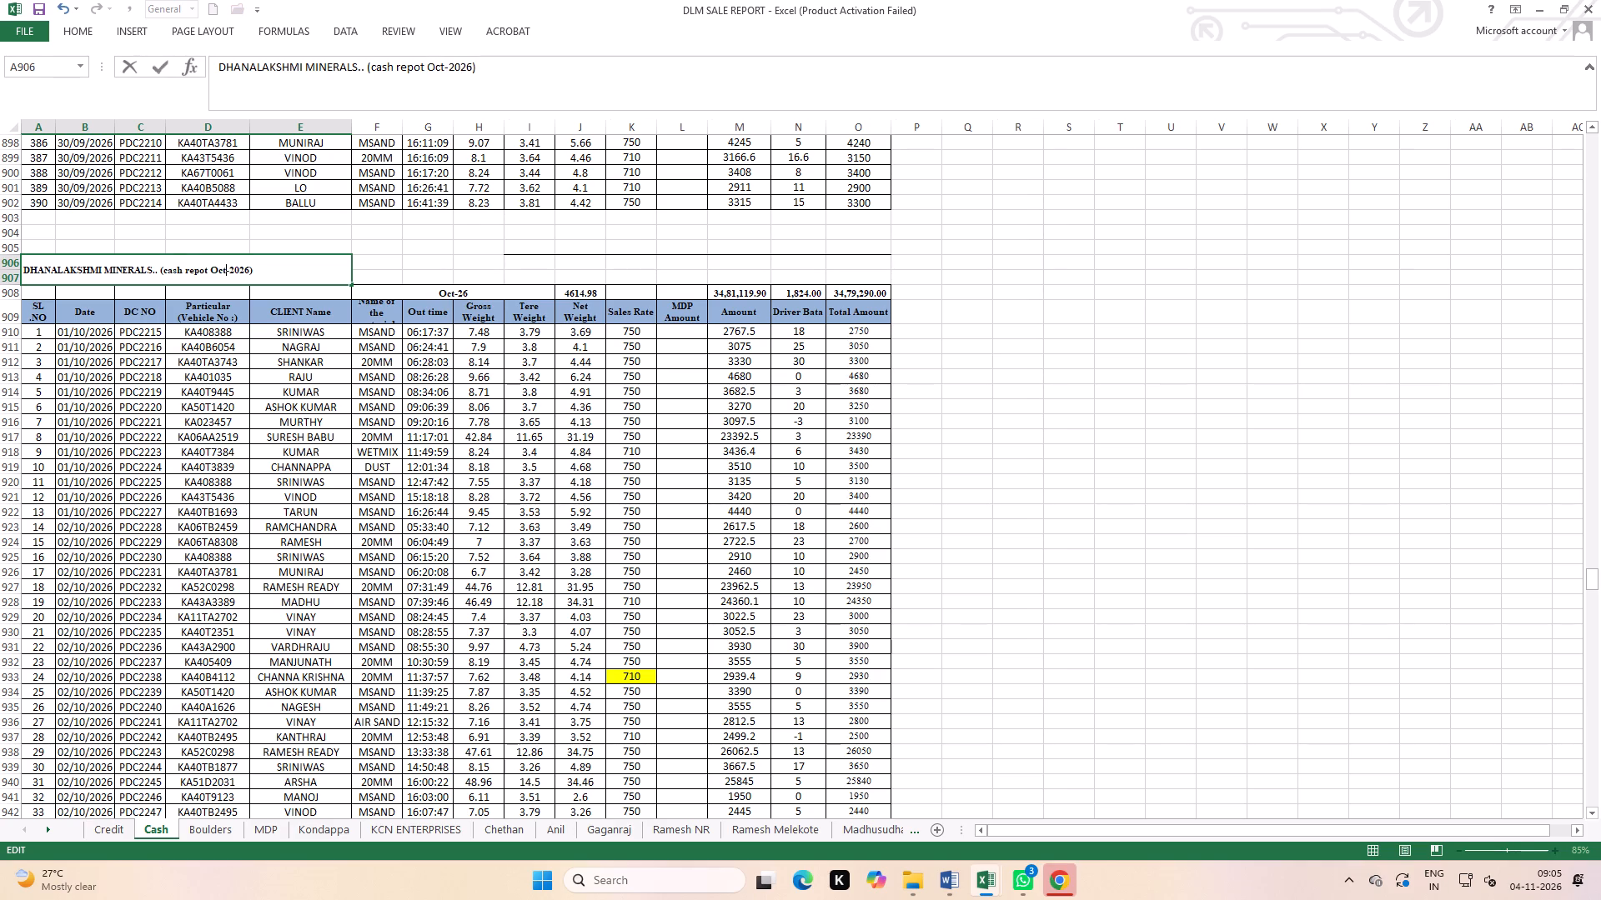
pyautogui.click(369, 449)
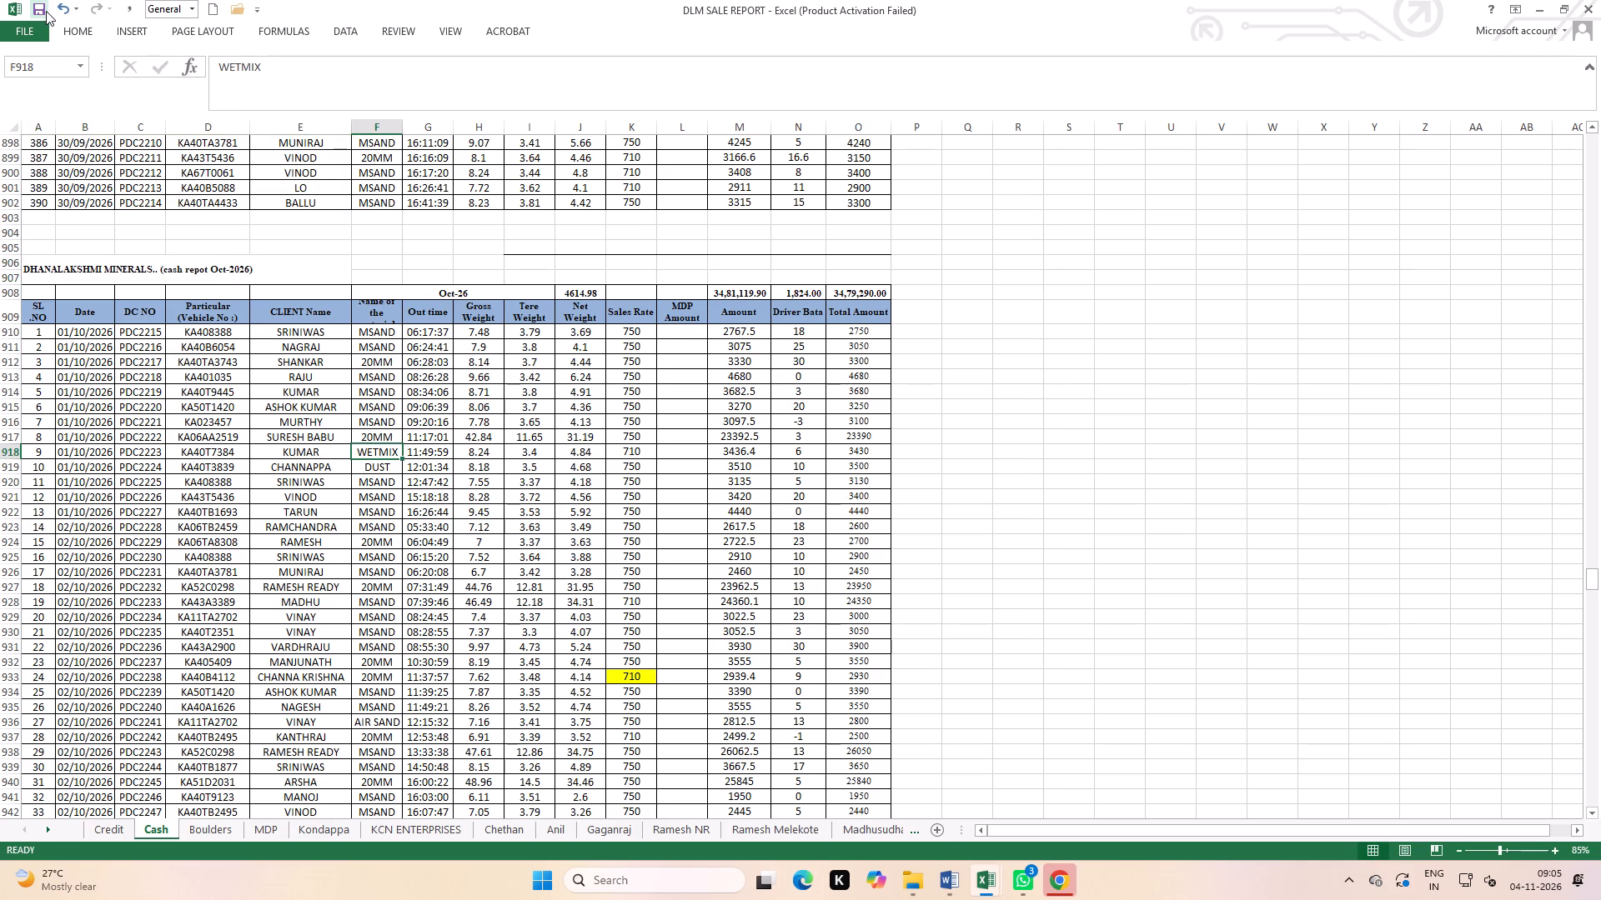
# Save the DLM SALE REPORT workbook with the added October cash data.
pyautogui.click(35, 6)
pyautogui.doubleClick(38, 7)
# Add filters to the October table's header row on the MDP sheet, A1738:J1738, from Sl No to Hologram Code.
pyautogui.click(118, 824)
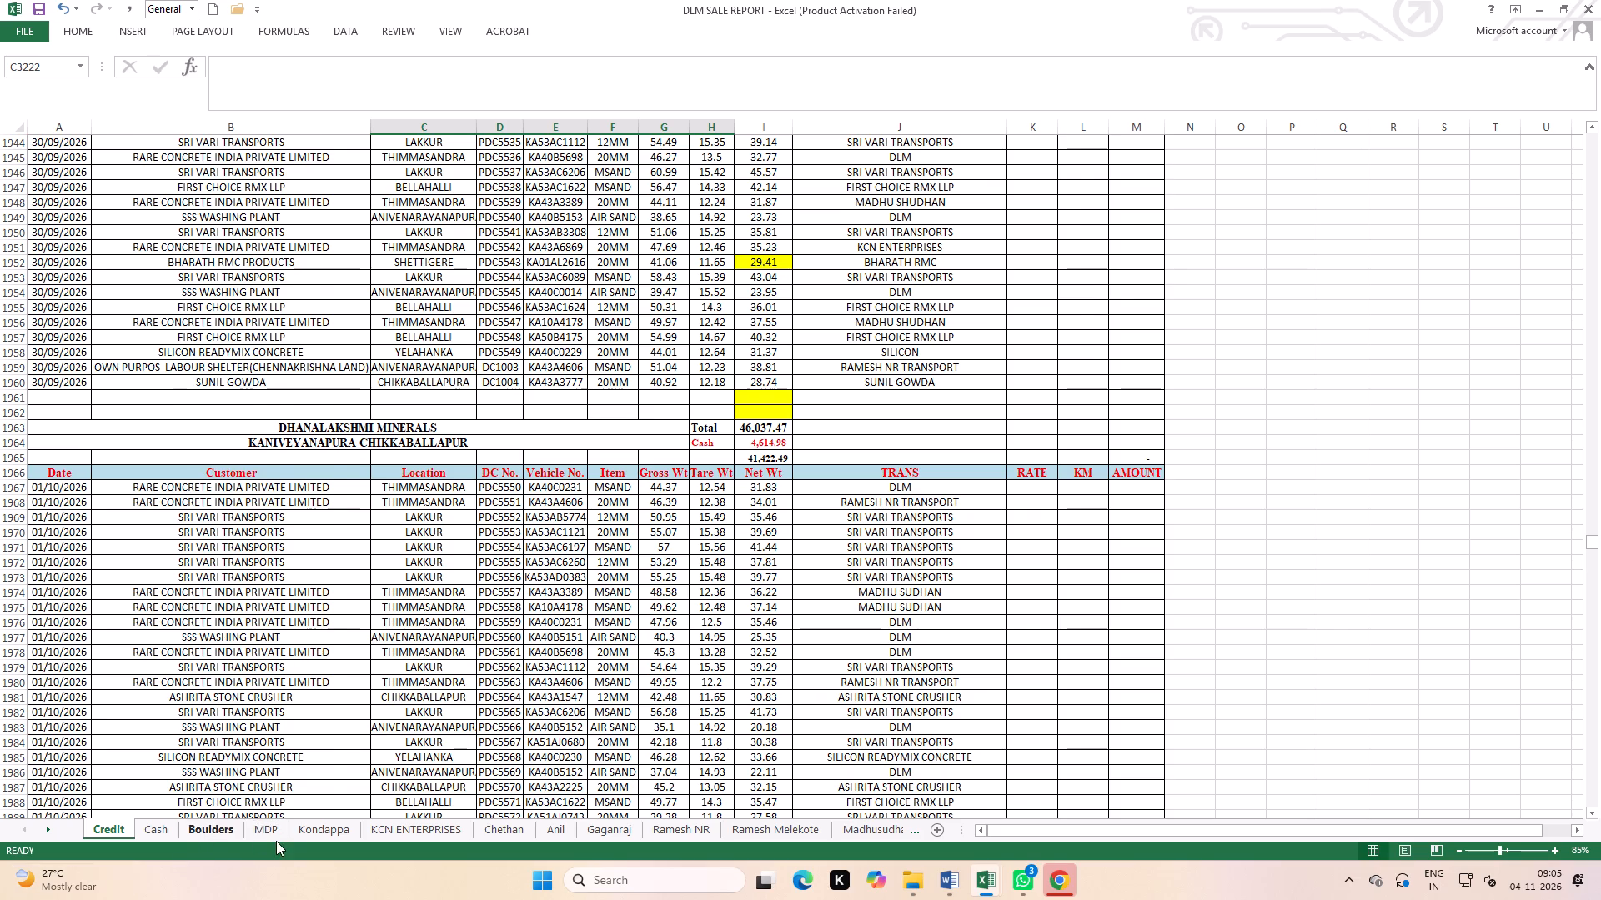
pyautogui.click(258, 829)
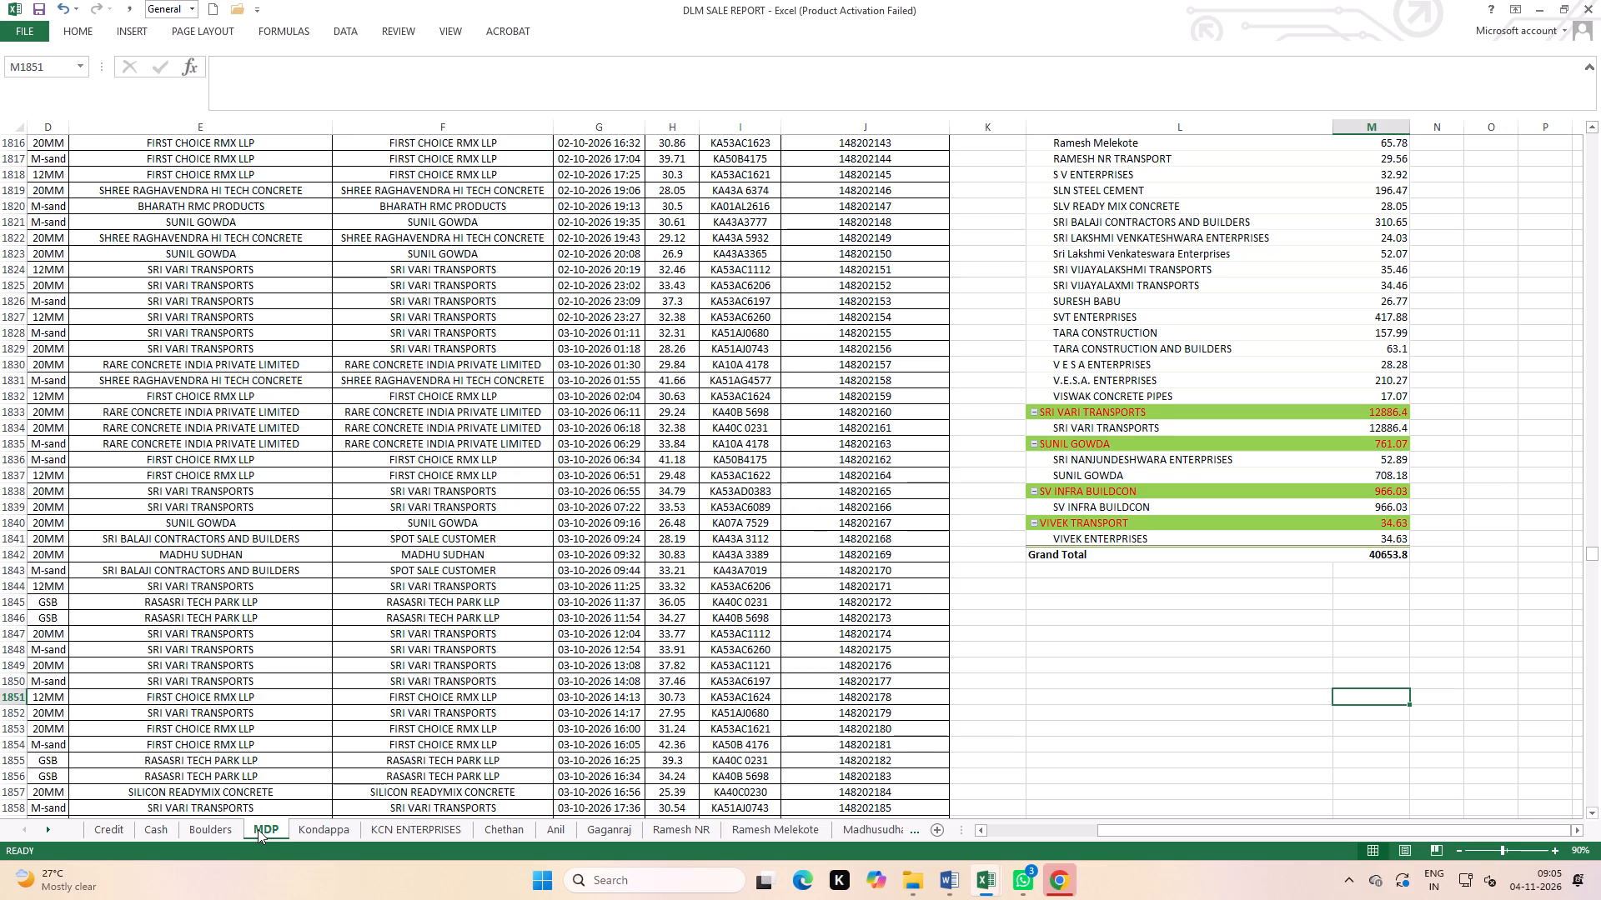
pyautogui.scroll(5, 379, 690)
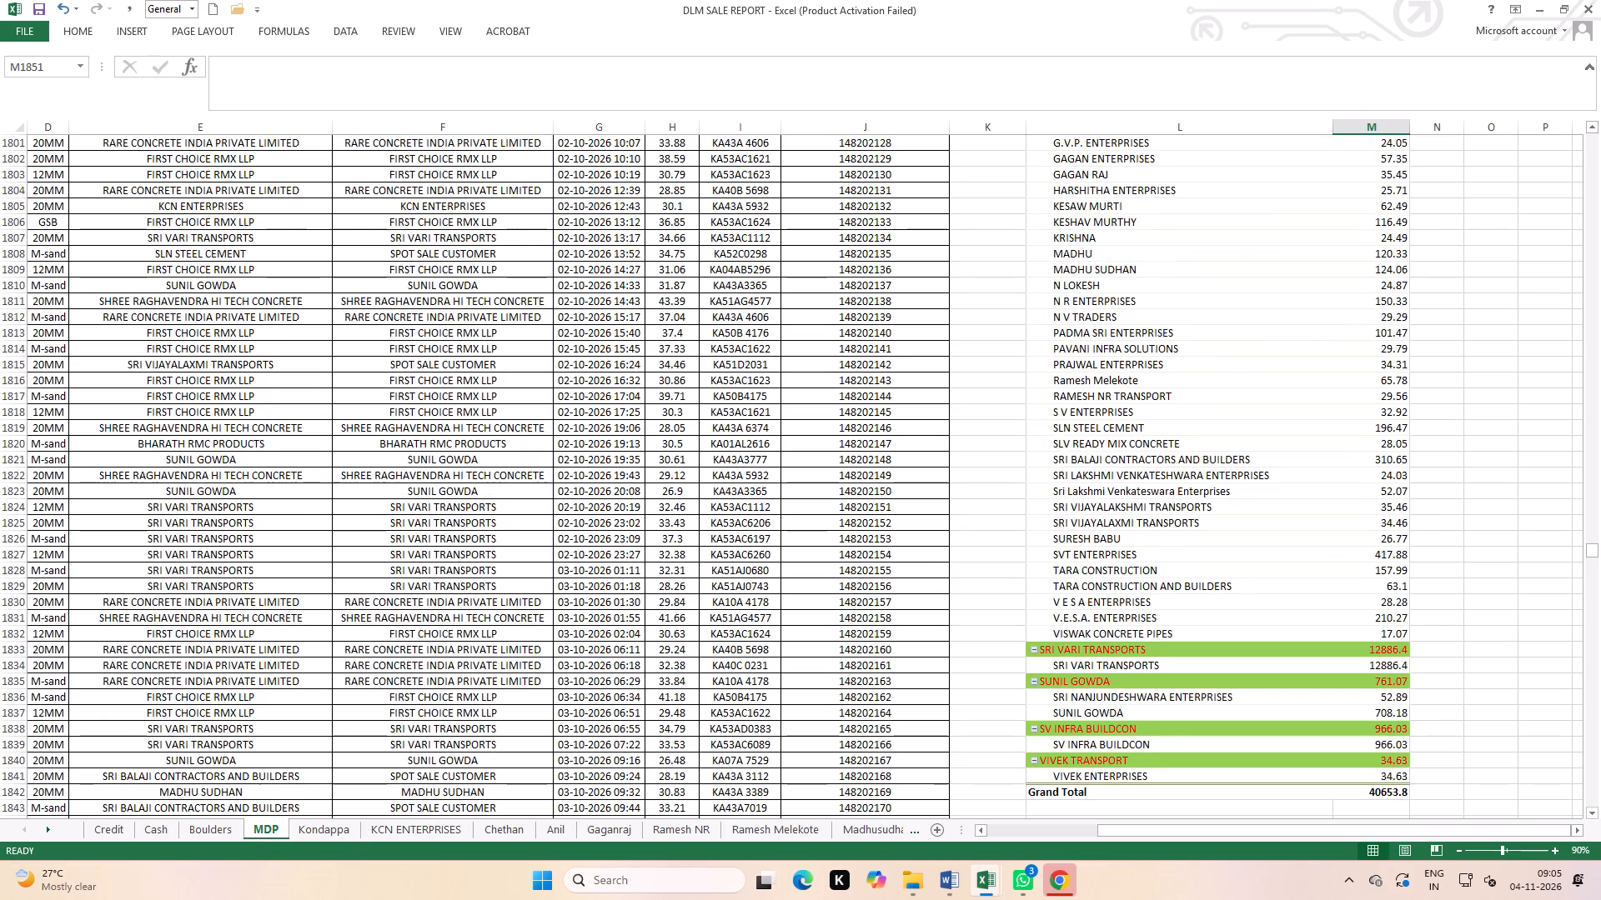
pyautogui.scroll(20, 379, 690)
pyautogui.scroll(10, 379, 690)
pyautogui.scroll(-2, 331, 659)
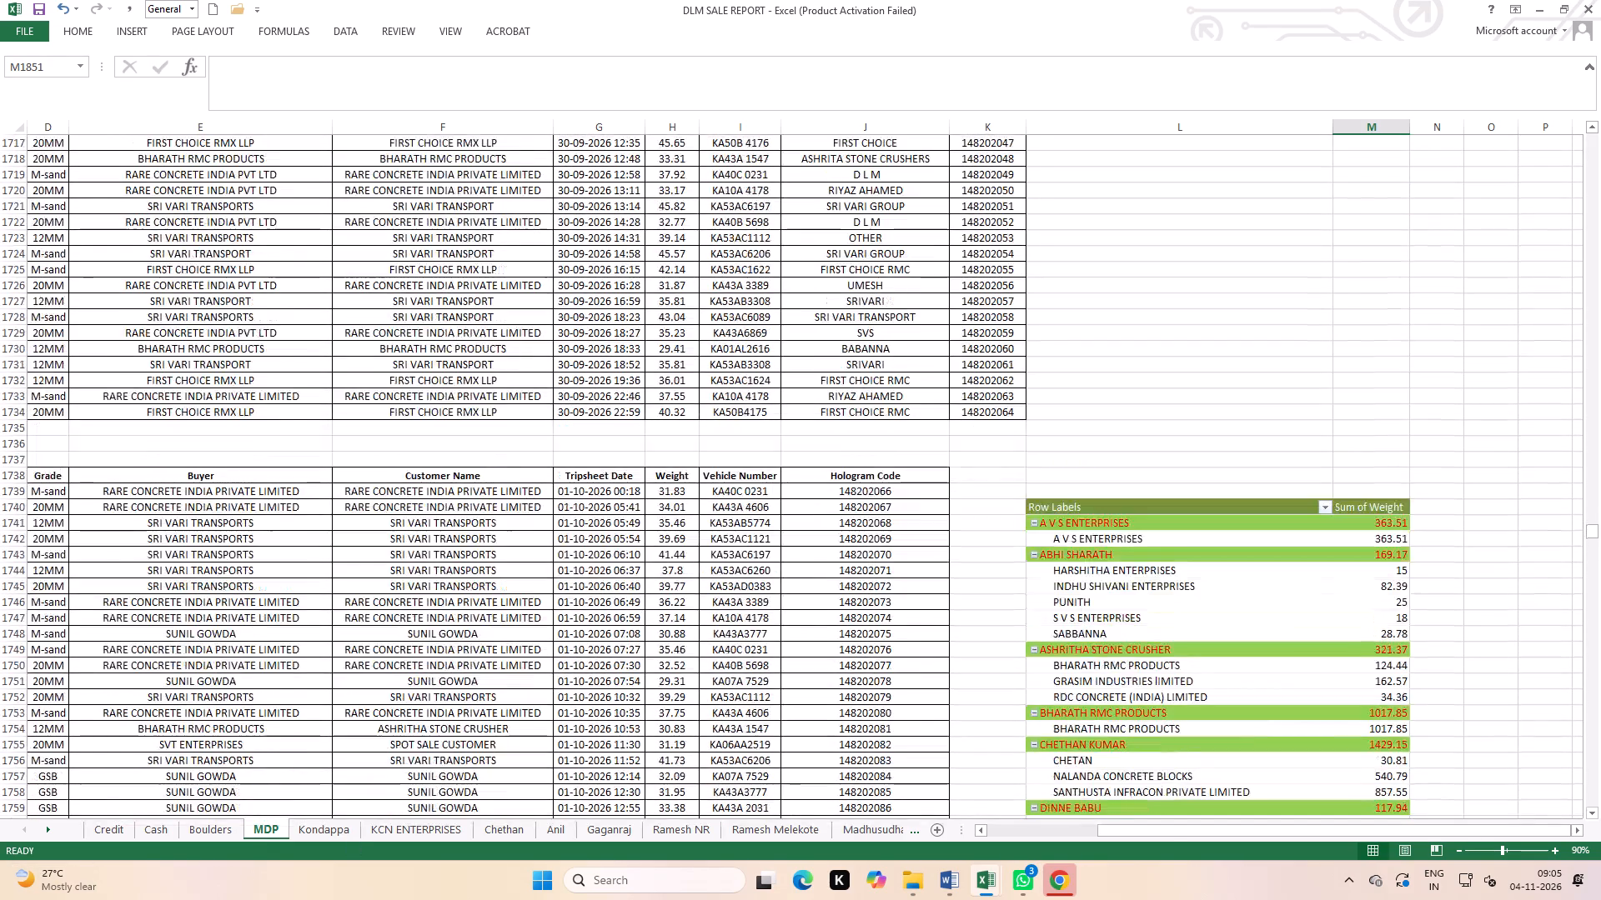
pyautogui.moveTo(1285, 834); pyautogui.dragTo(1188, 895)
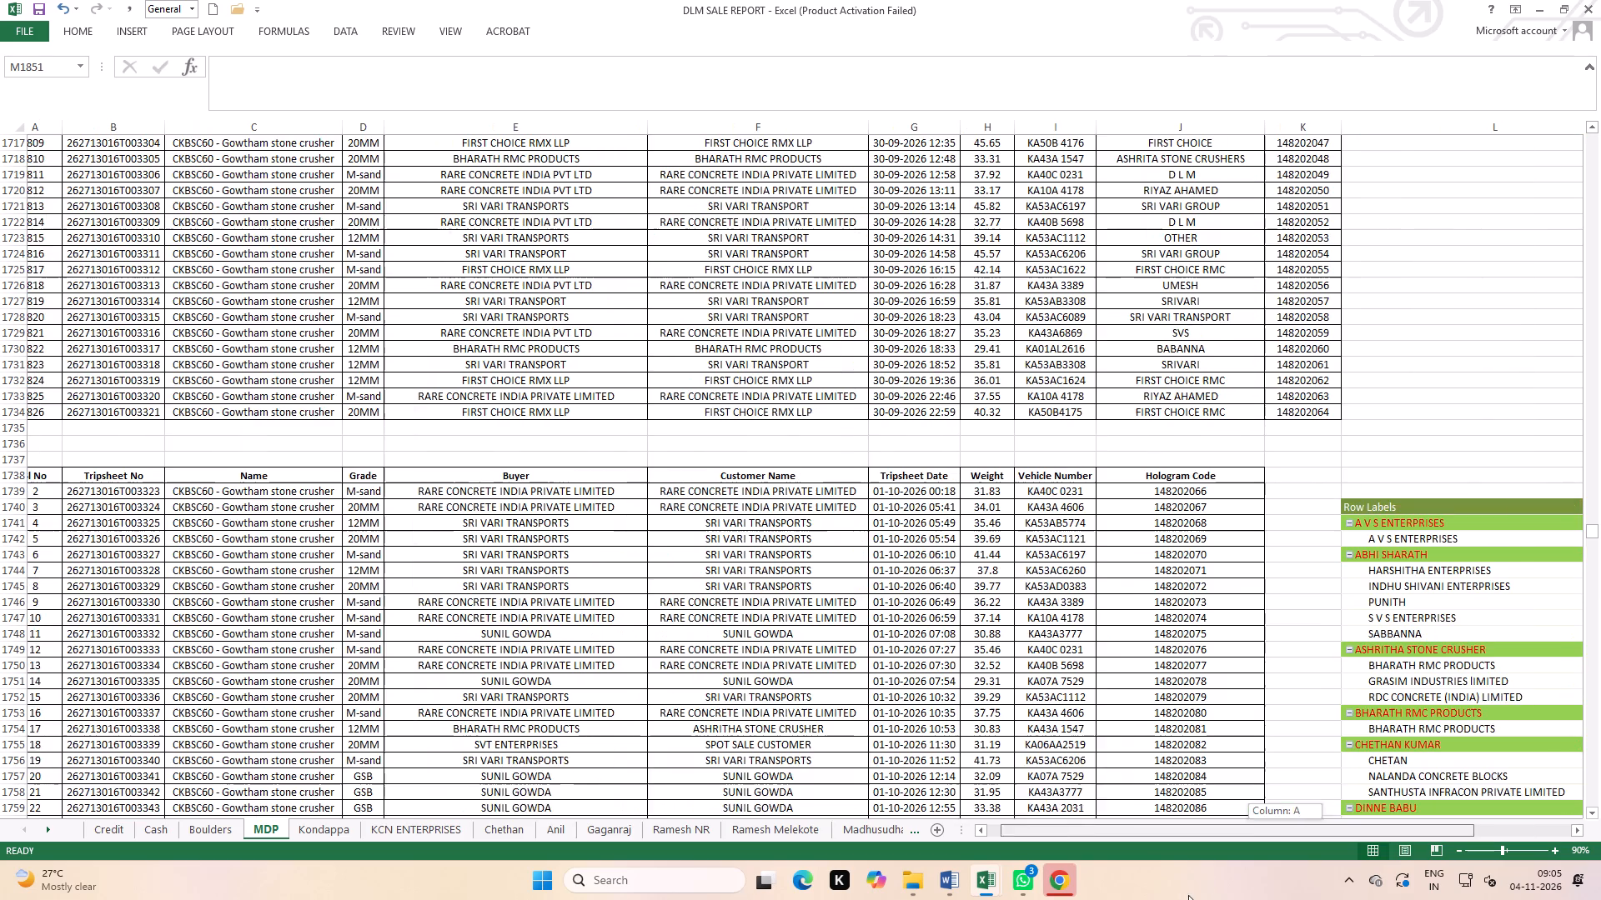
pyautogui.moveTo(1188, 895); pyautogui.dragTo(1183, 894)
pyautogui.moveTo(61, 475); pyautogui.dragTo(675, 512)
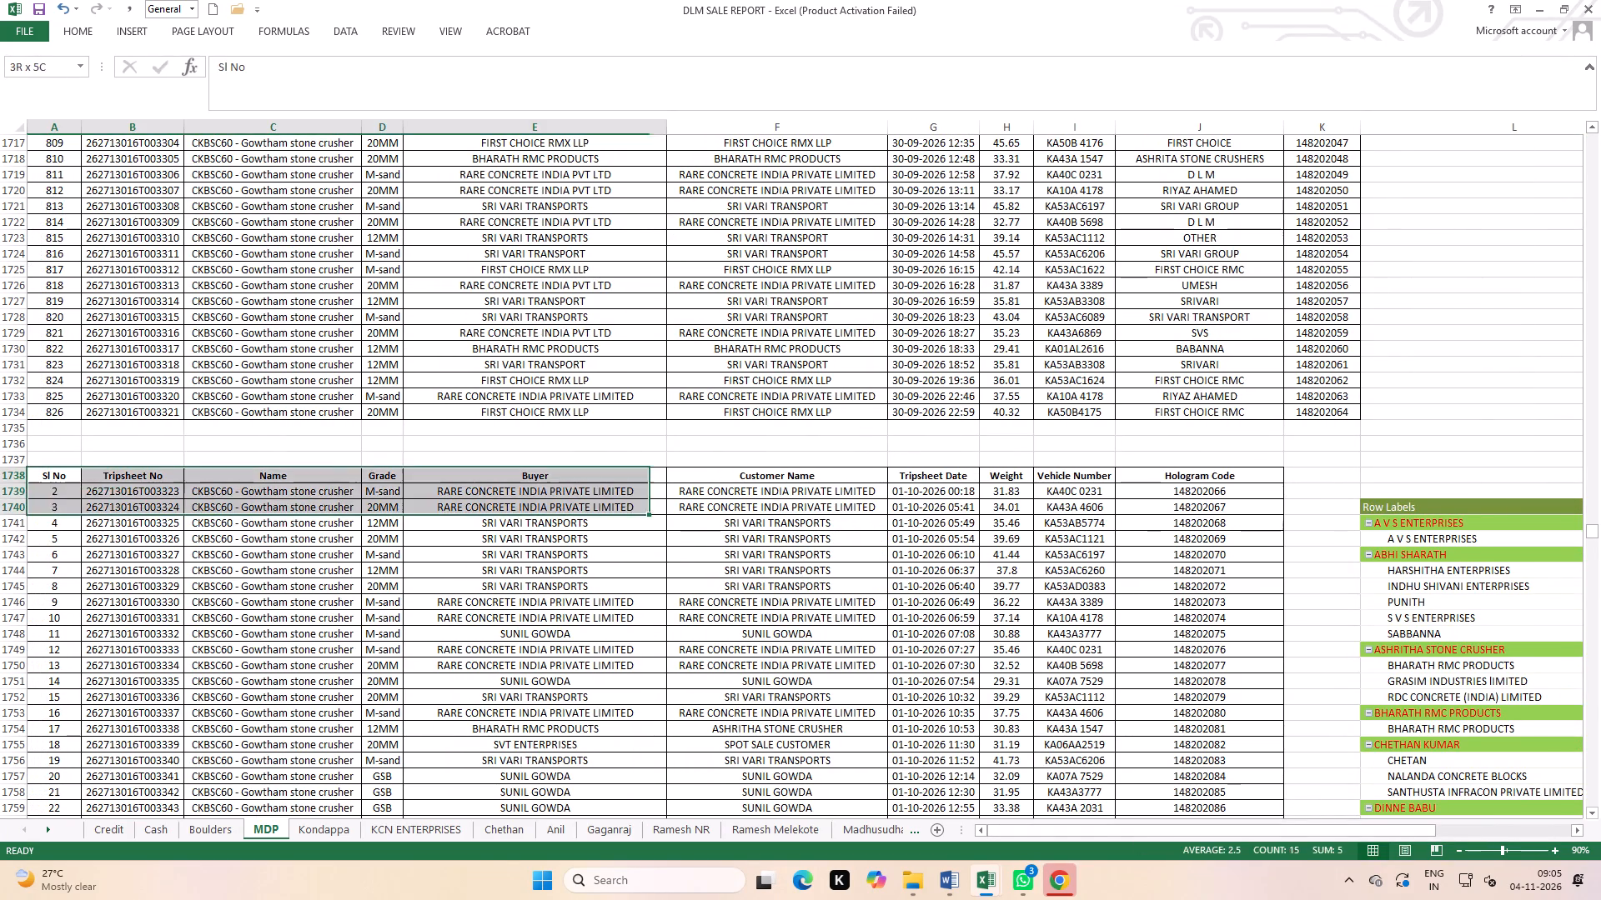
pyautogui.moveTo(675, 512); pyautogui.dragTo(1279, 474)
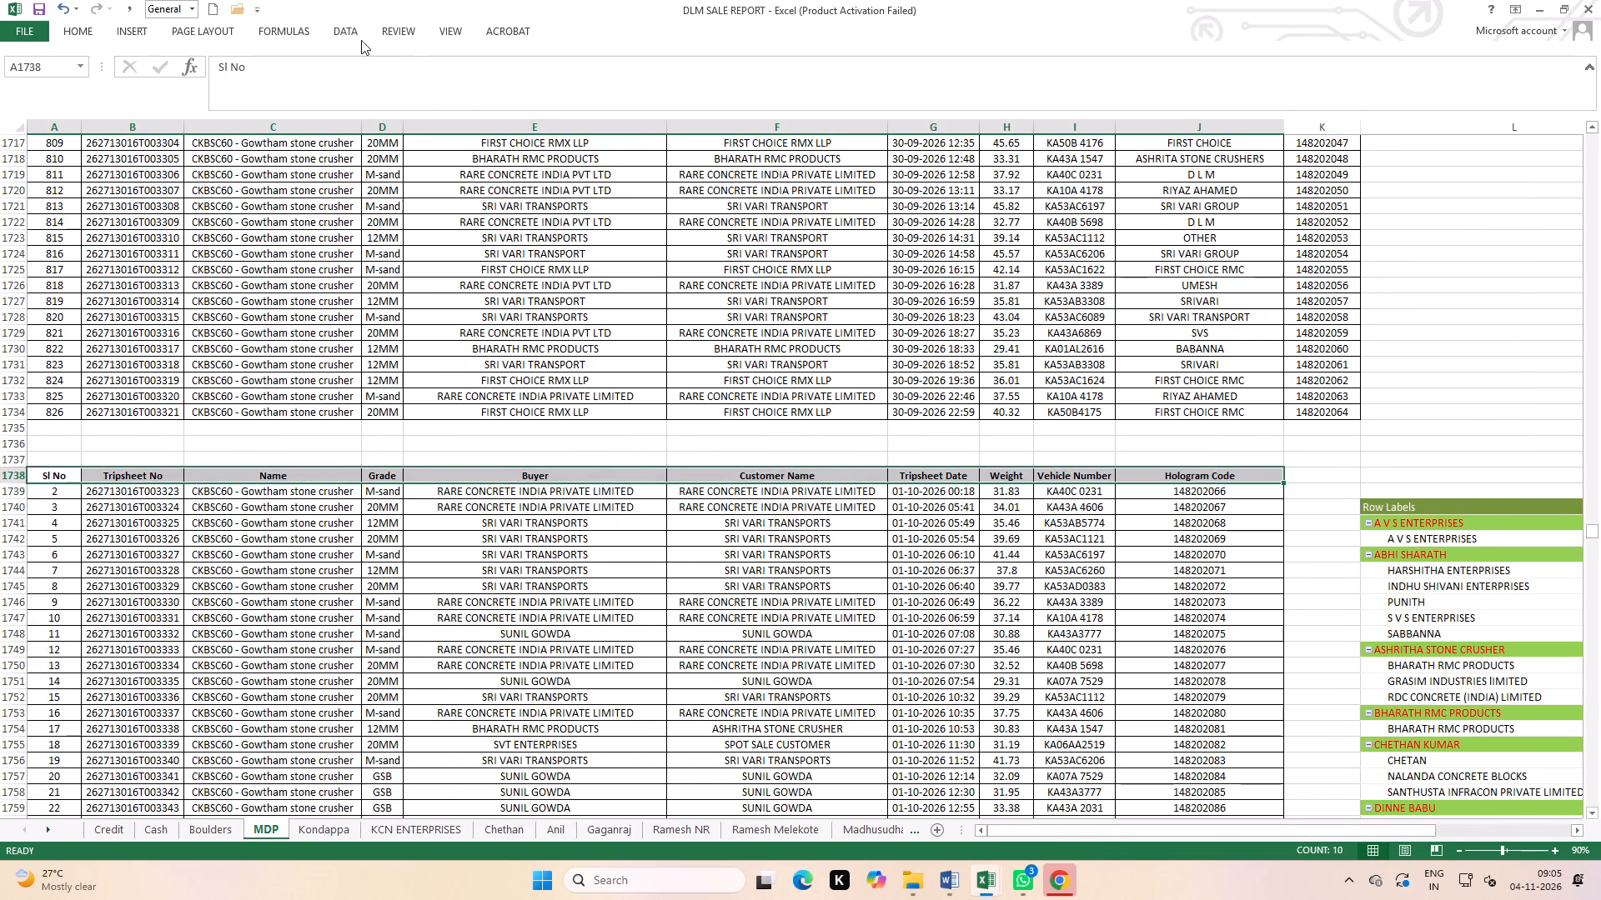
pyautogui.click(339, 26)
pyautogui.click(444, 62)
pyautogui.click(945, 612)
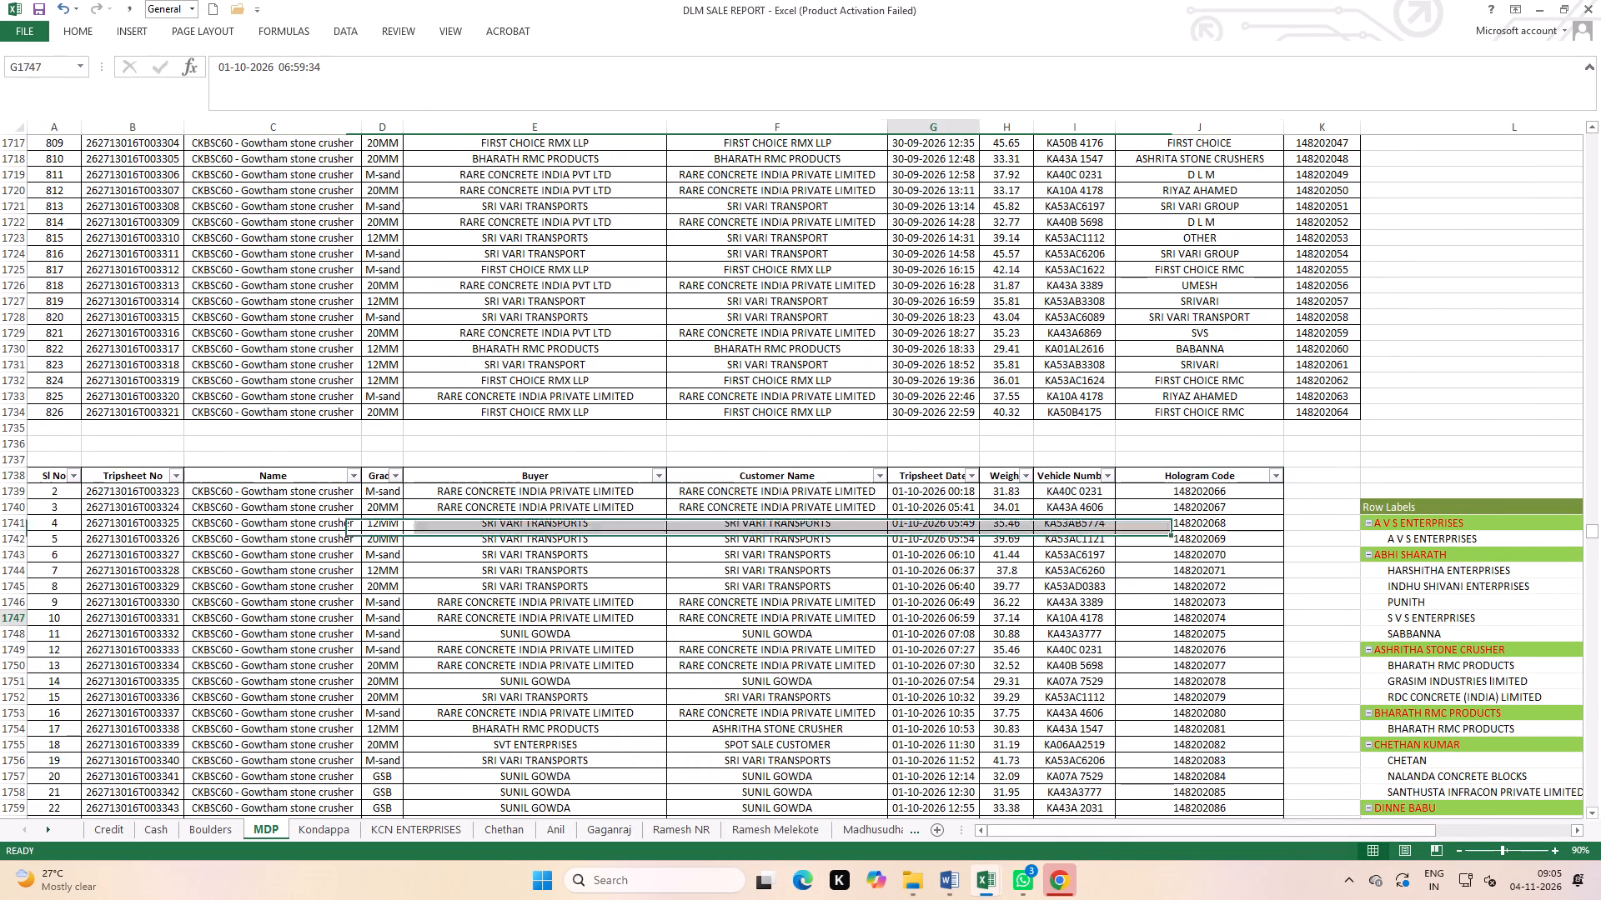
# Filter the October table on the MDP sheet to the rows with a Weight of 34.63.
pyautogui.click(1021, 477)
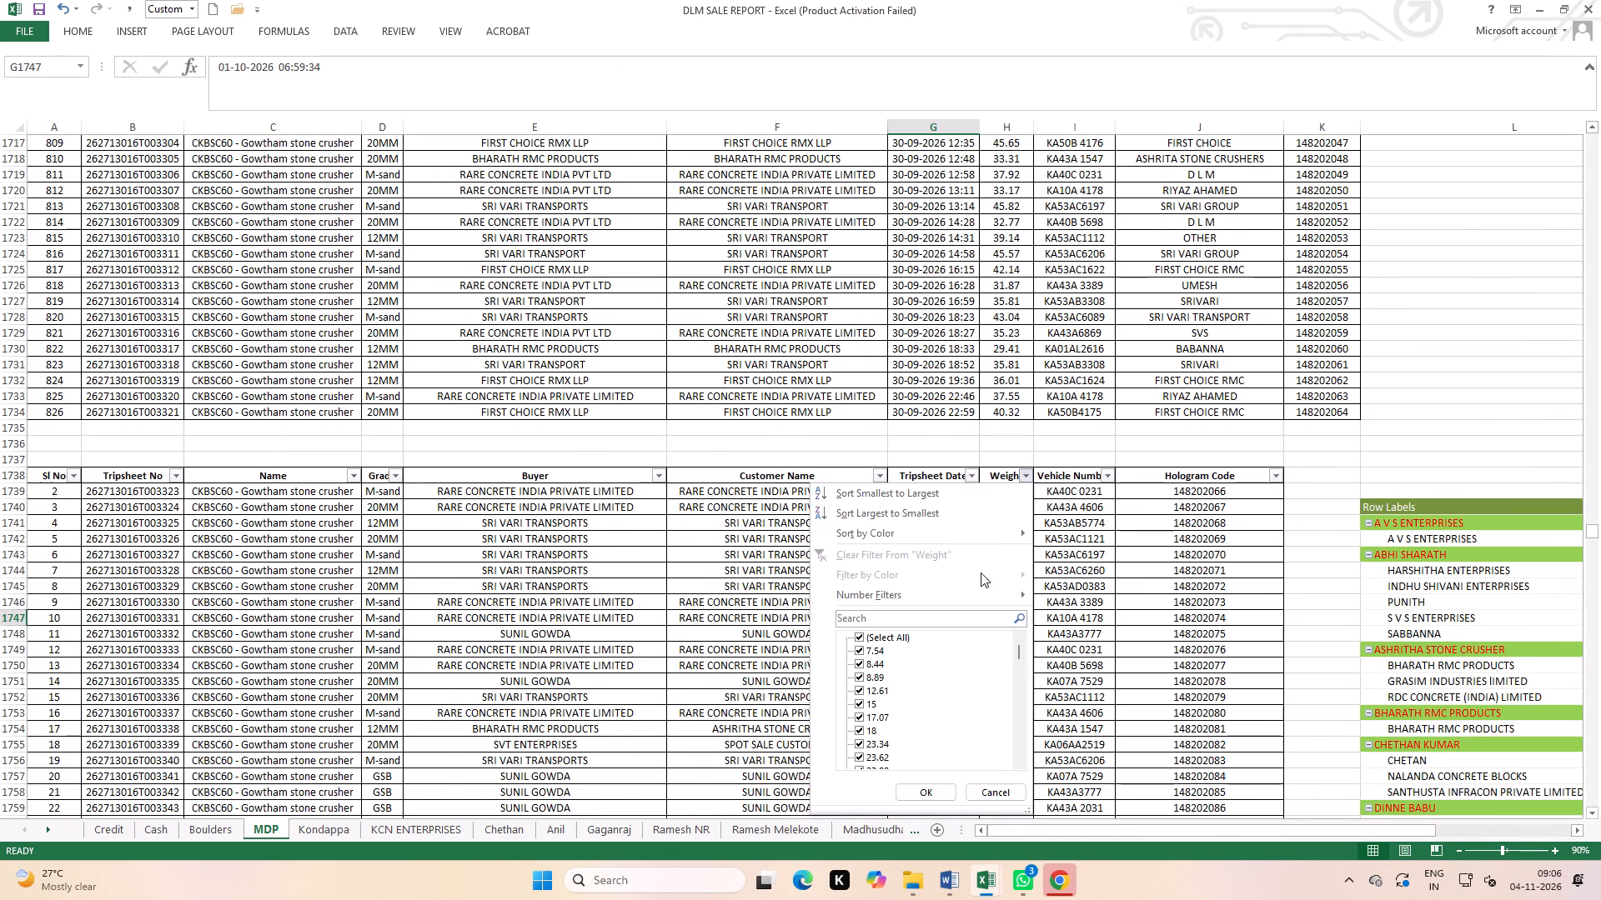
pyautogui.click(931, 618)
pyautogui.press('3')
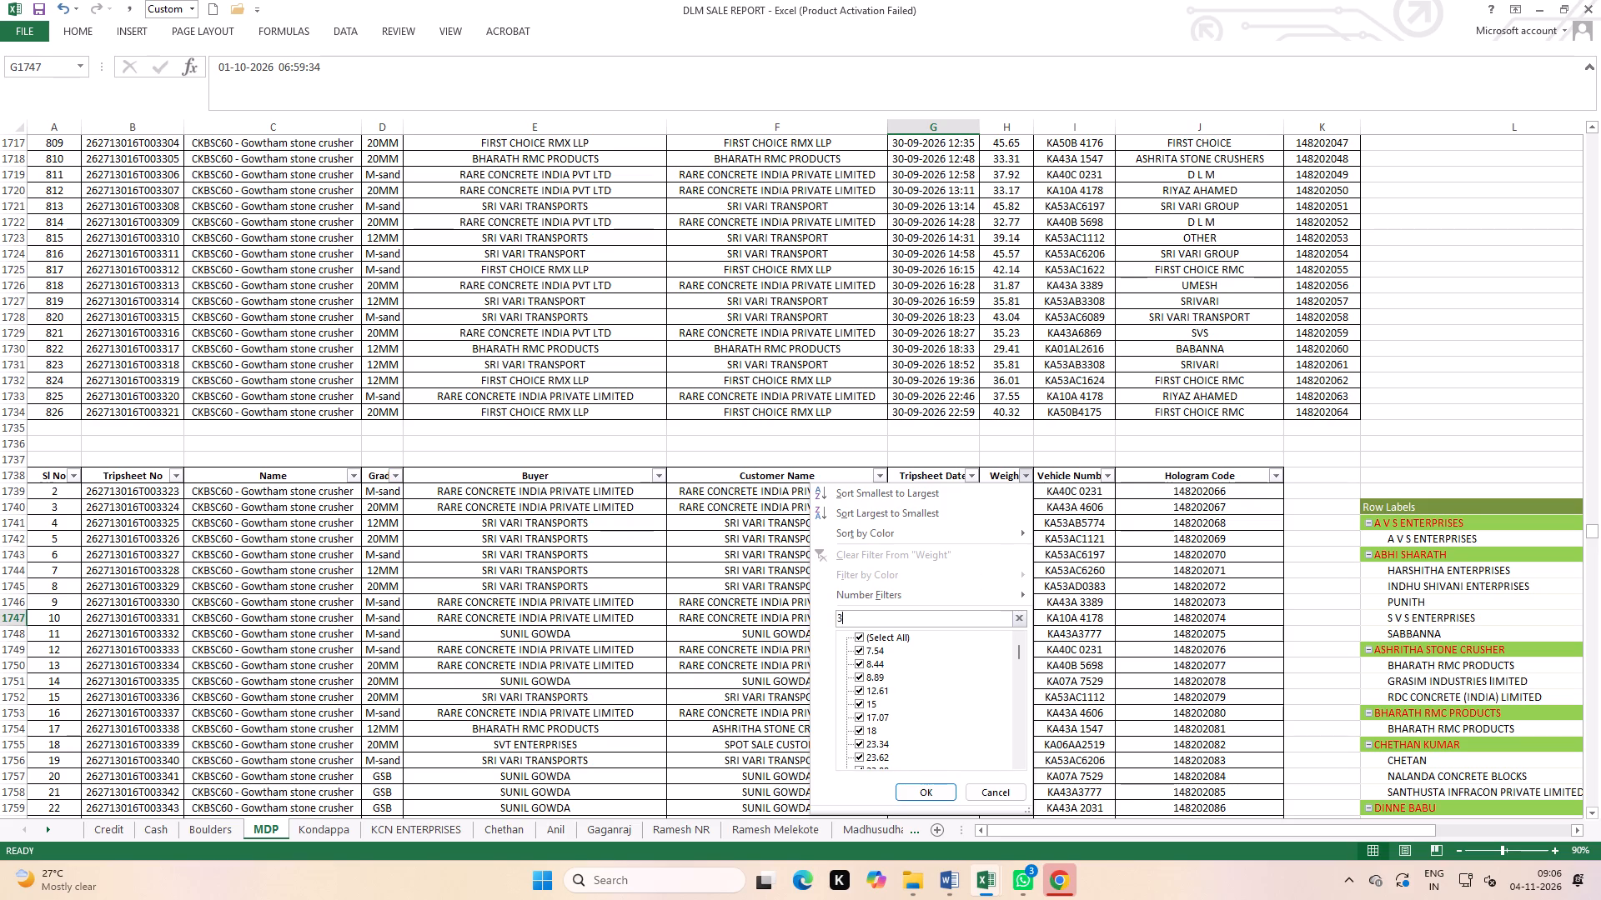
pyautogui.write('4.63')
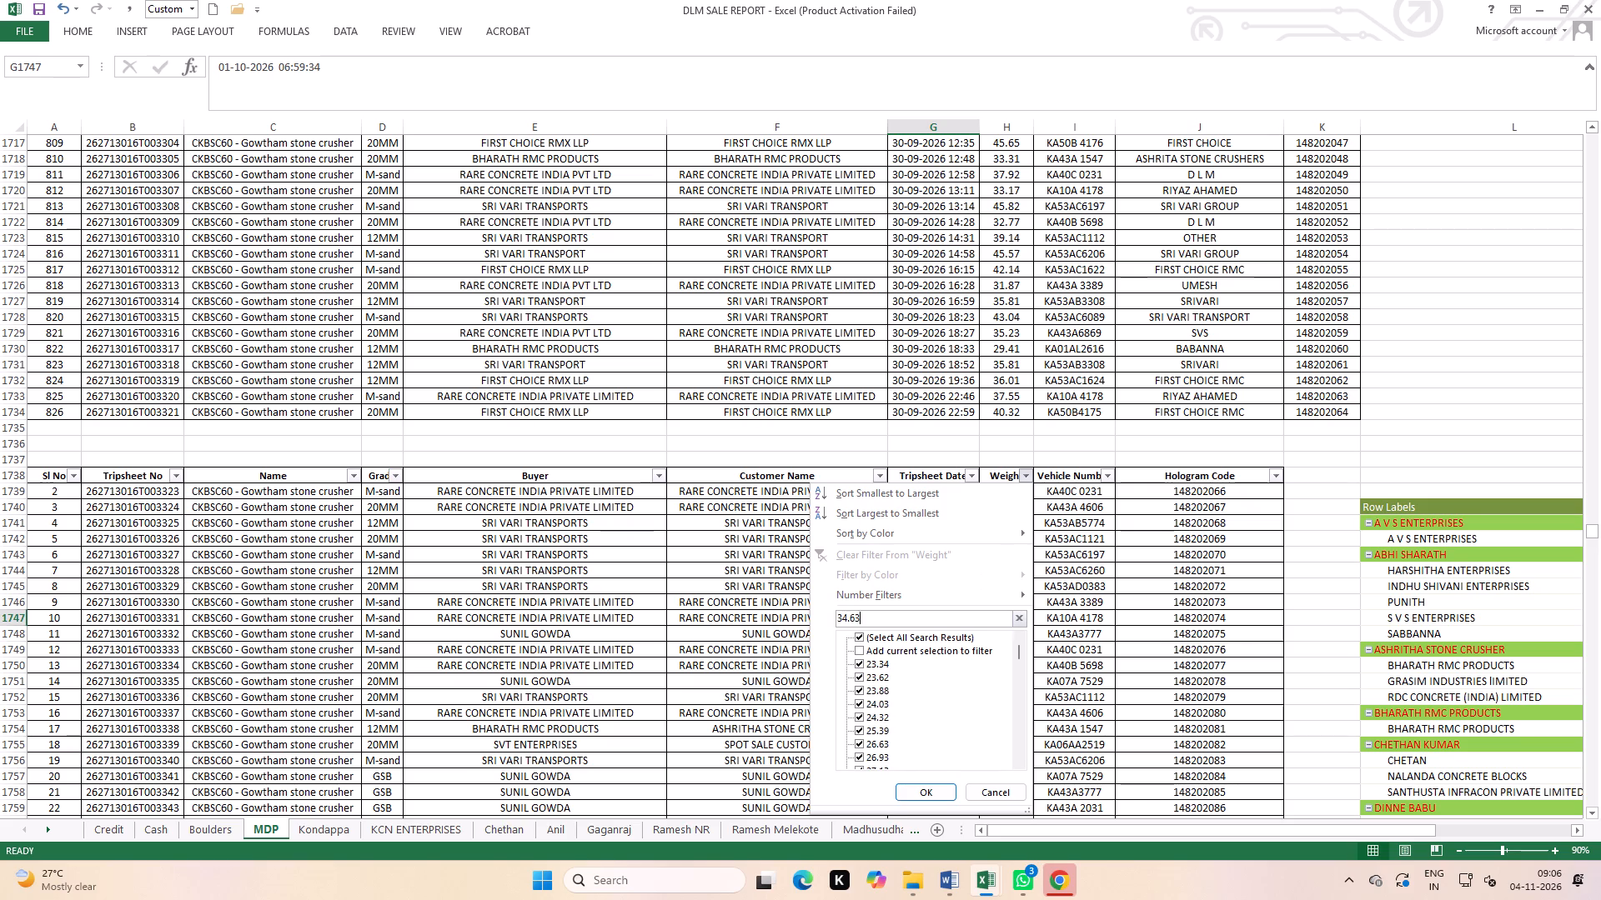
pyautogui.click(934, 790)
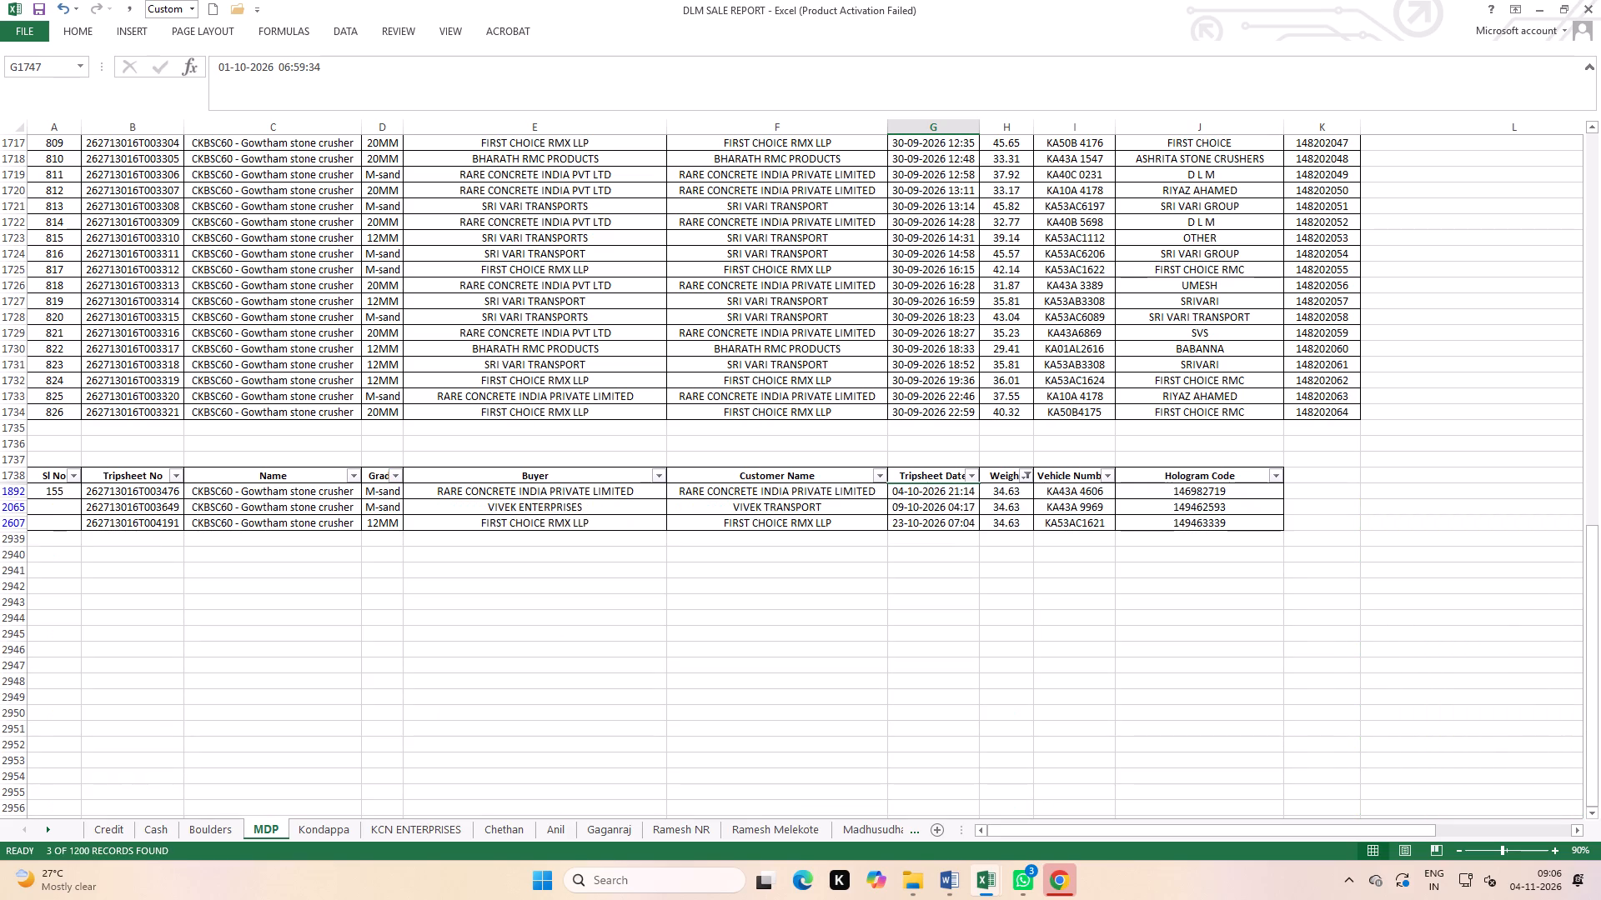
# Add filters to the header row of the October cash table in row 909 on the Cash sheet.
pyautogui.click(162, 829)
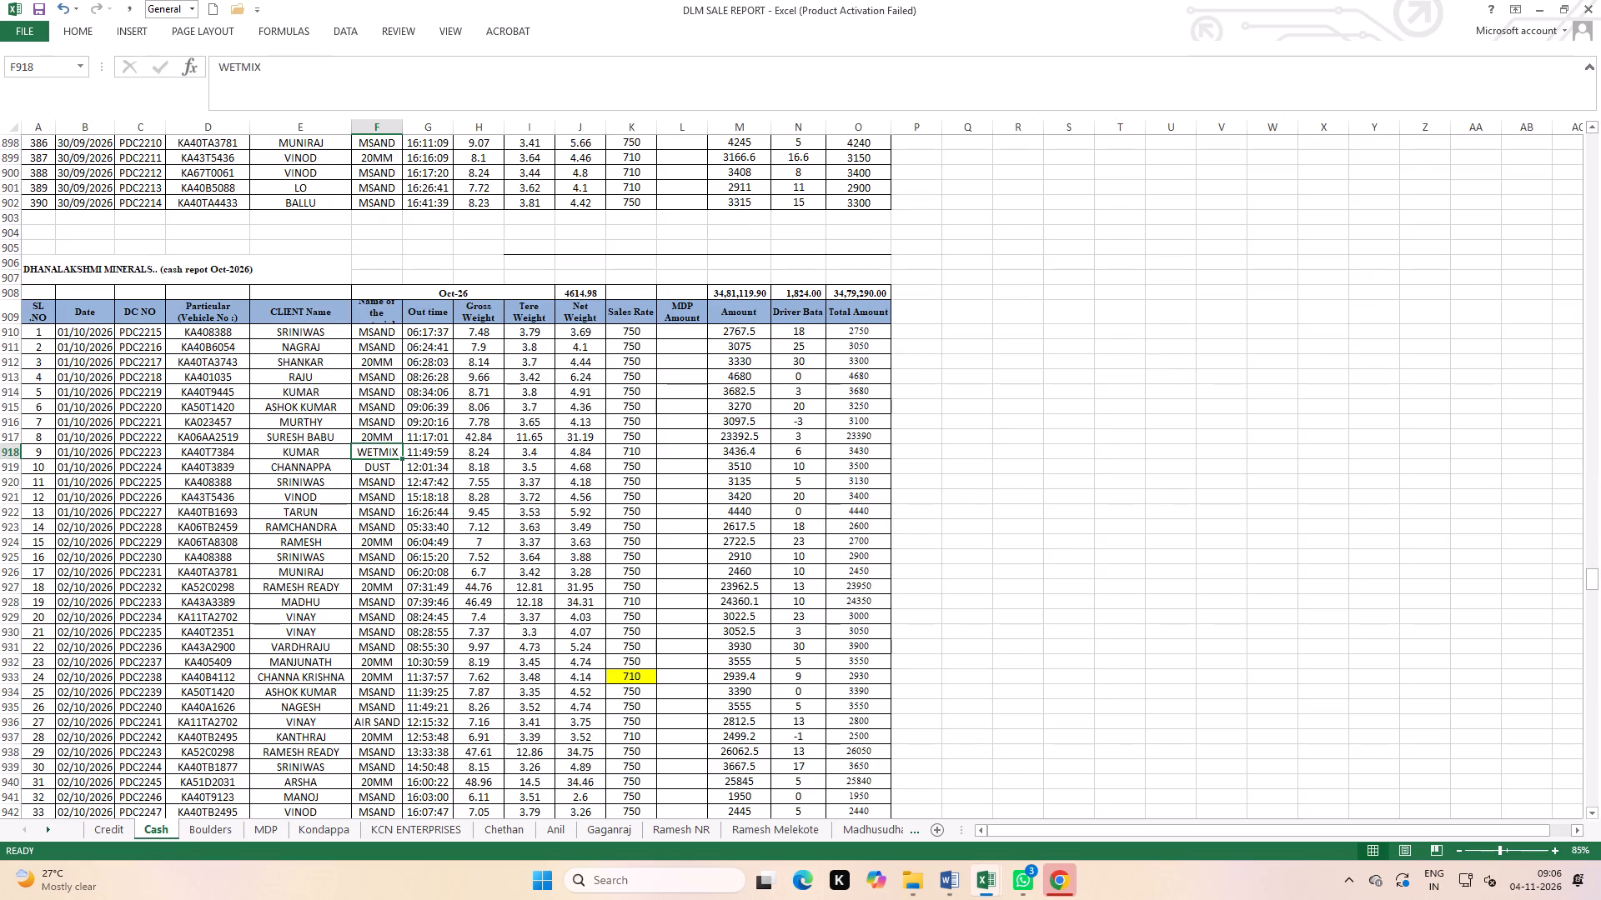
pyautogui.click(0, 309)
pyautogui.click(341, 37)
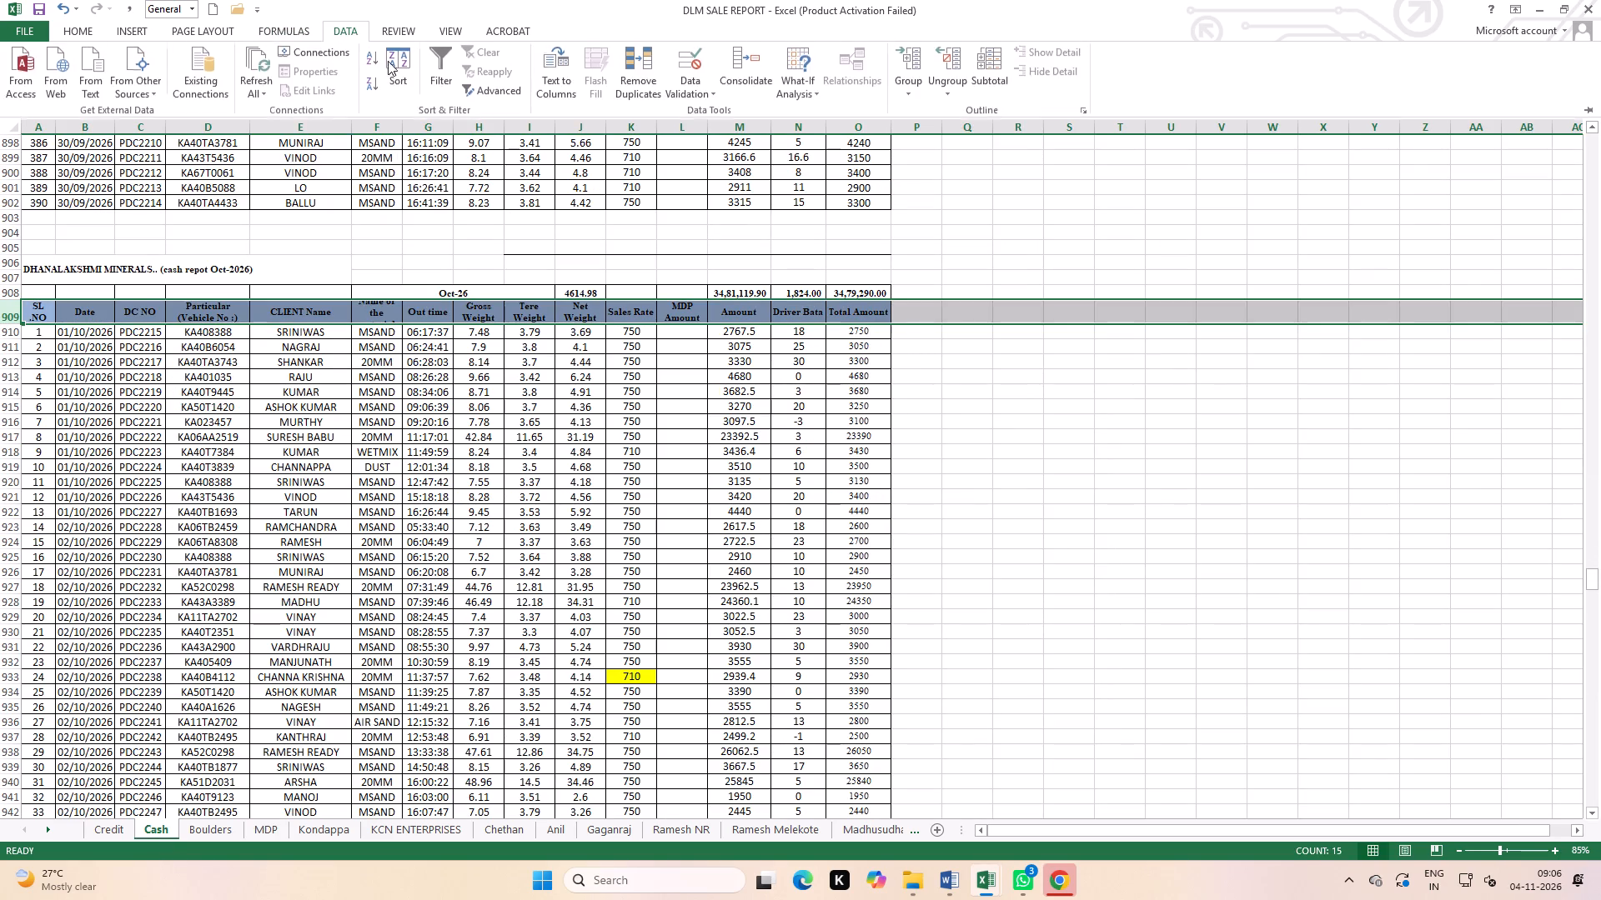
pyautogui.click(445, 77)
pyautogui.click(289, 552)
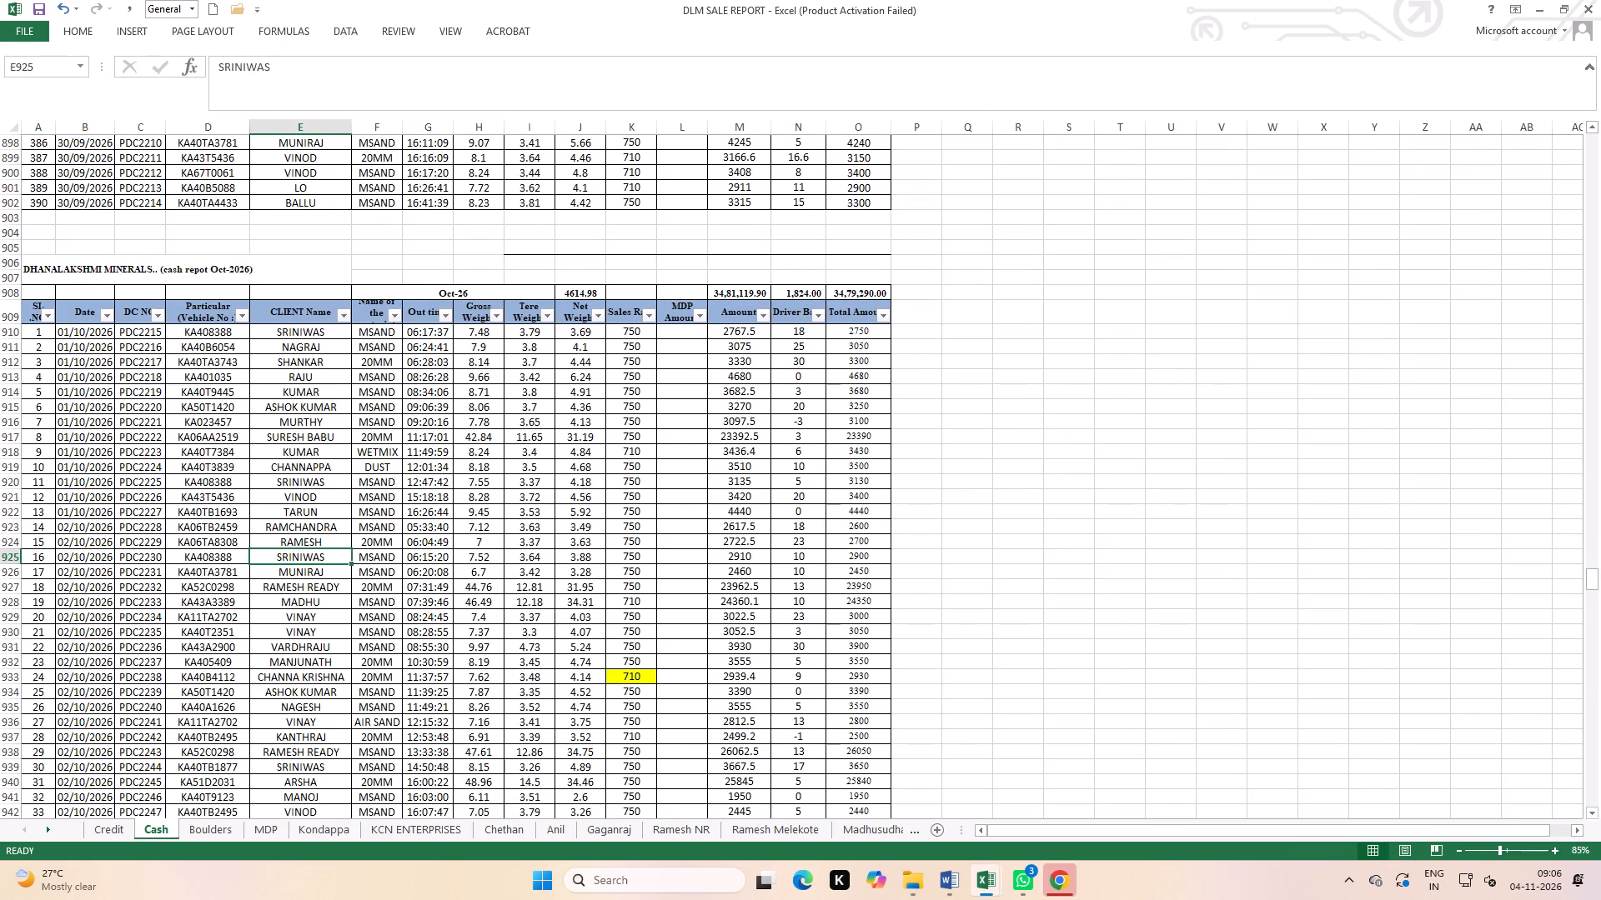
# Auto-fit the width of column A on the Cash sheet so the SL.NO heading fits.
pyautogui.doubleClick(56, 125)
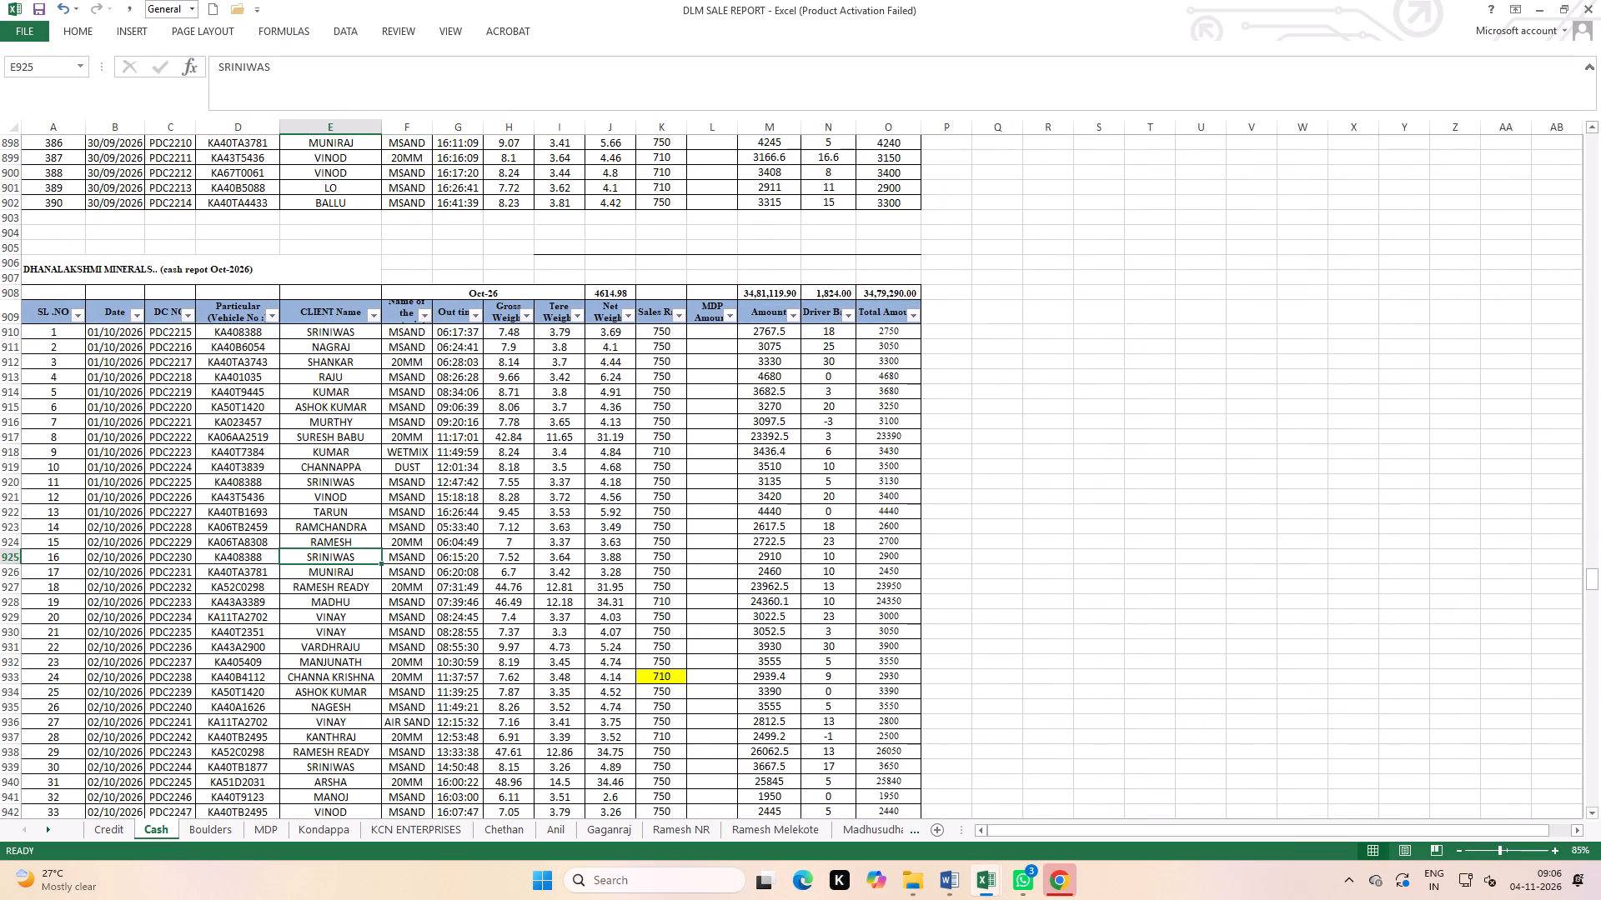
# Filter the October cash table's Particular (Vehicle No) column to the vehicle number containing 9969.
pyautogui.click(268, 319)
pyautogui.click(193, 461)
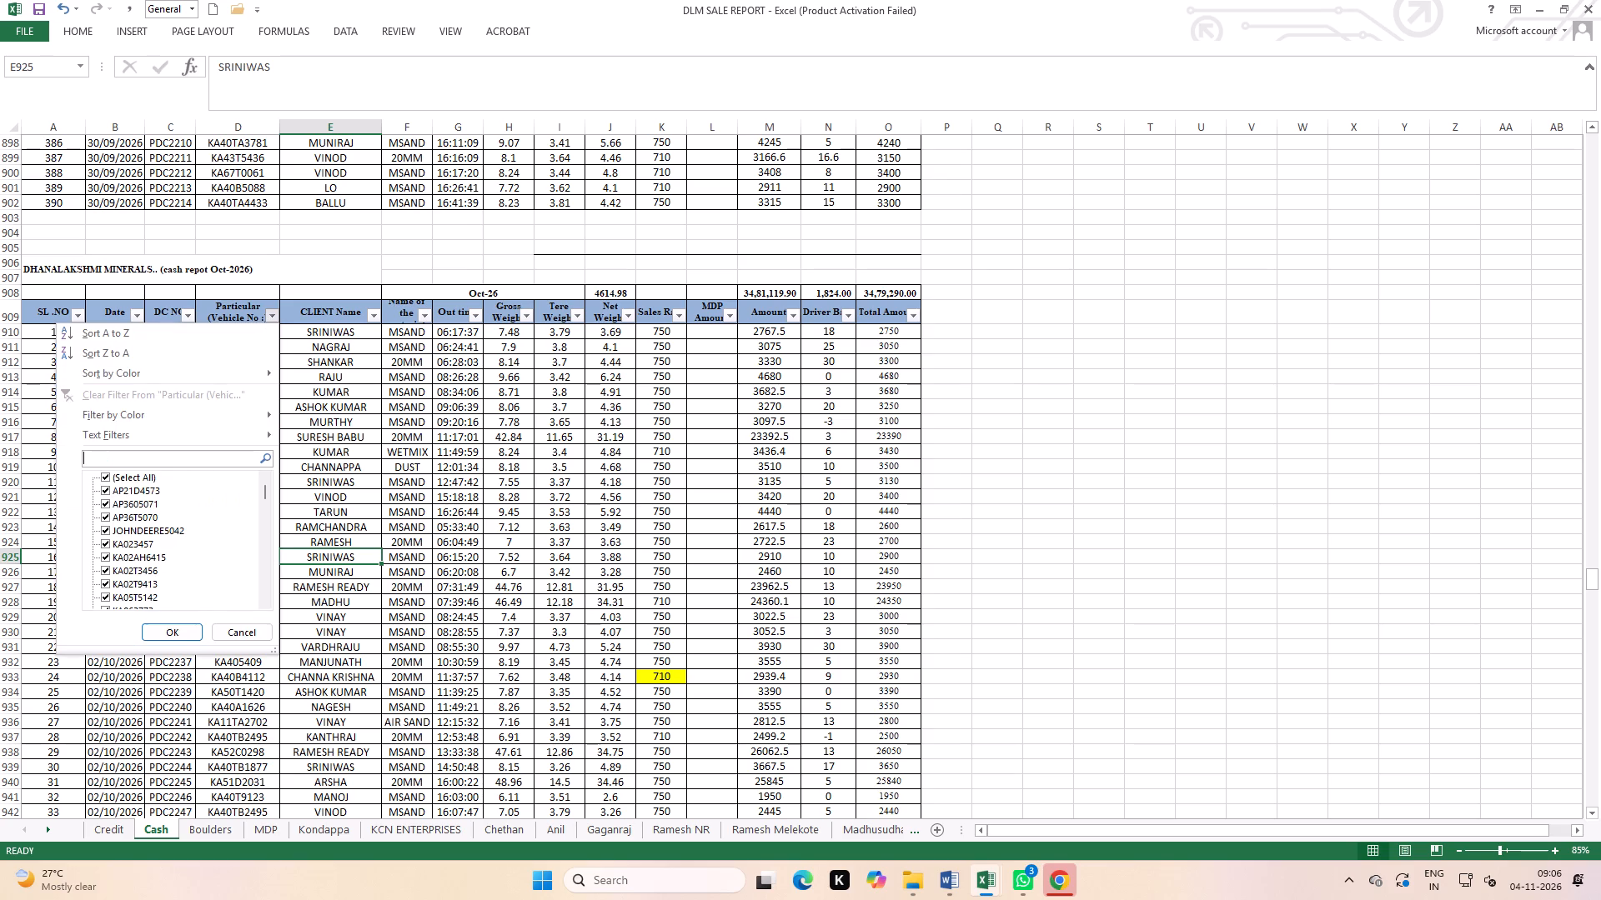
pyautogui.write('66')
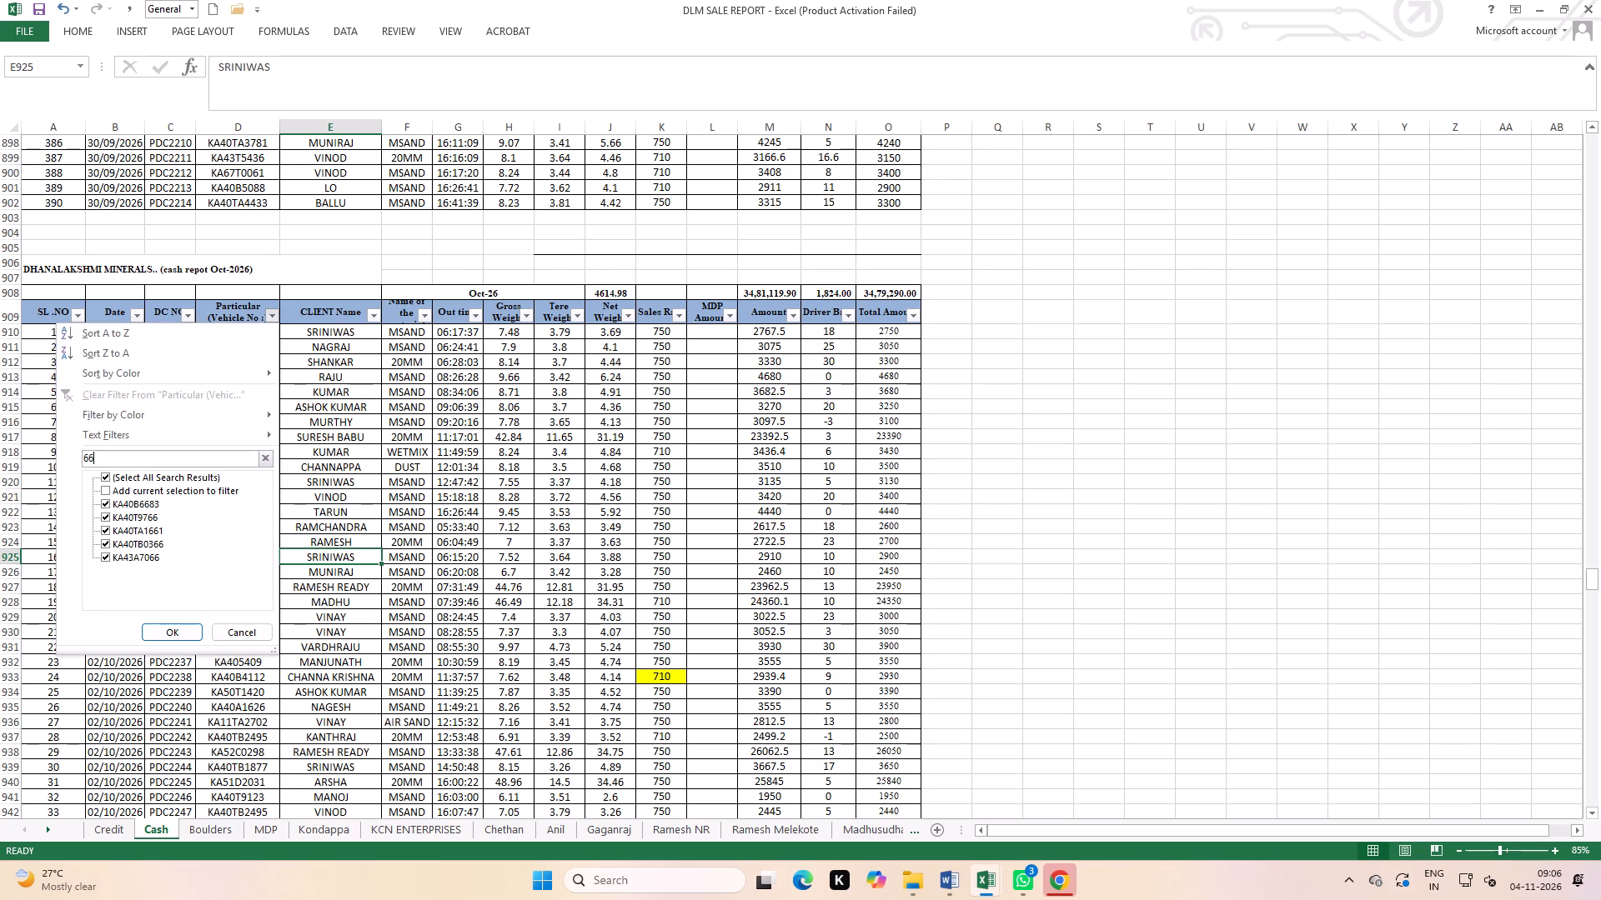
pyautogui.press('BackSpace')
pyautogui.press('BackSpace')
pyautogui.press('BackSpace')
pyautogui.write('9969')
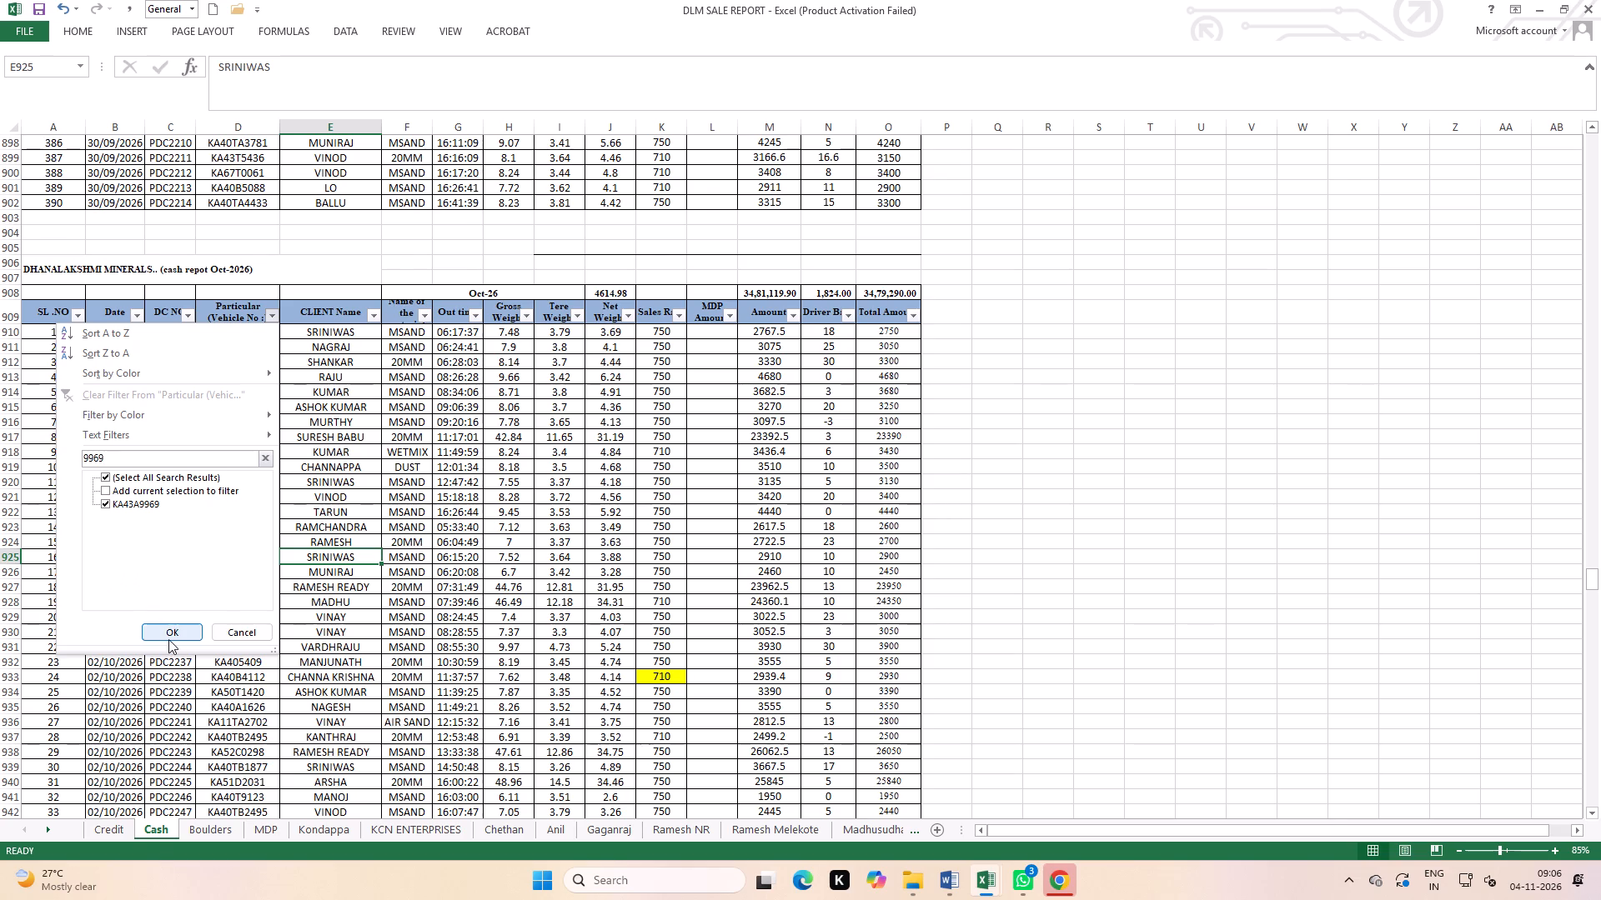
pyautogui.click(168, 639)
pyautogui.click(678, 591)
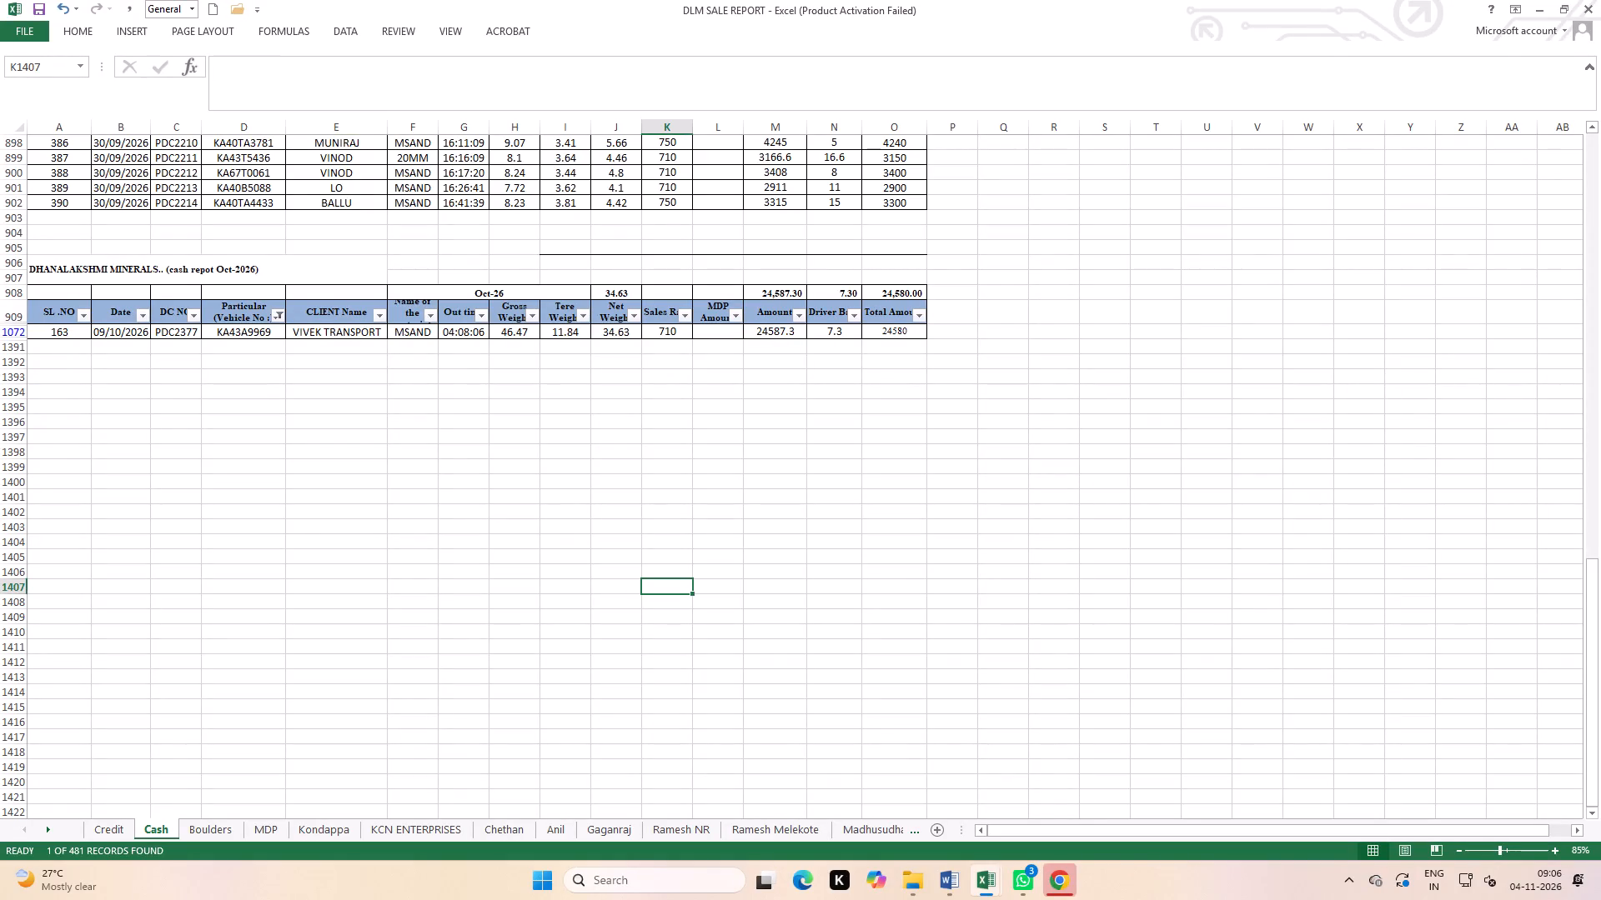
# Remove the filters from the October tables on the Cash sheet and the MDP sheet to show all rows.
pyautogui.click(340, 22)
pyautogui.click(449, 71)
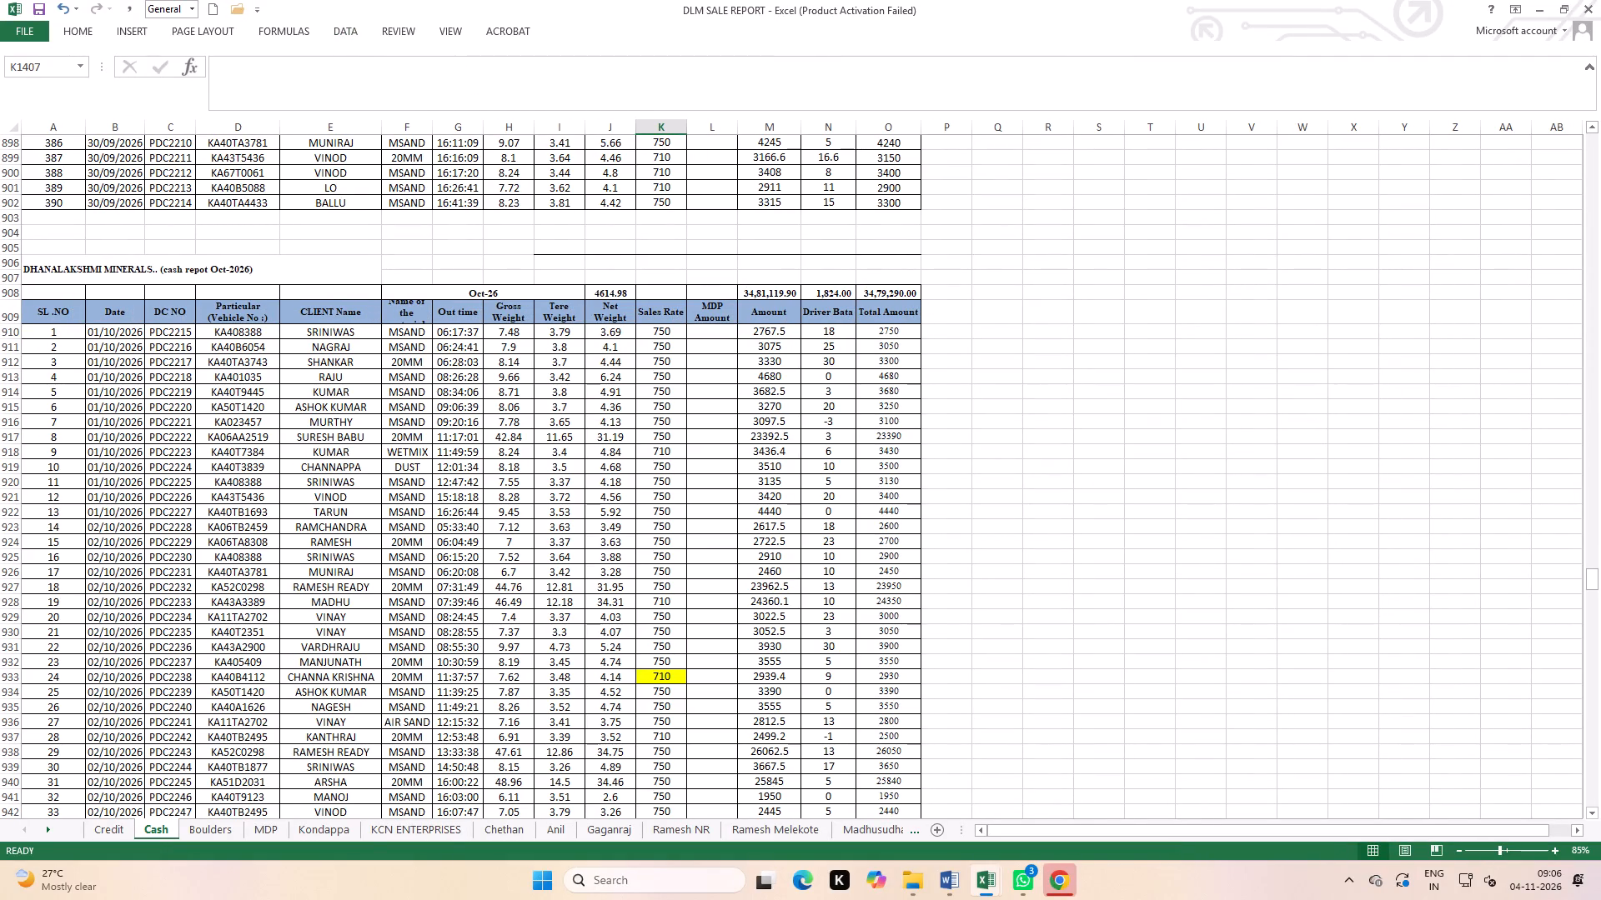
pyautogui.click(260, 828)
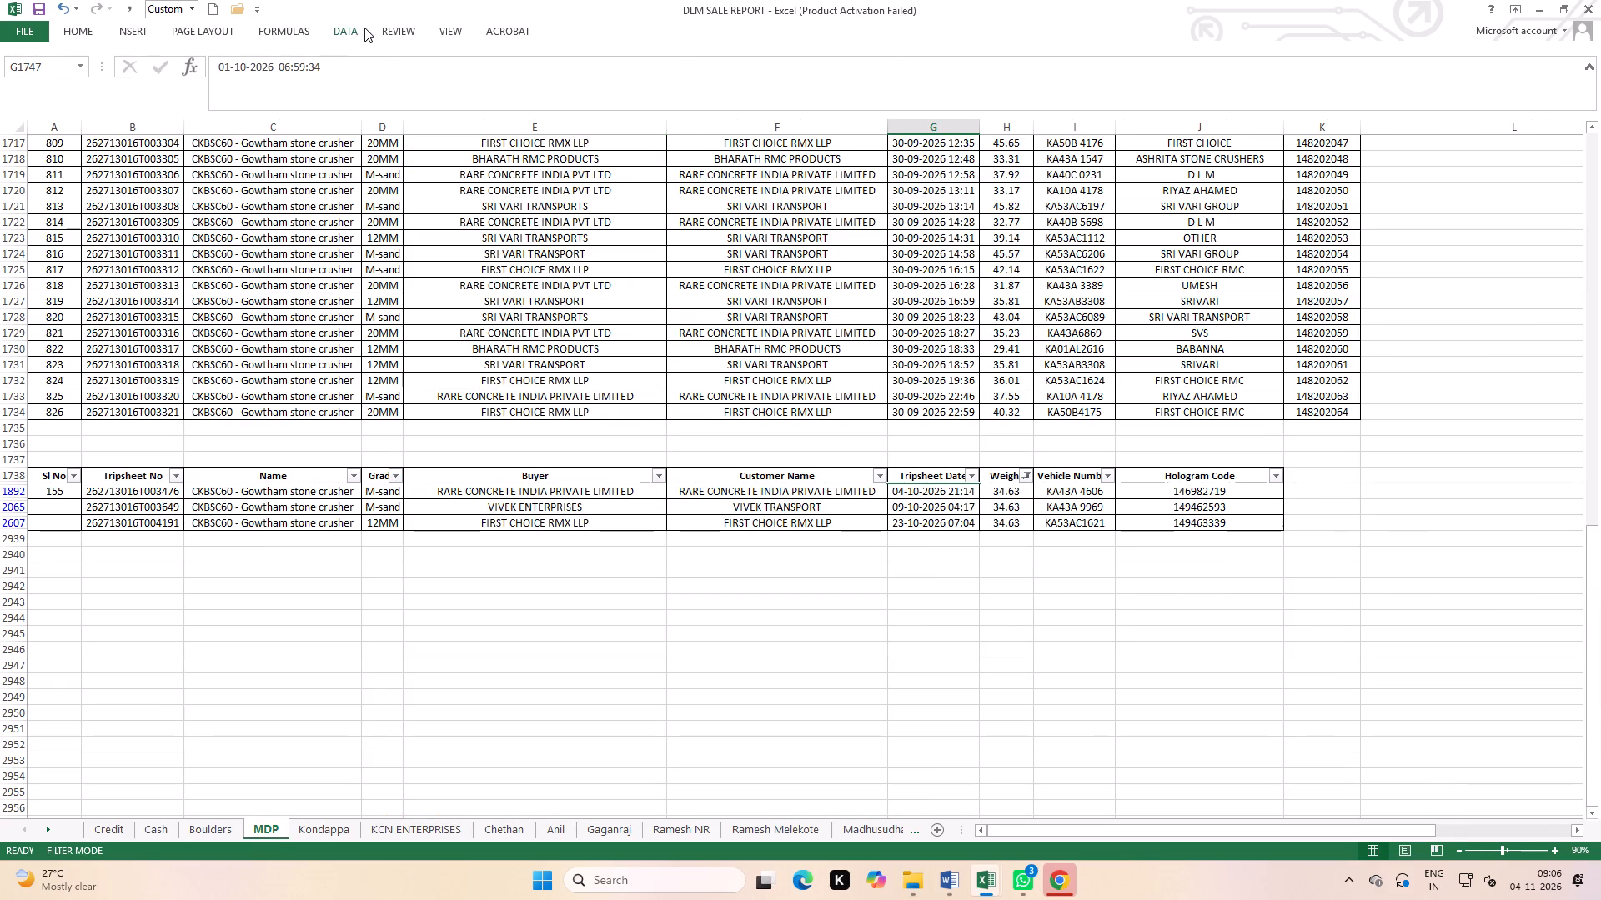
pyautogui.click(364, 27)
pyautogui.click(447, 68)
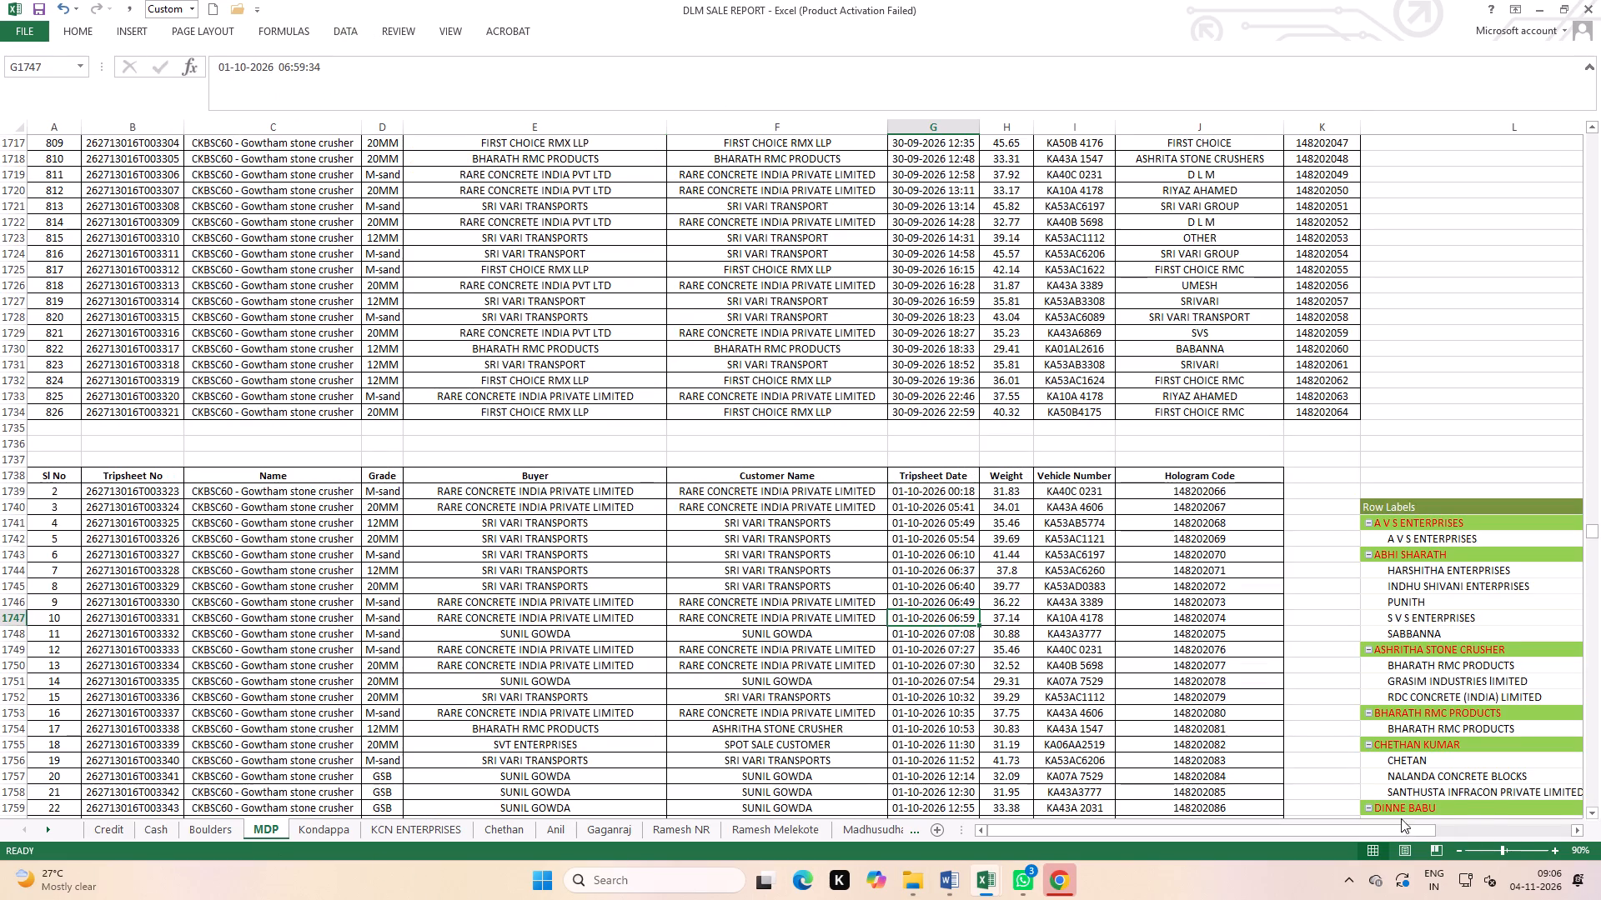
# Examine the customer and buyer entries in the MDP sheet's October PivotTable down to the VIVEK TRANSPORT row.
pyautogui.moveTo(1397, 826); pyautogui.dragTo(1555, 814)
pyautogui.scroll(-11, 1420, 713)
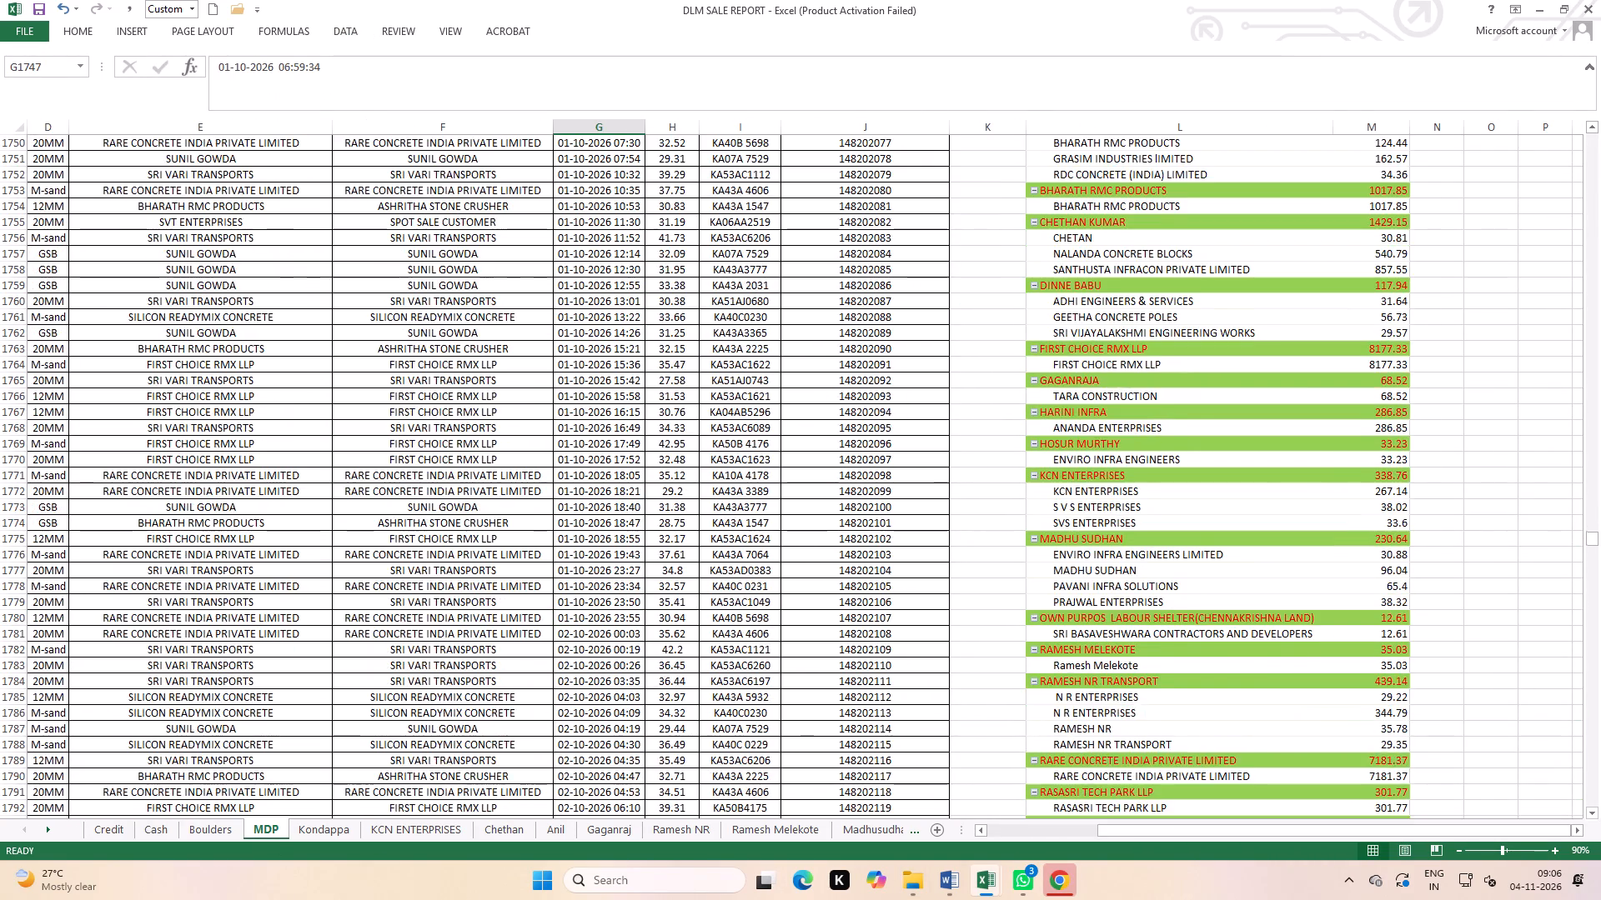
pyautogui.scroll(-18, 1362, 682)
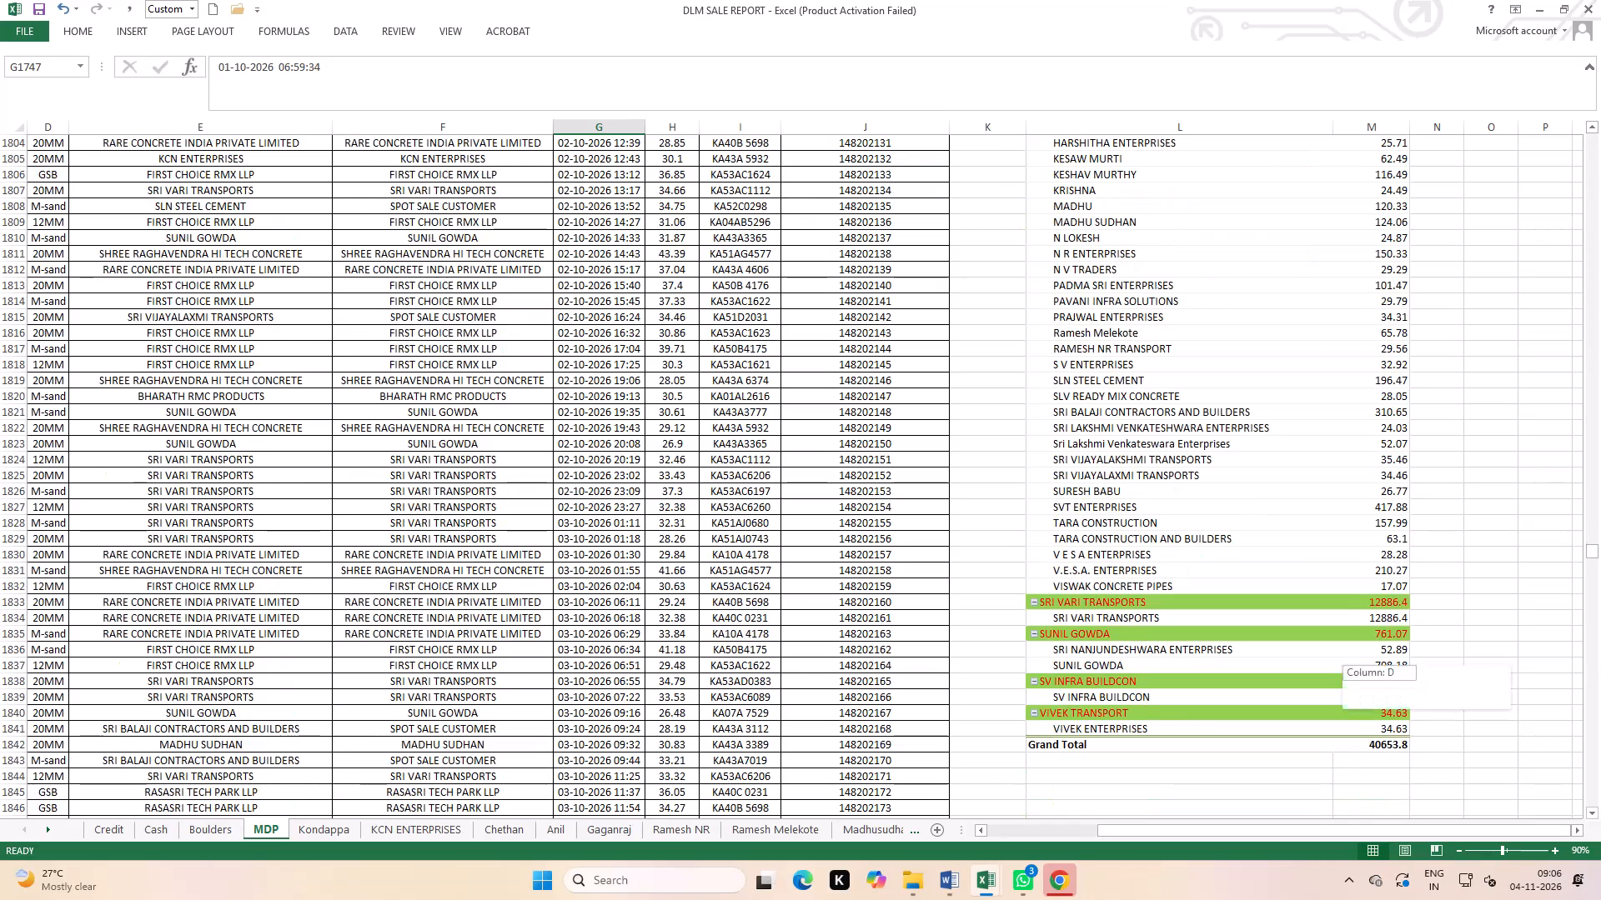
pyautogui.click(1070, 707)
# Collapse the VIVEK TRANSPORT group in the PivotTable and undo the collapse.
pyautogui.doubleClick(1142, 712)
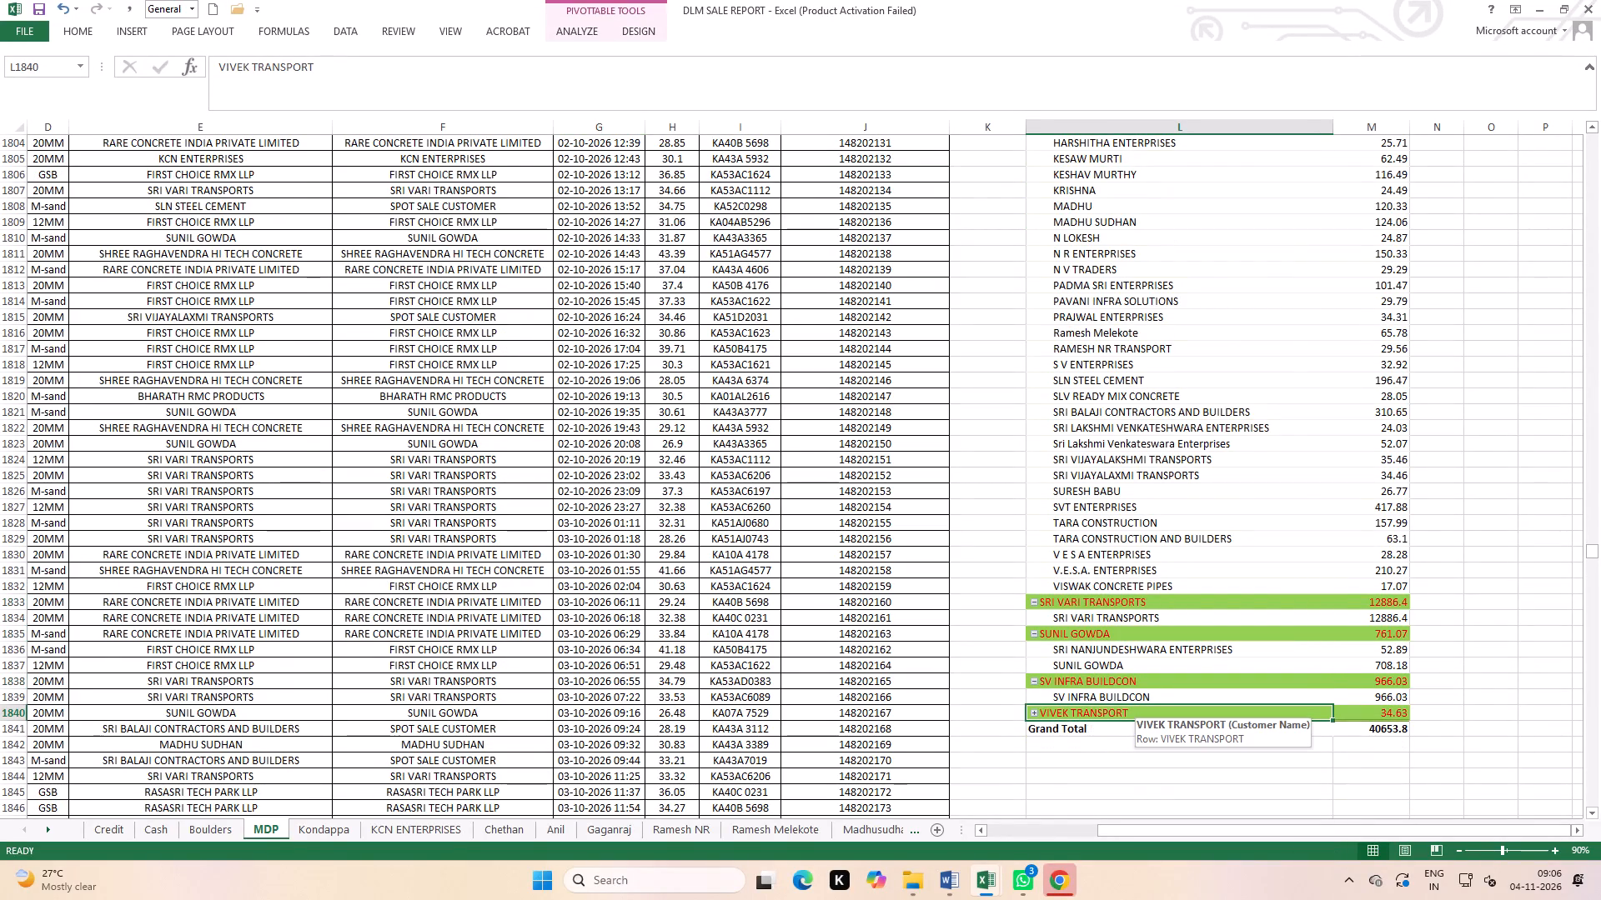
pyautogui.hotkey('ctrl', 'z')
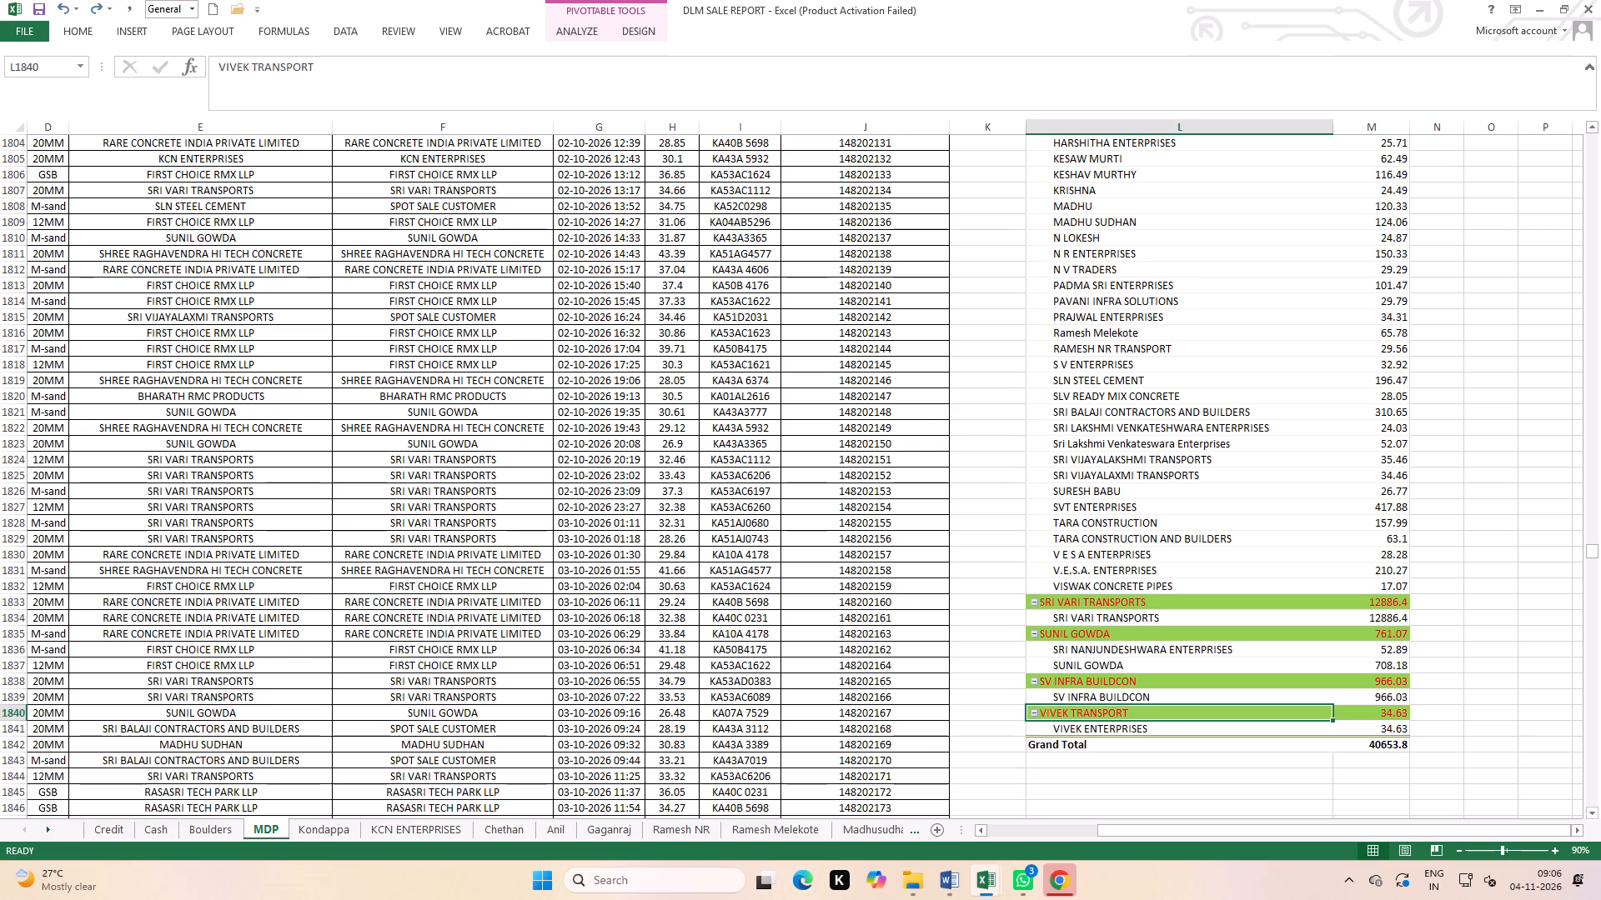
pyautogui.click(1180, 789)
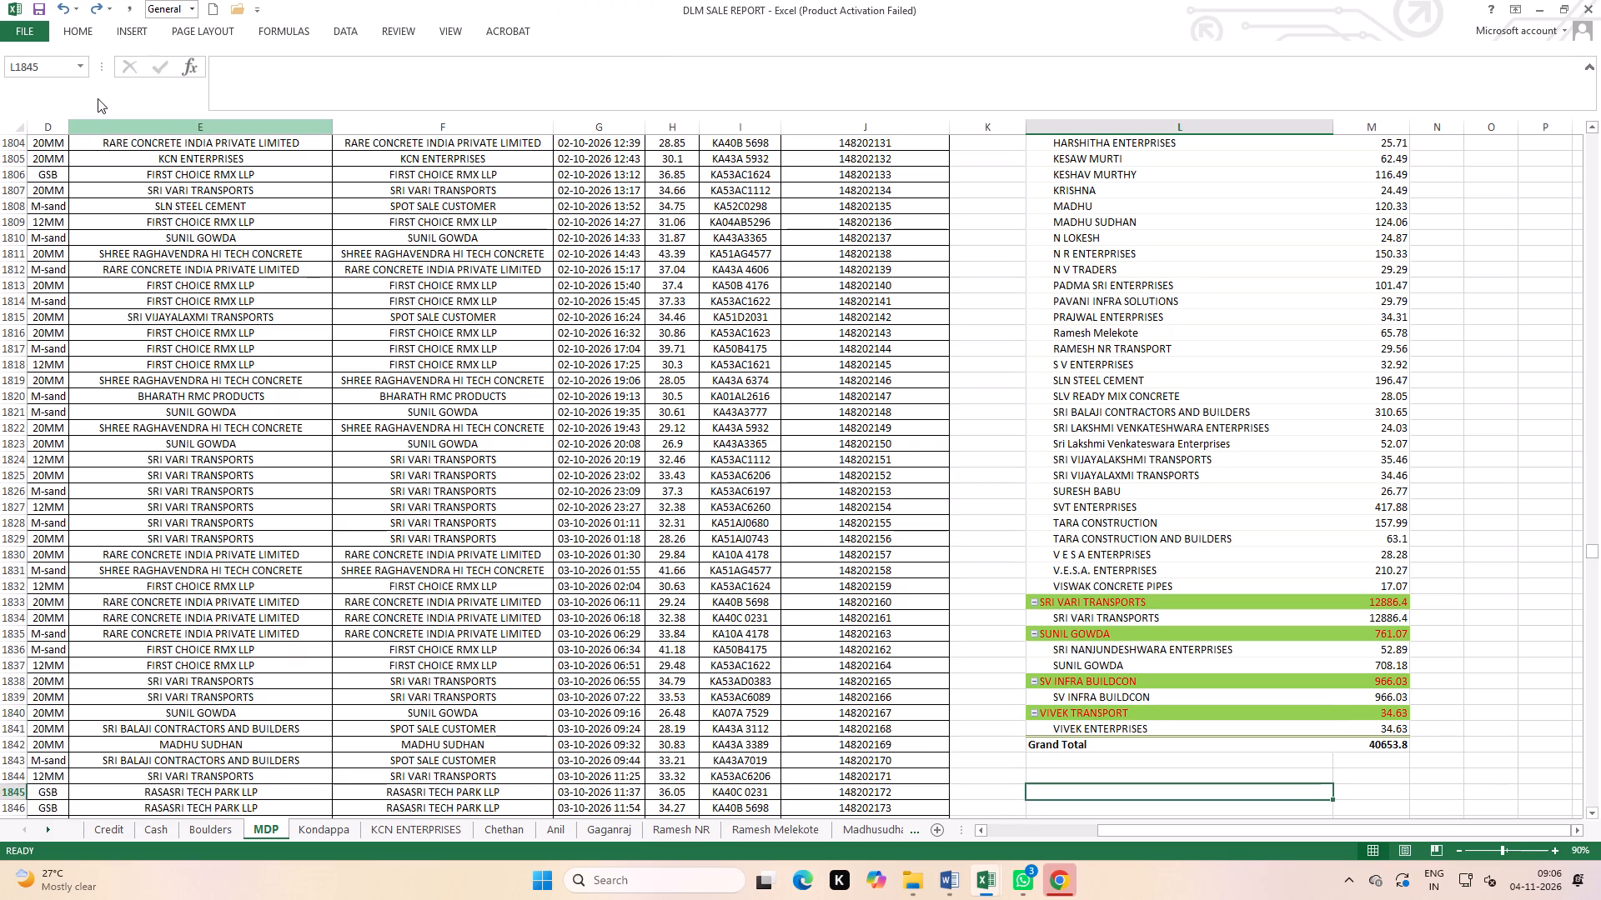
# Save the DLM SALE REPORT workbook with the table filters removed.
pyautogui.click(33, 7)
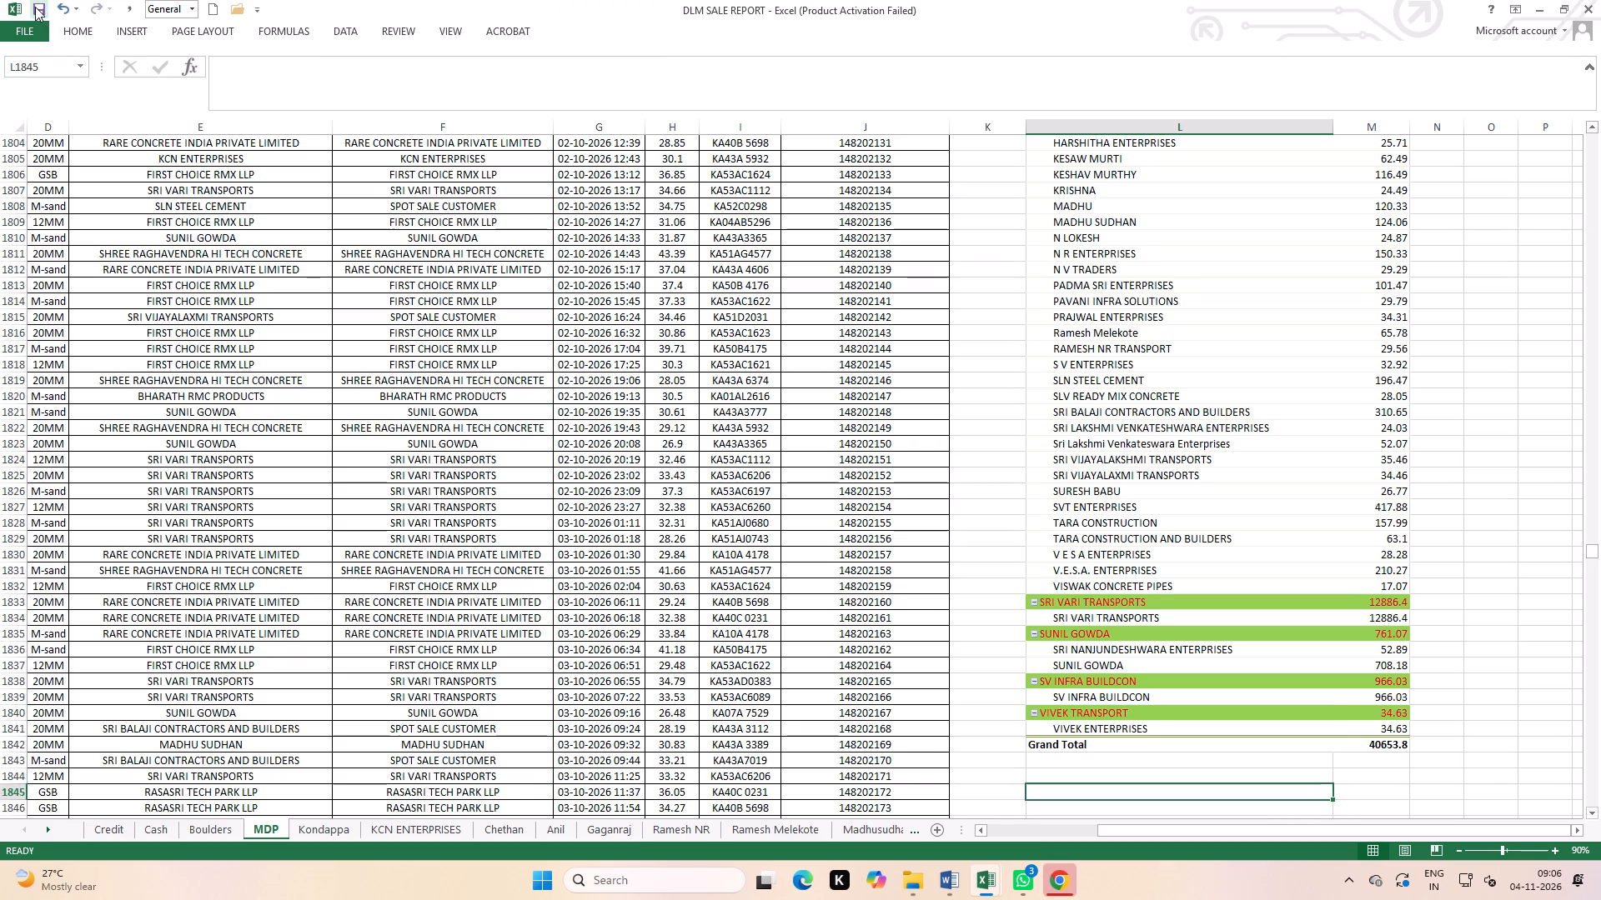
pyautogui.doubleClick(35, 7)
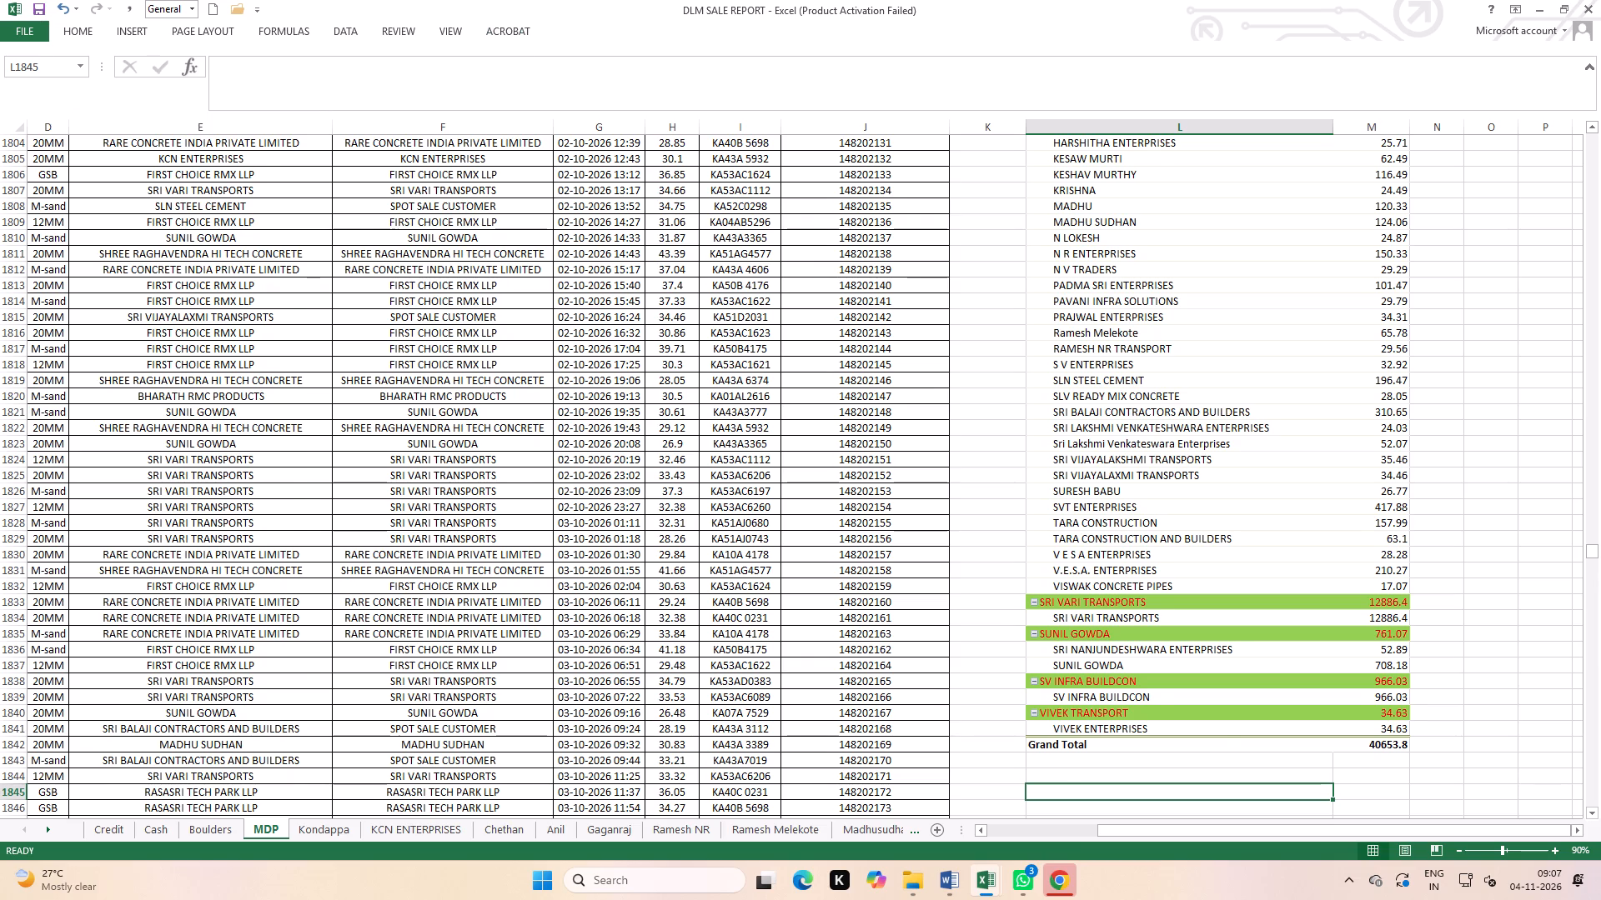
pyautogui.scroll(3, 1217, 316)
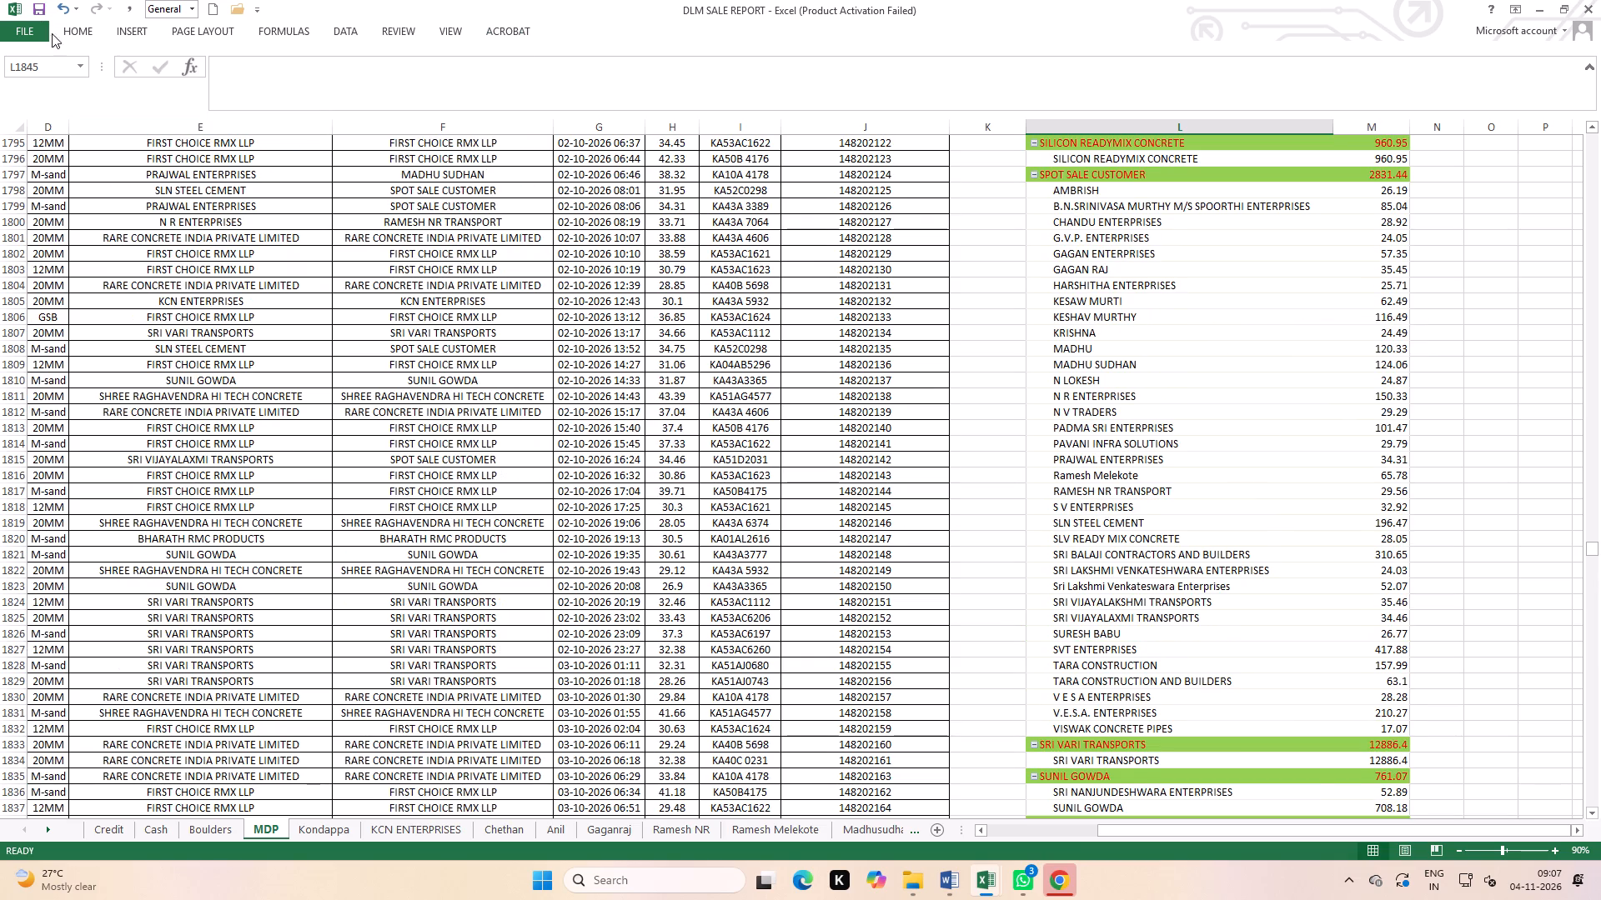
pyautogui.doubleClick(38, 6)
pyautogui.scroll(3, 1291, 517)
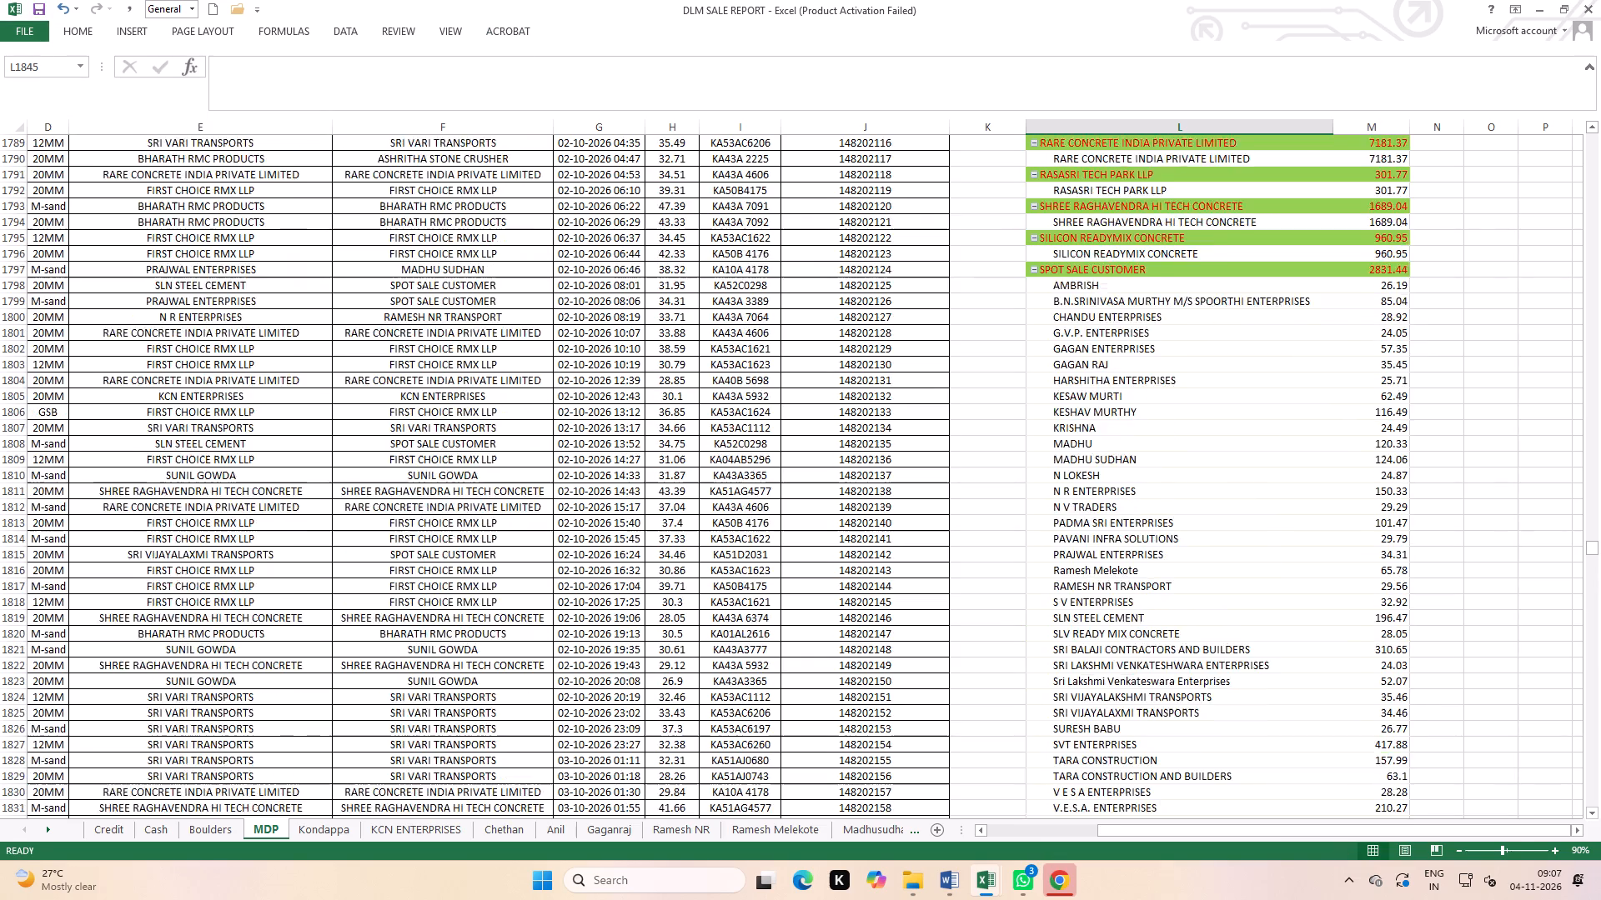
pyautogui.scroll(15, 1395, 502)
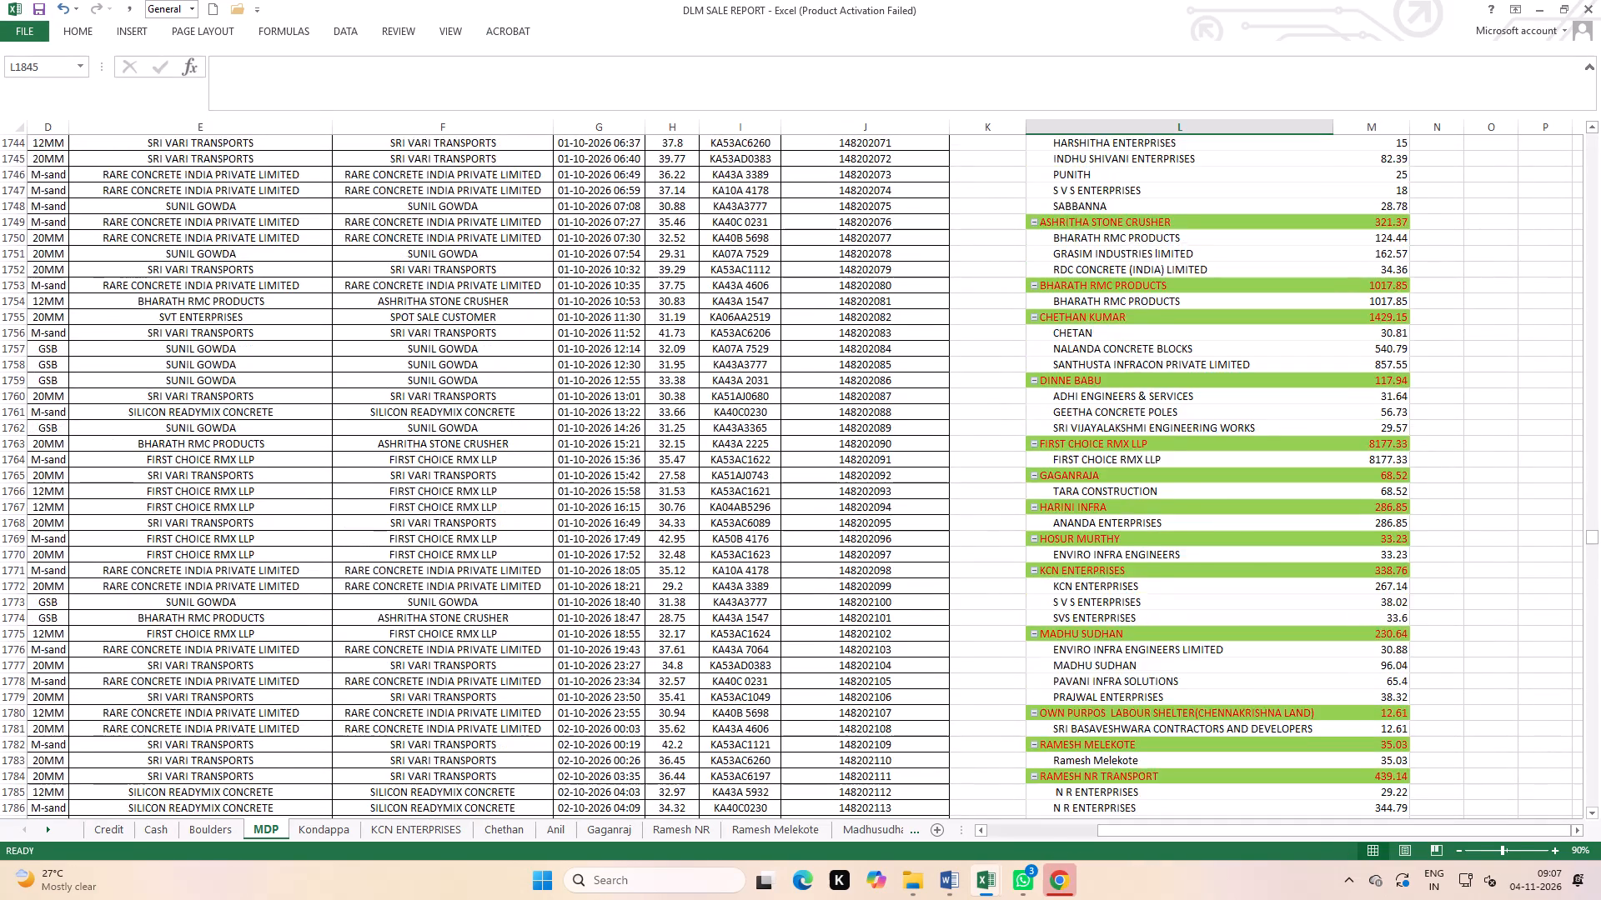
pyautogui.scroll(2, 1397, 502)
pyautogui.click(1496, 424)
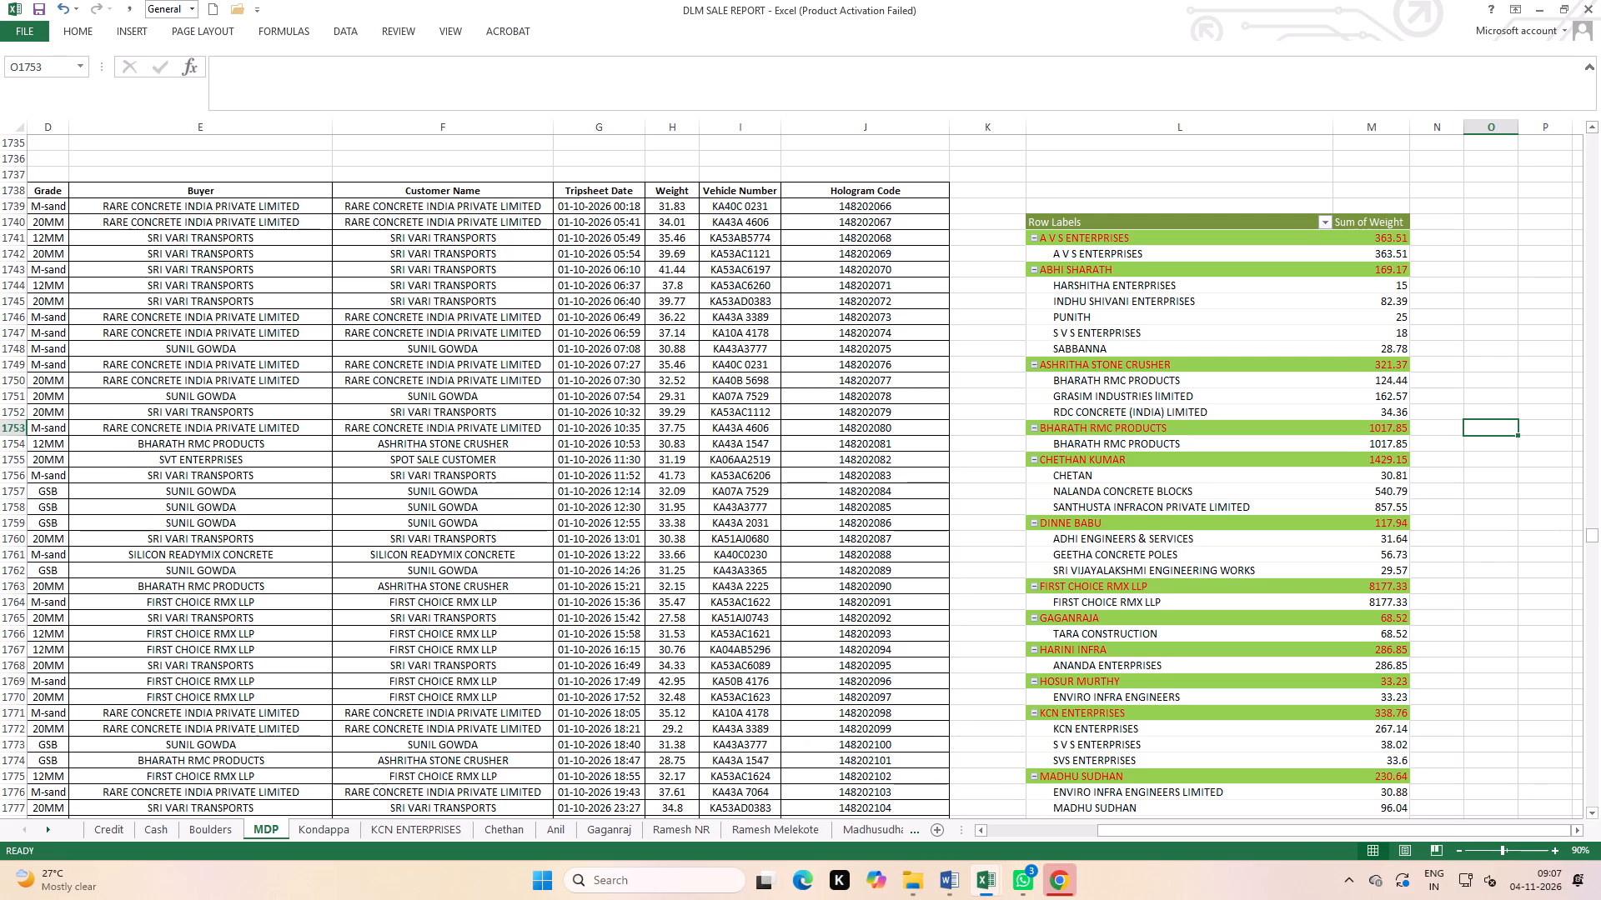